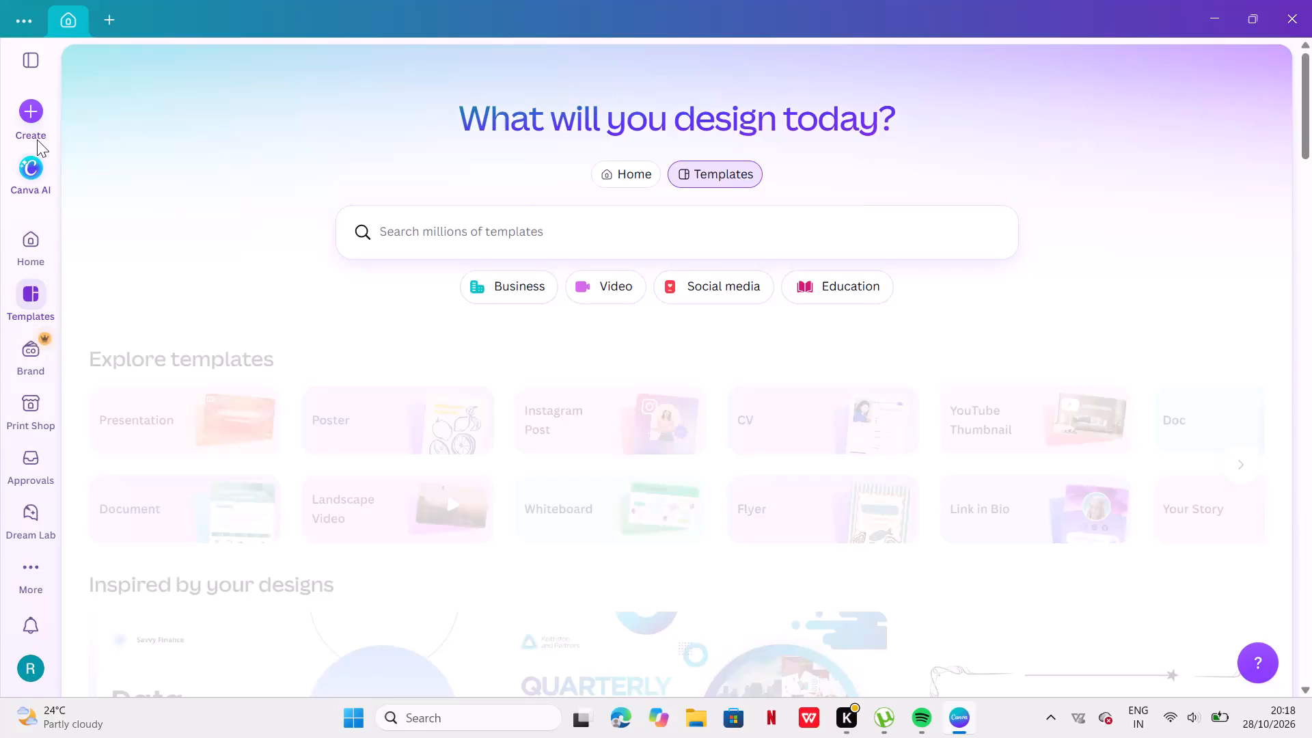
Open the recent graph design "ain" from the home page and go to its page 2.
left_click(37, 139)
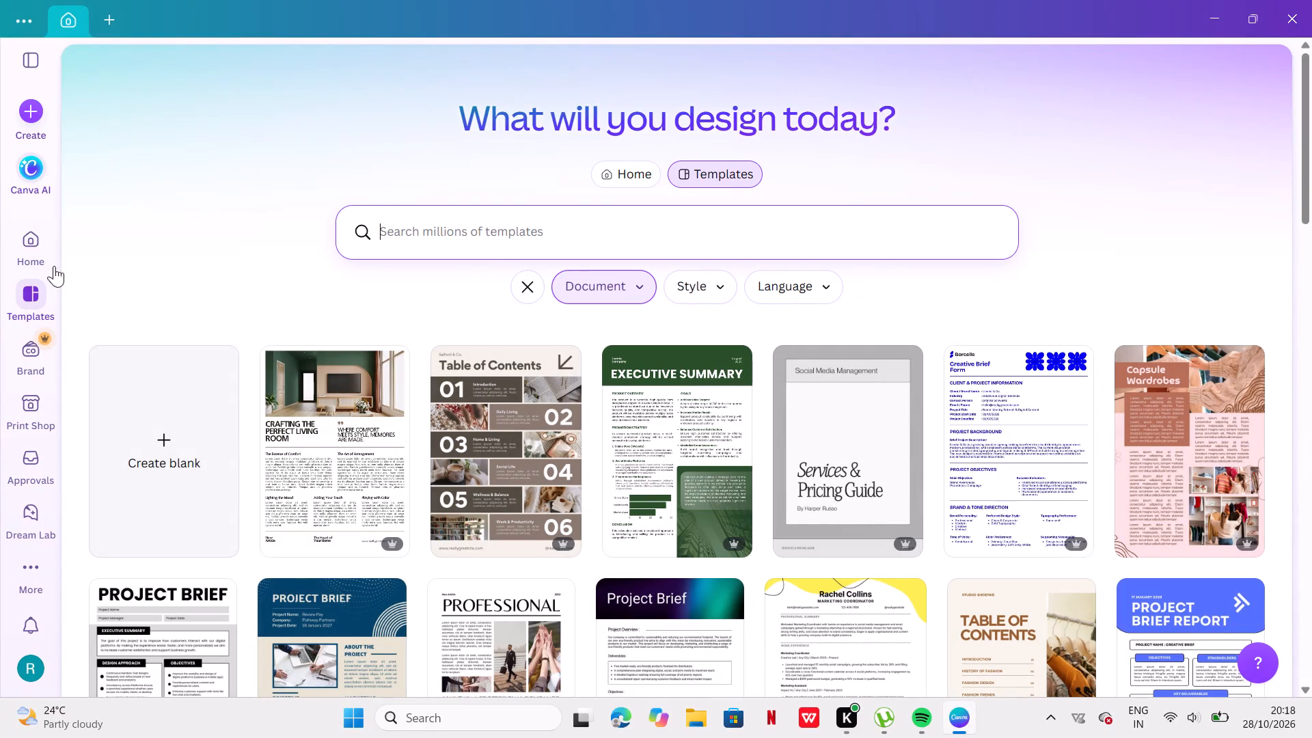
left_click(35, 281)
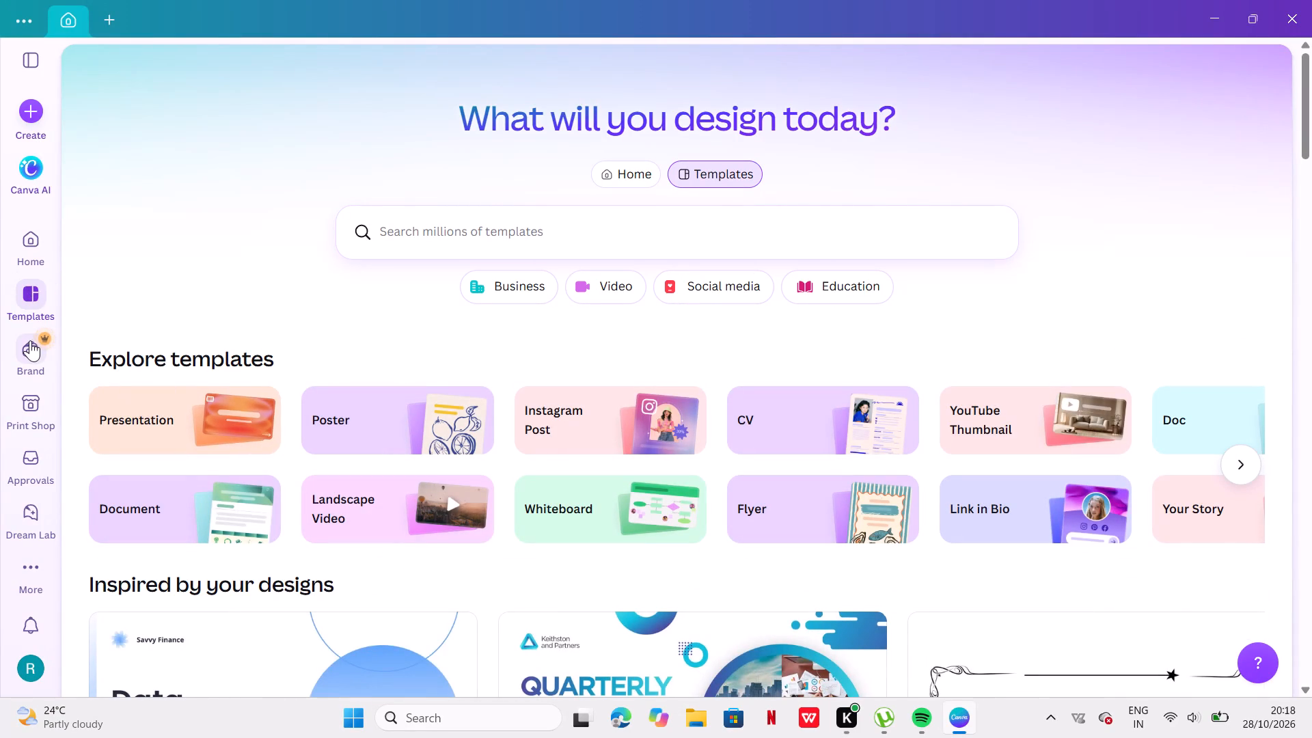
left_click(23, 247)
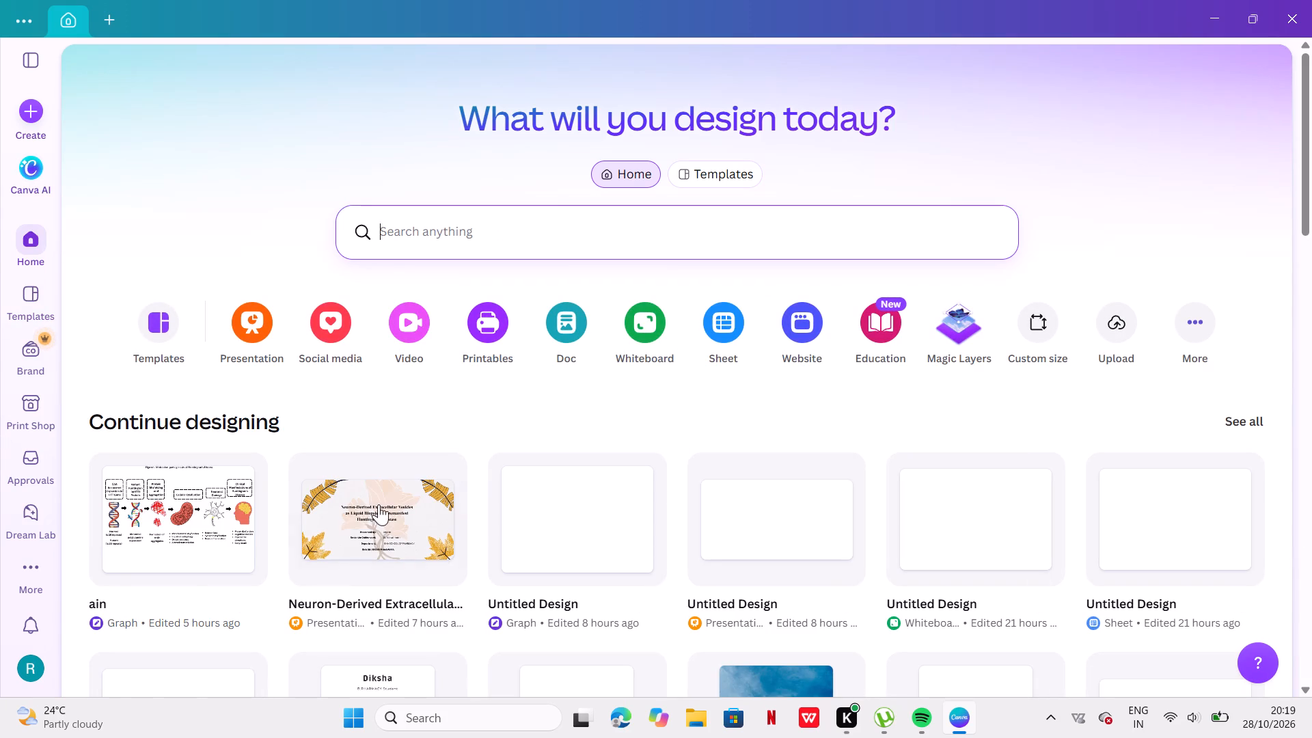
left_click(197, 523)
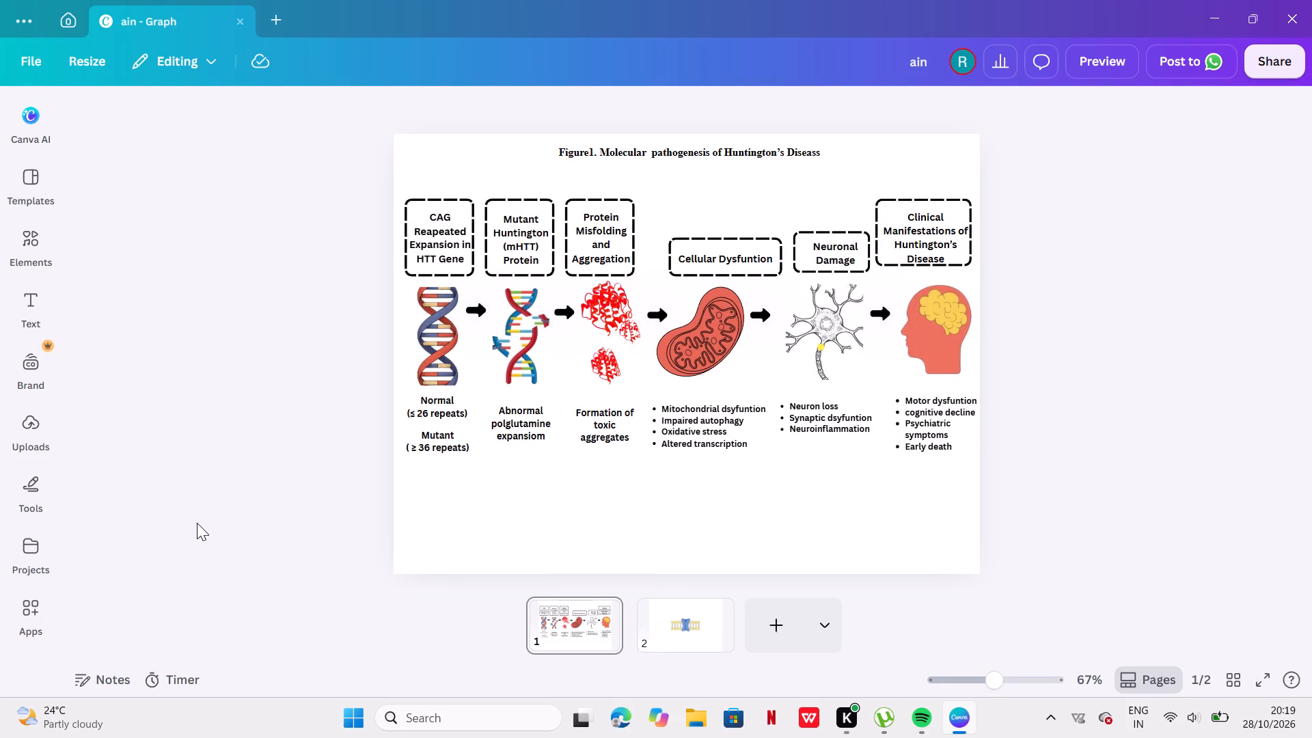
key("Return")
left_click(679, 636)
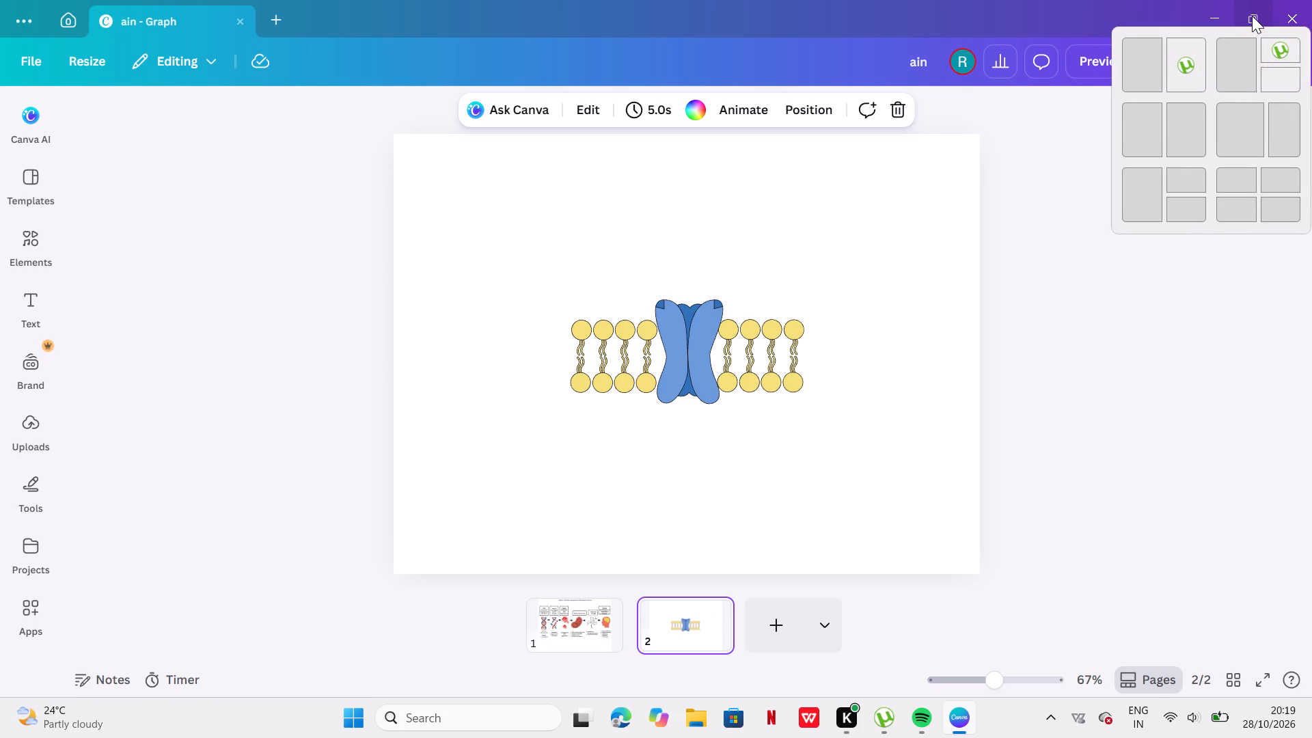
Tile the design window to half the screen and open the recently used ChatGPT image beside it as a reference.
left_click(1133, 134)
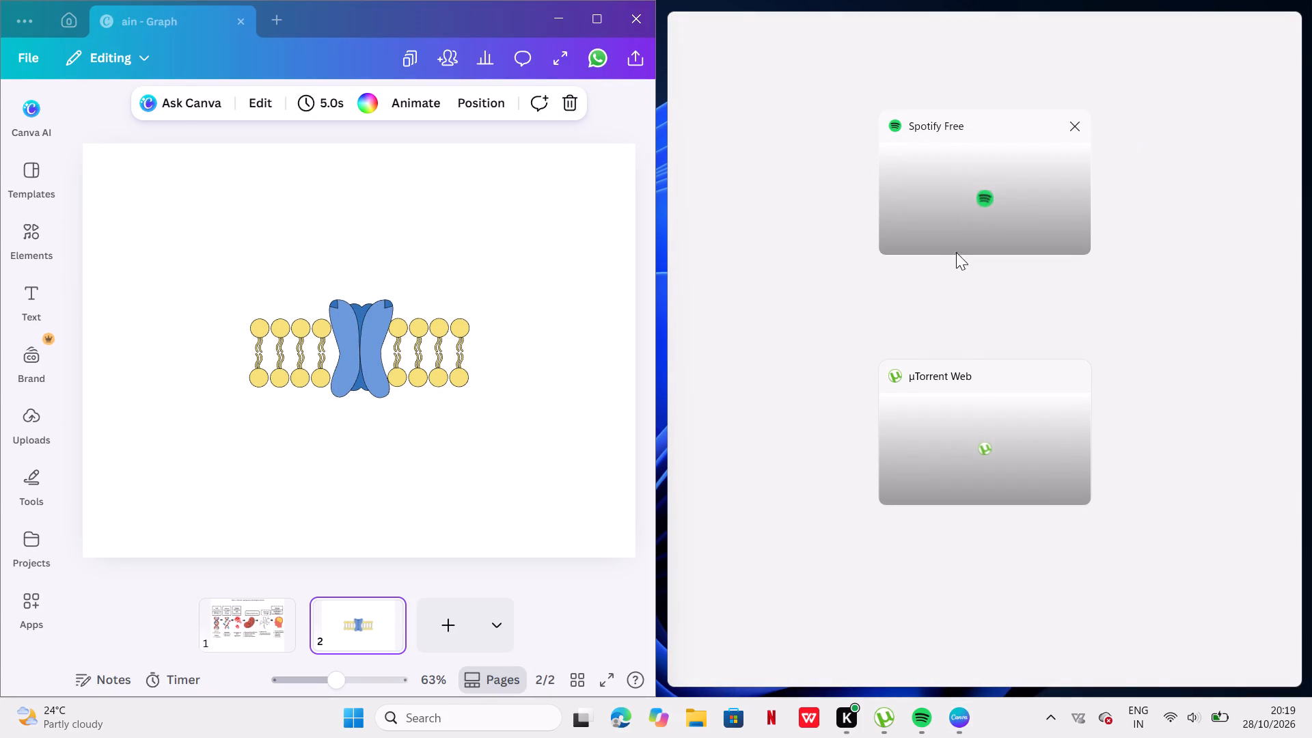
left_click(353, 728)
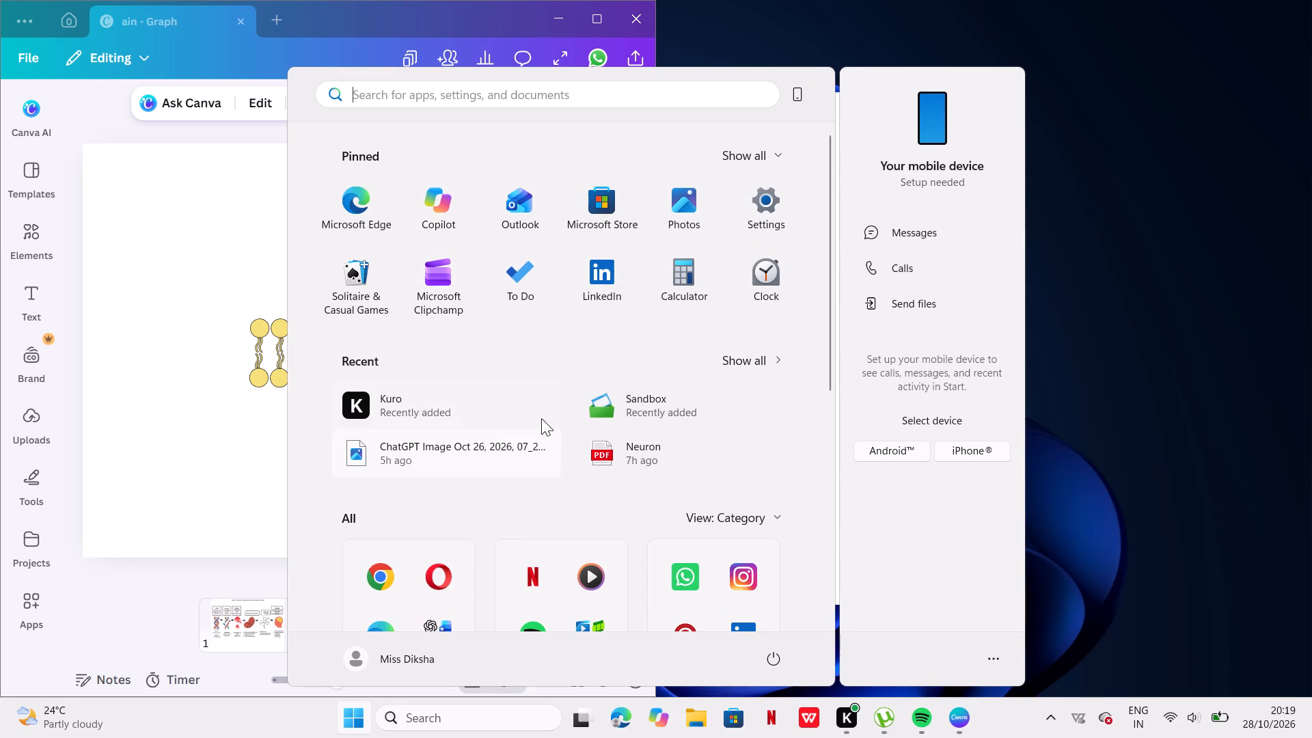
double_click(444, 439)
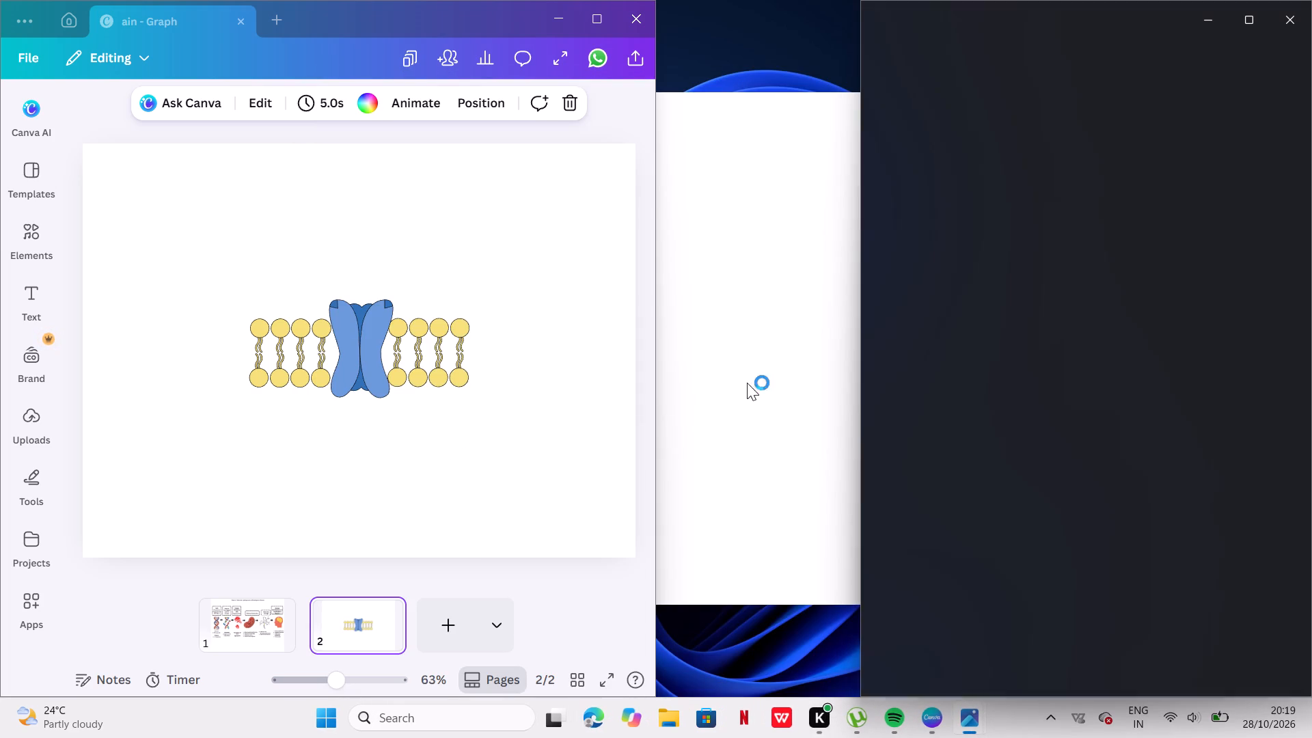
Examine the reference image up close, focusing on Figure 2, Biogenesis and Release of Extracellular Vesicles.
scroll(973, 310, "up", 1, "ctrl")
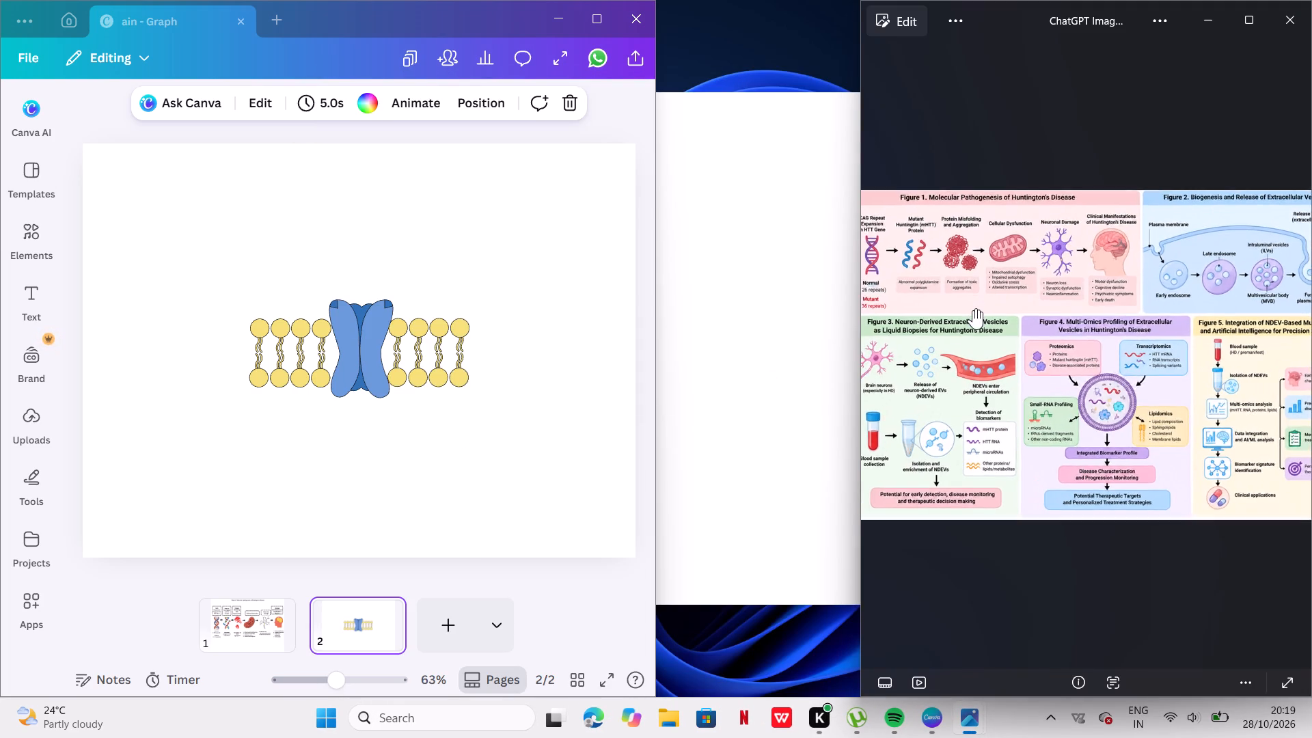
scroll(973, 310, "up", 6, "ctrl")
scroll(973, 310, "left", 3)
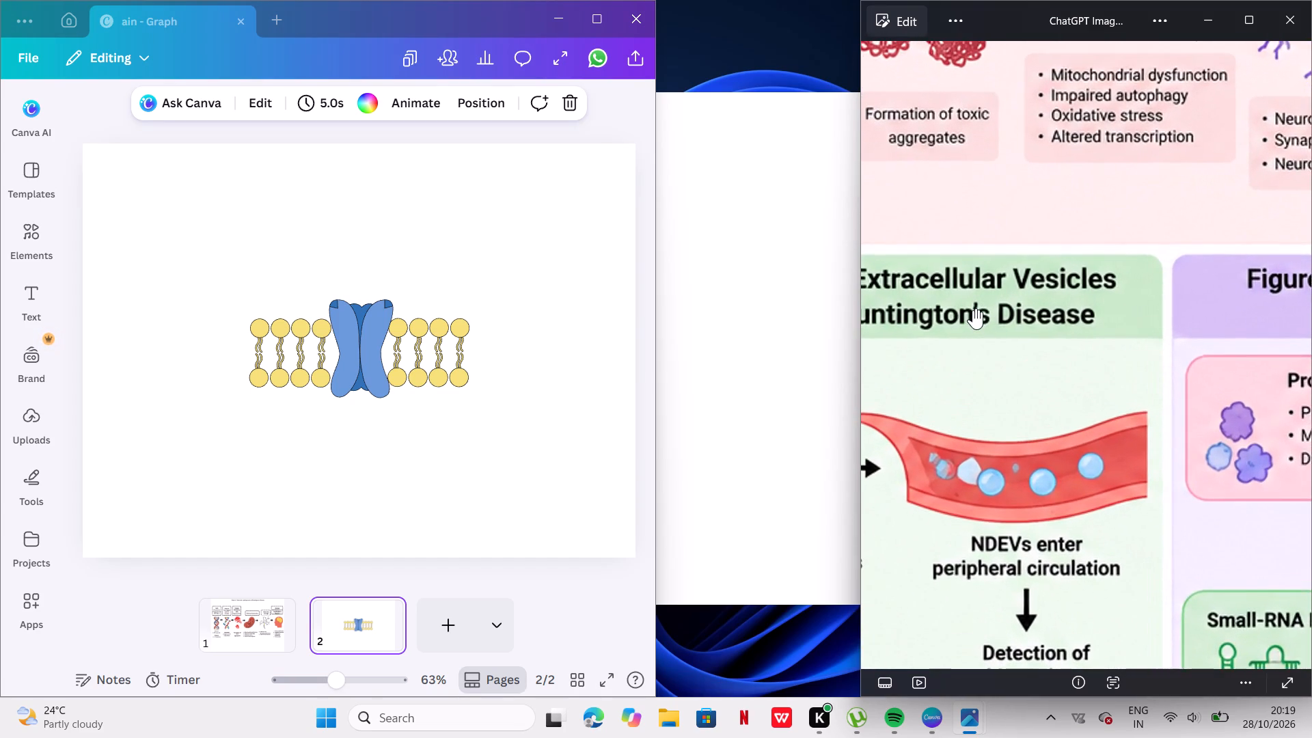
scroll(973, 310, "down", 6, "ctrl")
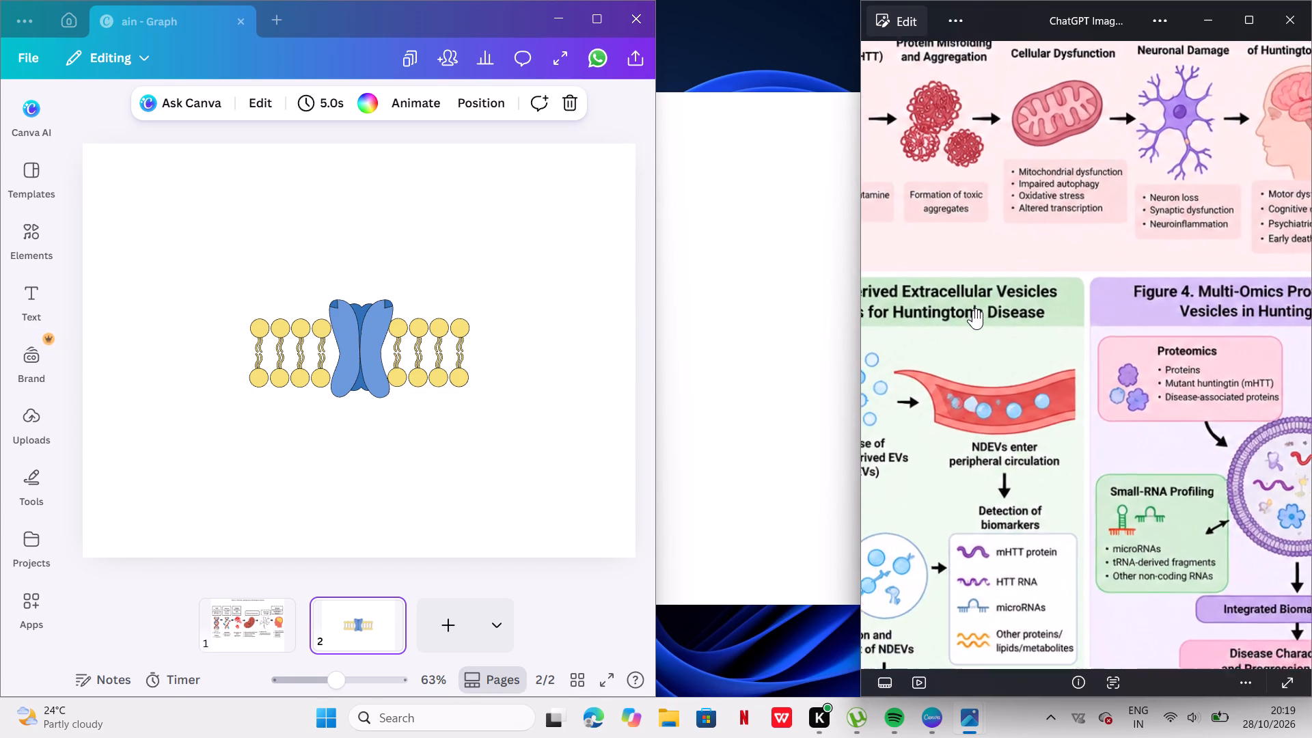
scroll(973, 310, "left", 1)
left_click_drag(973, 310, 694, 459)
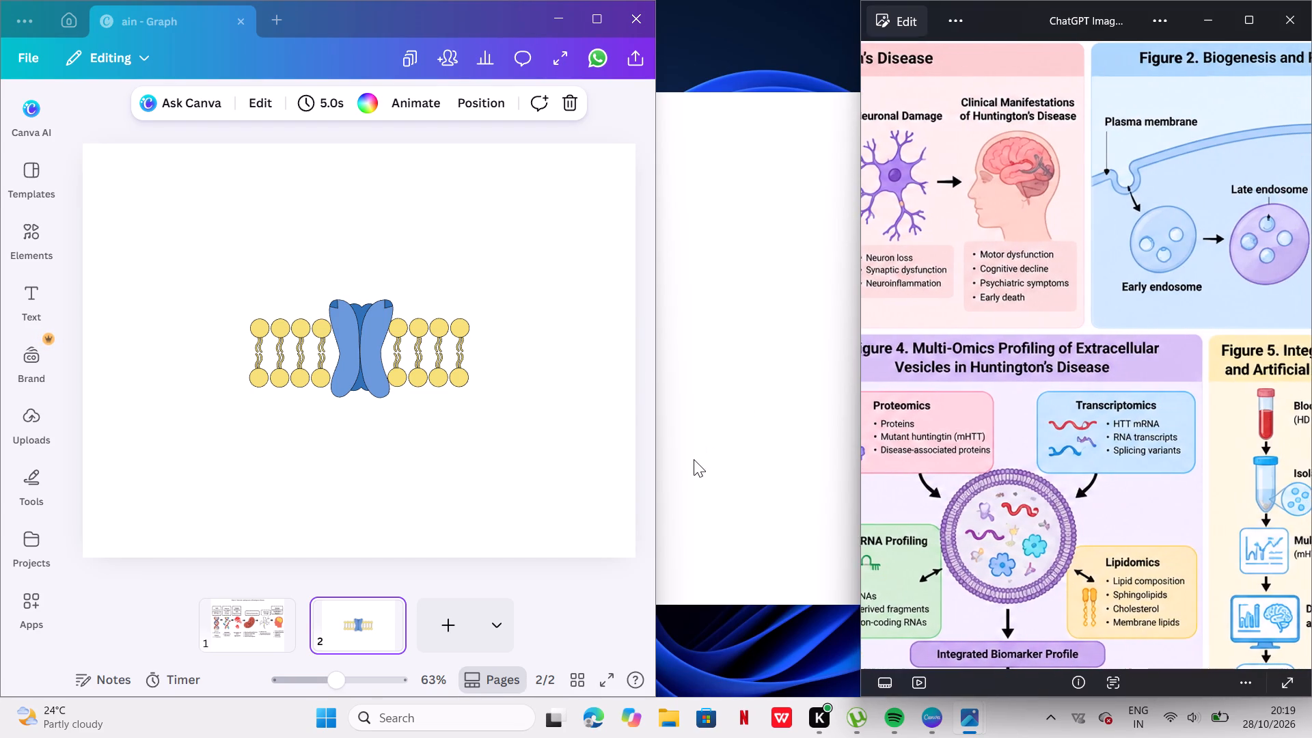
left_click_drag(694, 459, 694, 460)
left_click_drag(1060, 262, 802, 441)
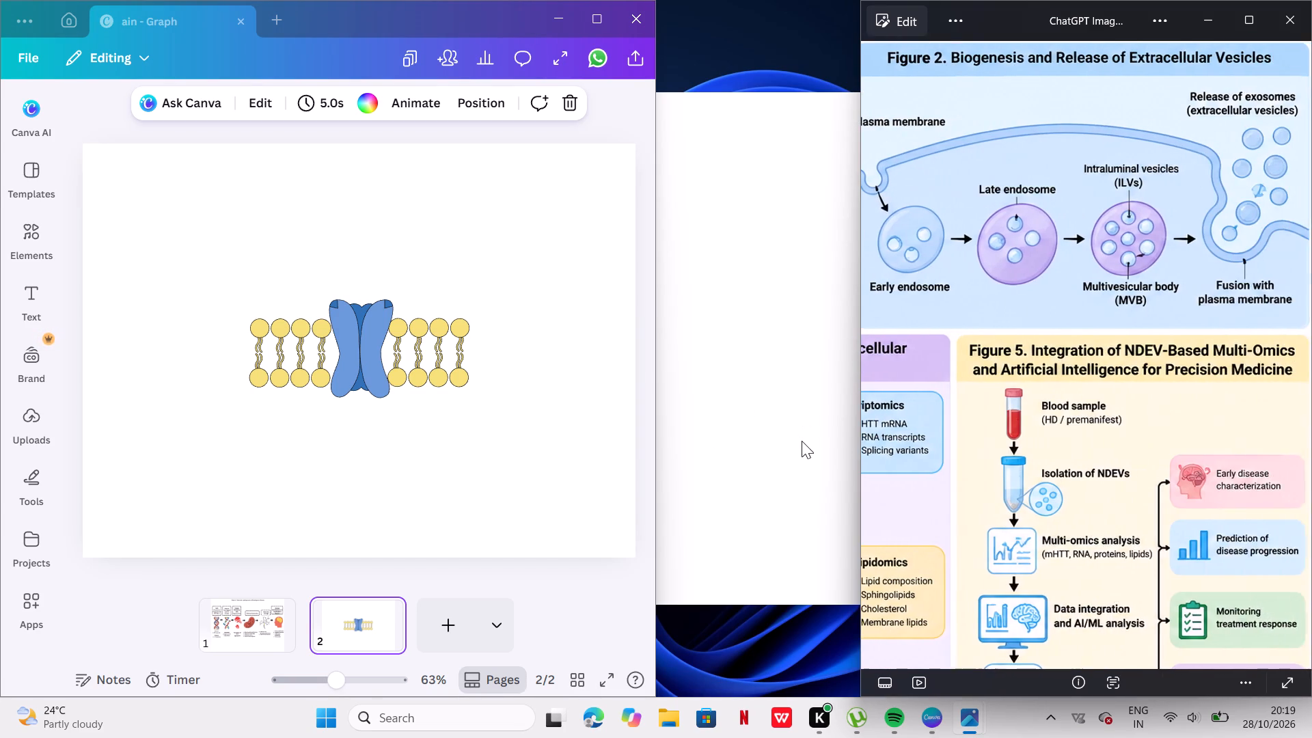
left_click_drag(802, 441, 857, 478)
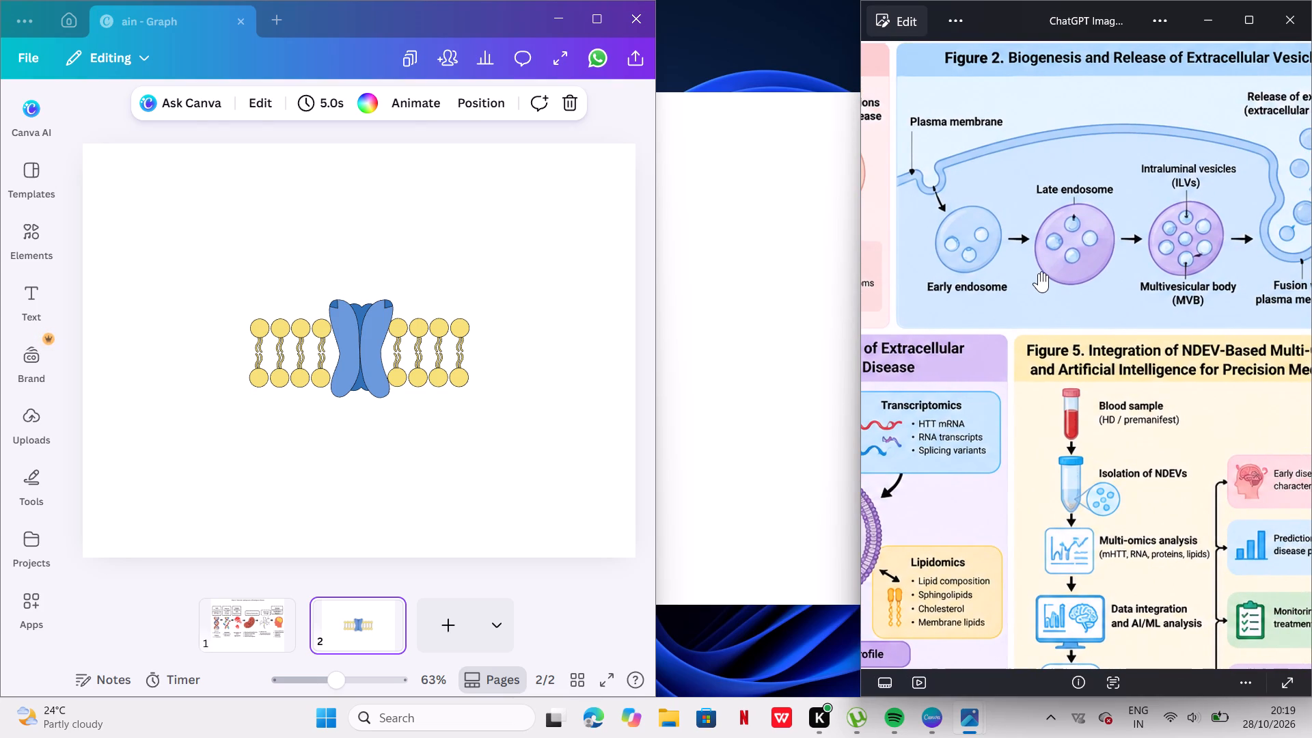
scroll(1020, 288, "up", 1)
scroll(1020, 288, "down", 1)
scroll(1020, 288, "up", 1)
scroll(1020, 288, "down", 1)
scroll(1020, 288, "up", 1)
scroll(1020, 288, "down", 1)
scroll(1020, 288, "down", 5, "ctrl")
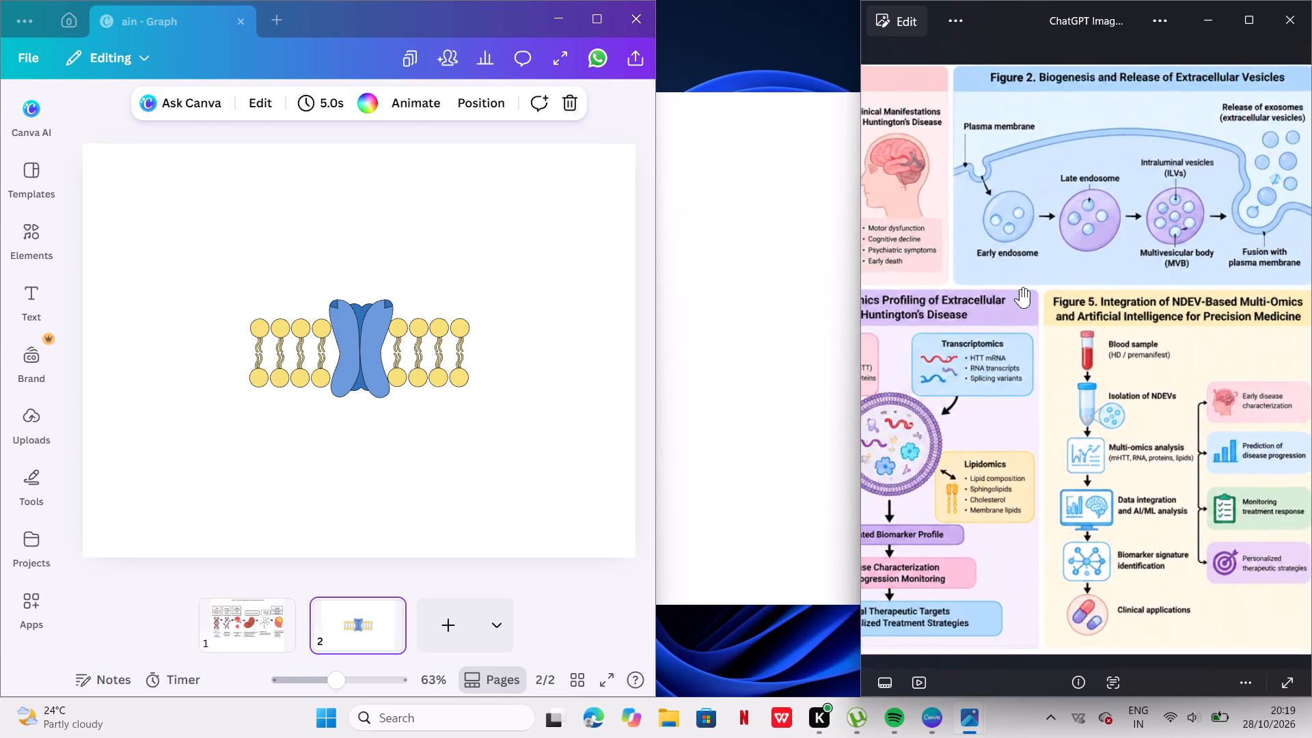
left_click_drag(1020, 288, 953, 329)
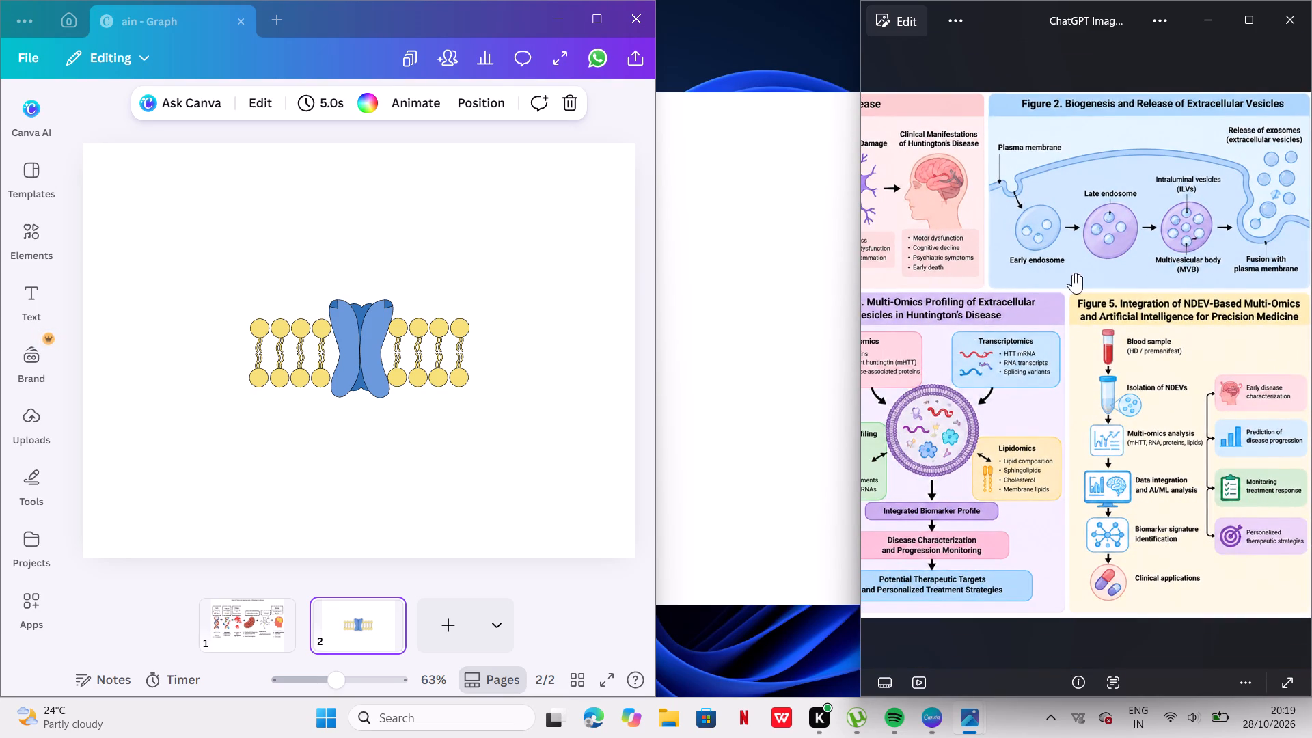
left_click_drag(1087, 262, 922, 301)
scroll(1083, 178, "left", 1)
scroll(1046, 206, "up", 5, "ctrl")
left_click_drag(1046, 206, 997, 304)
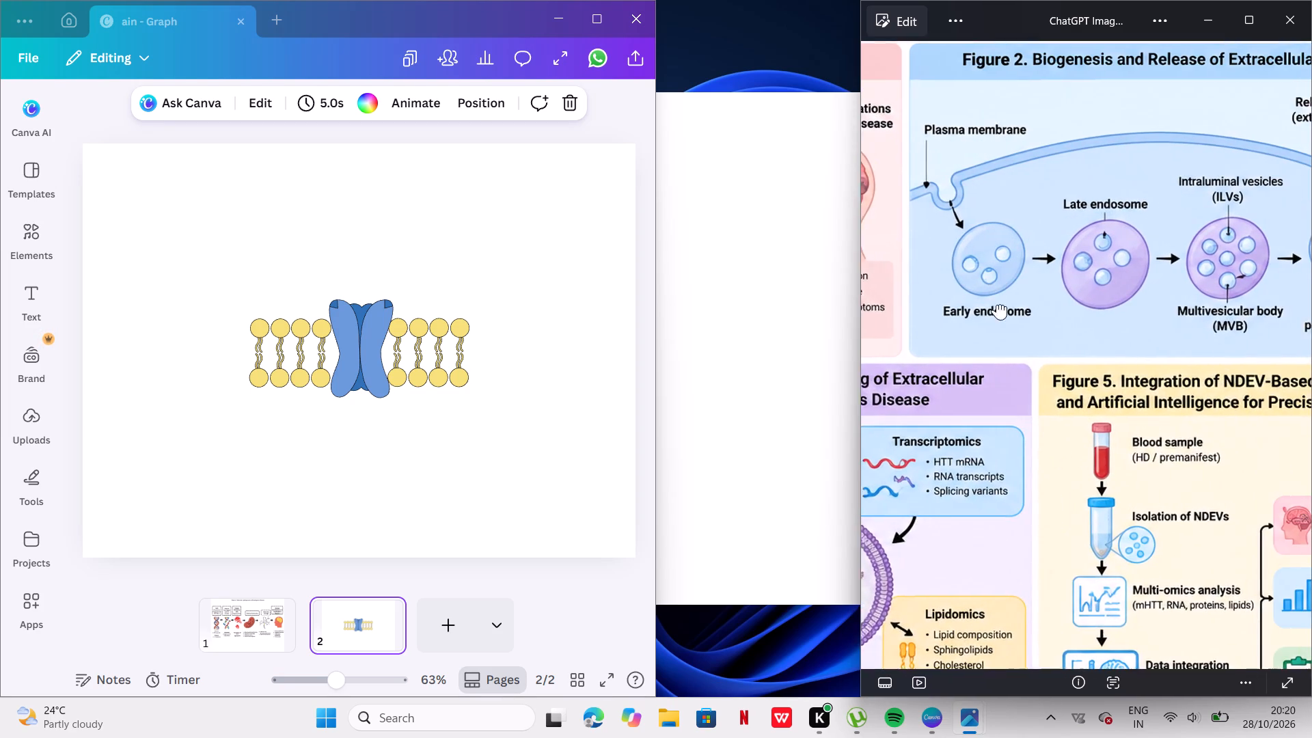
left_click_drag(997, 304, 960, 428)
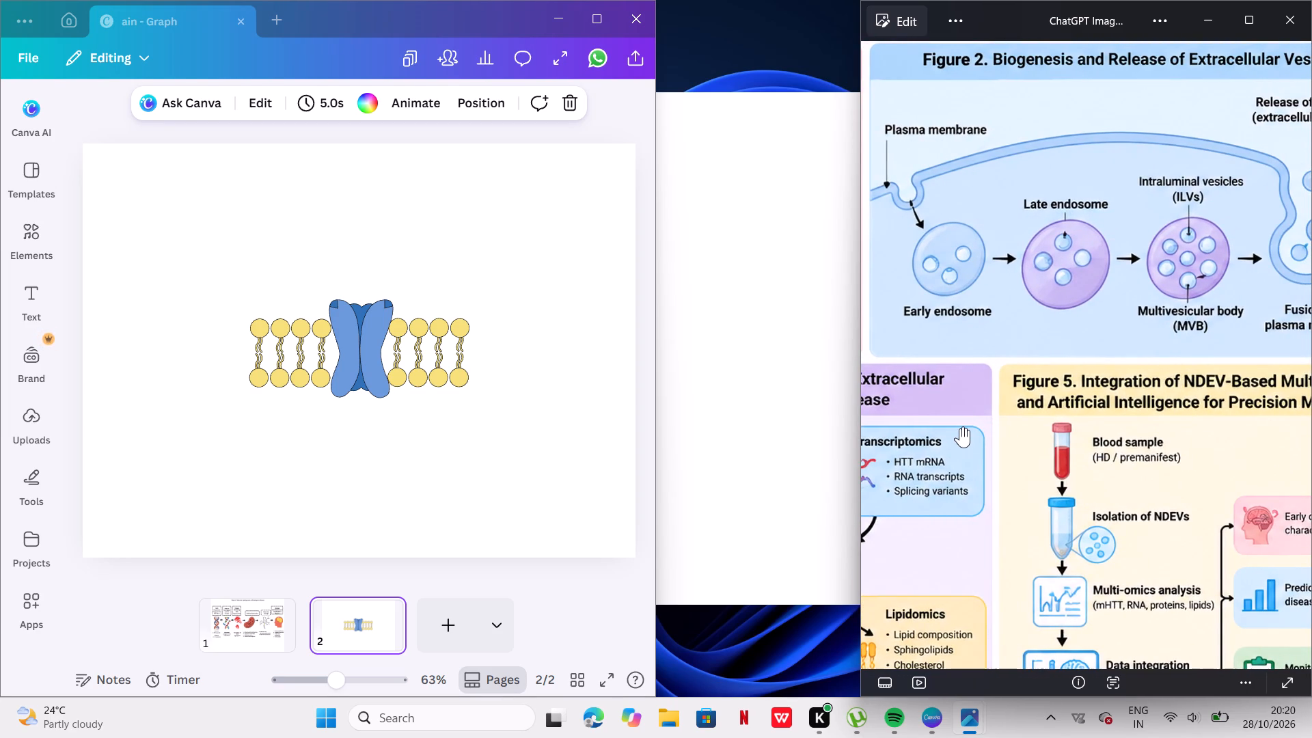
Delete the blue and yellow membrane channel graphic from page 2 of the design.
left_click(440, 331)
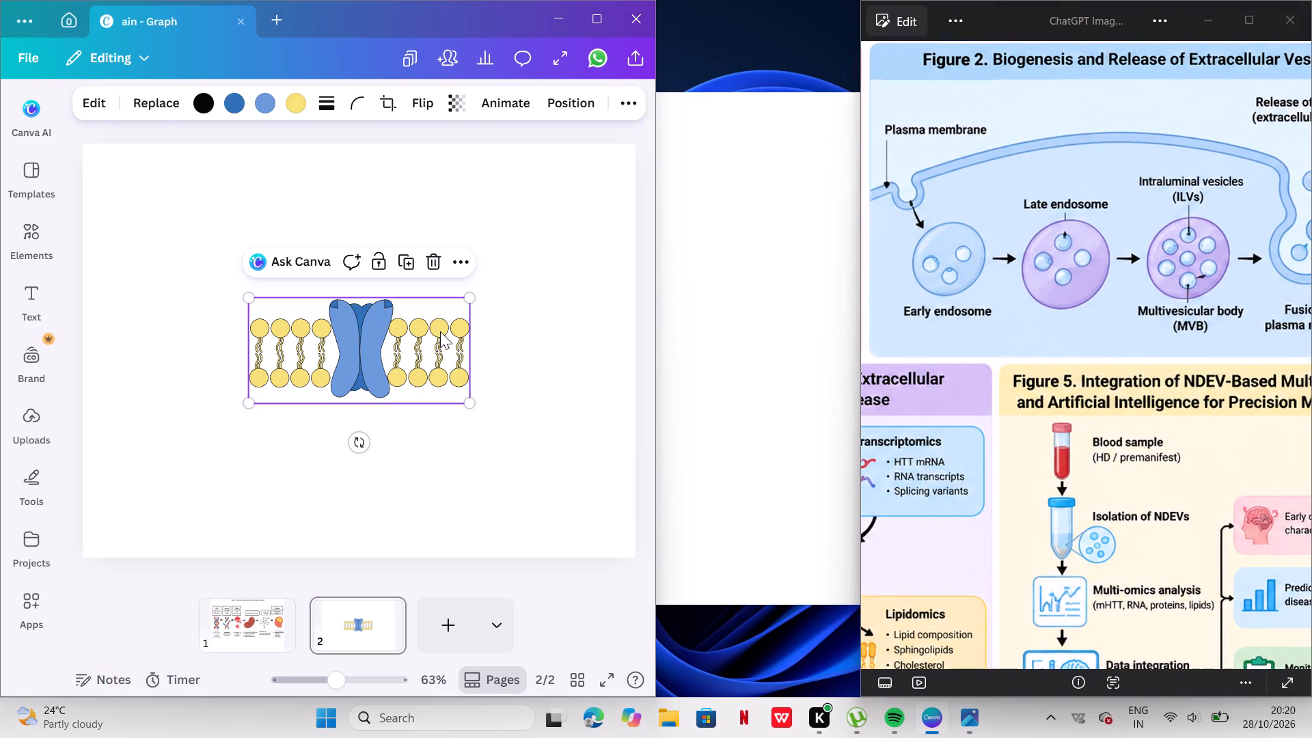
left_click(427, 259)
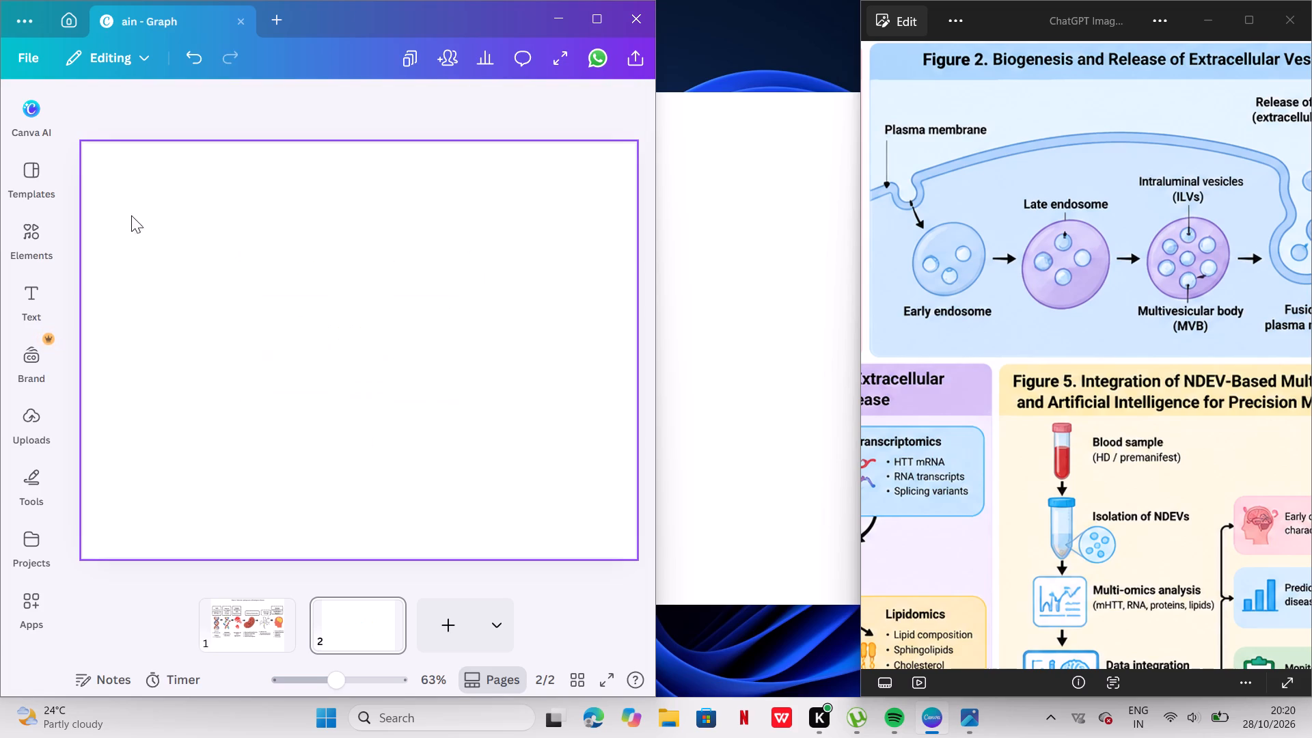
Search the elements library for "cell membrane" and show all the graphics results.
left_click(17, 256)
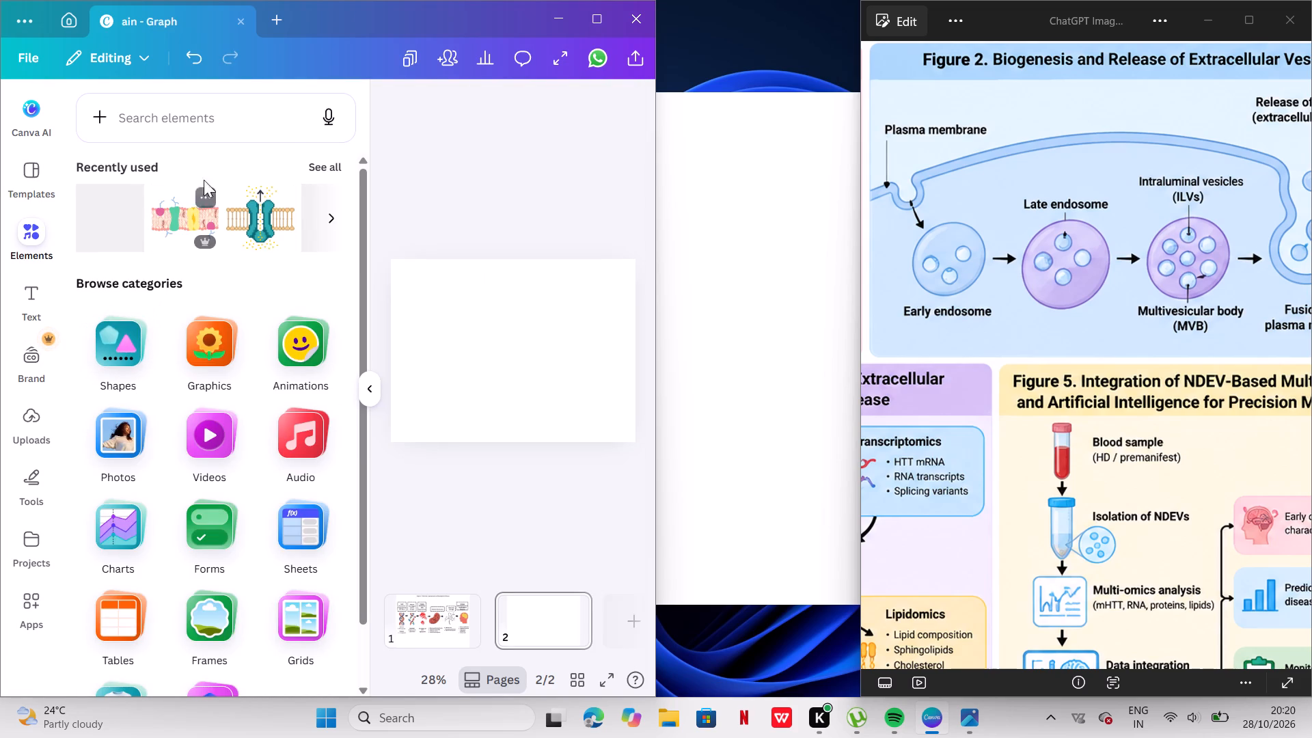
left_click(173, 130)
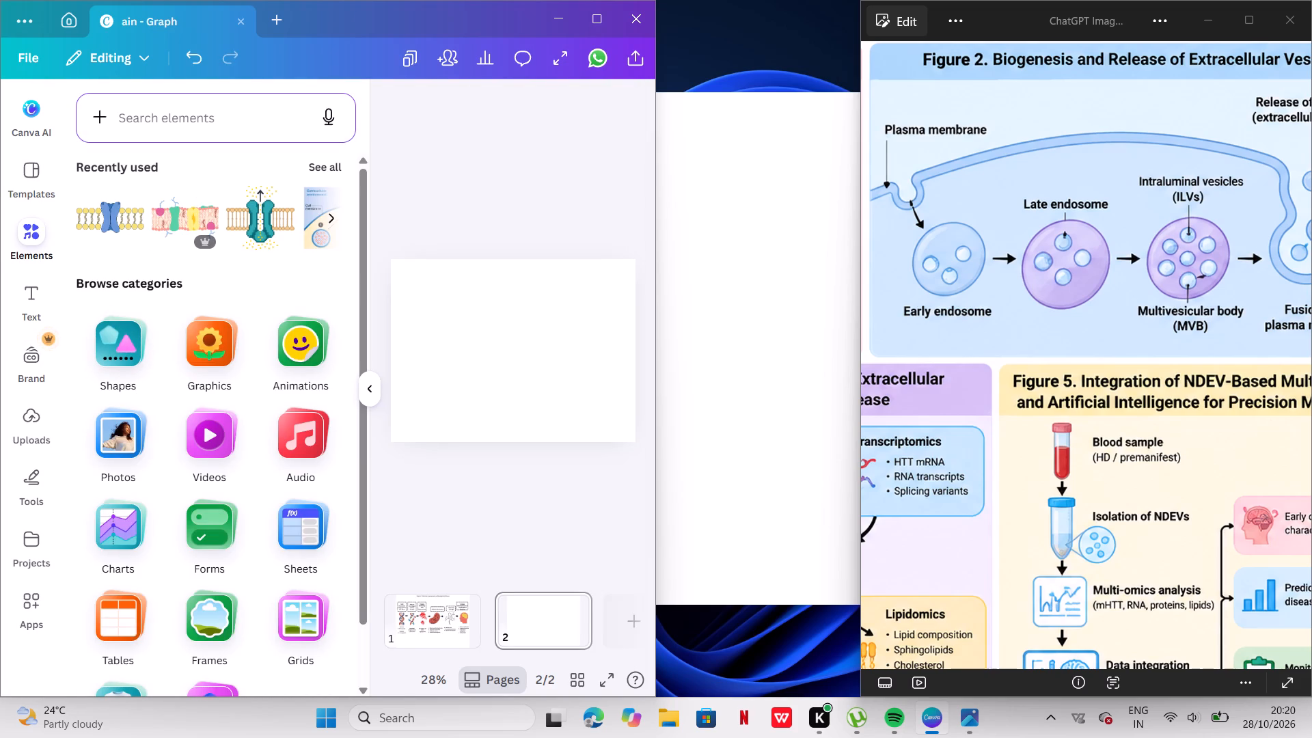
double_click(192, 109)
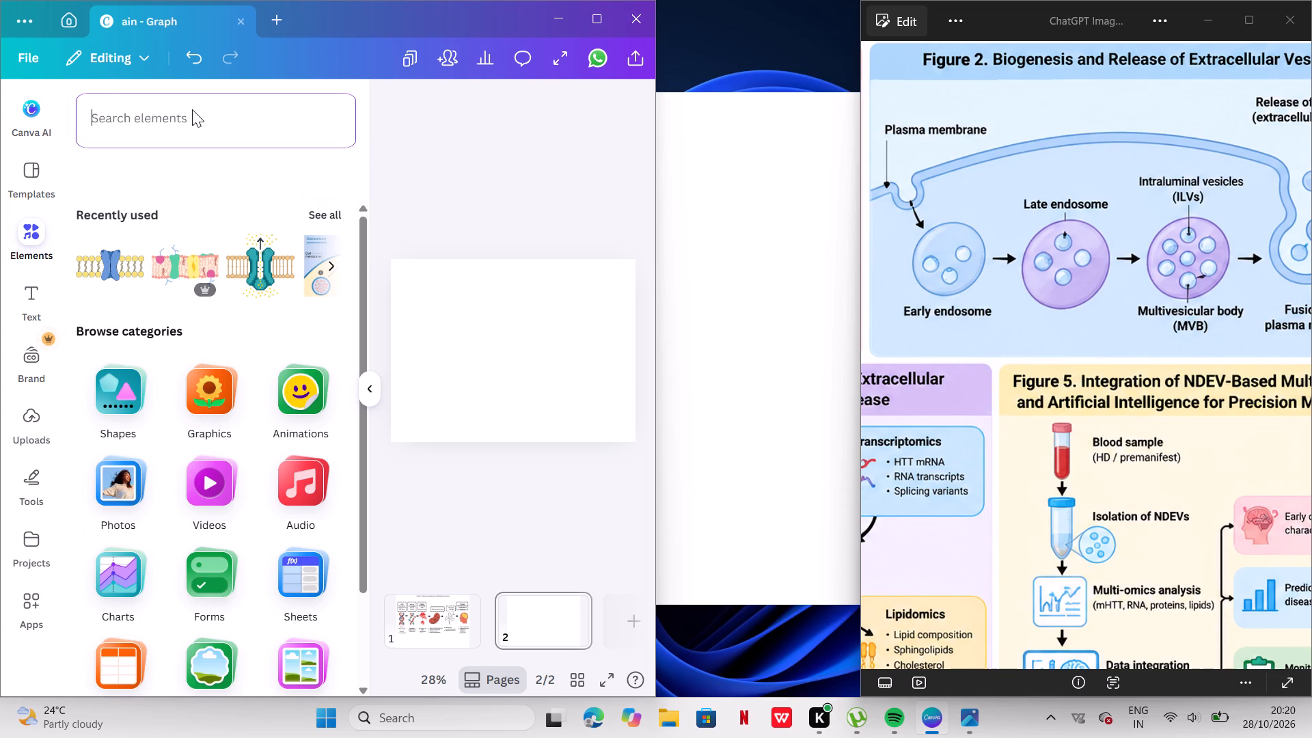
left_click(192, 109)
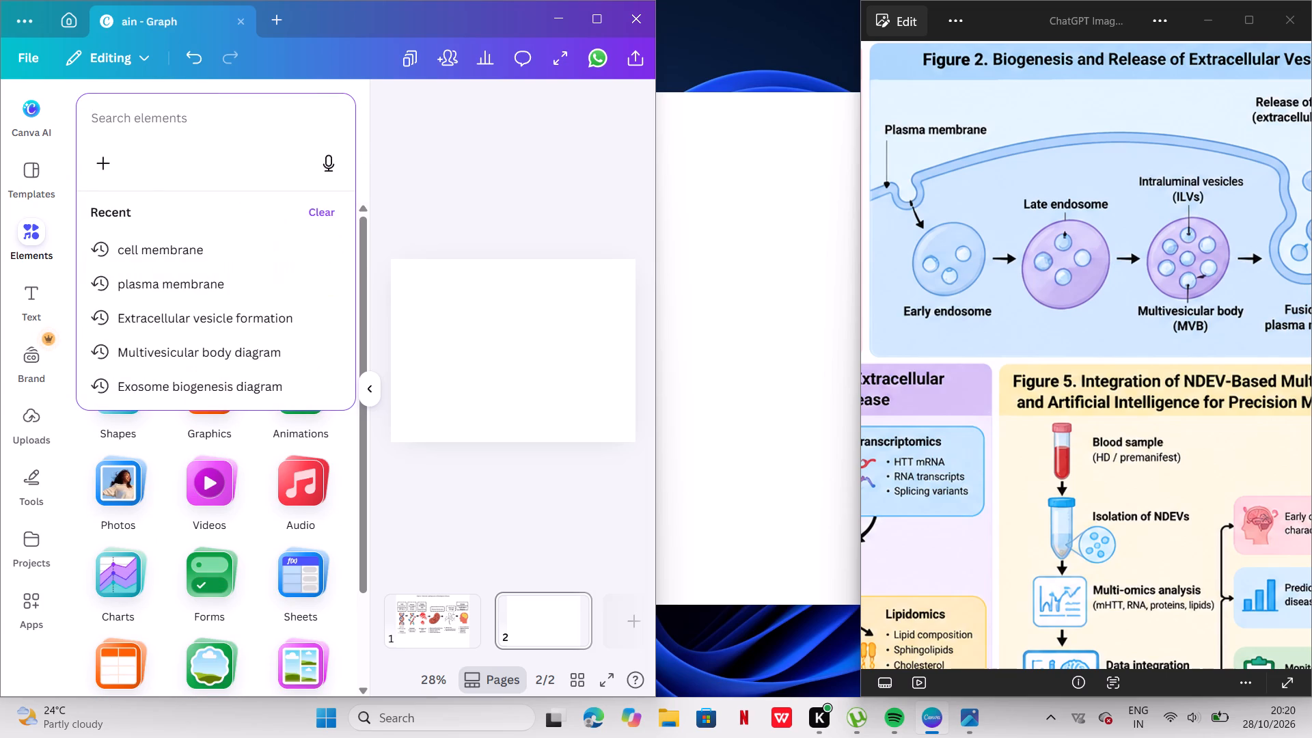
left_click_drag(192, 109, 161, 248)
left_click(161, 248)
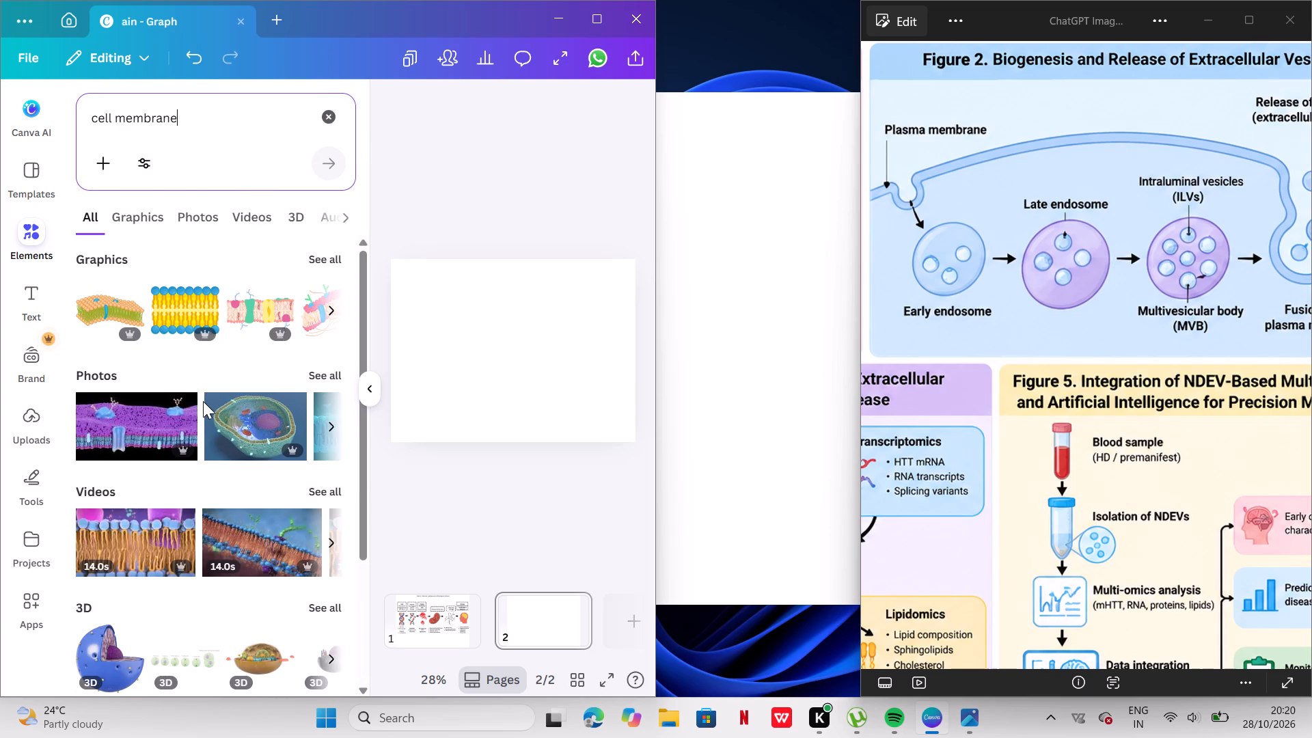
scroll(203, 401, "down", 2)
scroll(203, 401, "up", 2)
left_click(328, 267)
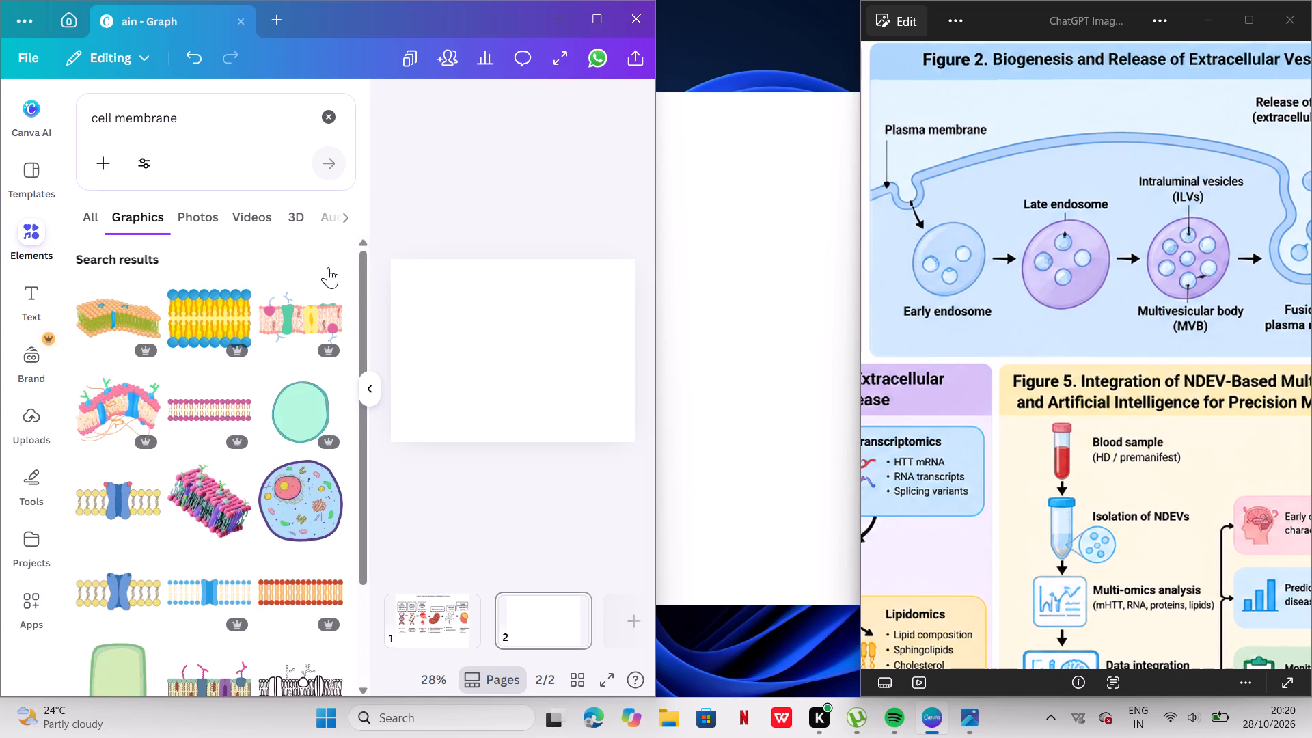
Look through the "cell membrane" graphics for one resembling the curved blue plasma membrane in the reference Figure 2.
scroll(167, 504, "down", 3)
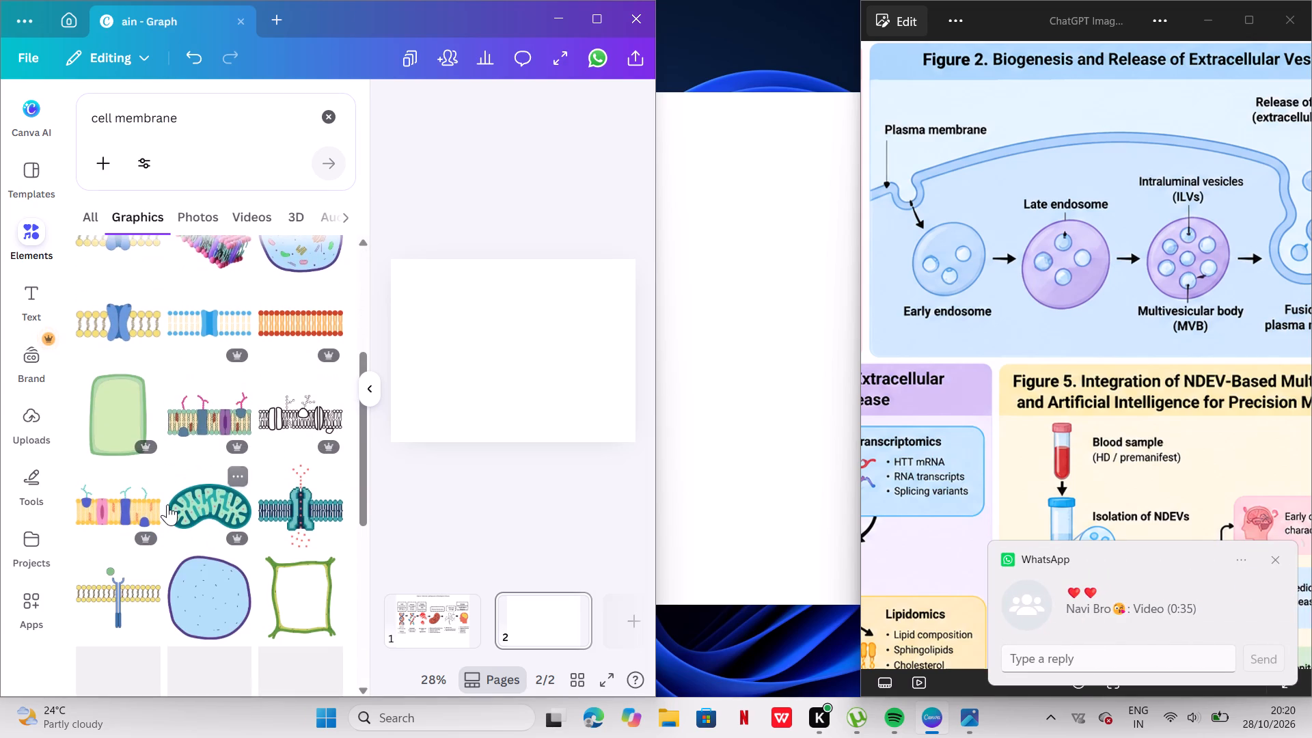
scroll(167, 504, "down", 2)
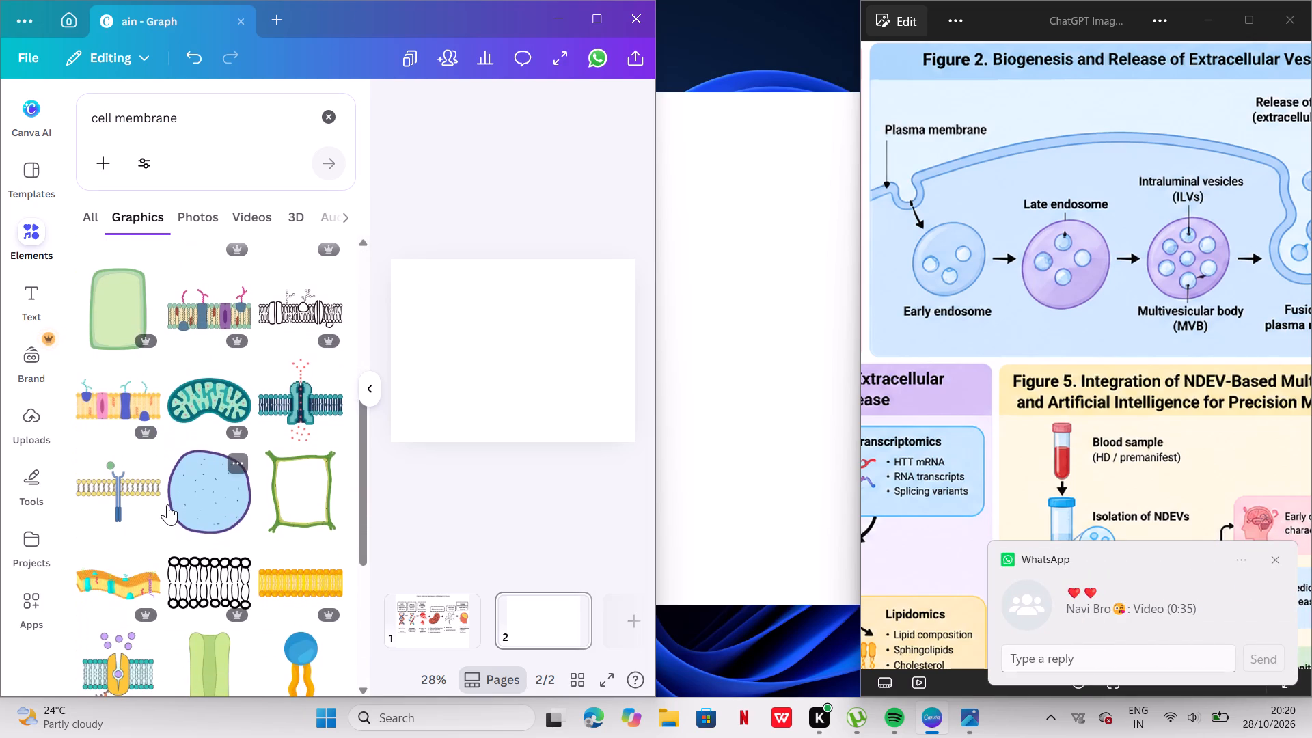
scroll(167, 504, "down", 2)
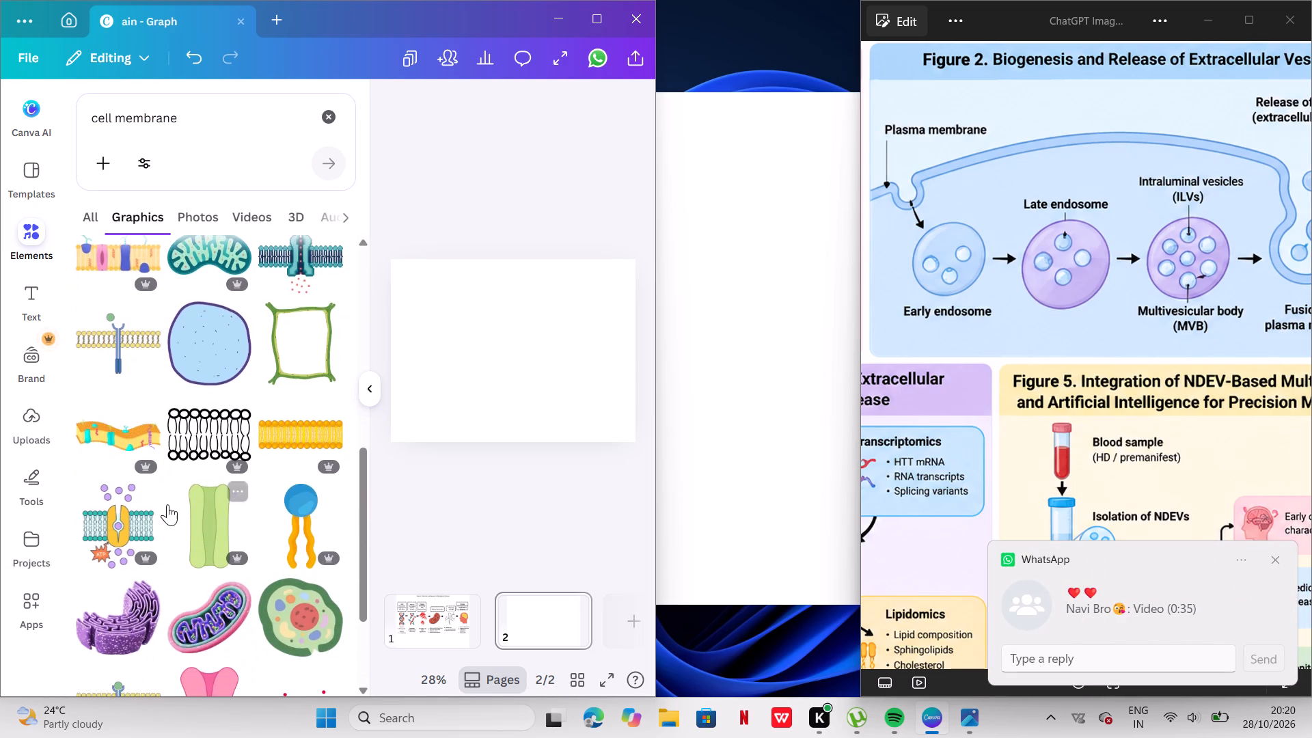
scroll(167, 504, "down", 4)
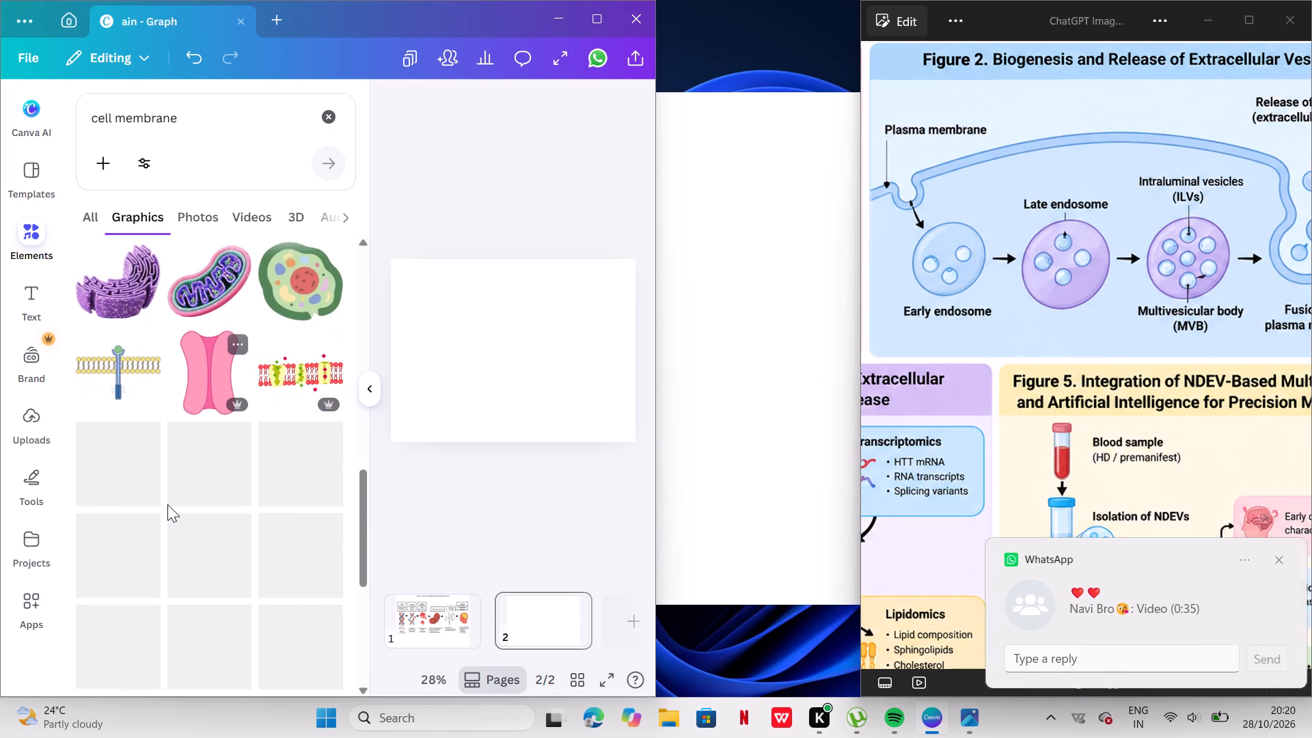
scroll(167, 504, "down", 3)
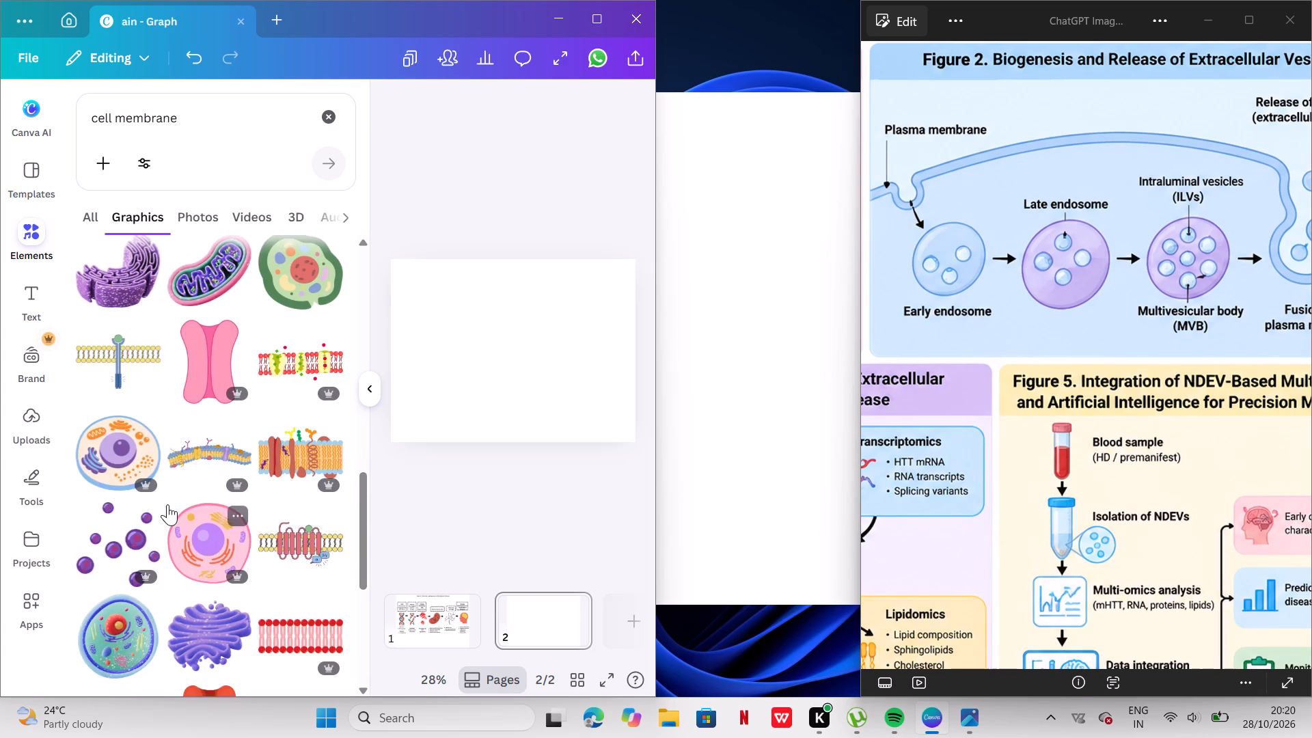
scroll(167, 494, "down", 4)
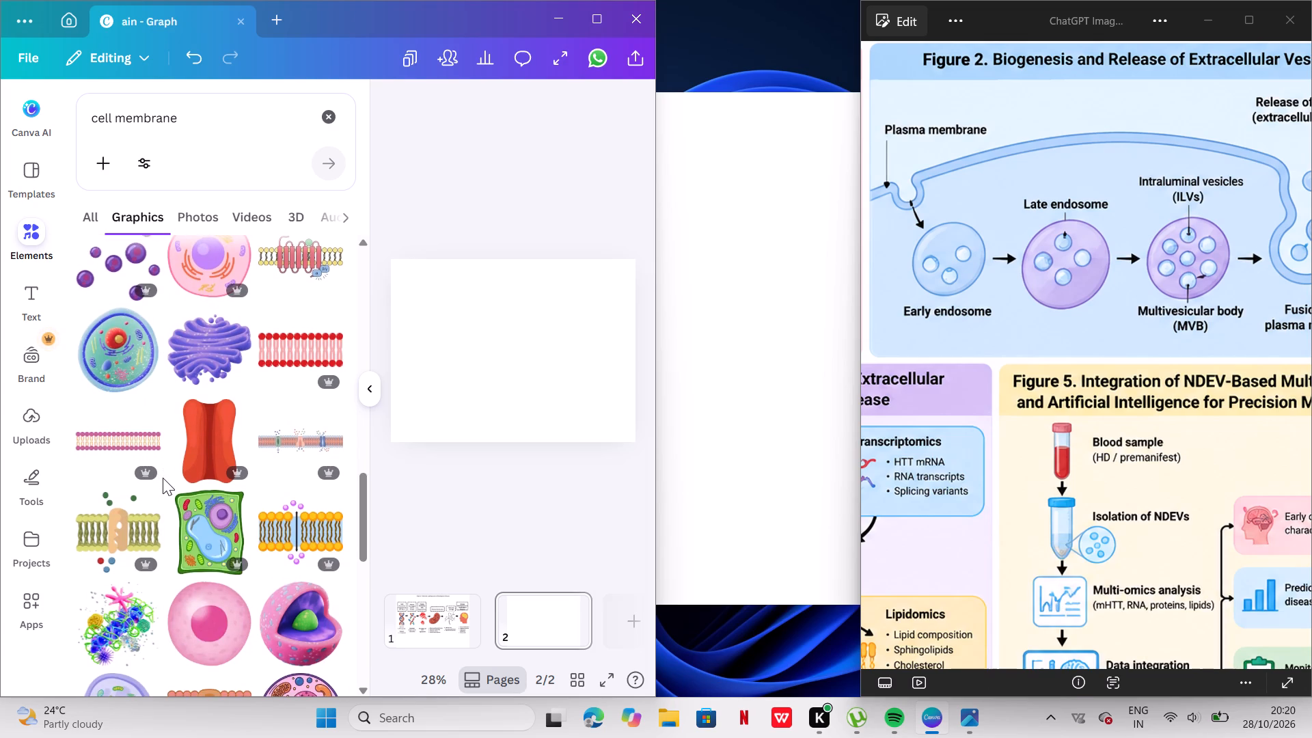
scroll(163, 478, "down", 1)
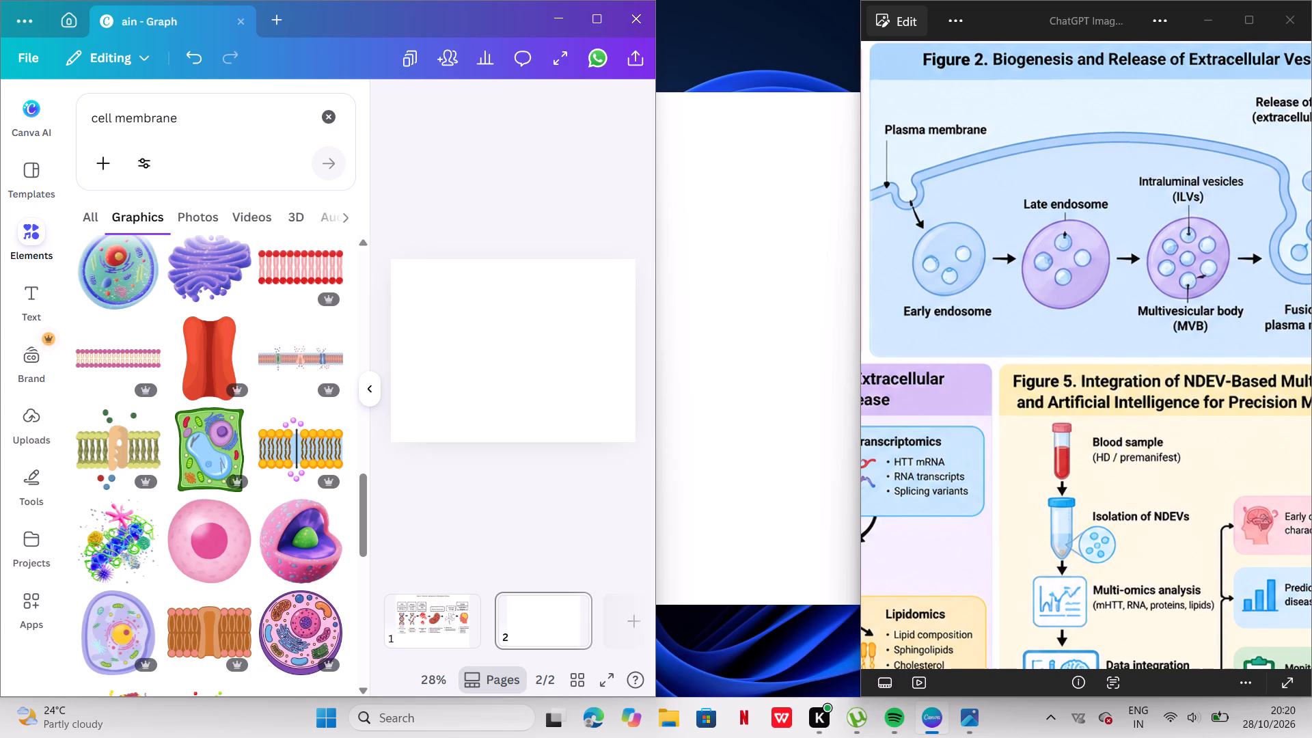
left_click(324, 109)
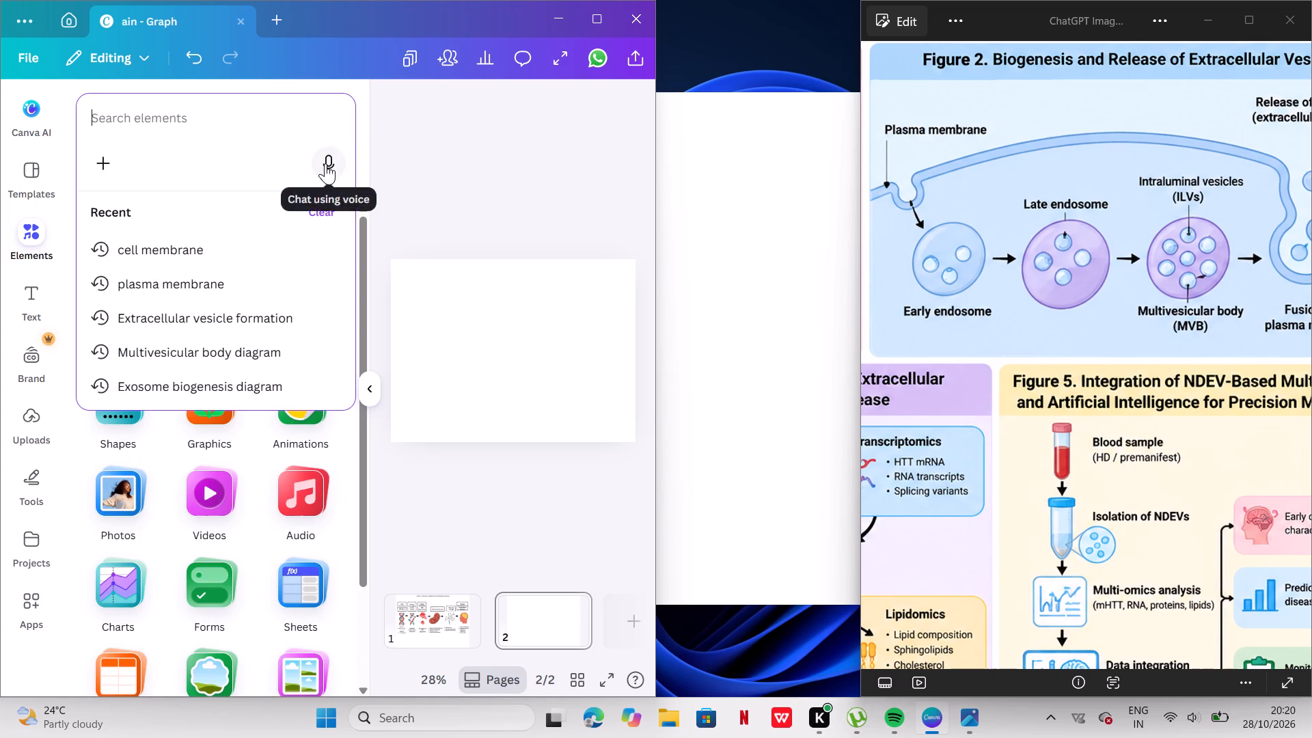
left_click(325, 163)
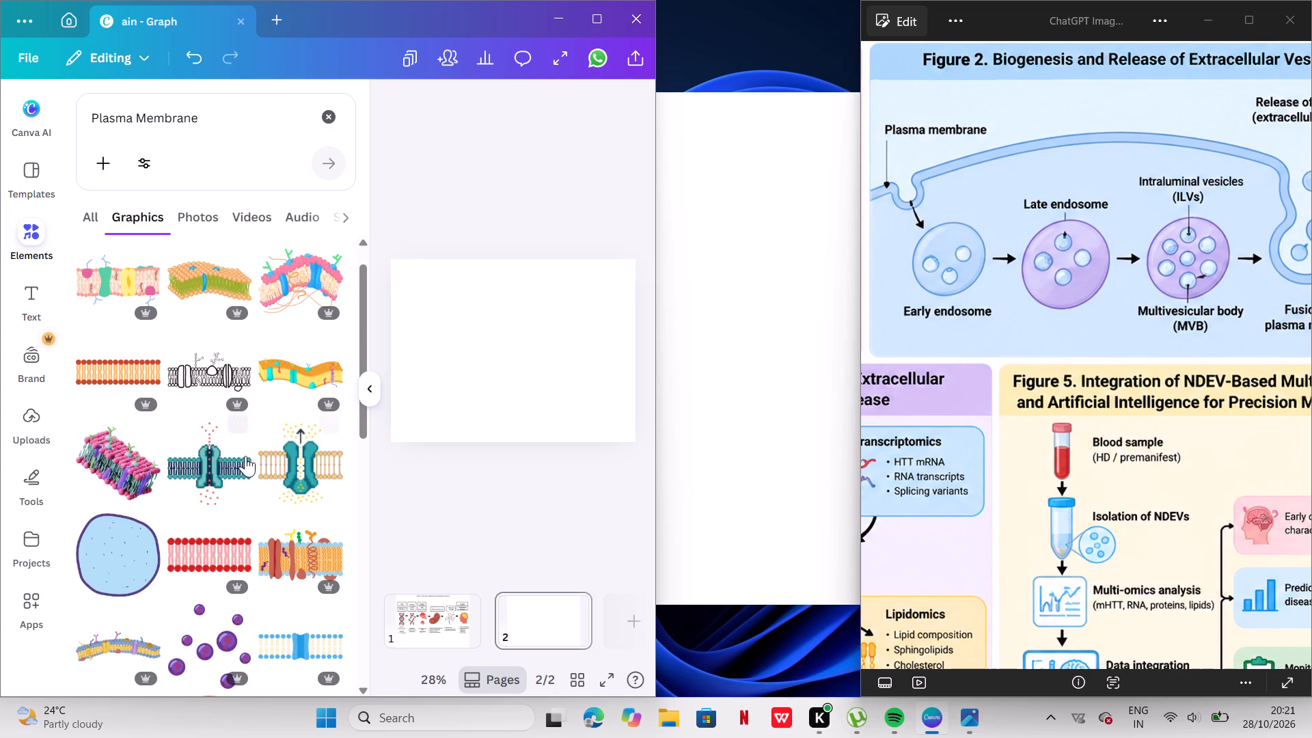
scroll(243, 493, "down", 2)
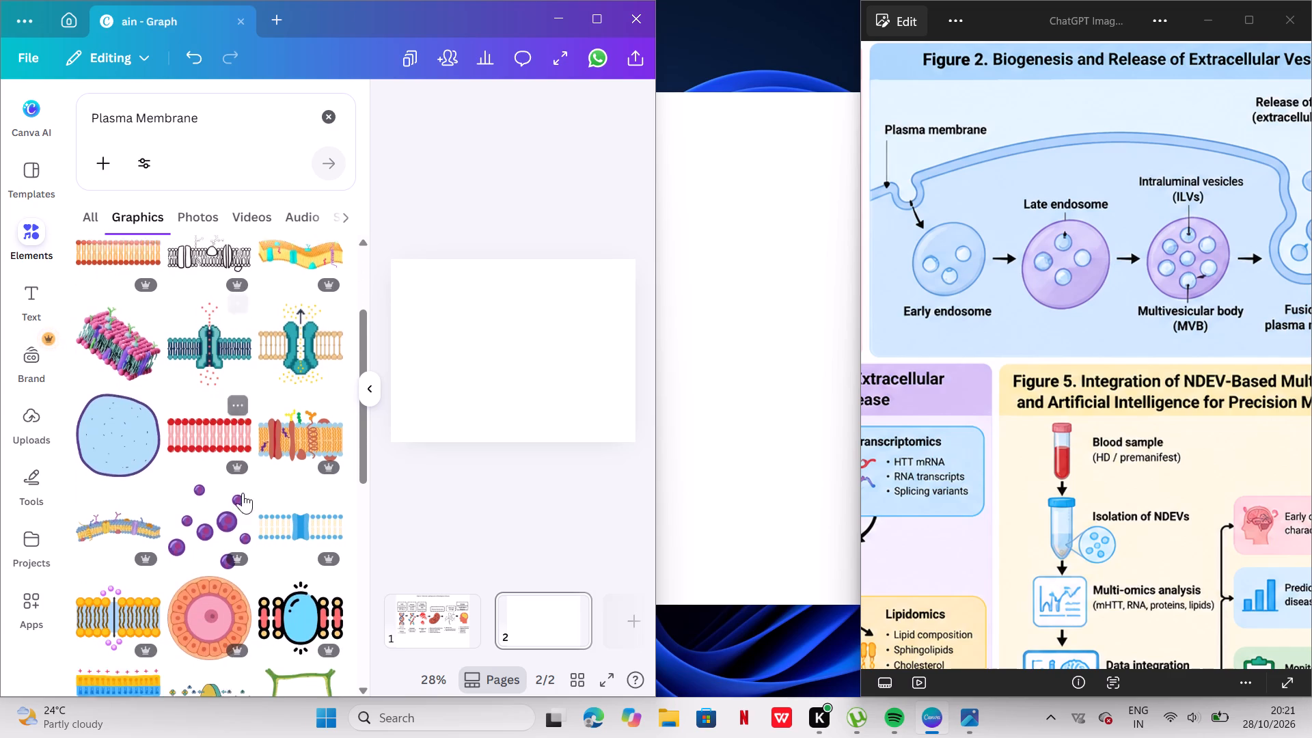
scroll(243, 493, "down", 4)
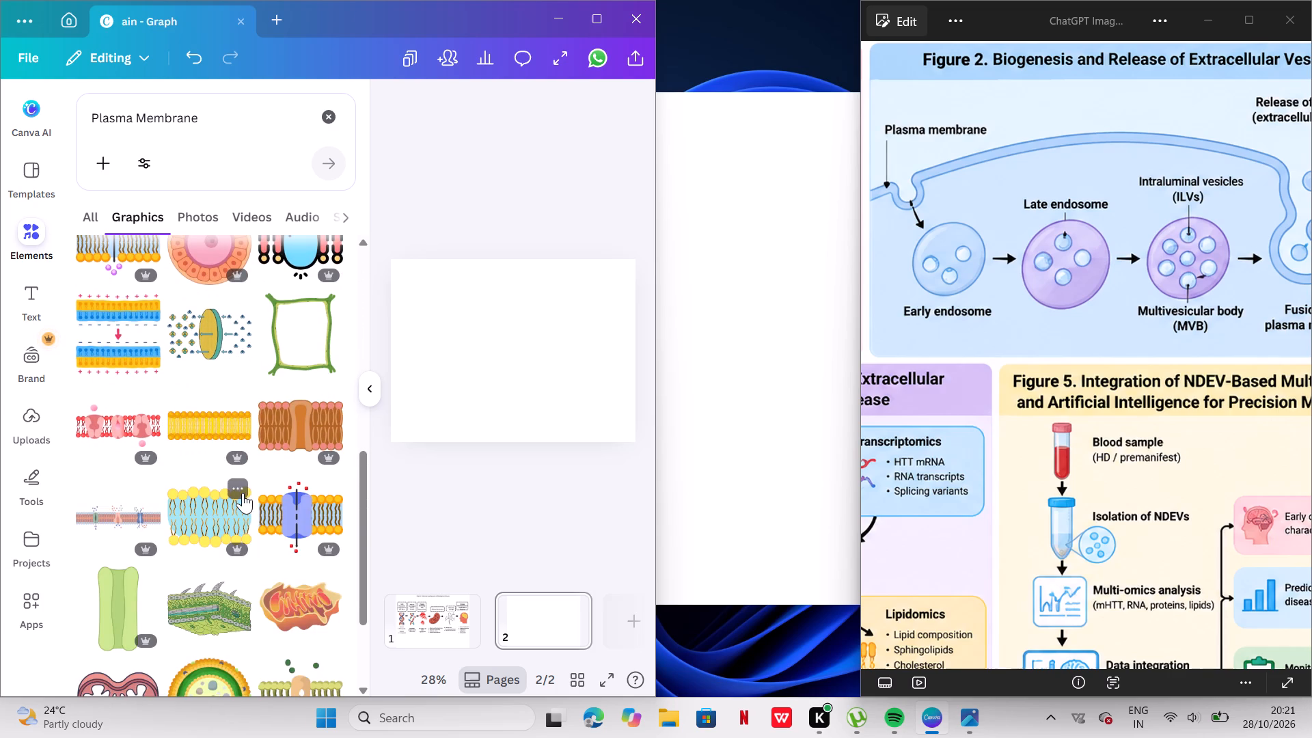
scroll(243, 493, "down", 4)
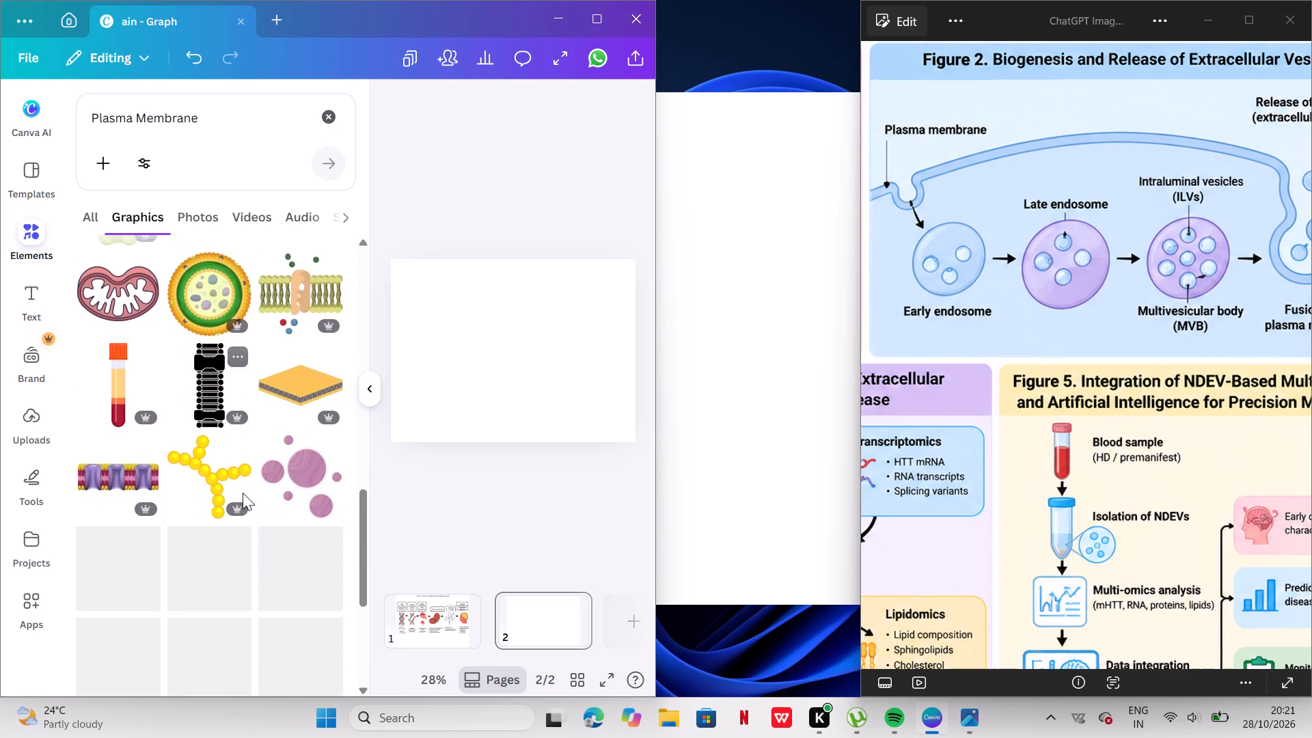
scroll(243, 493, "down", 2)
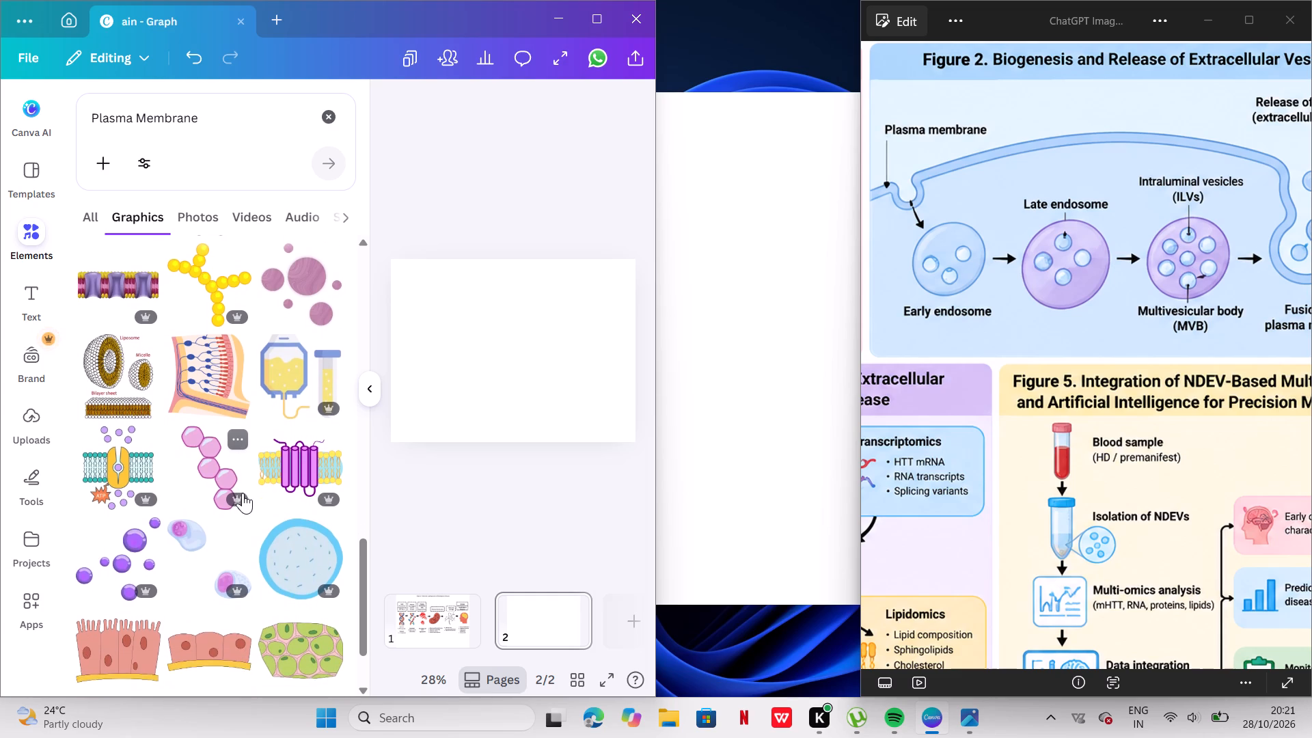
scroll(243, 493, "down", 2)
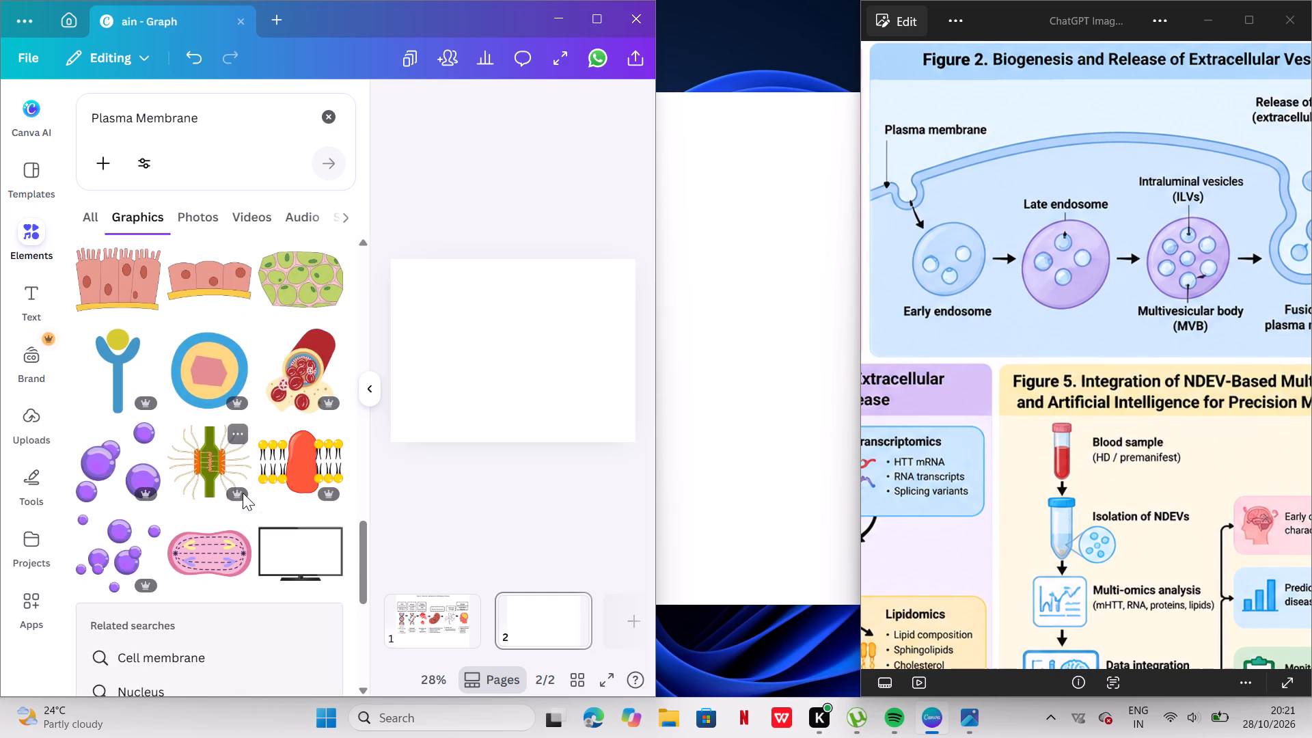
scroll(243, 493, "down", 3)
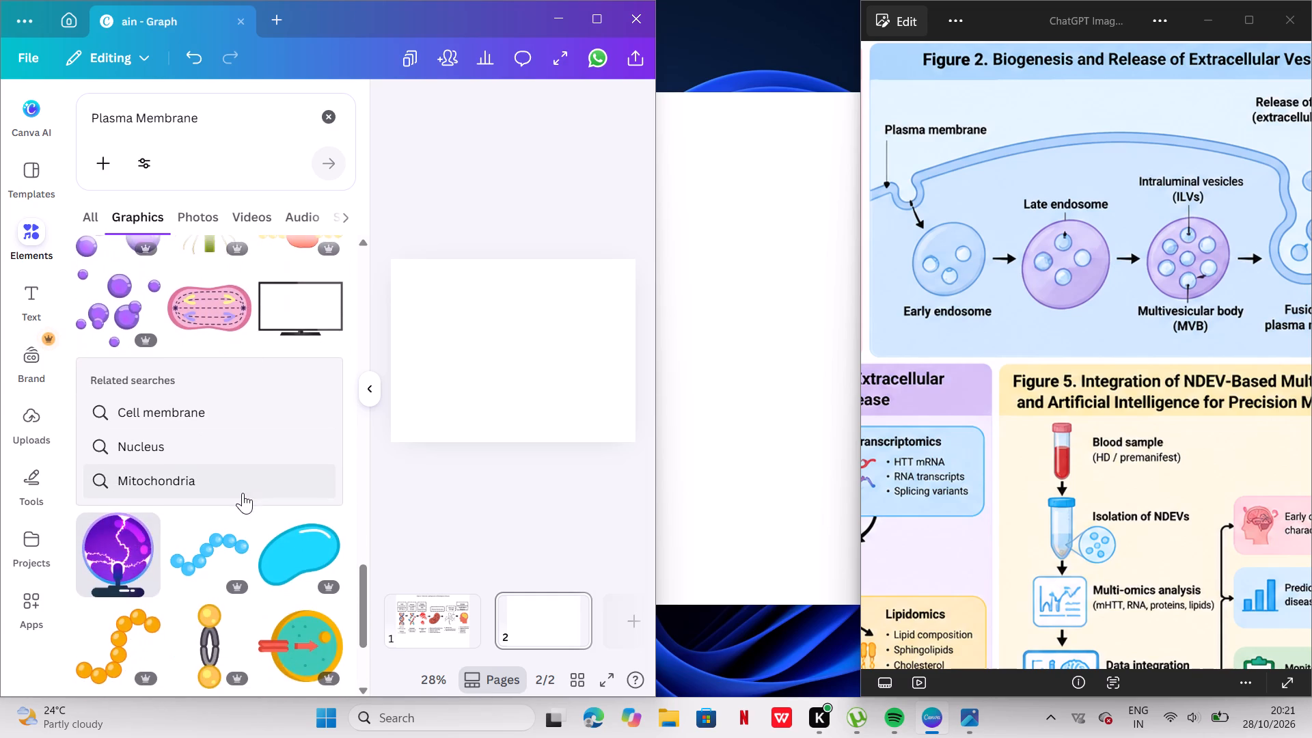
scroll(243, 493, "down", 2)
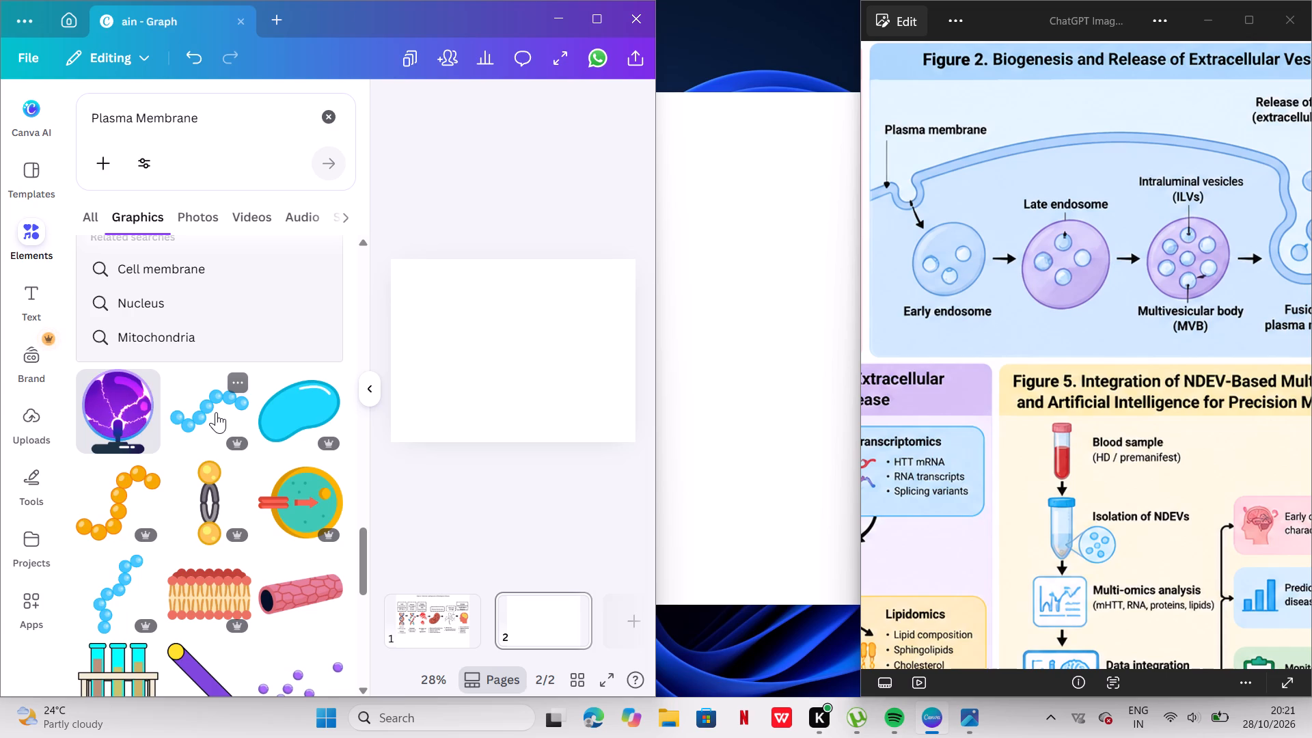
scroll(216, 412, "down", 2)
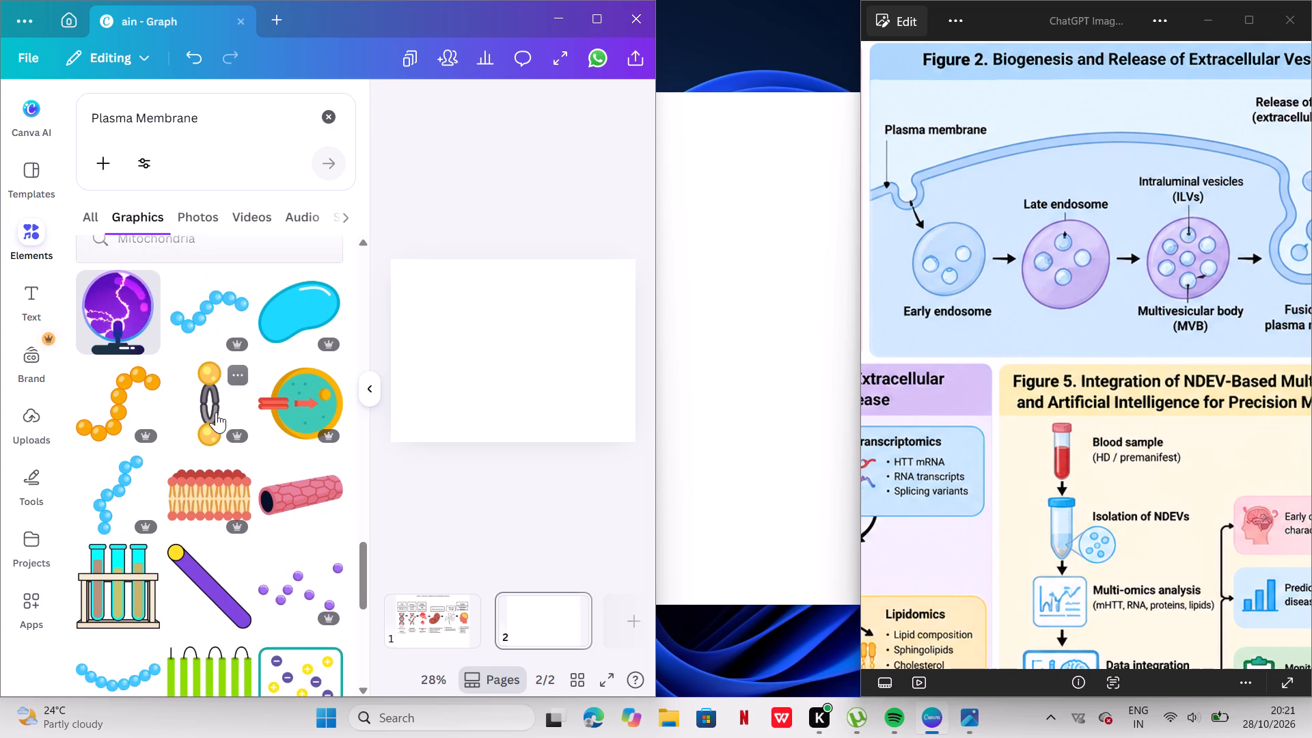
scroll(216, 412, "down", 2)
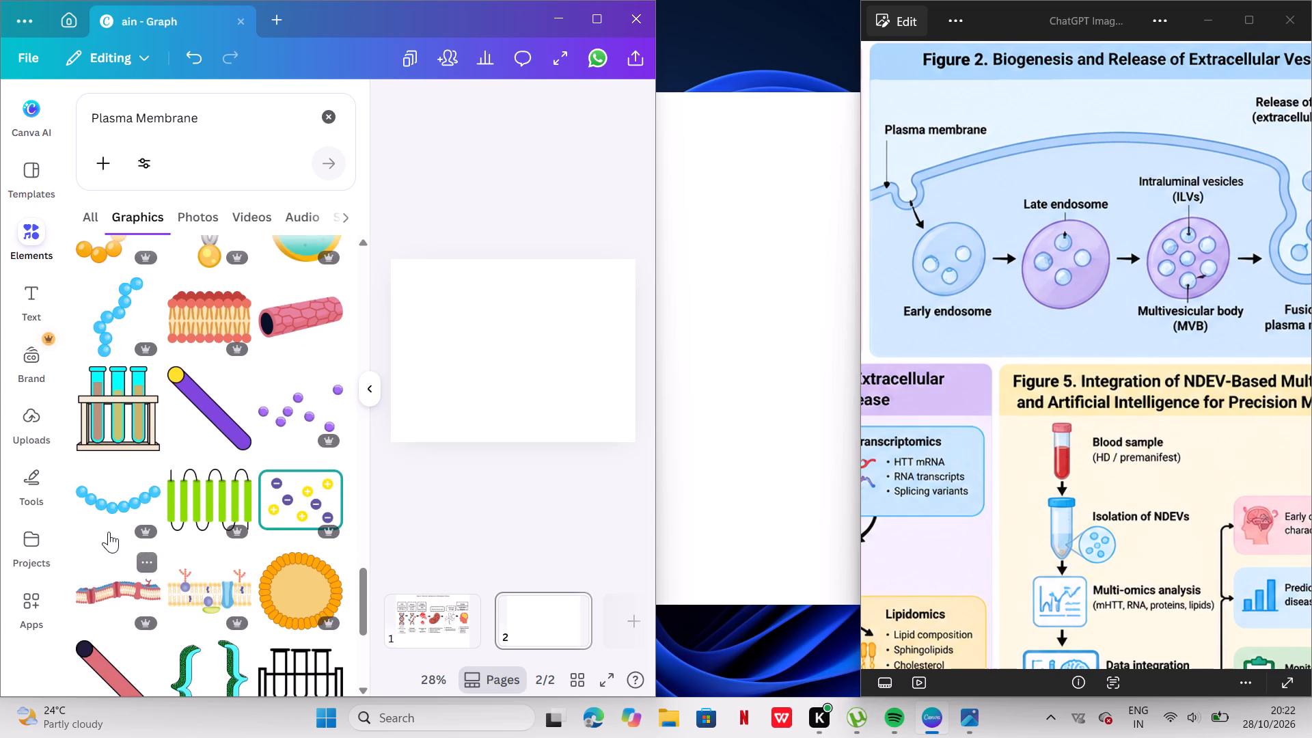
scroll(113, 535, "down", 4)
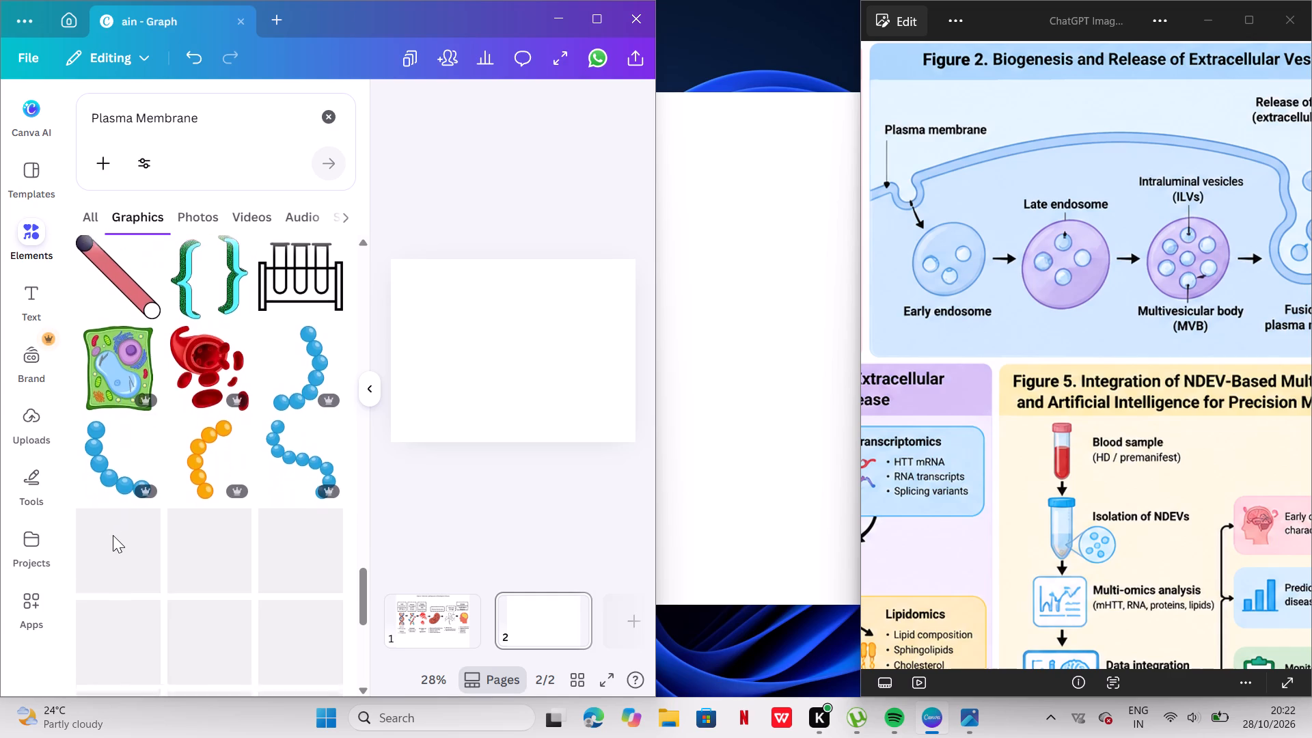
scroll(113, 535, "down", 1)
scroll(113, 535, "up", 1)
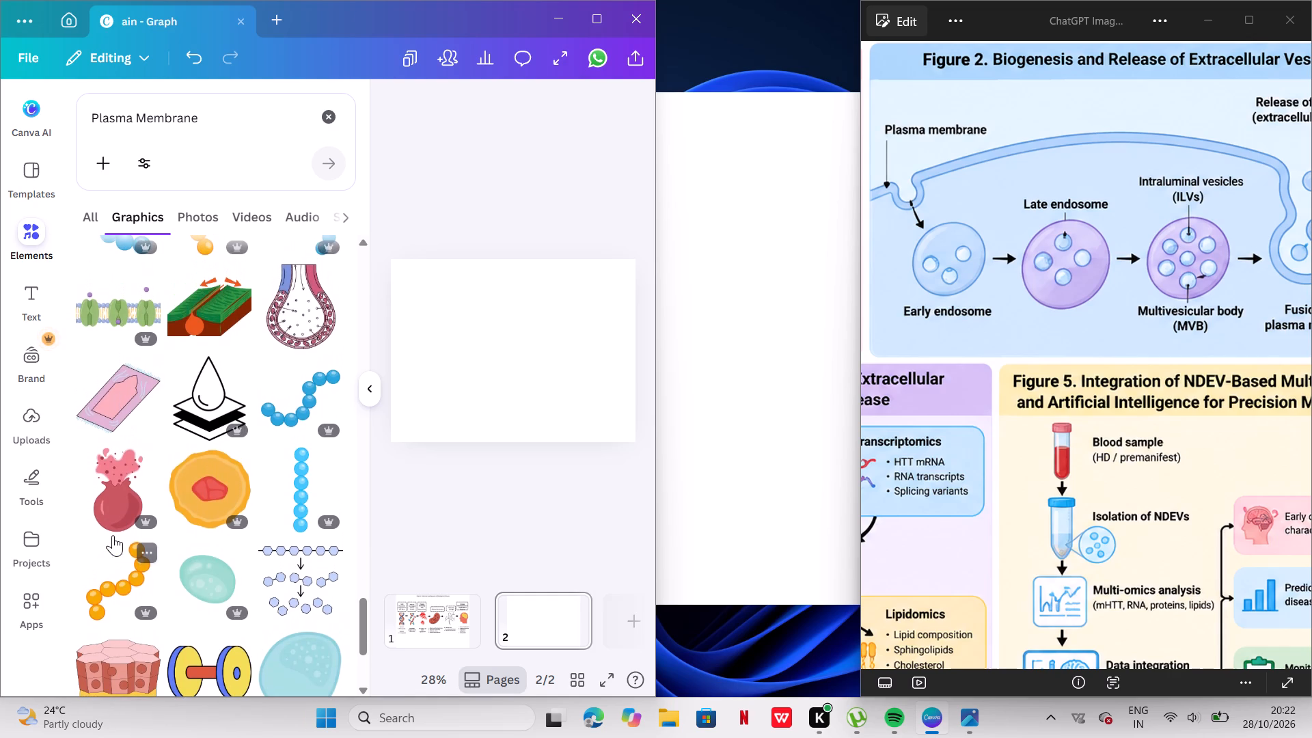
scroll(113, 535, "up", 3)
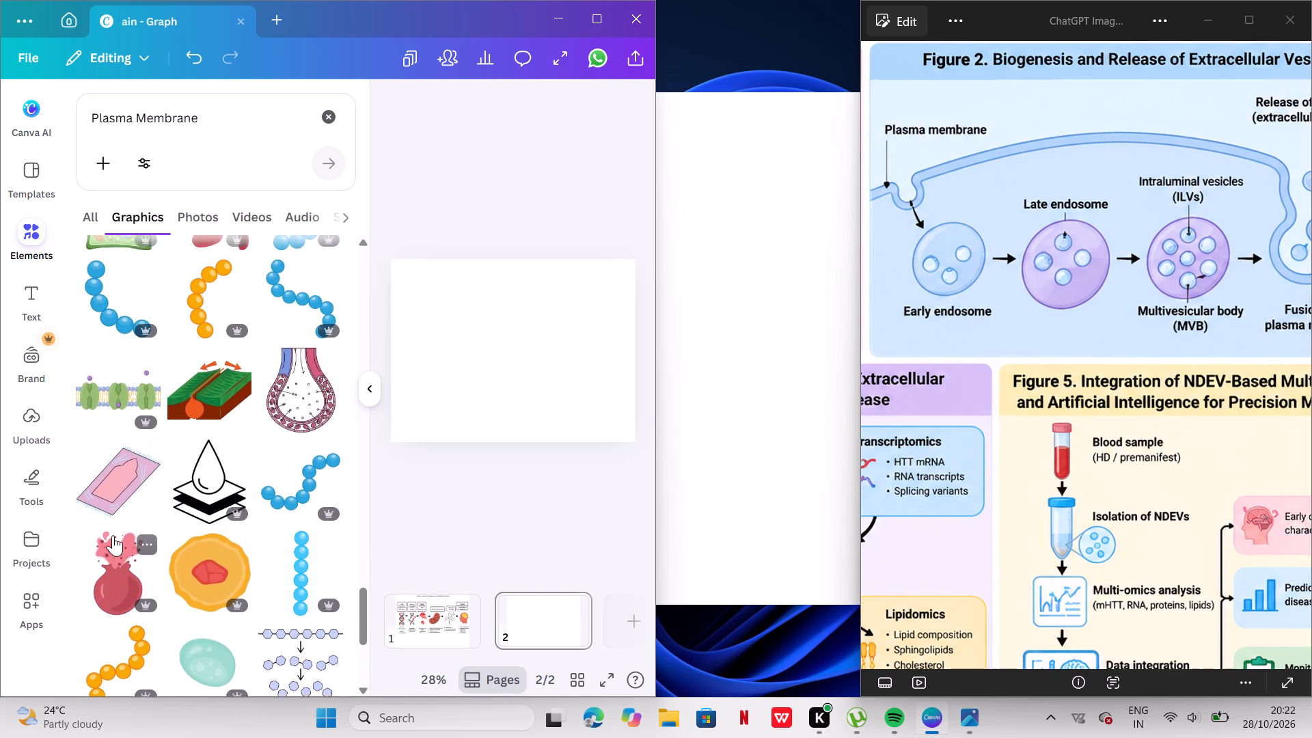
scroll(113, 535, "up", 2)
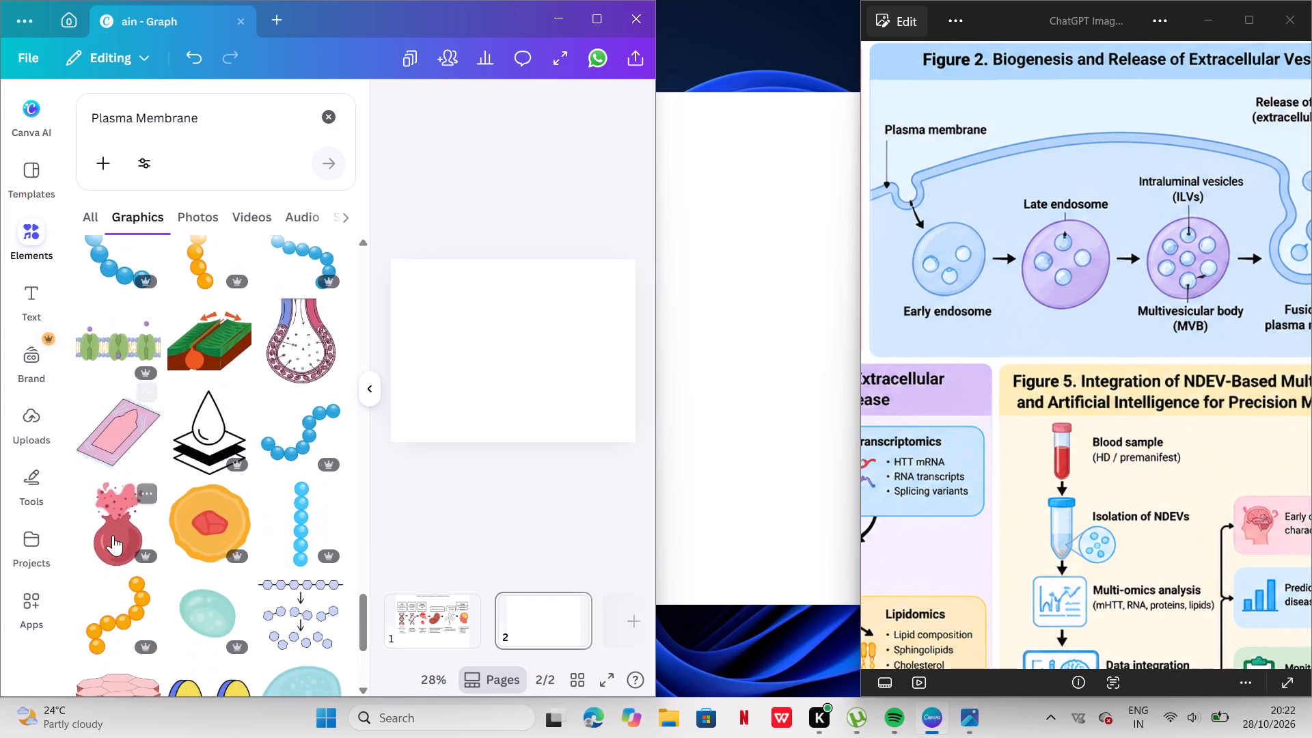
scroll(113, 535, "up", 1)
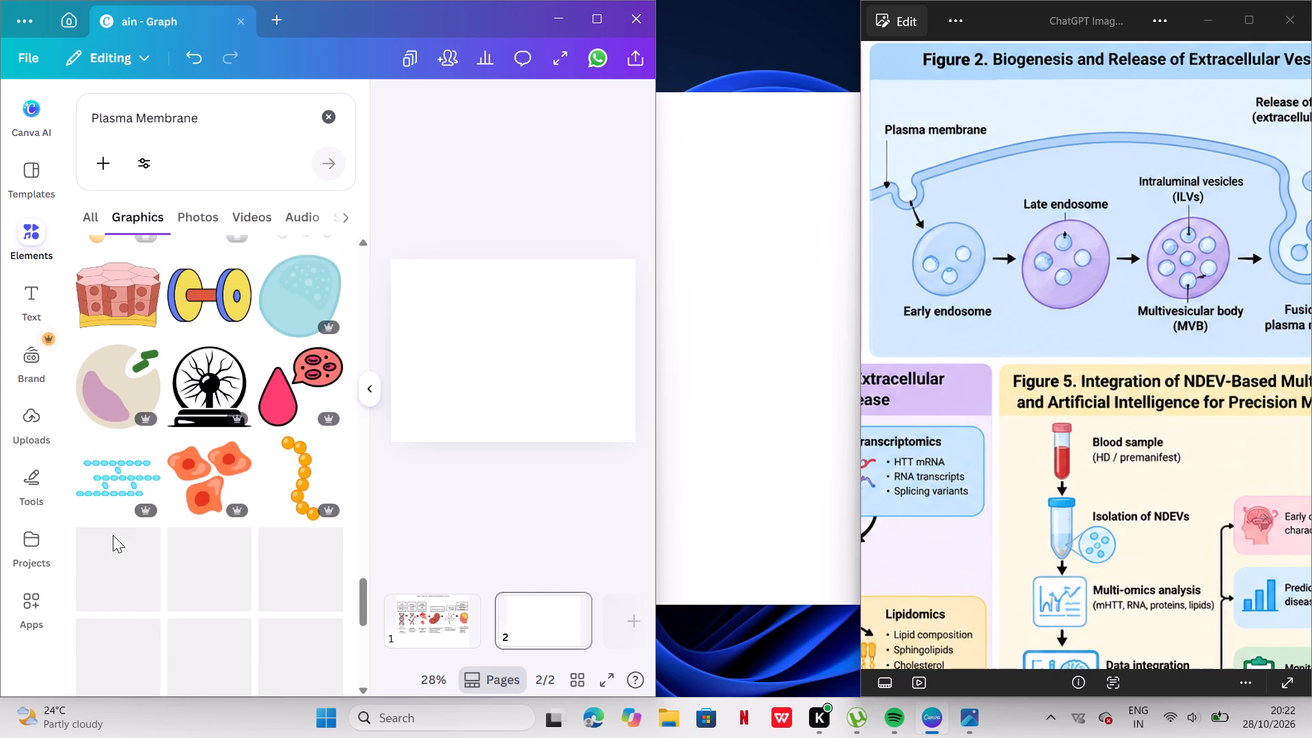
scroll(113, 535, "up", 1)
scroll(136, 437, "down", 1)
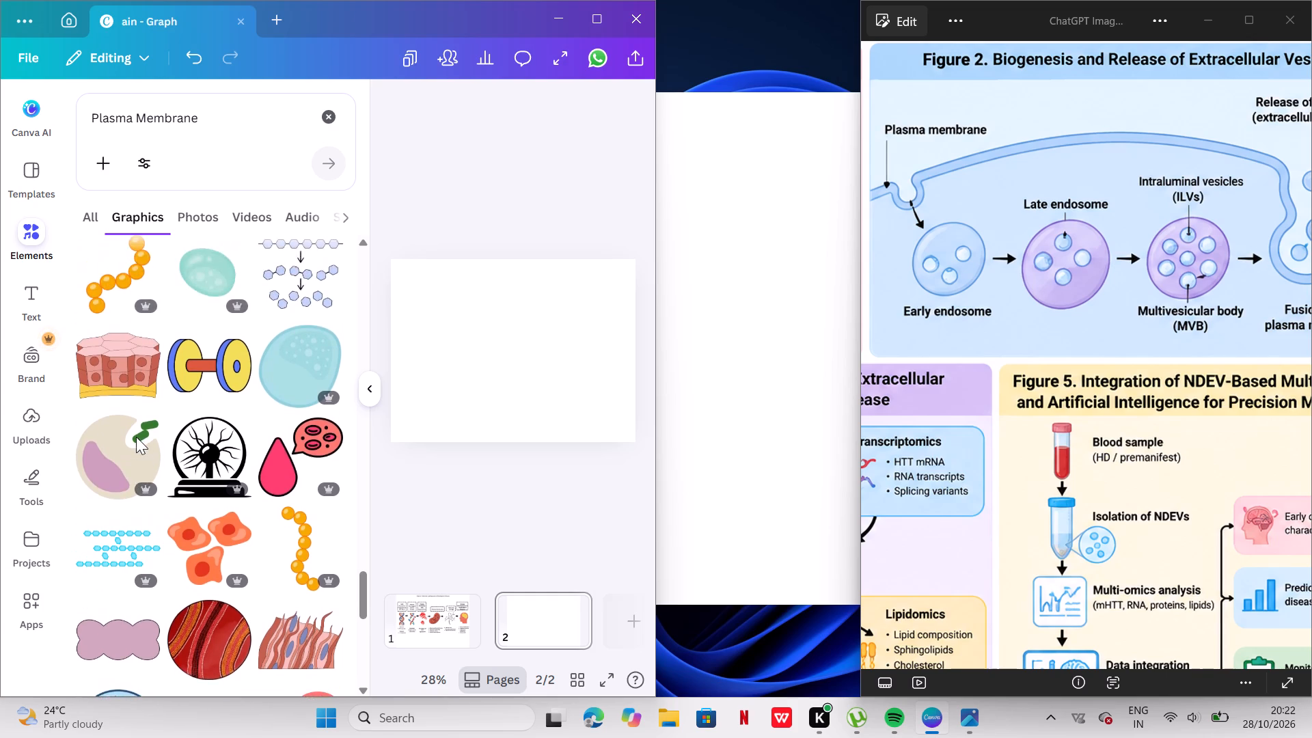
scroll(136, 437, "down", 5)
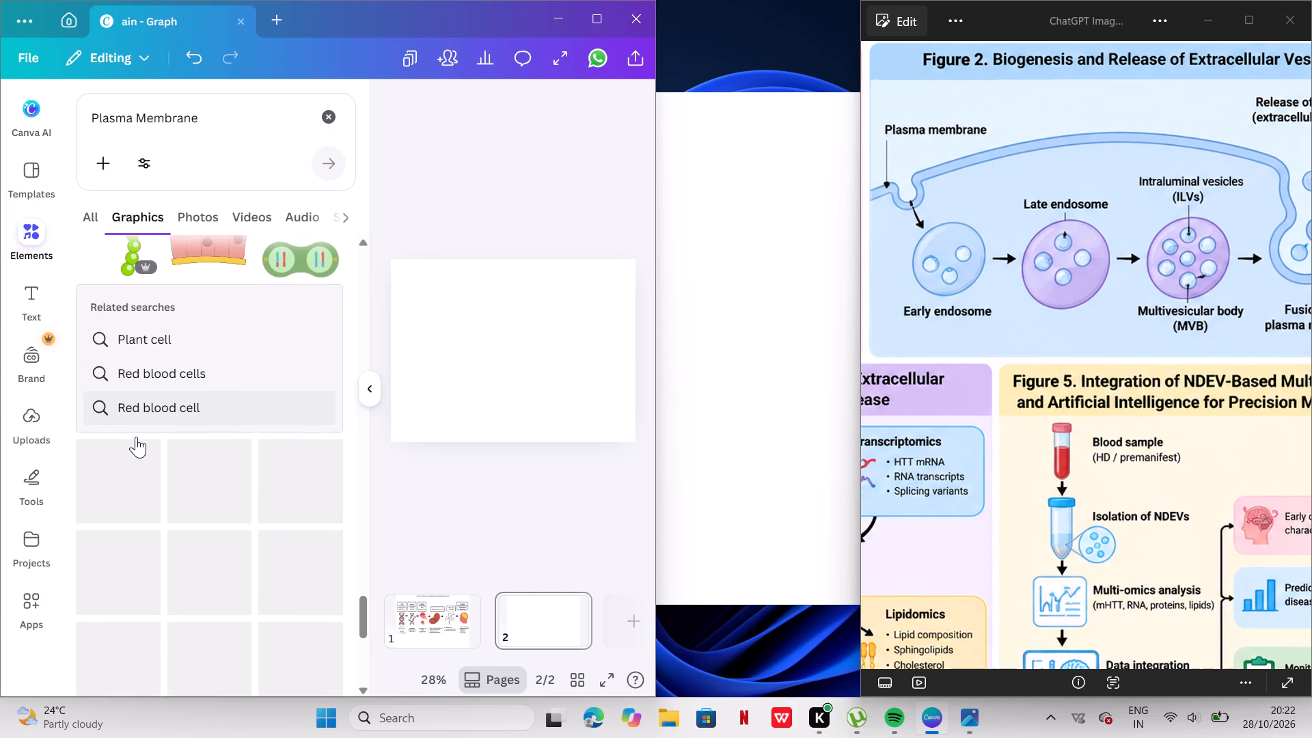
scroll(136, 437, "down", 1)
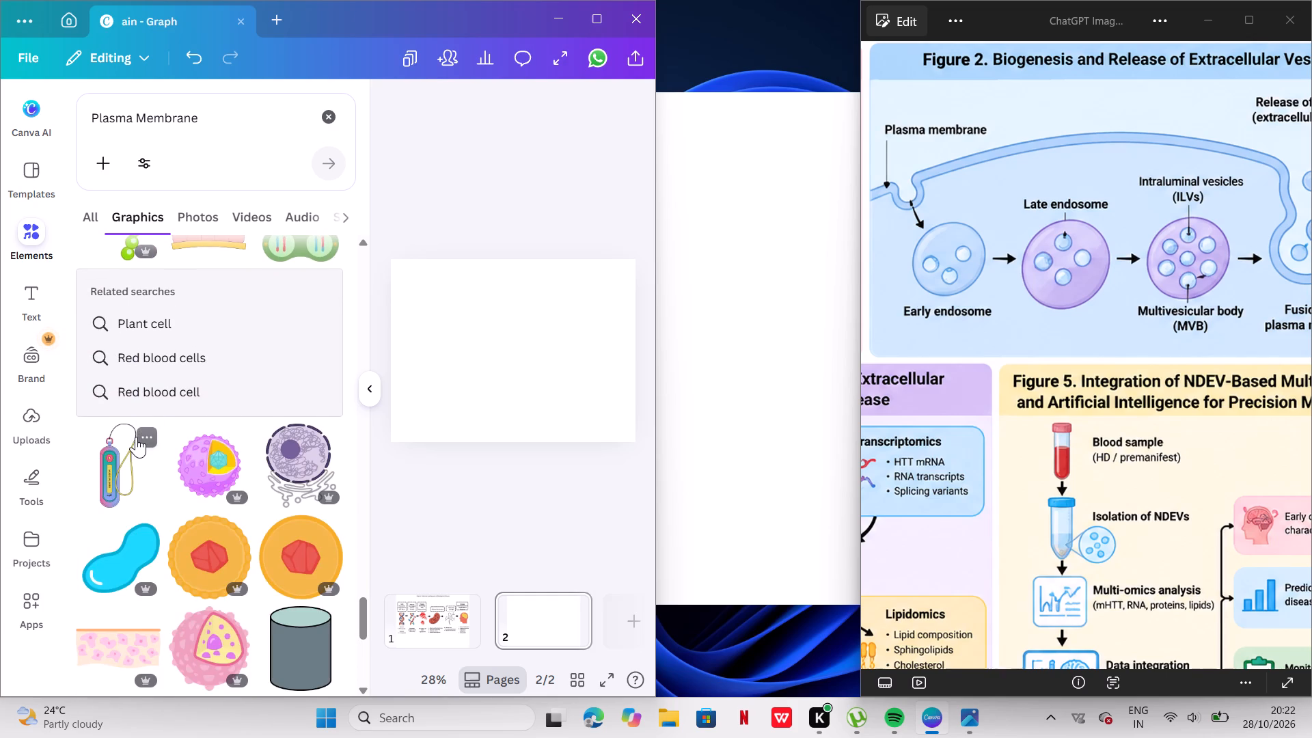
scroll(136, 437, "down", 6)
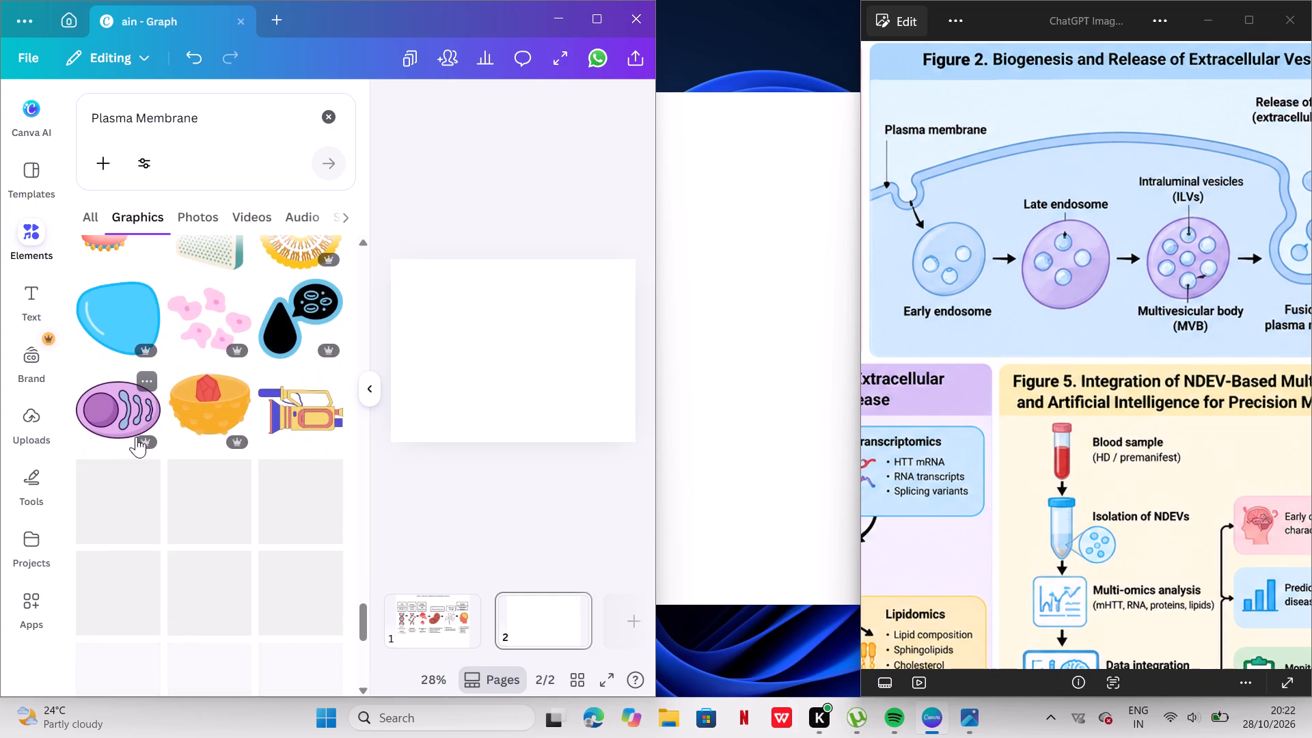
scroll(136, 437, "down", 5)
scroll(136, 437, "up", 11)
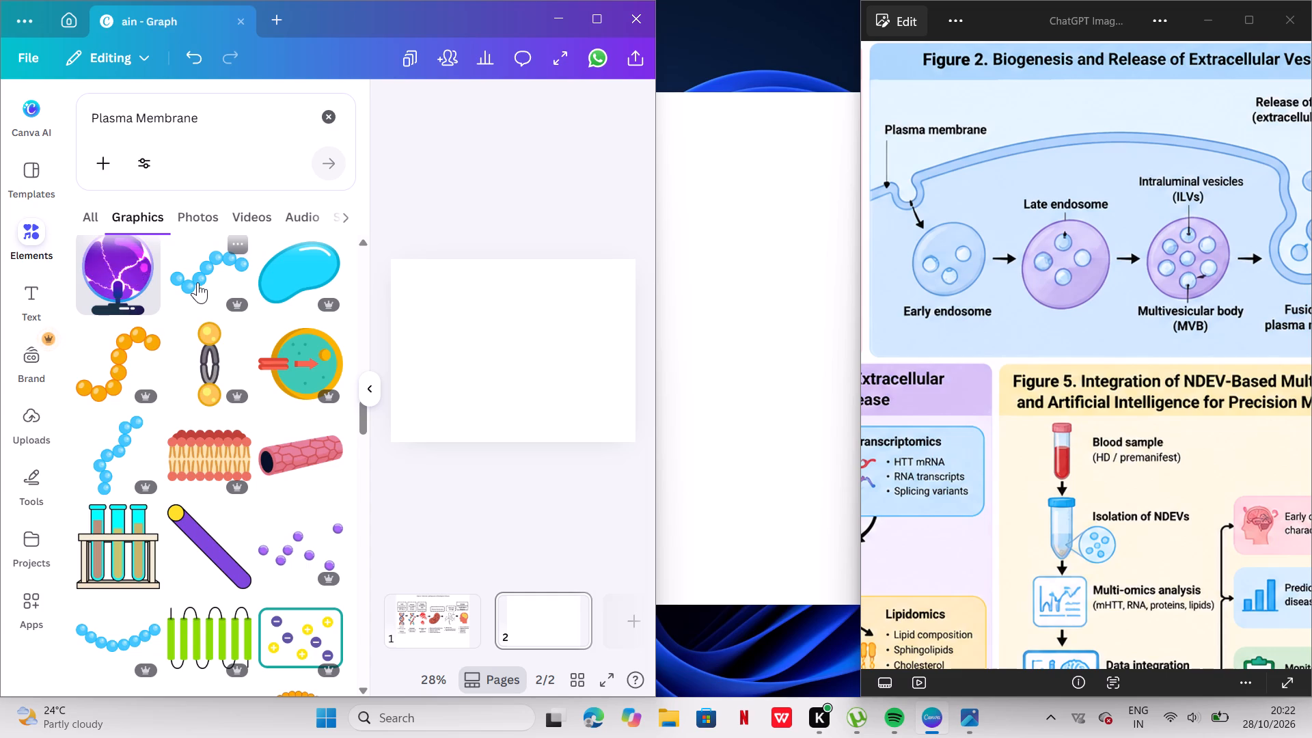
Add three light-blue bead-chain graphics to page 2: the U-shaped one, the wavy one and the steep diagonal one.
left_click(121, 646)
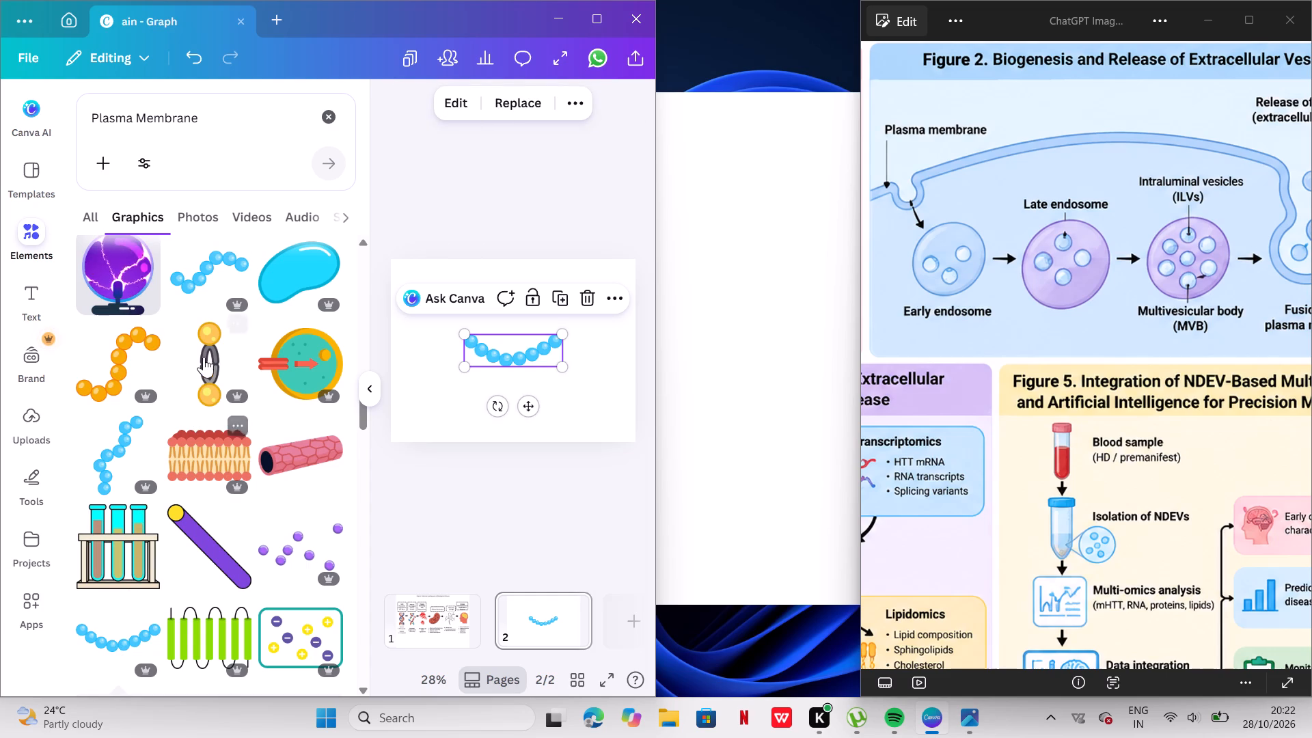
left_click(225, 265)
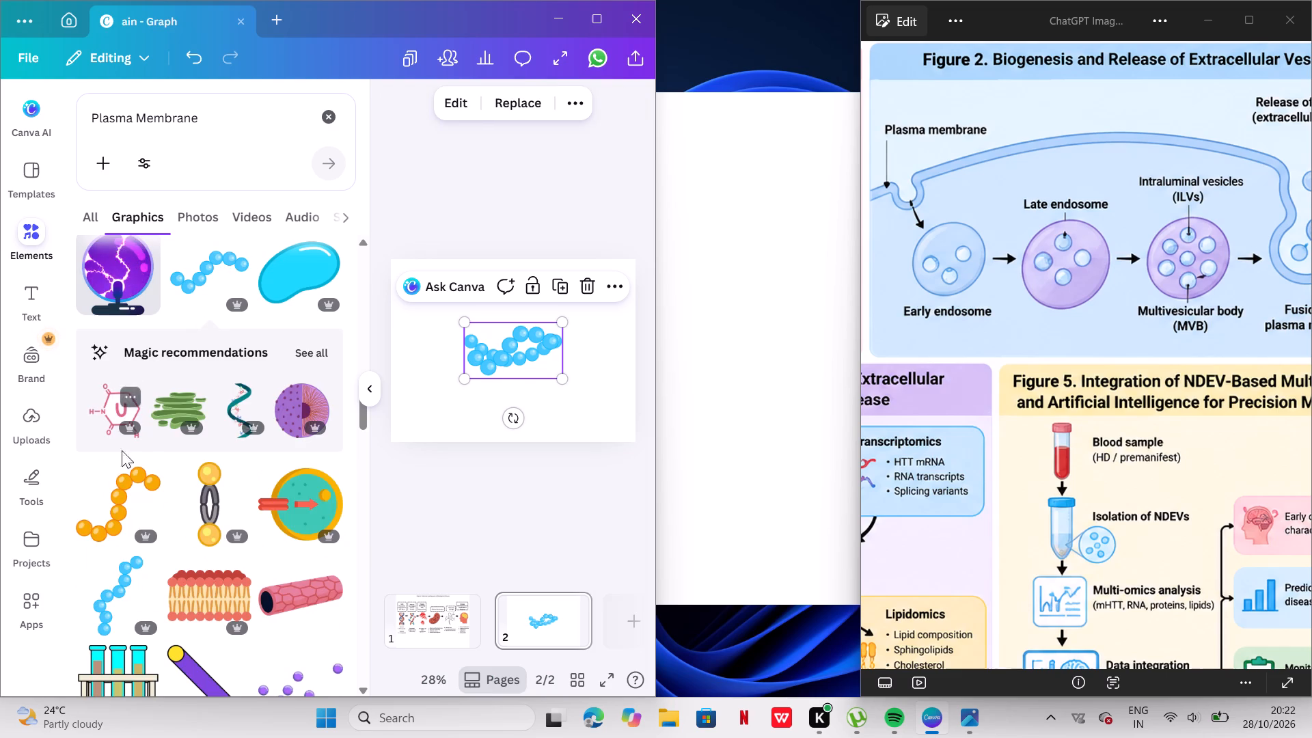
left_click(101, 591)
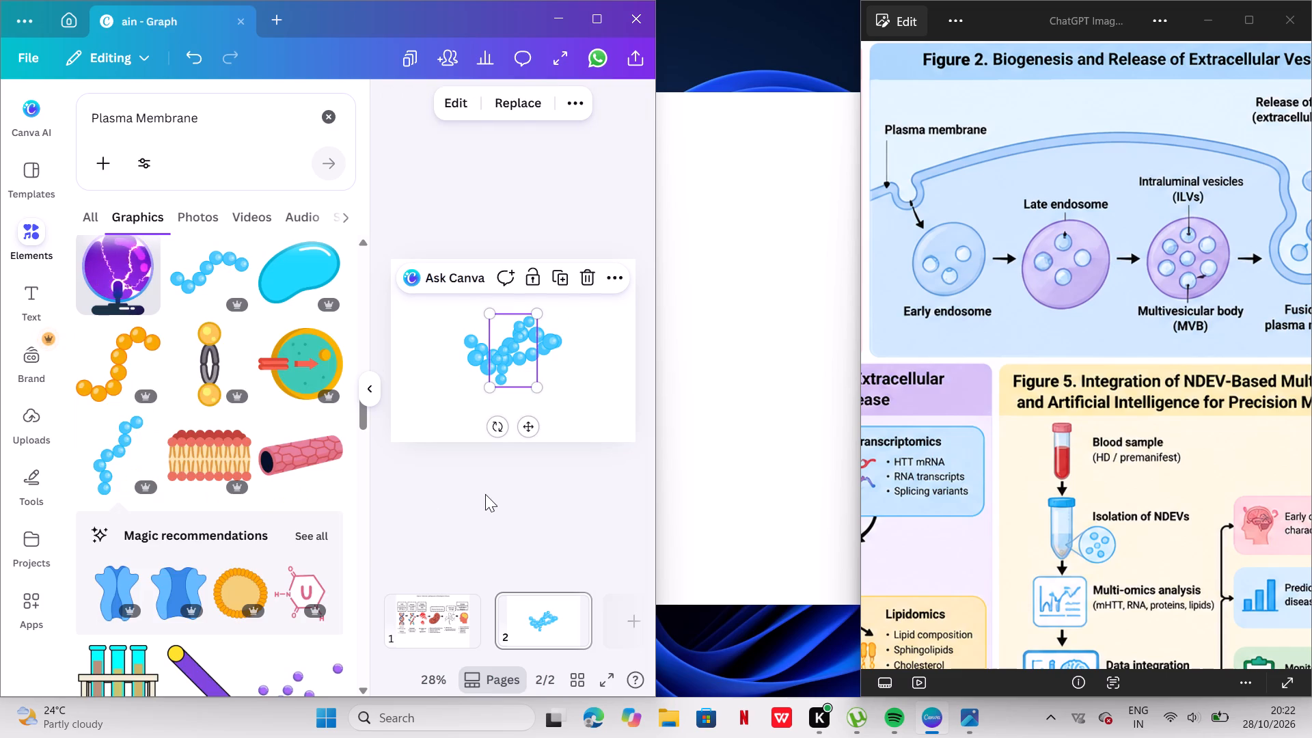
Spread the overlapping bead chains apart, moving the steep one to the page's lower-right corner and the wavy one to its top edge.
left_click_drag(523, 354, 603, 408)
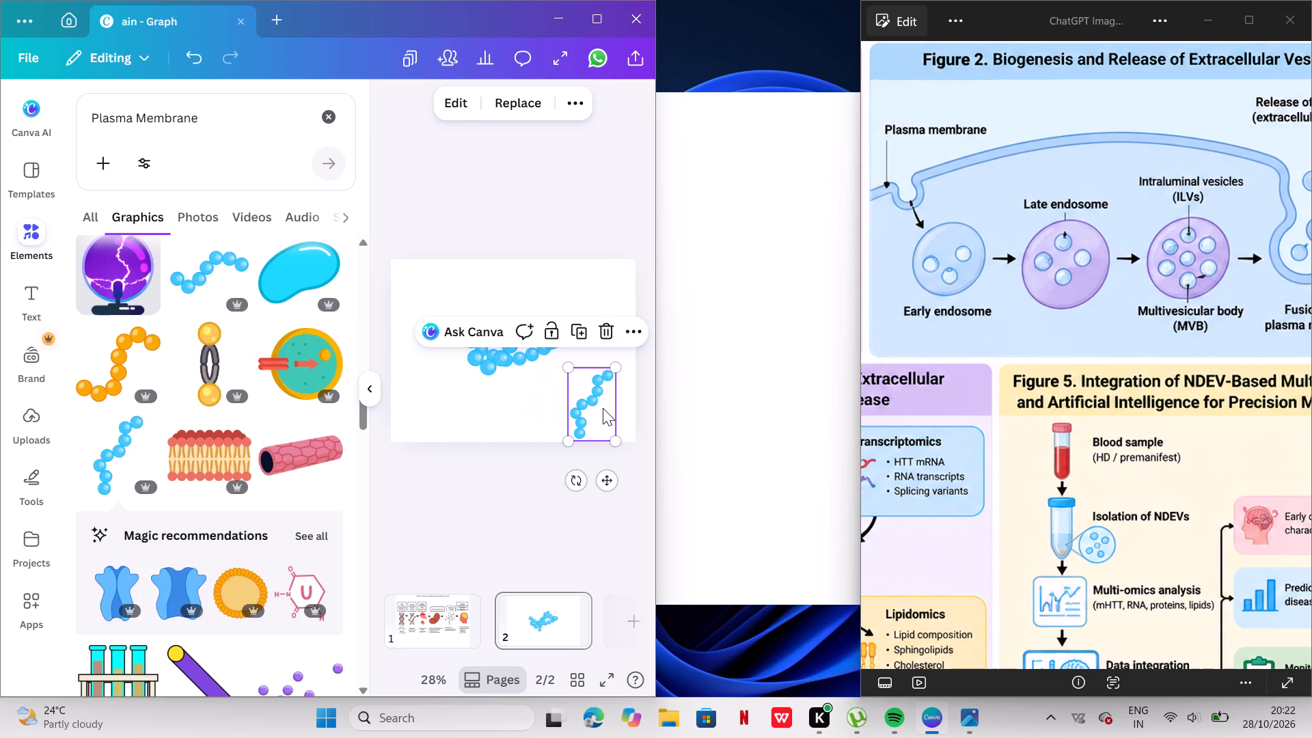
left_click_drag(503, 348, 506, 273)
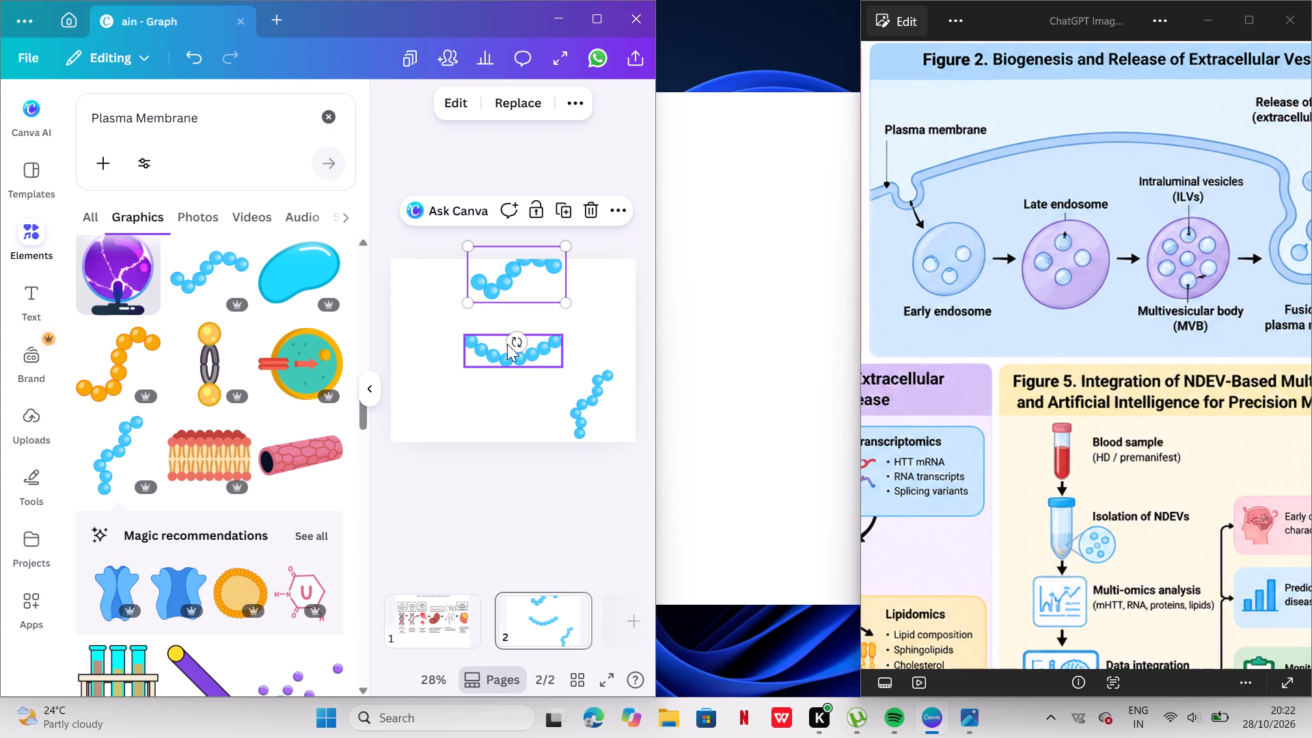
left_click(514, 341)
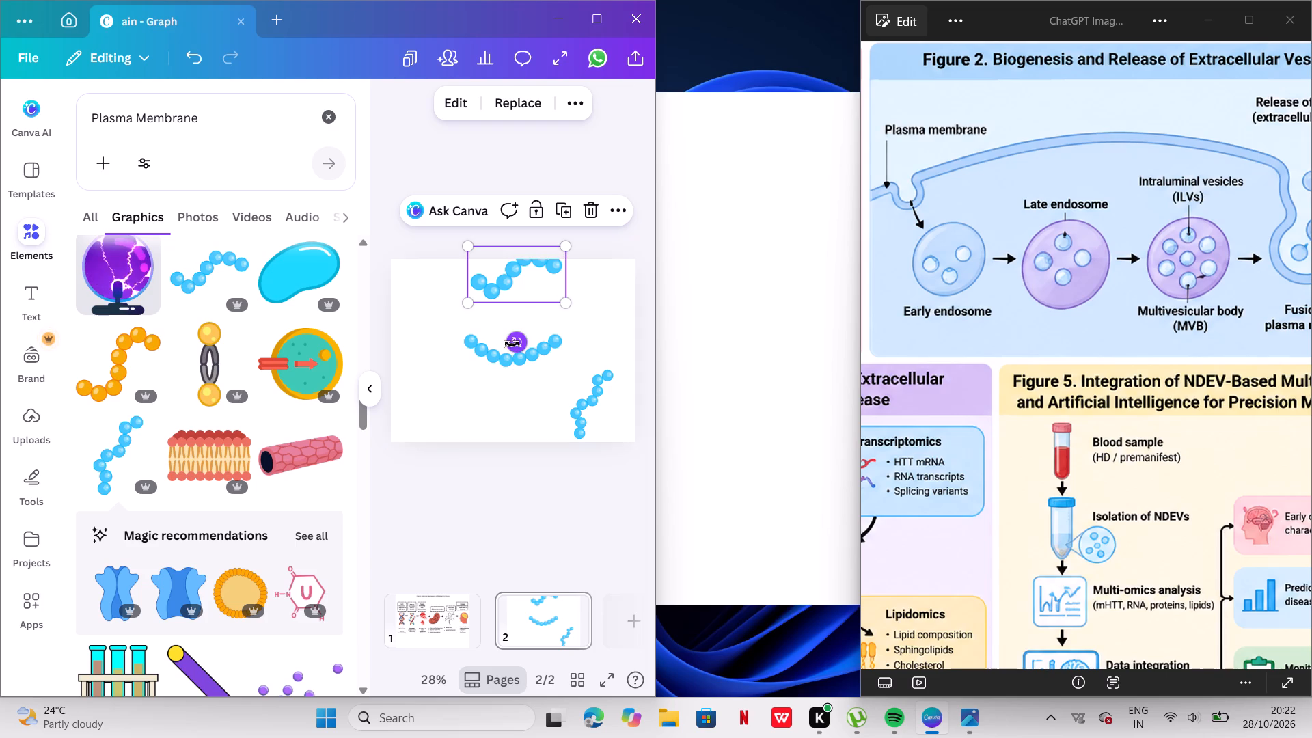
left_click_drag(512, 346, 520, 319)
Rotate the U-shaped blue bead chain about half a turn into an upward arch and nudge it slightly above the page centre.
left_click(509, 345)
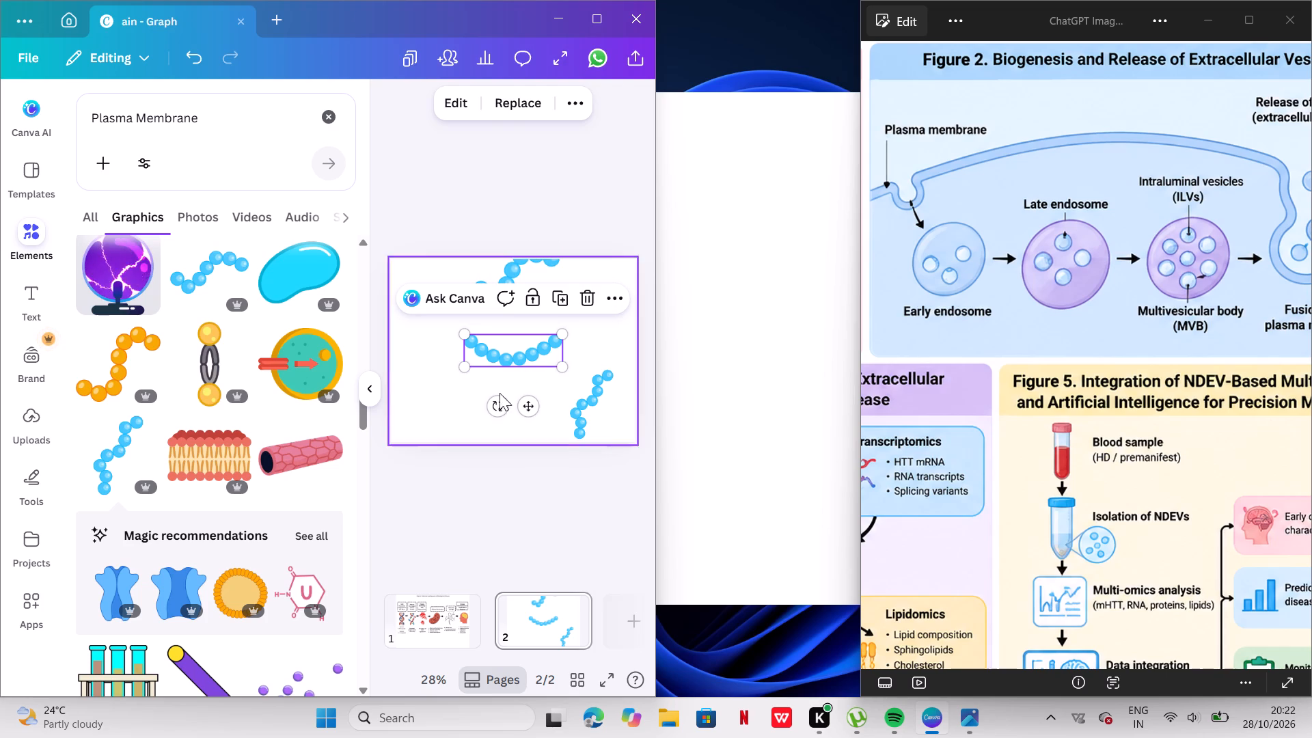
left_click_drag(496, 402, 529, 292)
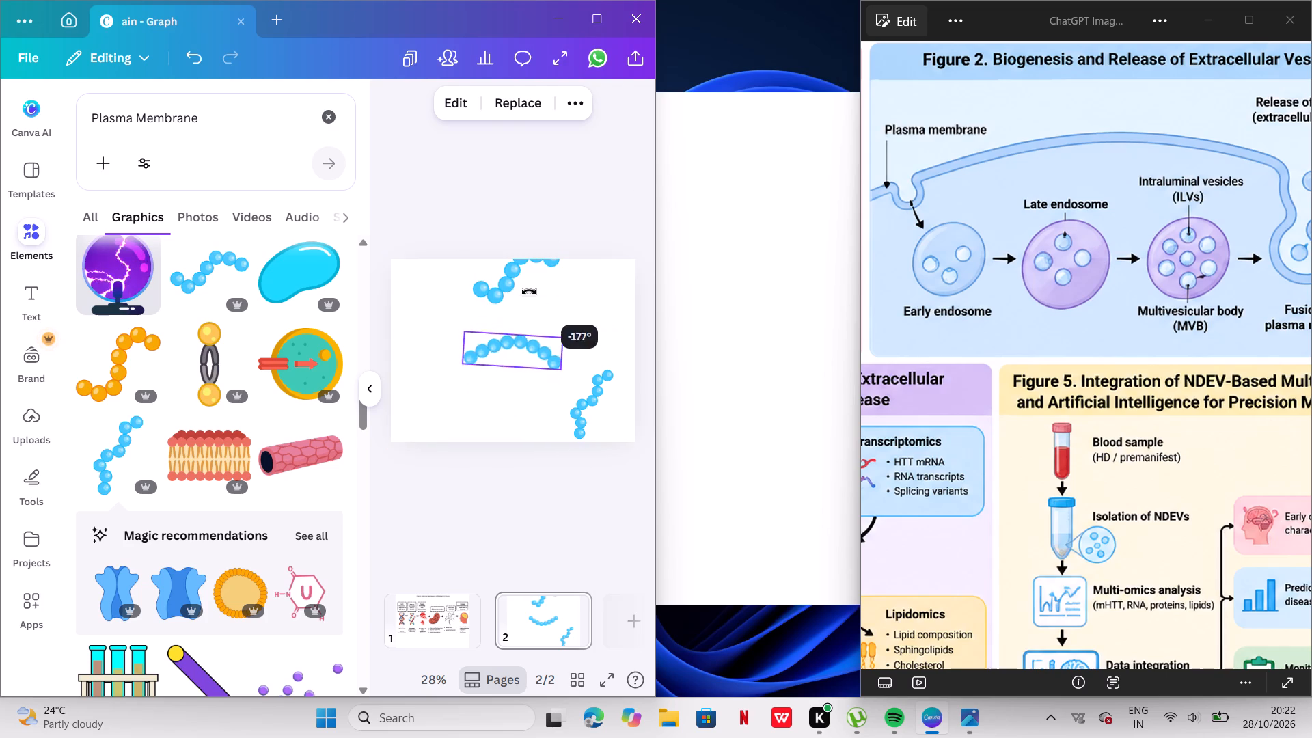
left_click_drag(529, 292, 523, 290)
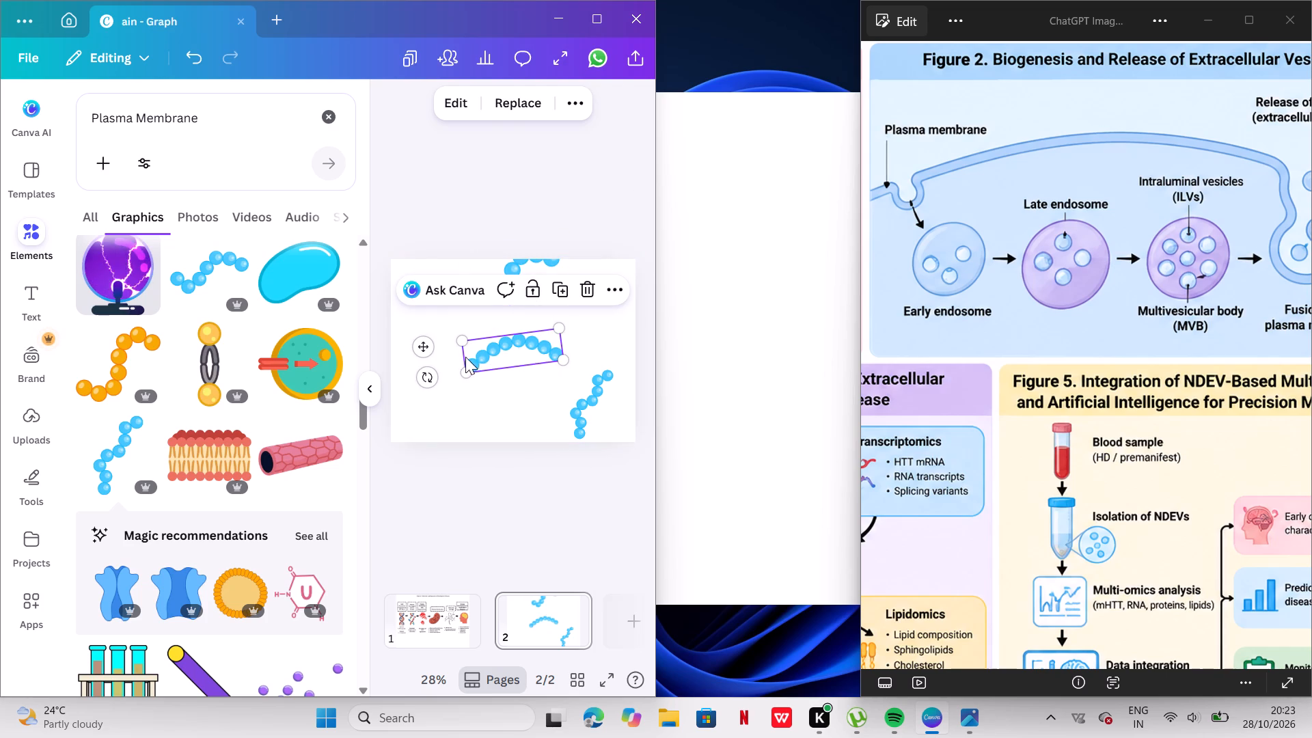
left_click(474, 367)
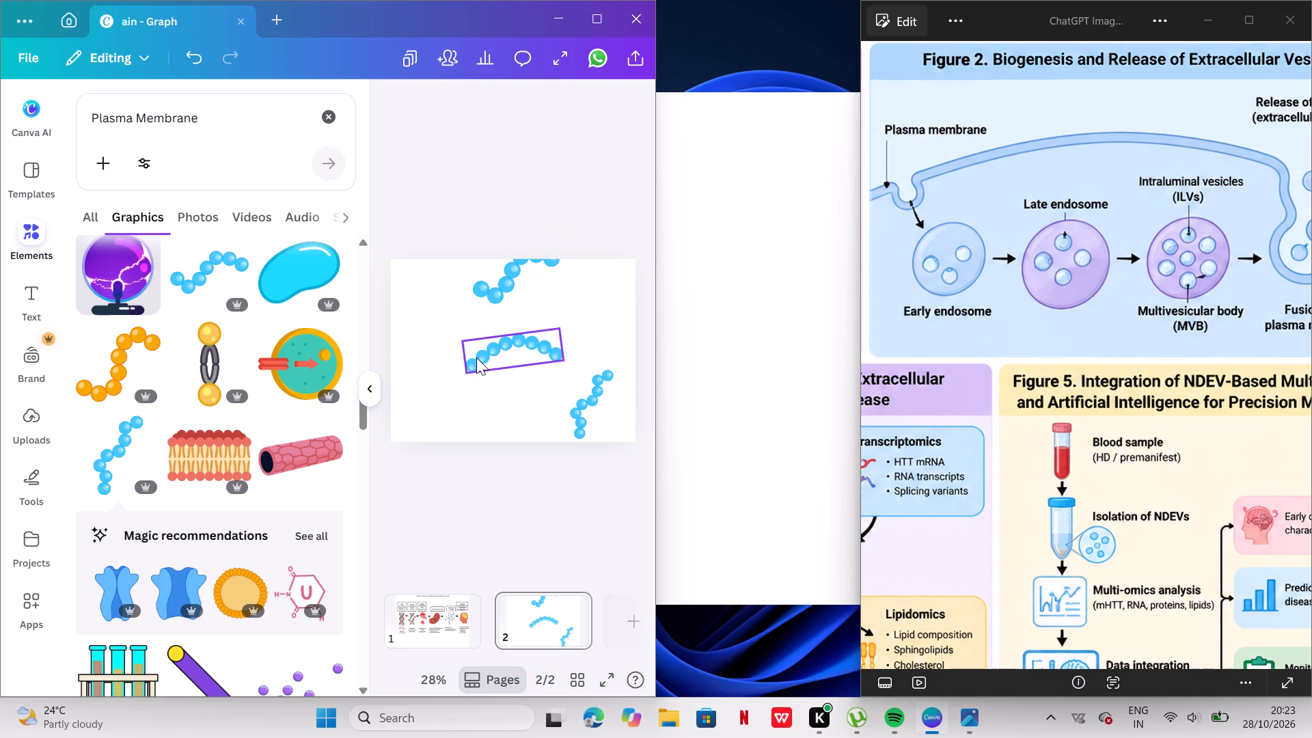
left_click(476, 357)
left_click(493, 346)
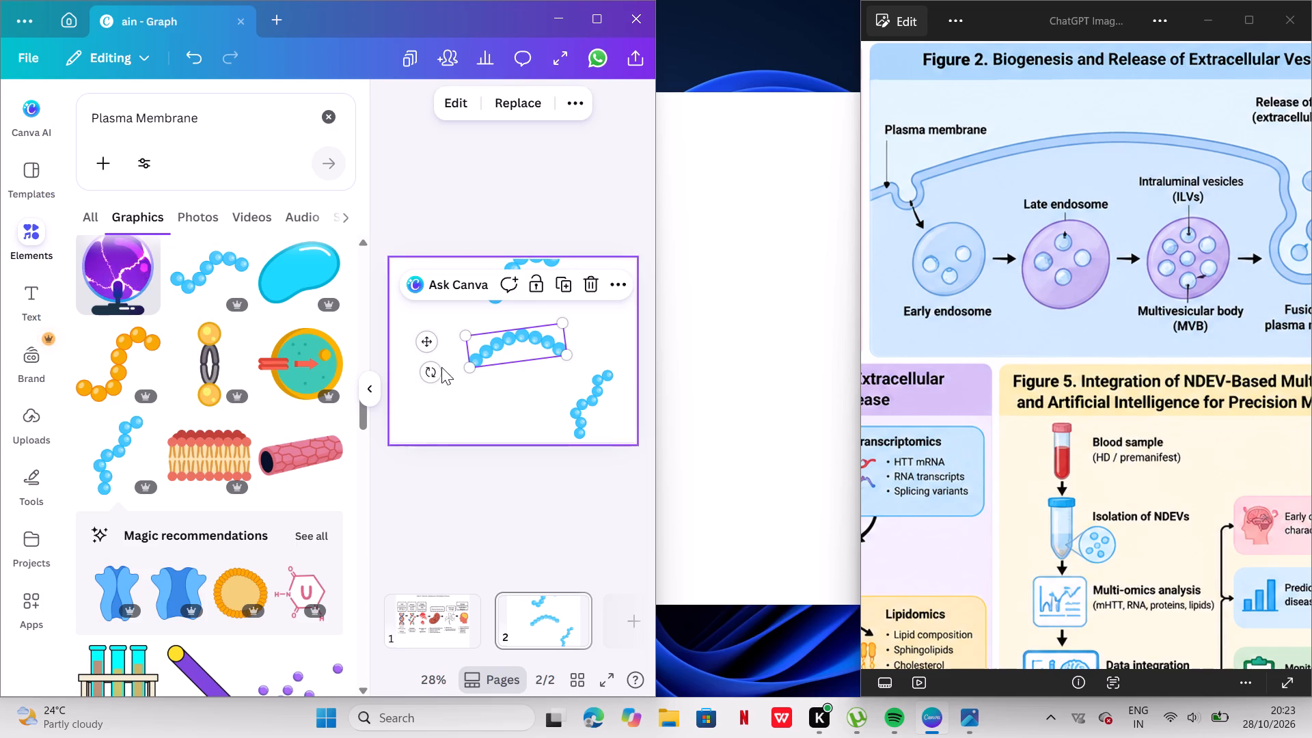
left_click_drag(428, 370, 418, 363)
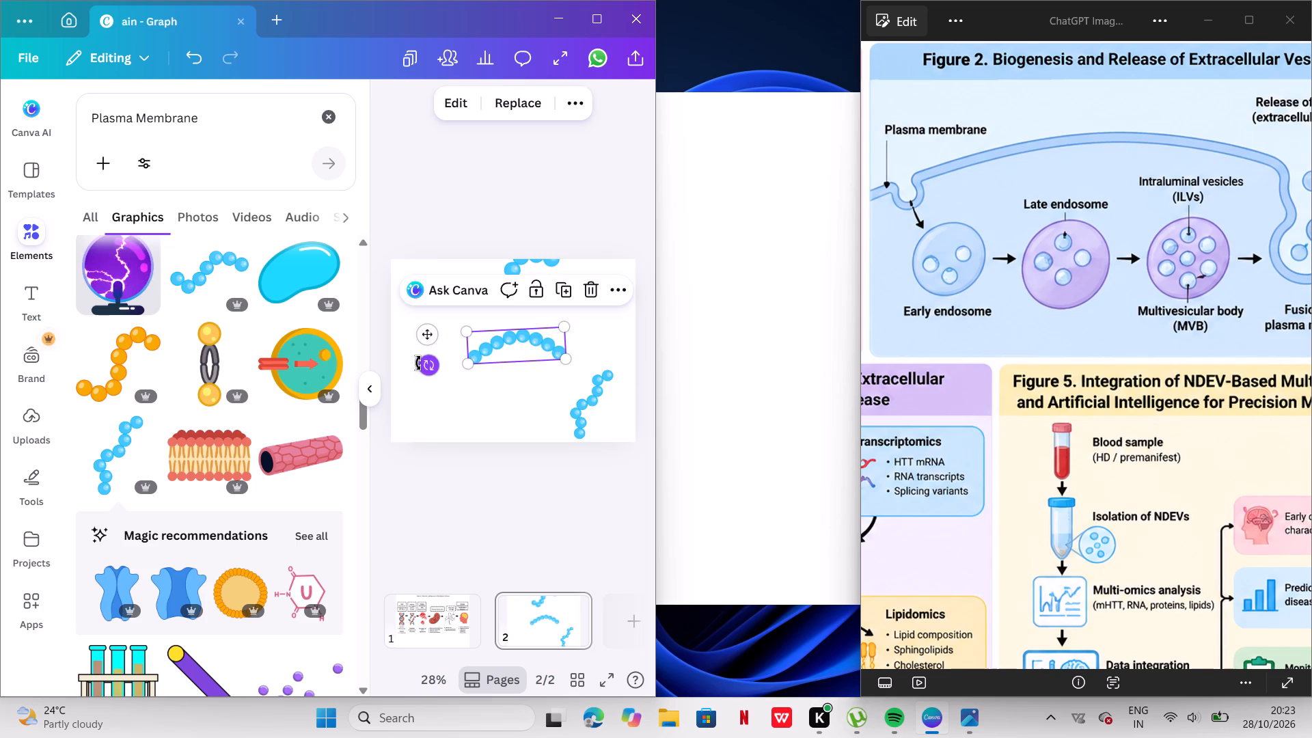
left_click_drag(506, 341, 498, 333)
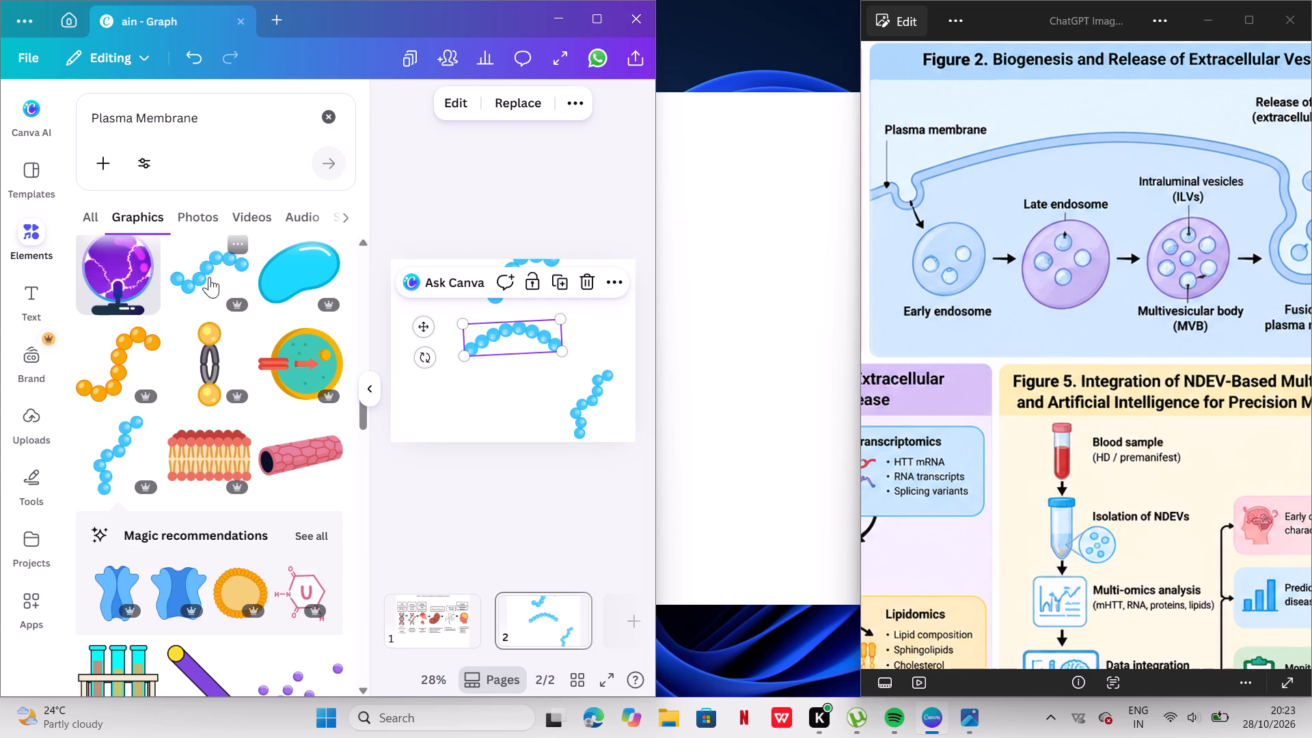
Look back through the "Plasma Membrane" graphics for another piece suited to the curved blue membrane in the reference Figure 2.
scroll(209, 277, "up", 3)
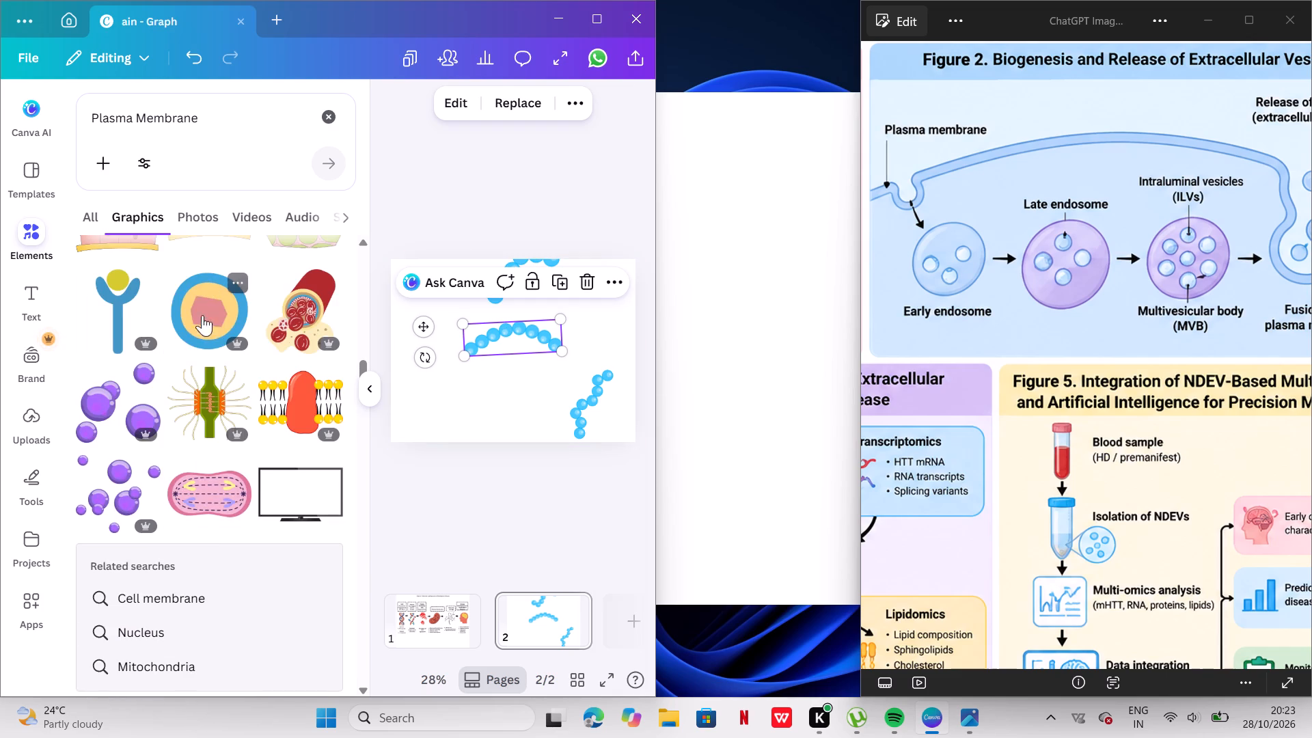
scroll(198, 335, "up", 5)
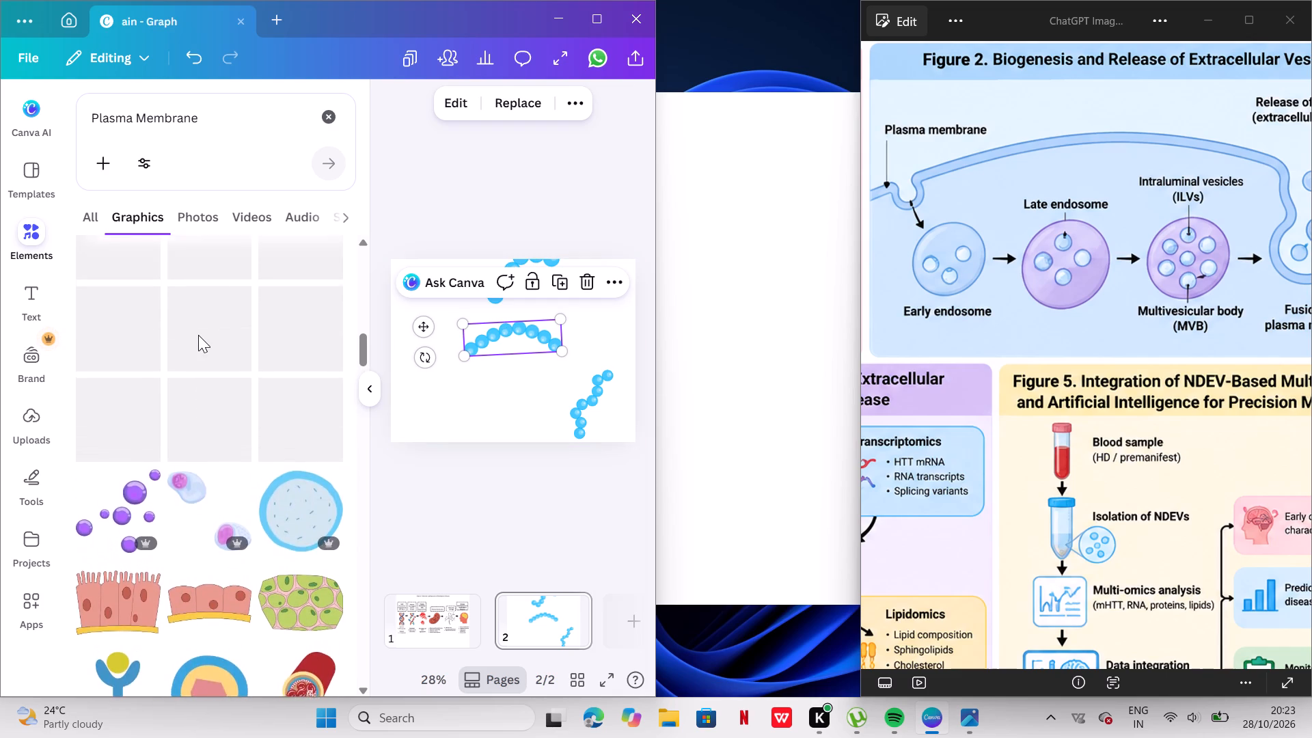
scroll(198, 335, "up", 2)
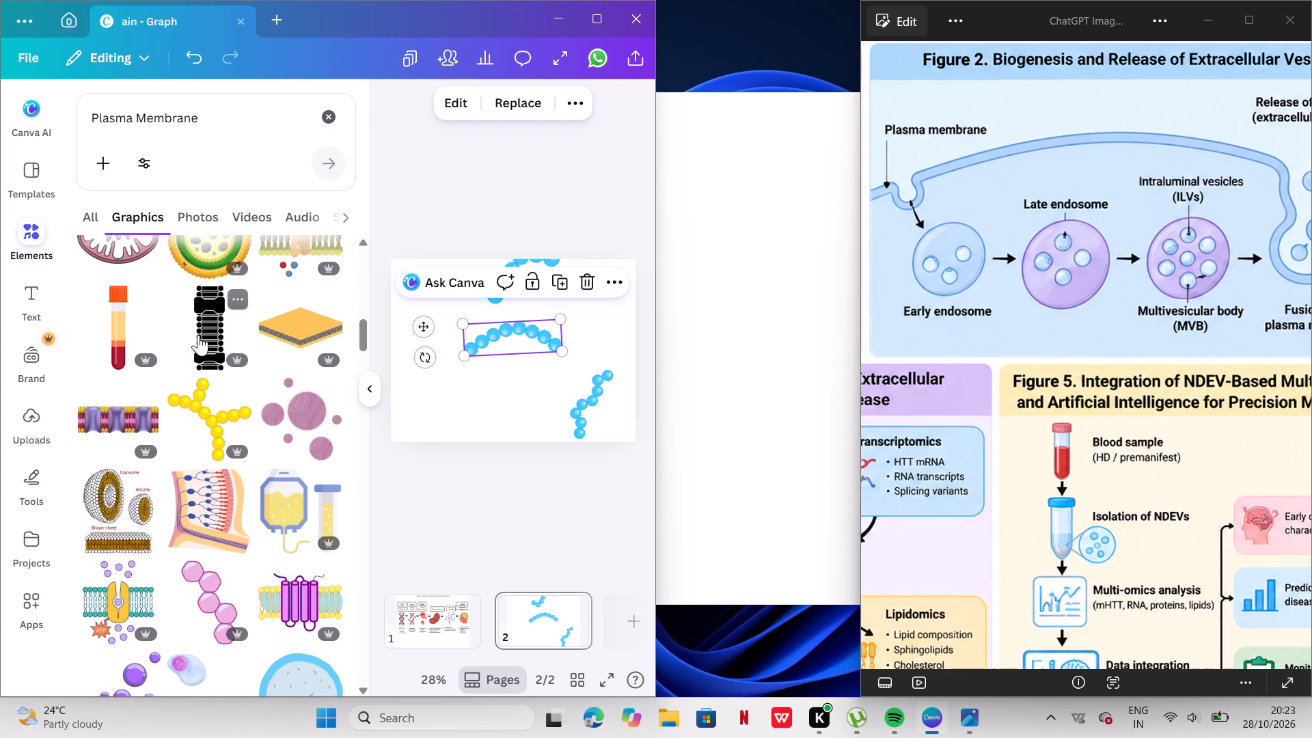
scroll(198, 335, "up", 4)
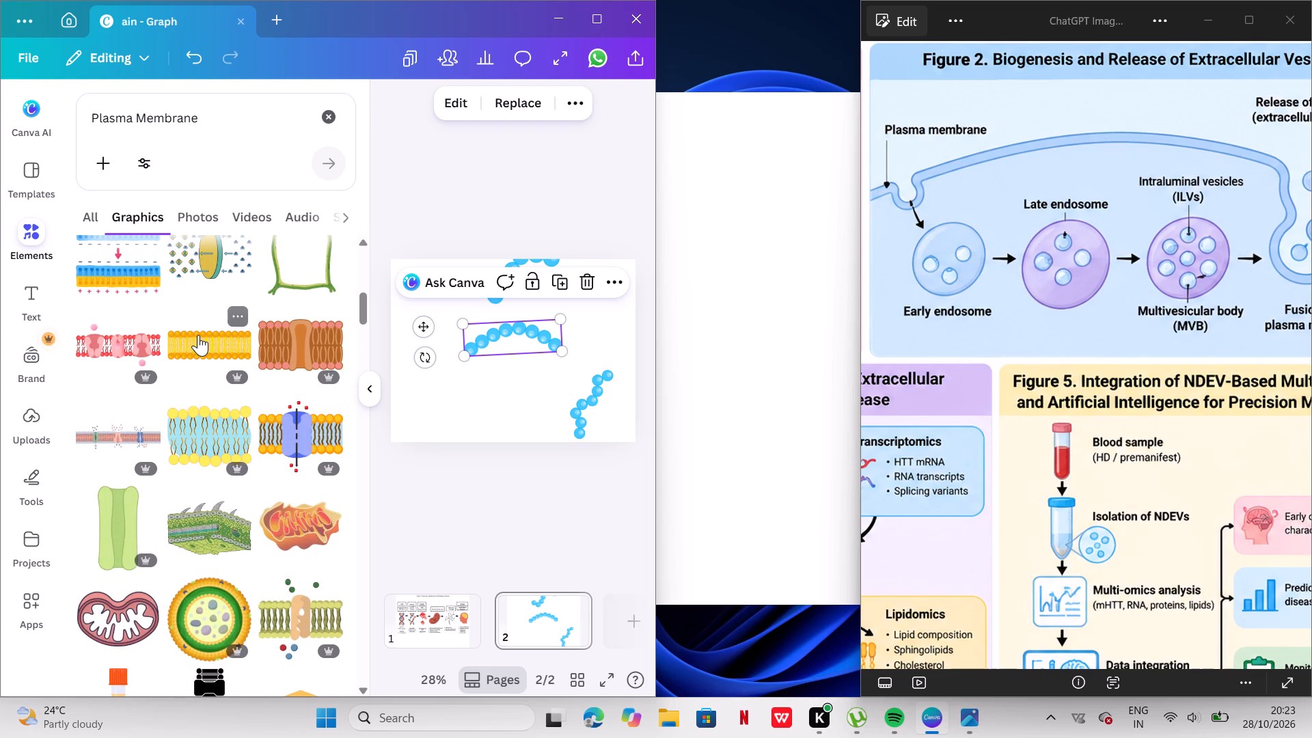
scroll(198, 335, "up", 3)
left_click(198, 335)
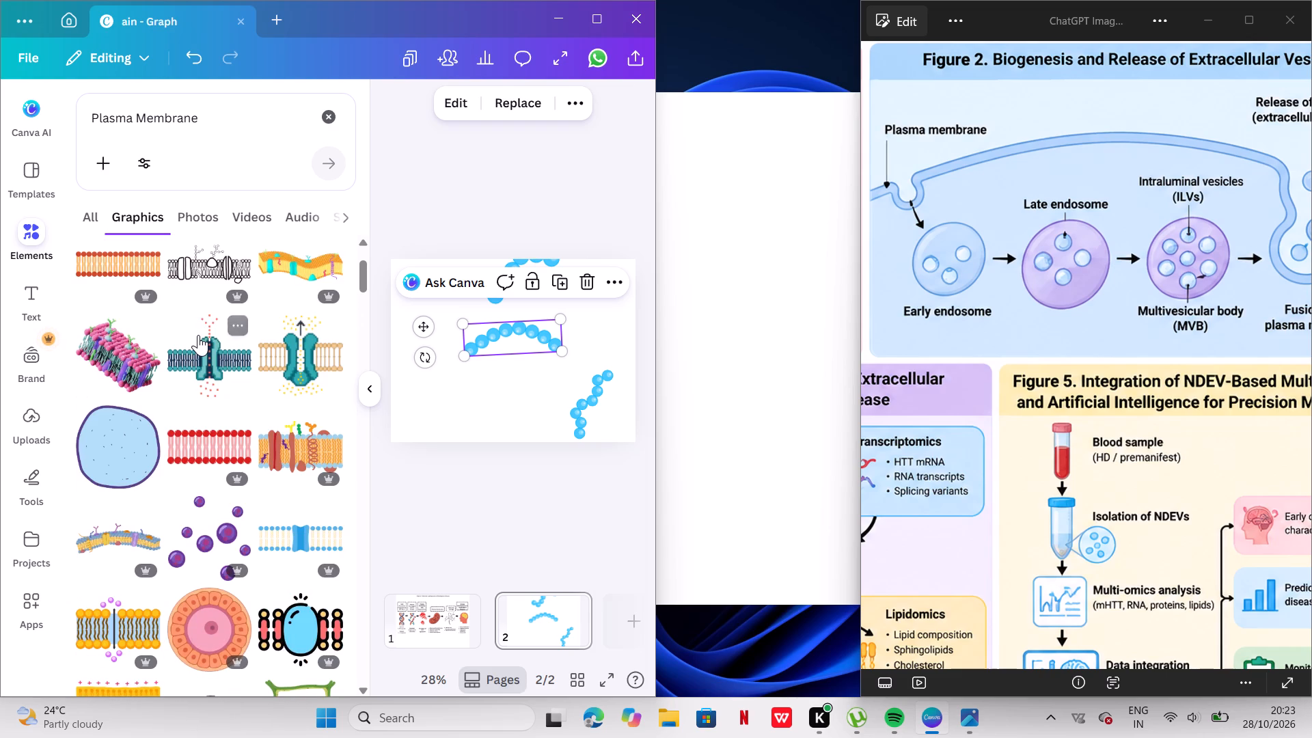
scroll(198, 335, "up", 3)
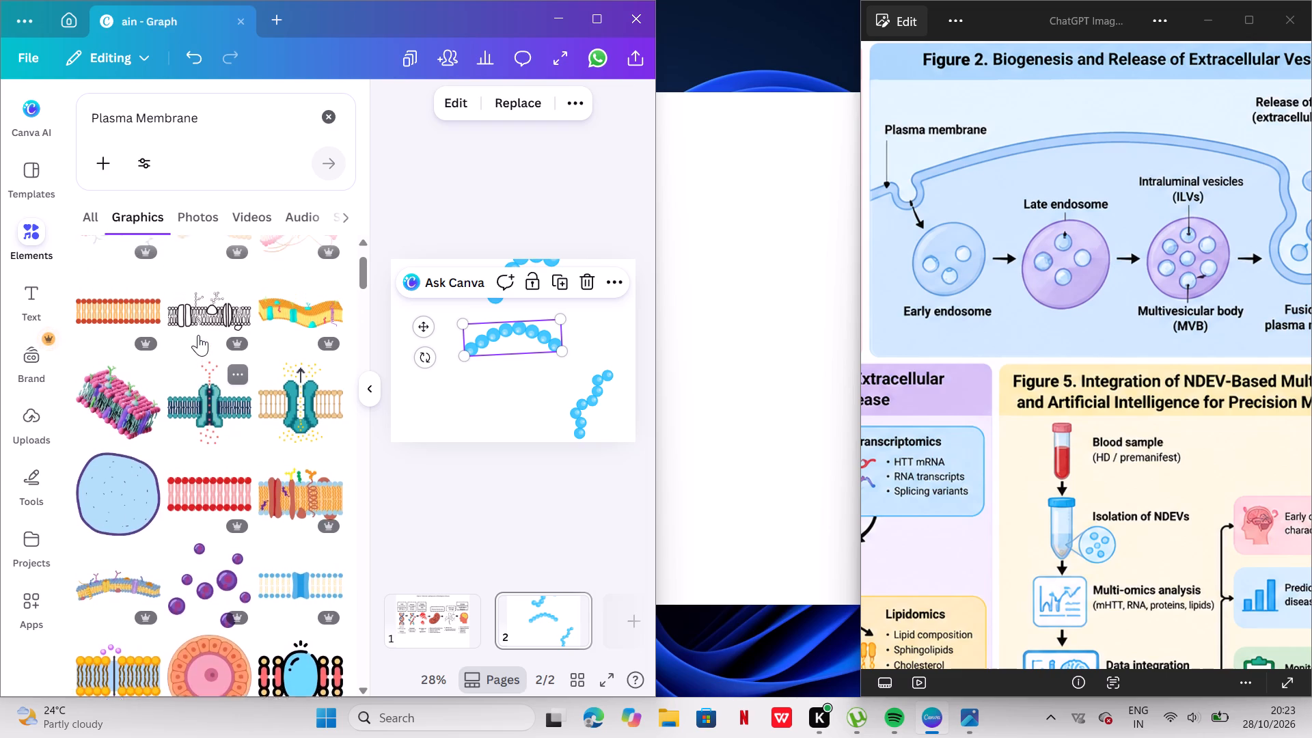
scroll(198, 335, "up", 1)
scroll(198, 335, "down", 1)
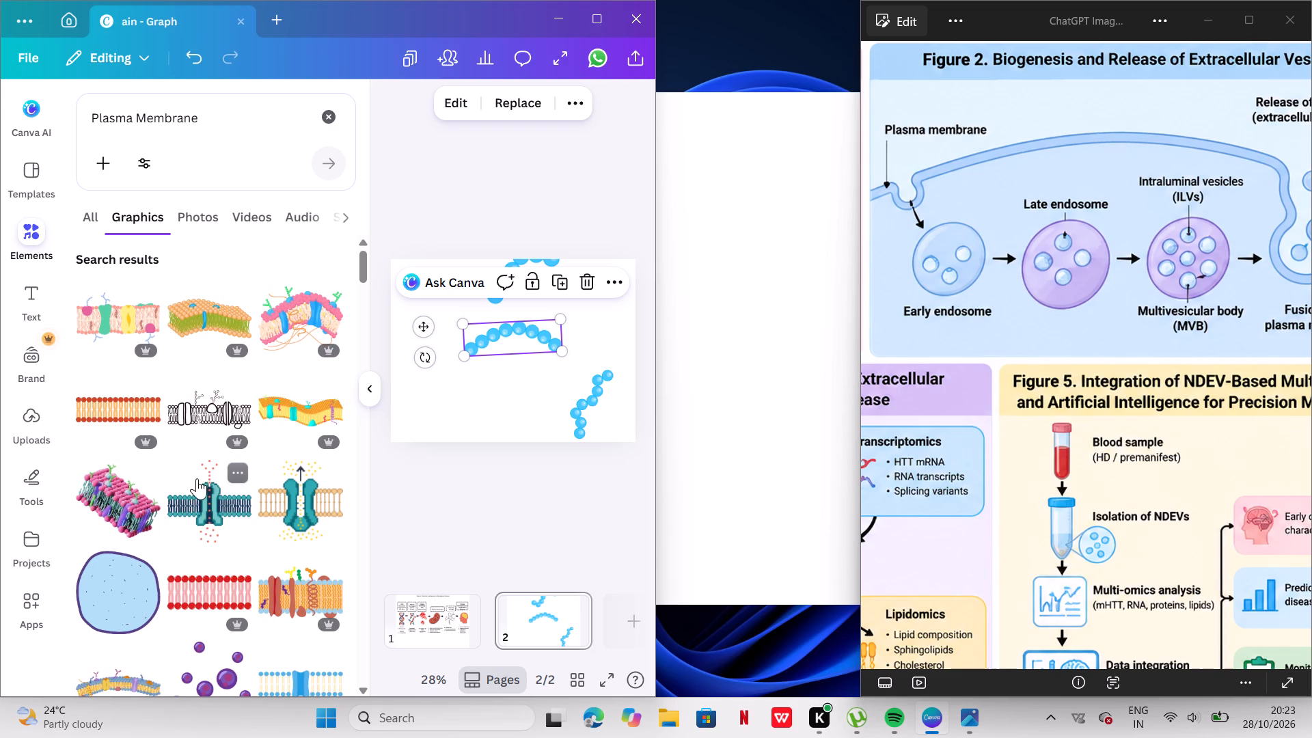
scroll(197, 478, "down", 5)
scroll(197, 478, "up", 2)
scroll(197, 478, "down", 1)
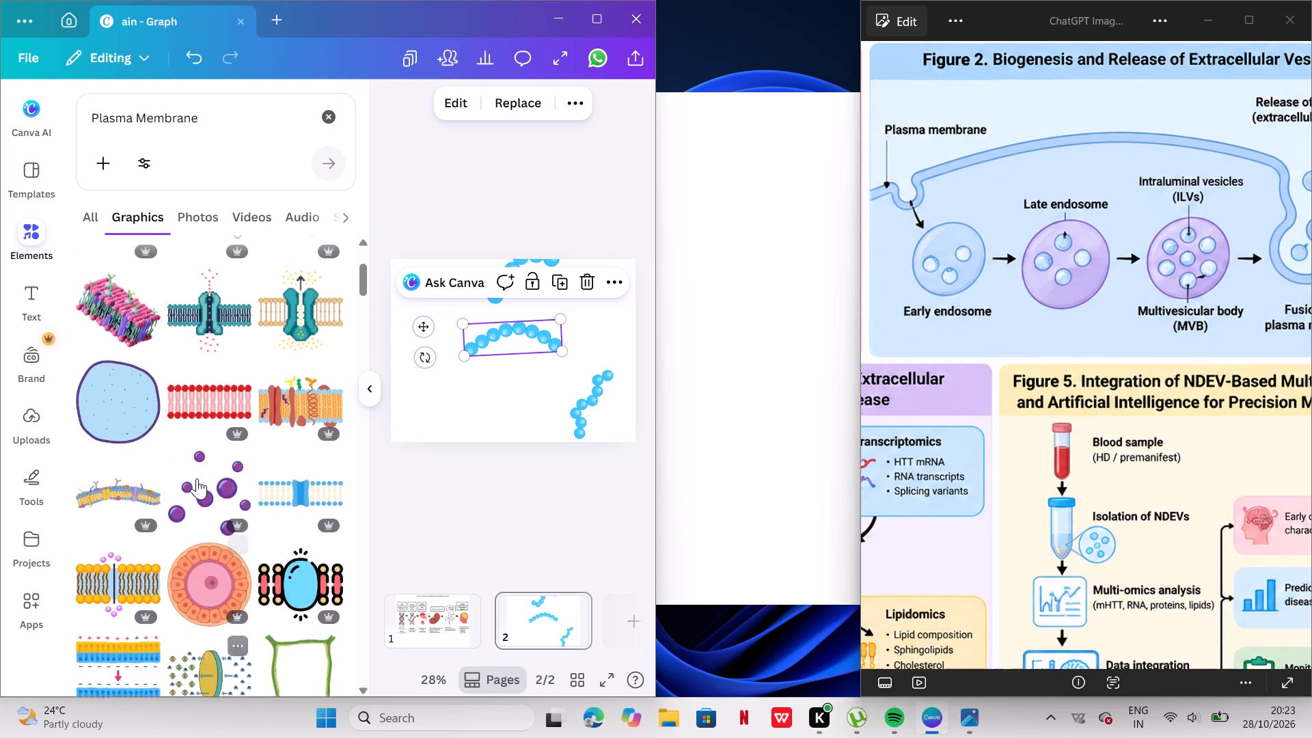
scroll(197, 478, "down", 2)
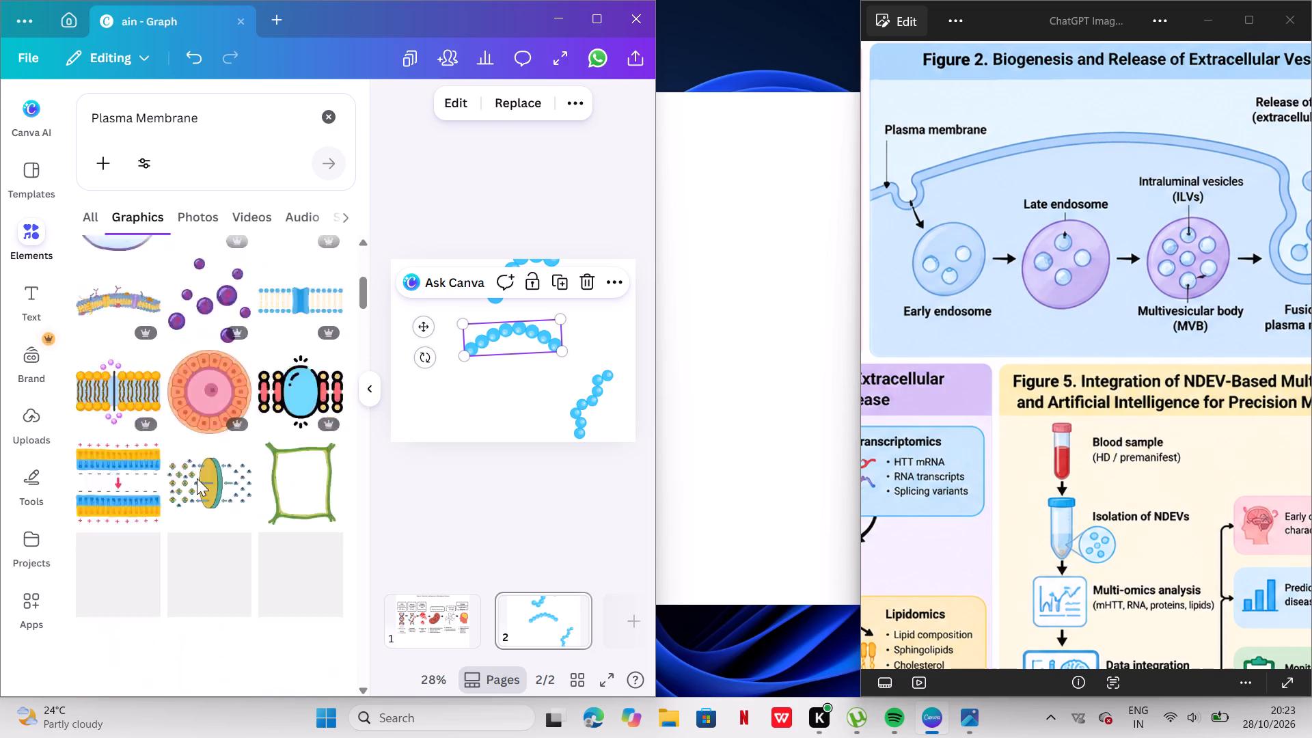
scroll(197, 478, "down", 1)
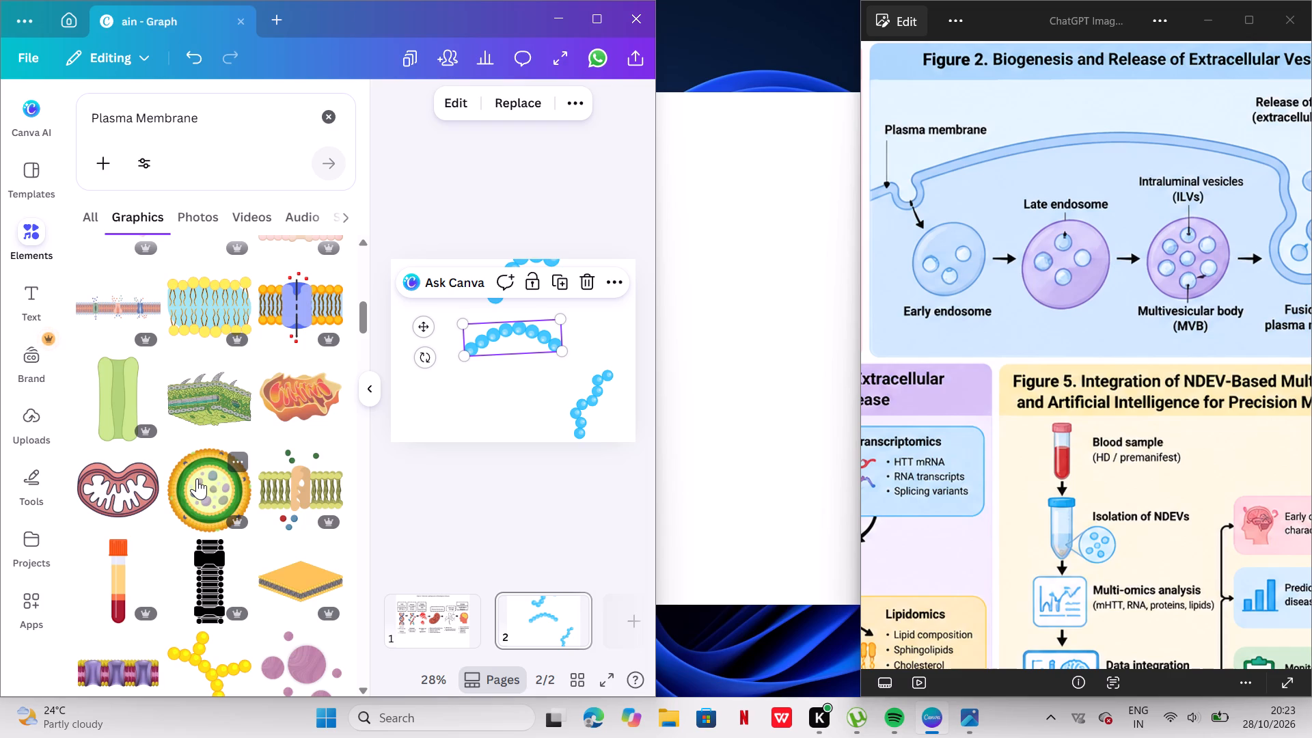
scroll(197, 478, "down", 1)
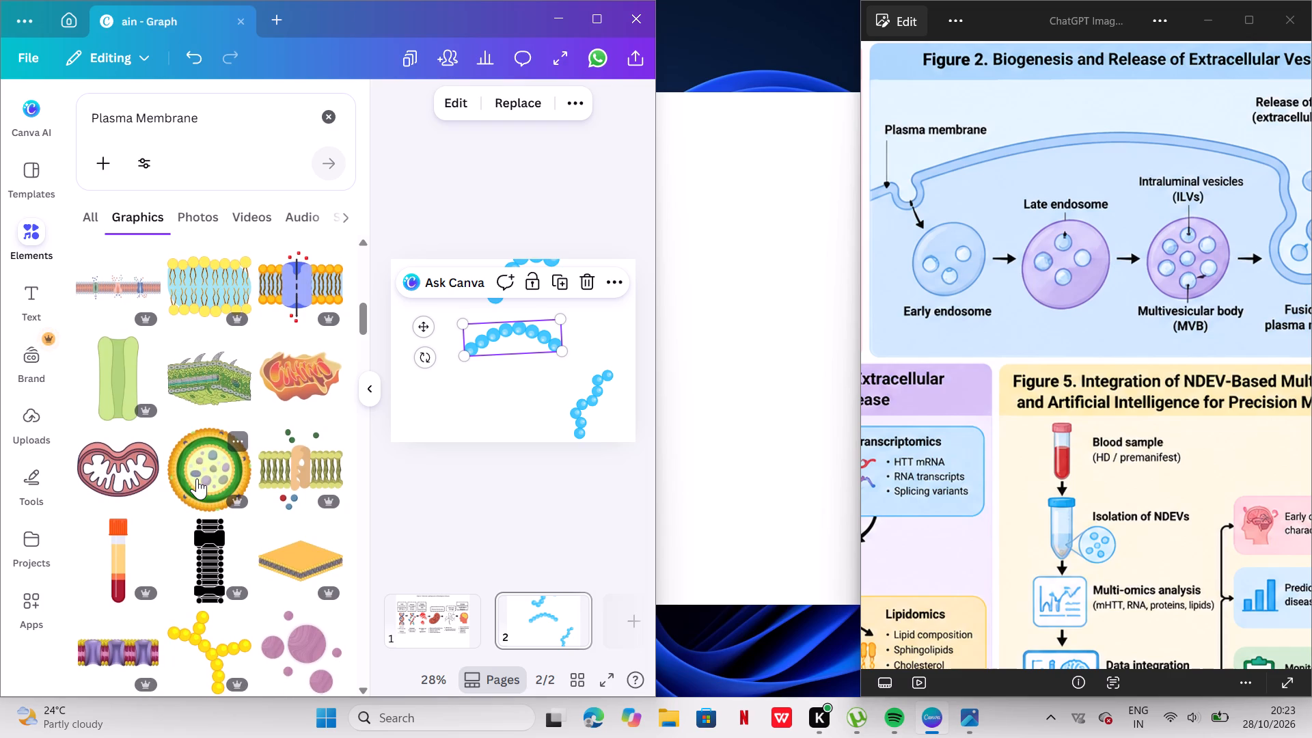
scroll(197, 478, "down", 2)
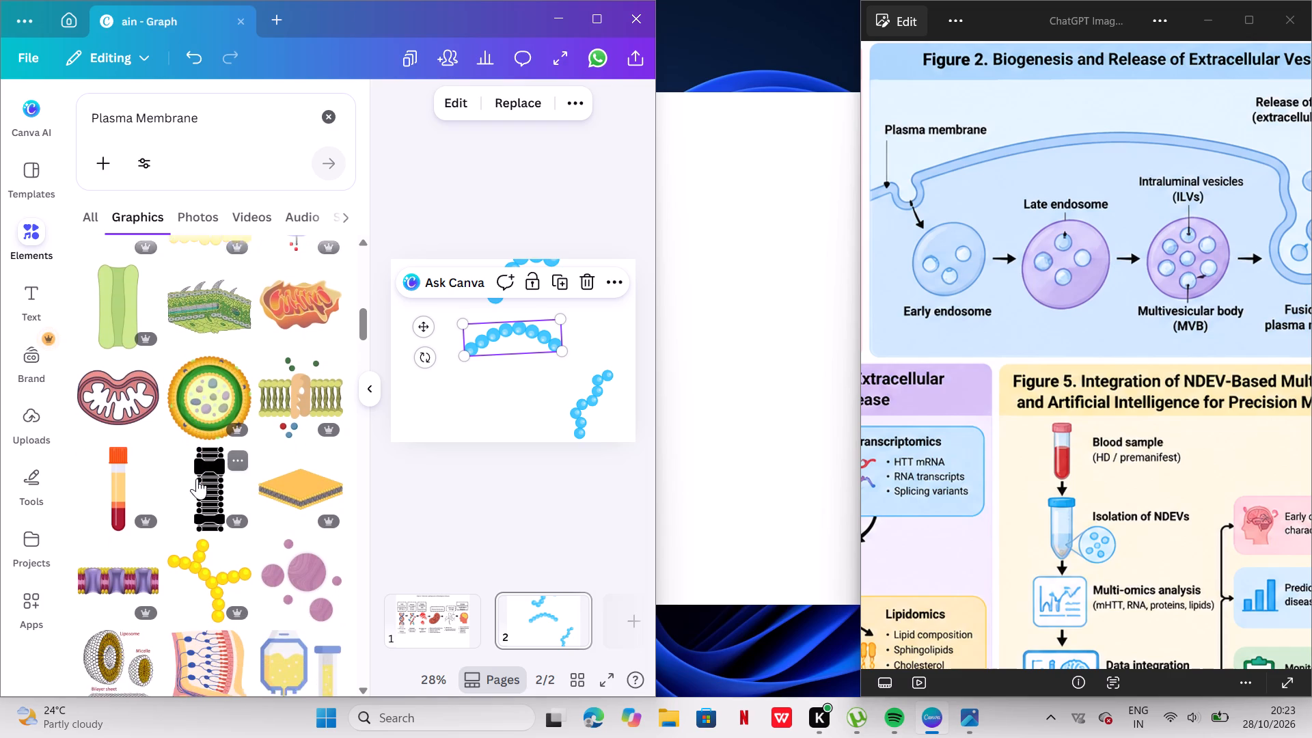
scroll(197, 478, "down", 5)
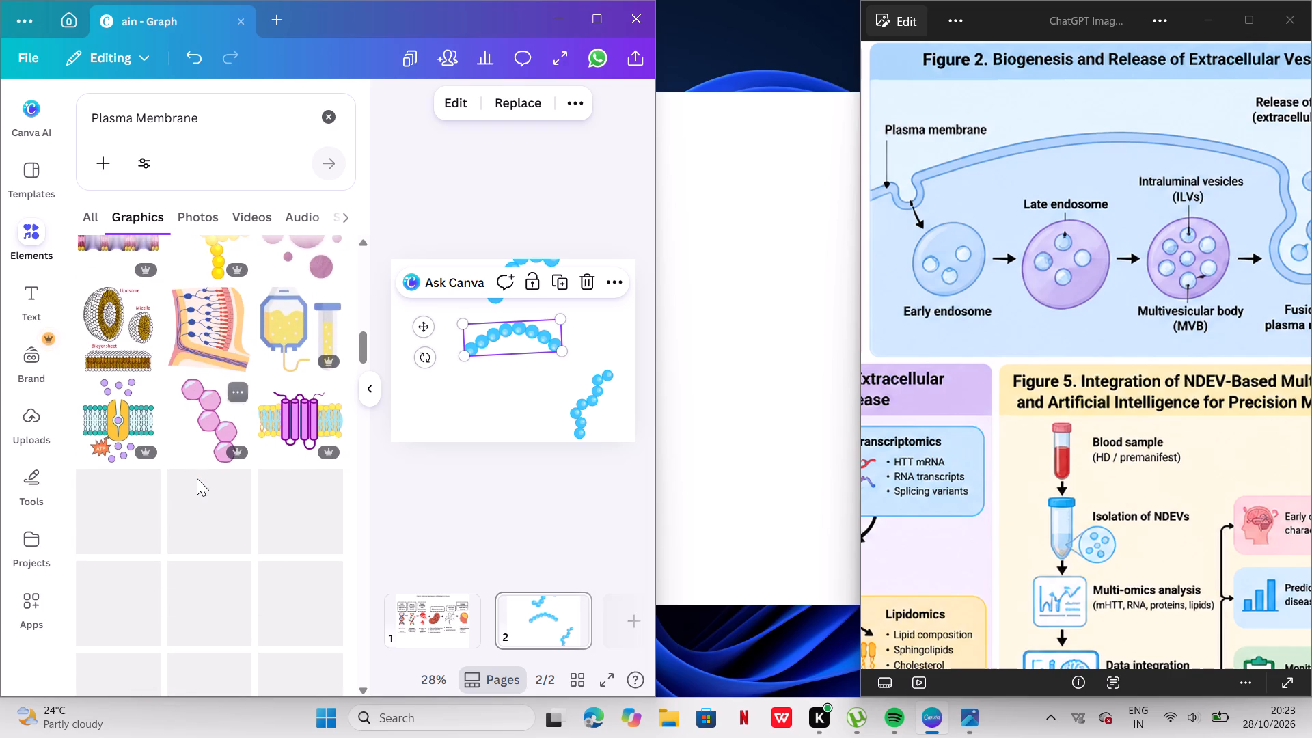
scroll(197, 478, "down", 4)
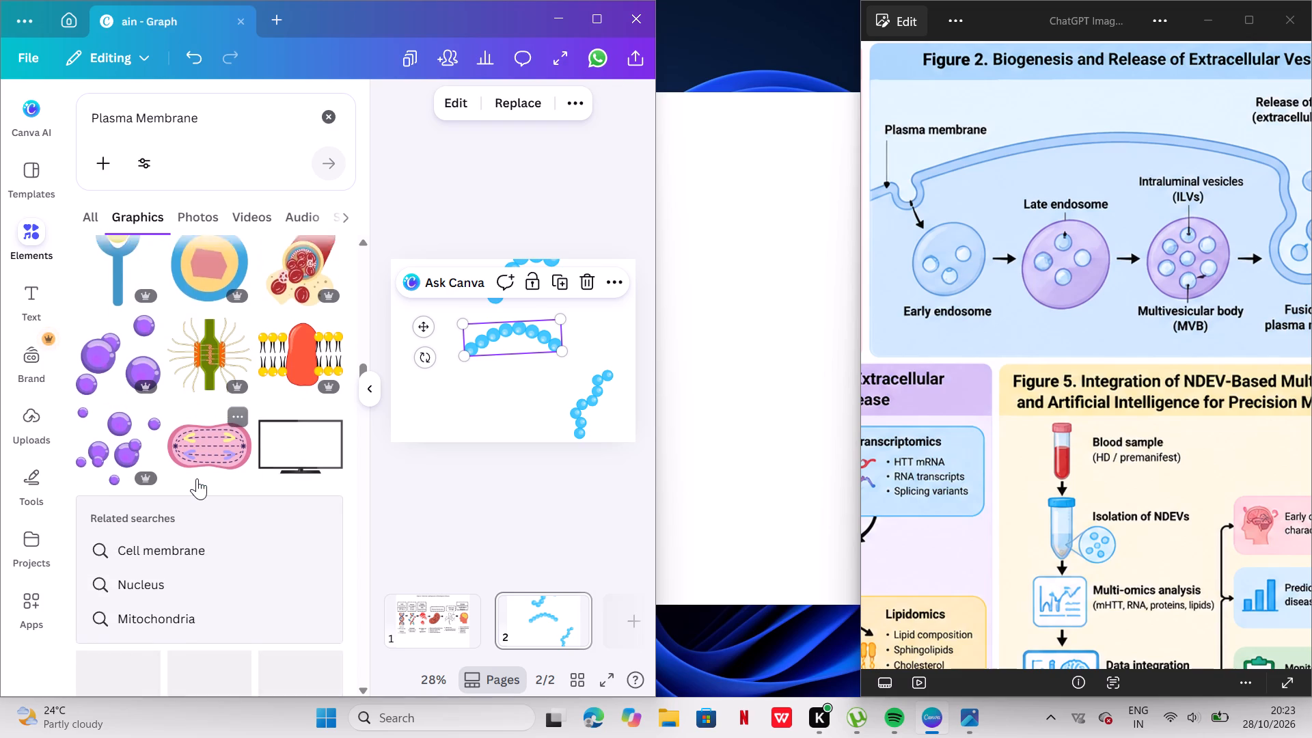
scroll(197, 478, "down", 1)
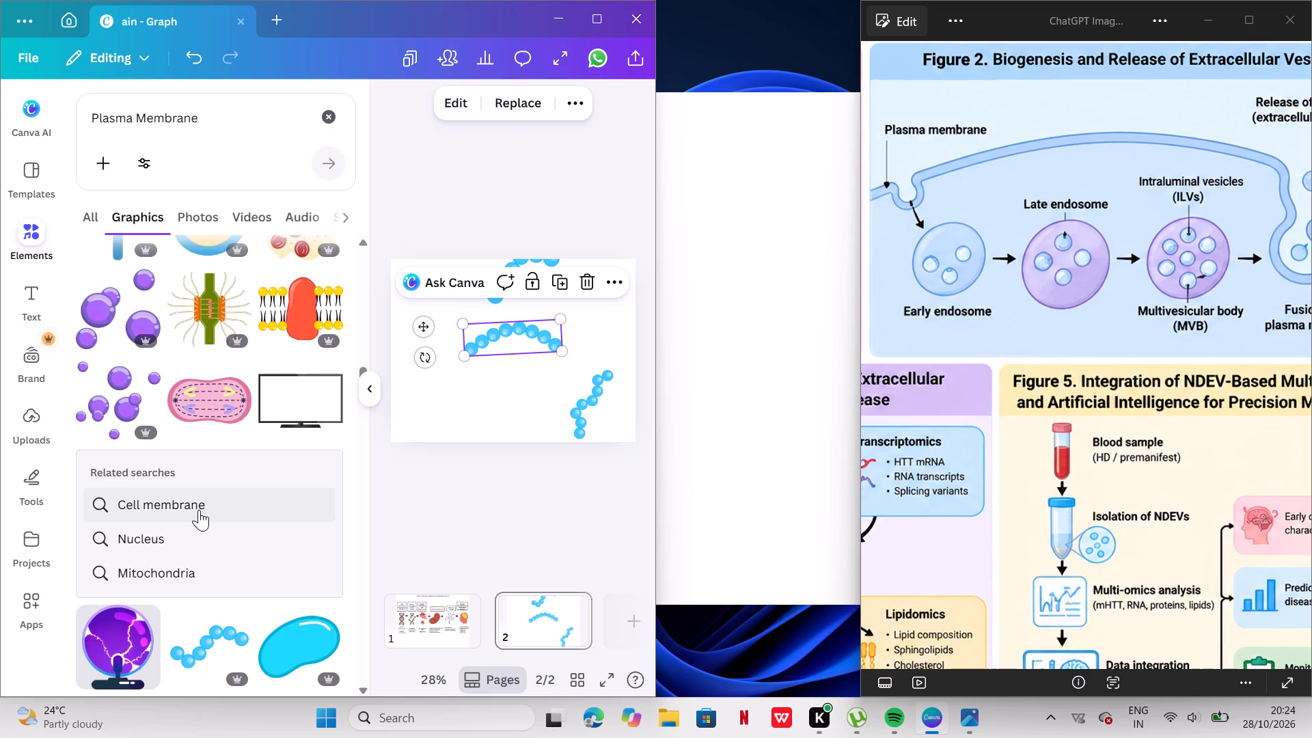
Add a second wavy light-blue bead chain to page 2 and place it at the left edge, meeting the central arch's left end.
scroll(204, 508, "down", 2)
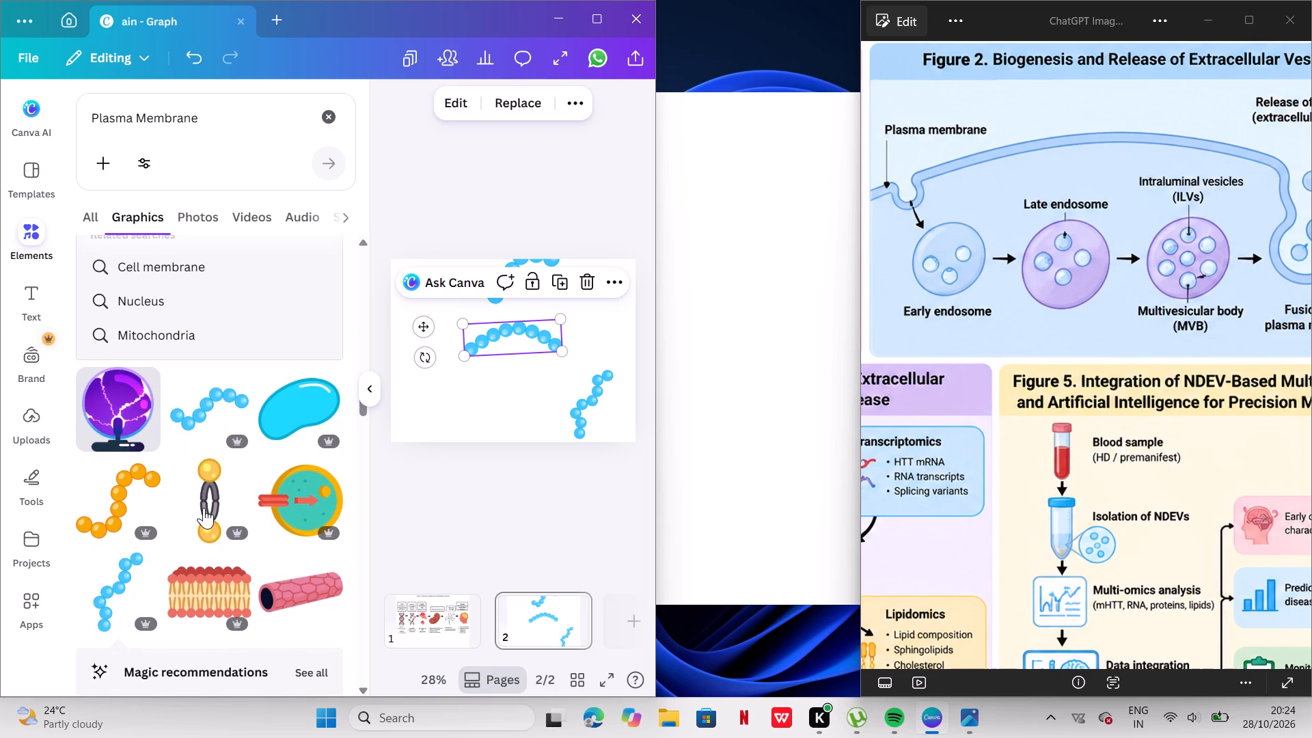
scroll(204, 508, "down", 1)
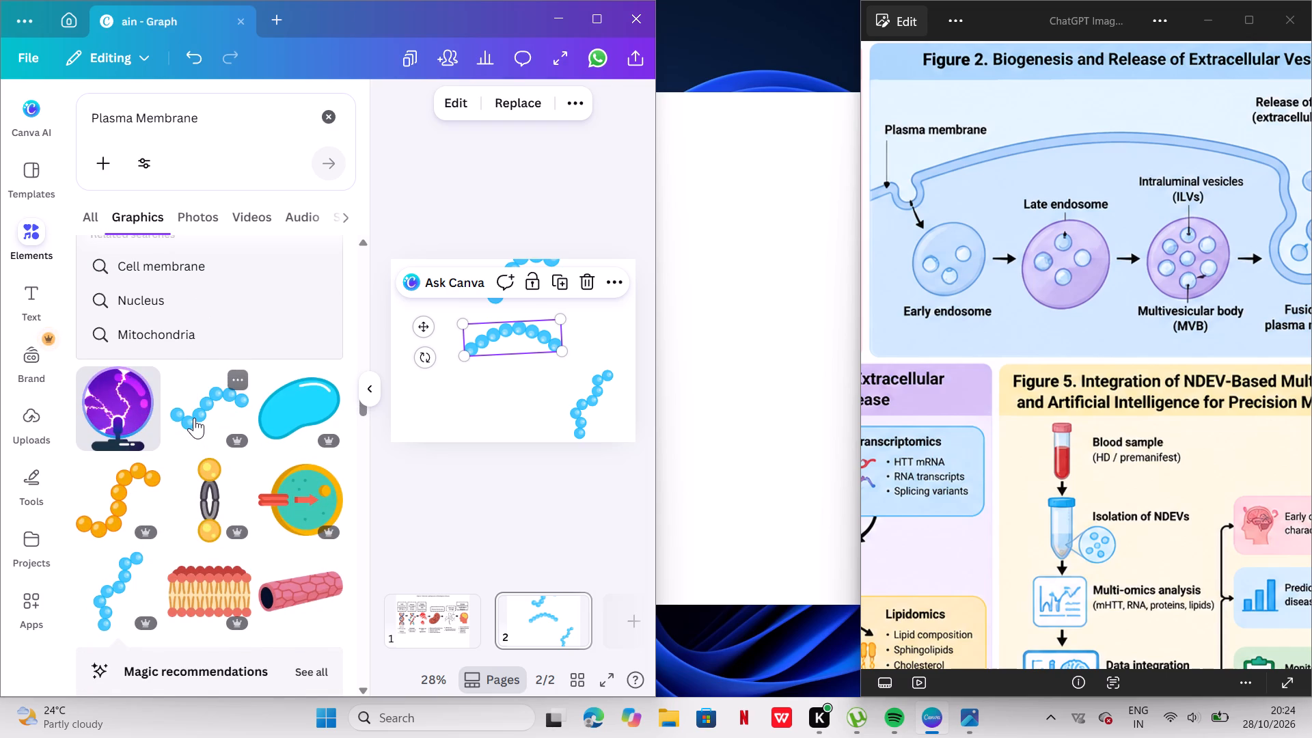
left_click(194, 418)
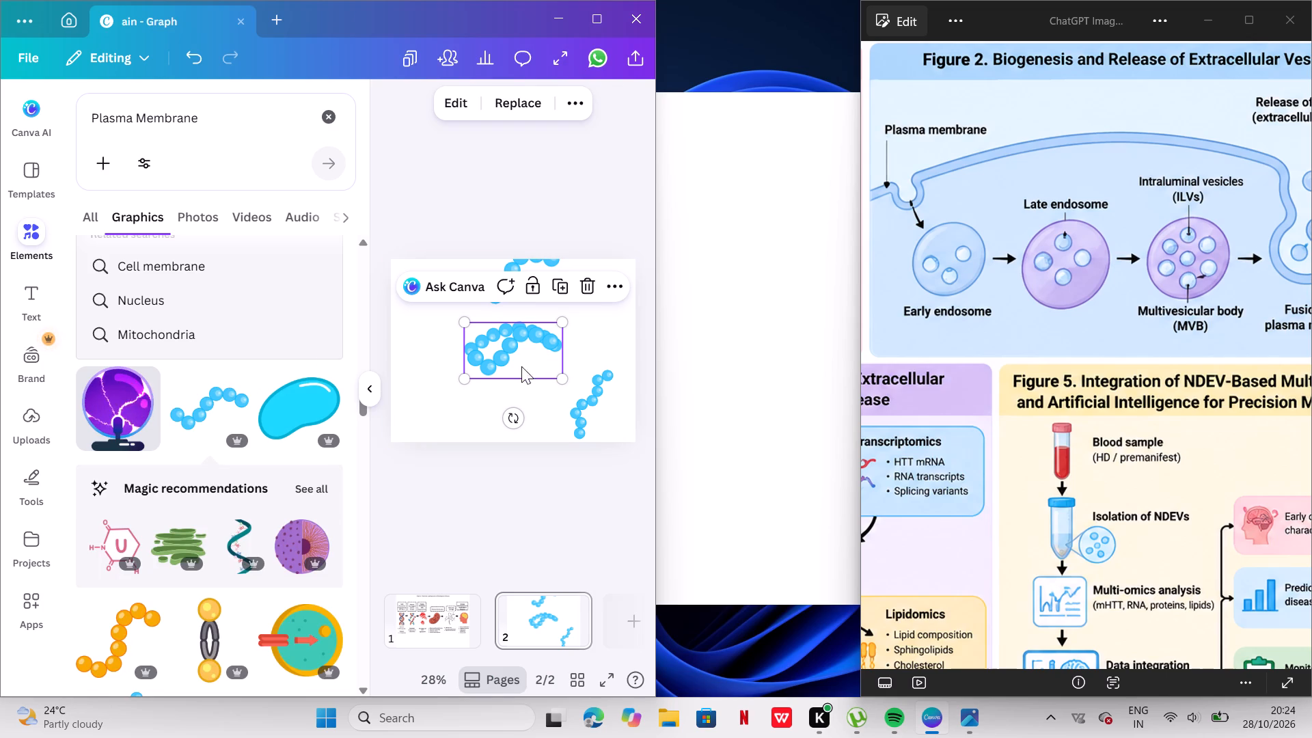
left_click_drag(521, 357, 433, 368)
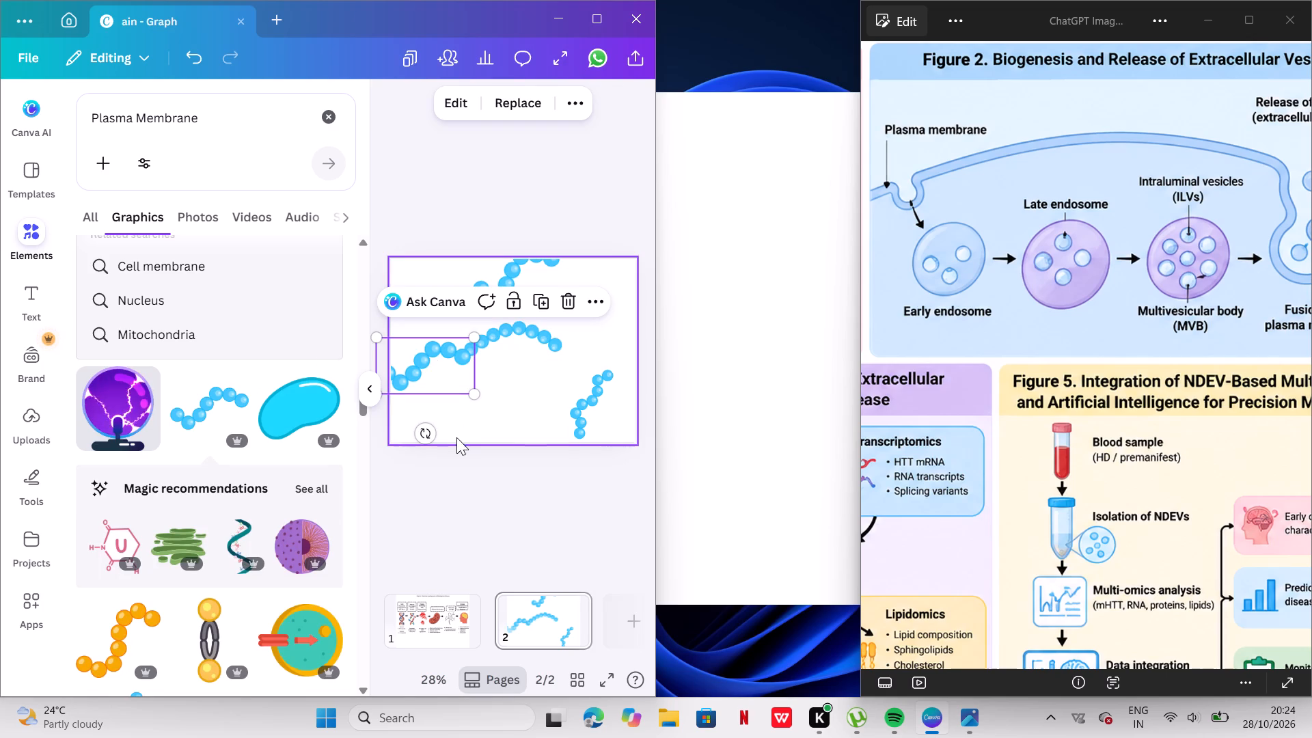
Rotate the wavy bead chain at the page's left edge to about 178°, trying several angles against the central arch.
left_click_drag(424, 433, 388, 323)
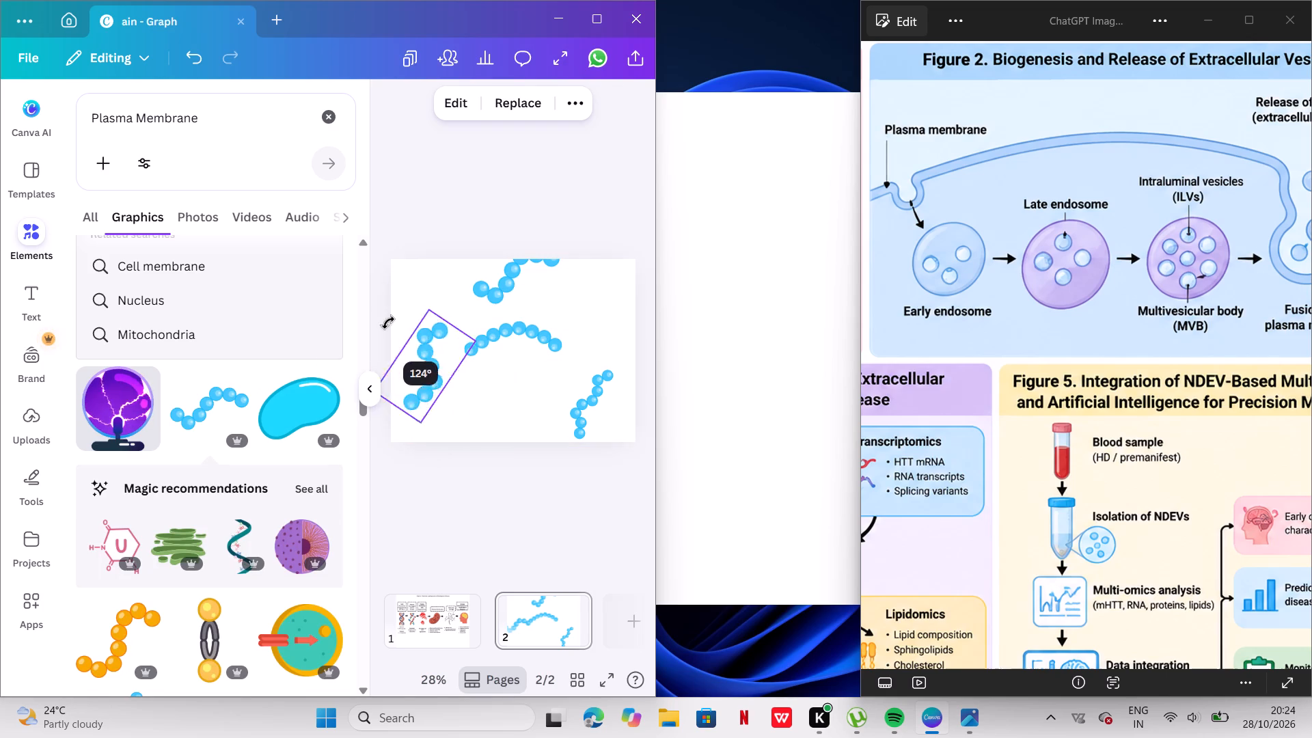
left_click_drag(388, 323, 425, 330)
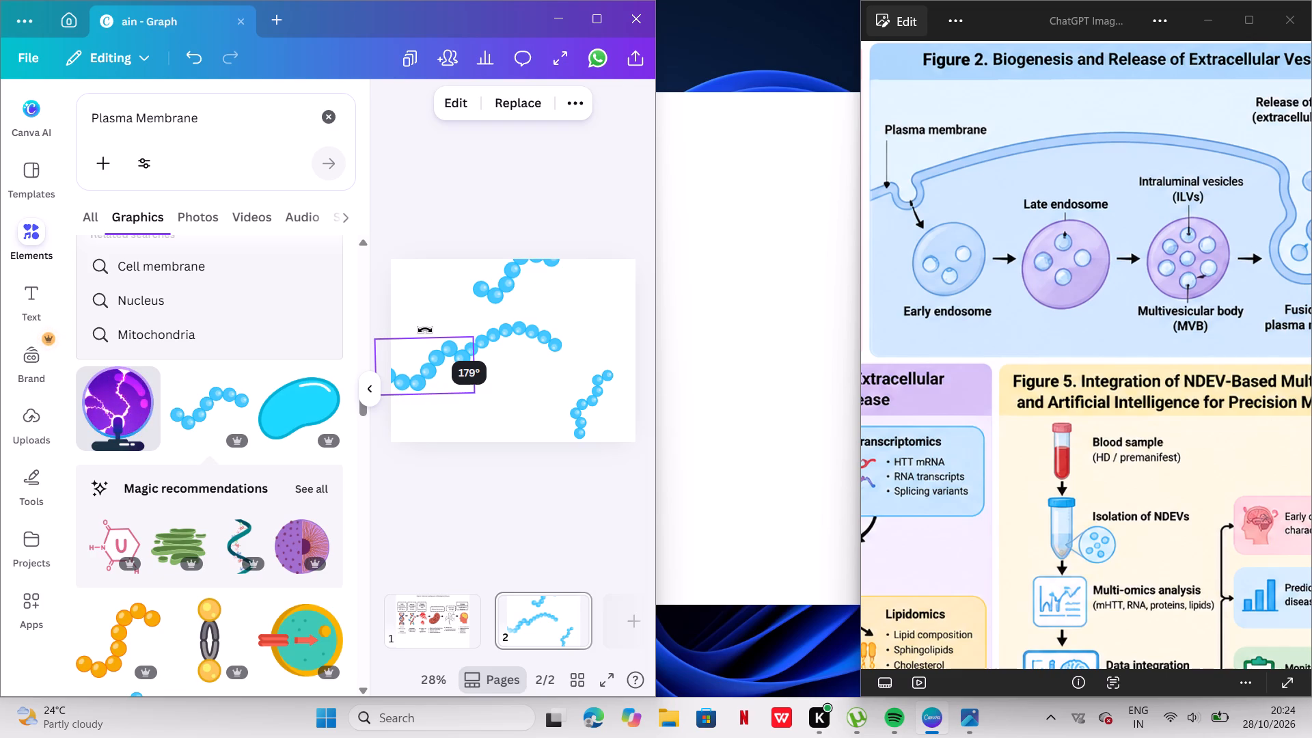
left_click_drag(425, 330, 357, 329)
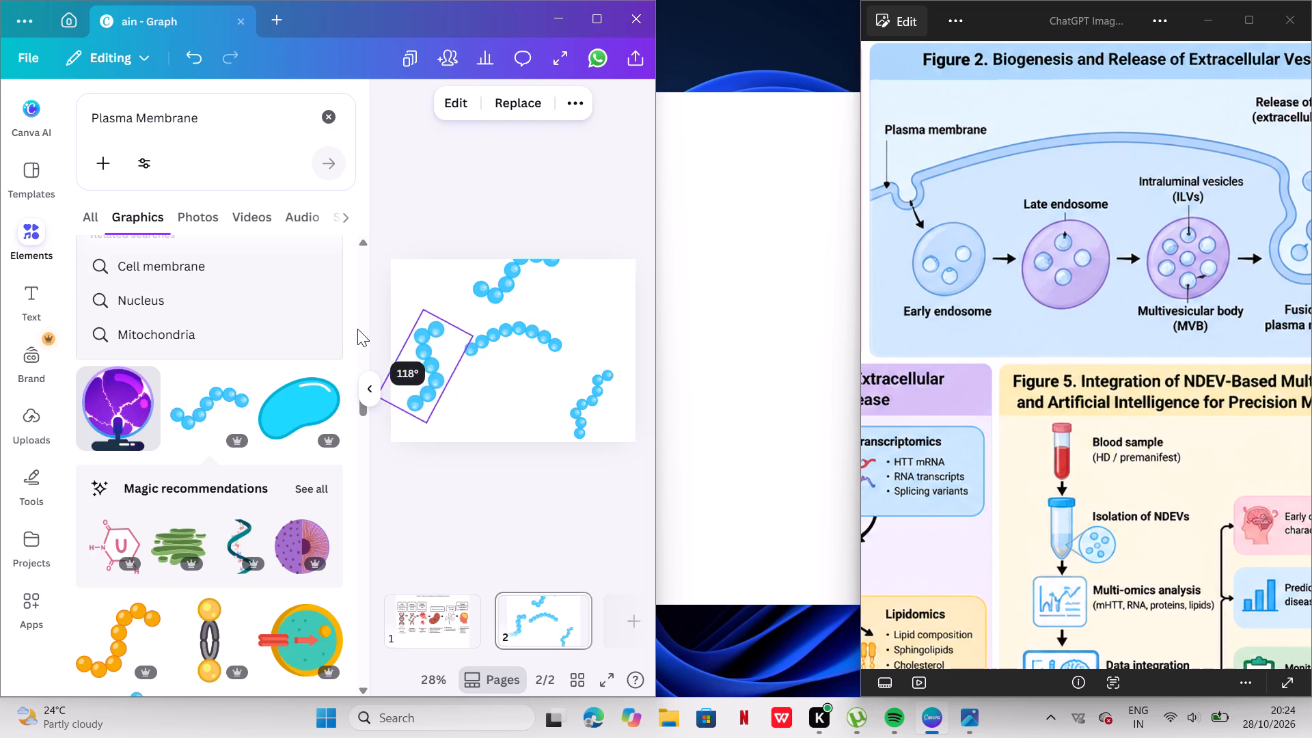
left_click_drag(357, 329, 416, 397)
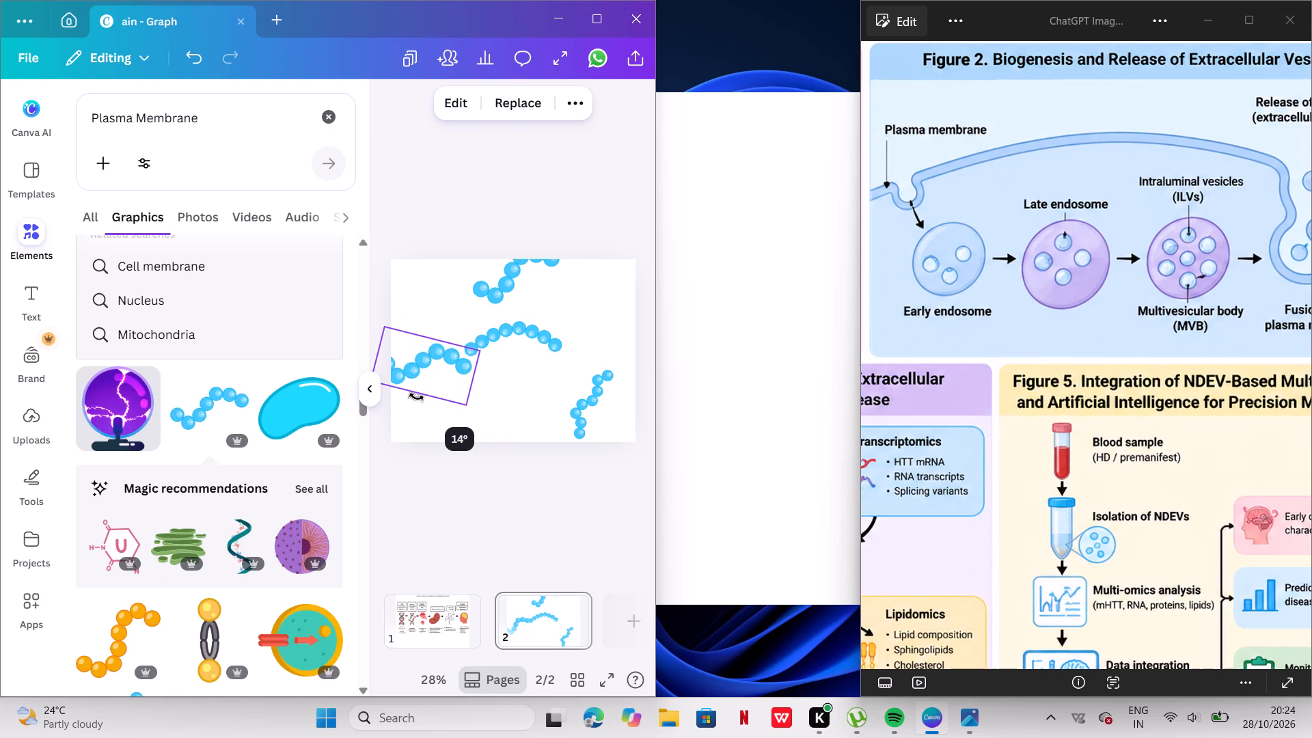
left_click_drag(416, 397, 404, 297)
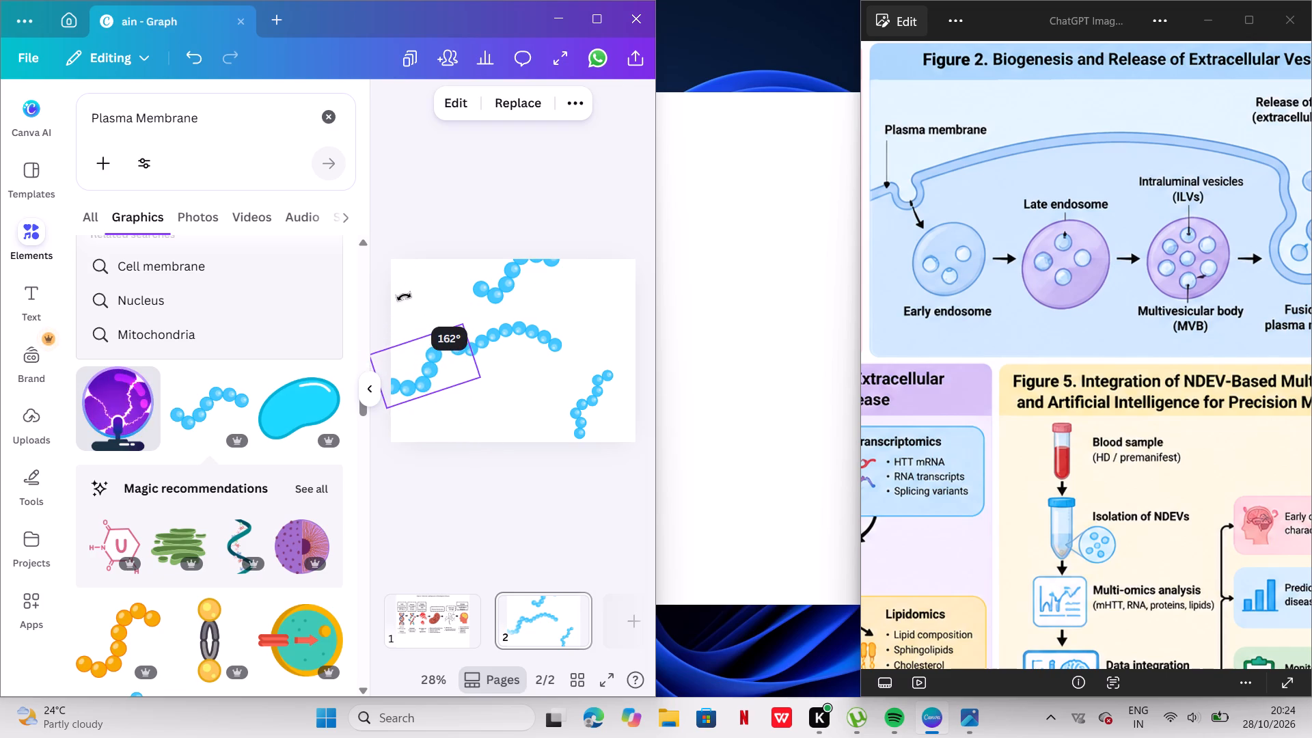
left_click_drag(404, 297, 414, 314)
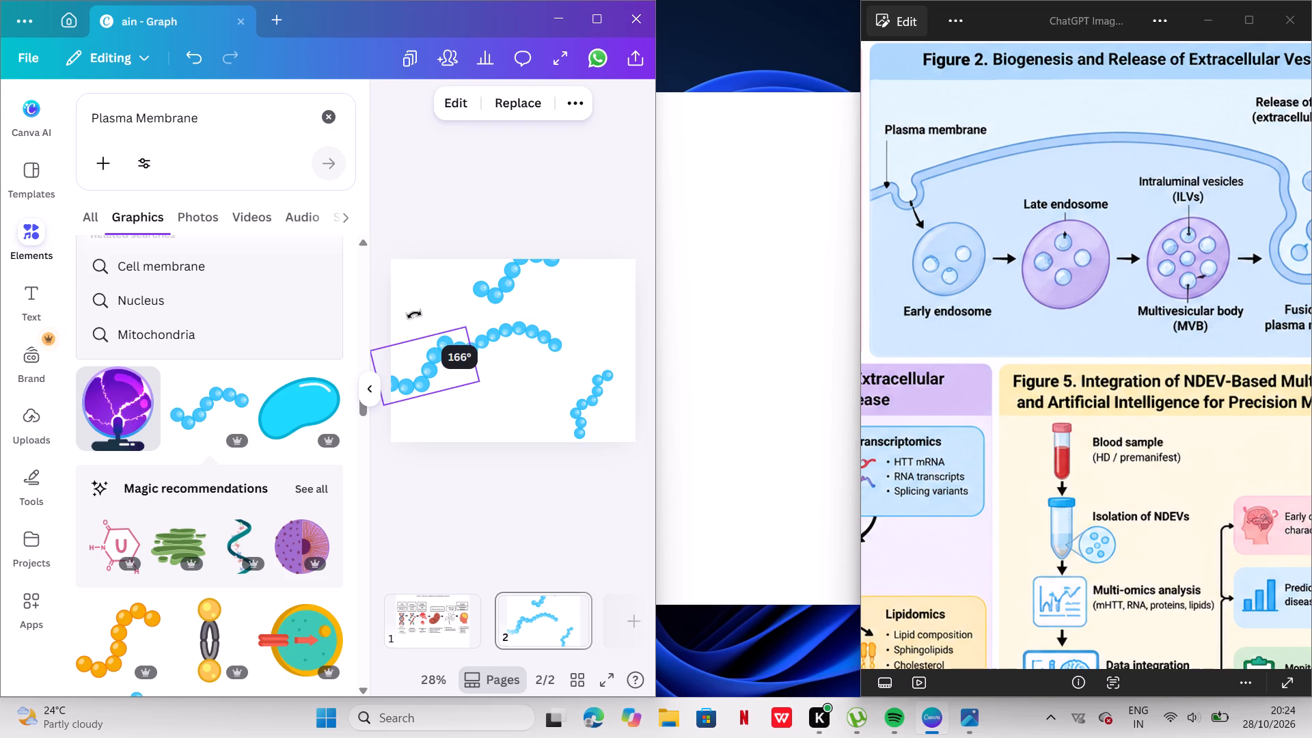
left_click_drag(414, 314, 425, 284)
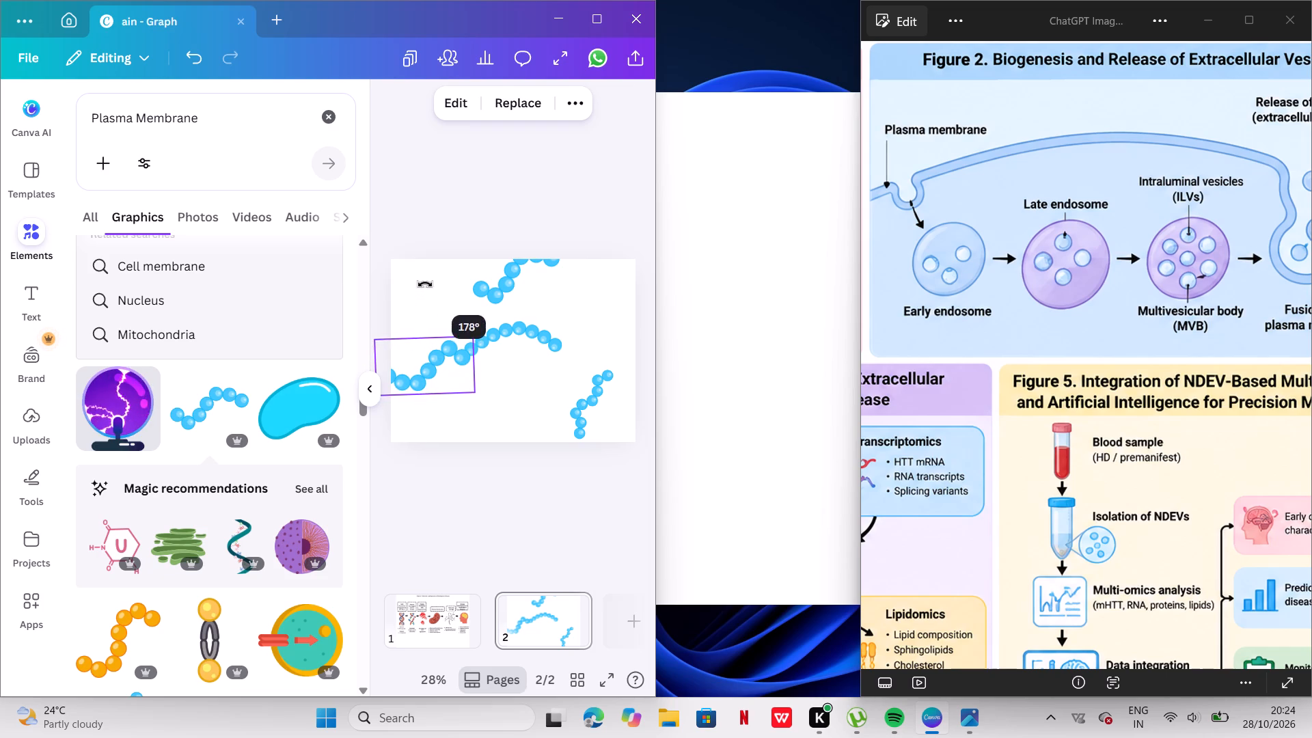
left_click_drag(425, 284, 425, 283)
Rotate the central arched bead chain so it sags downward and rises to the right, continuing from the left wavy chain.
left_click(530, 320)
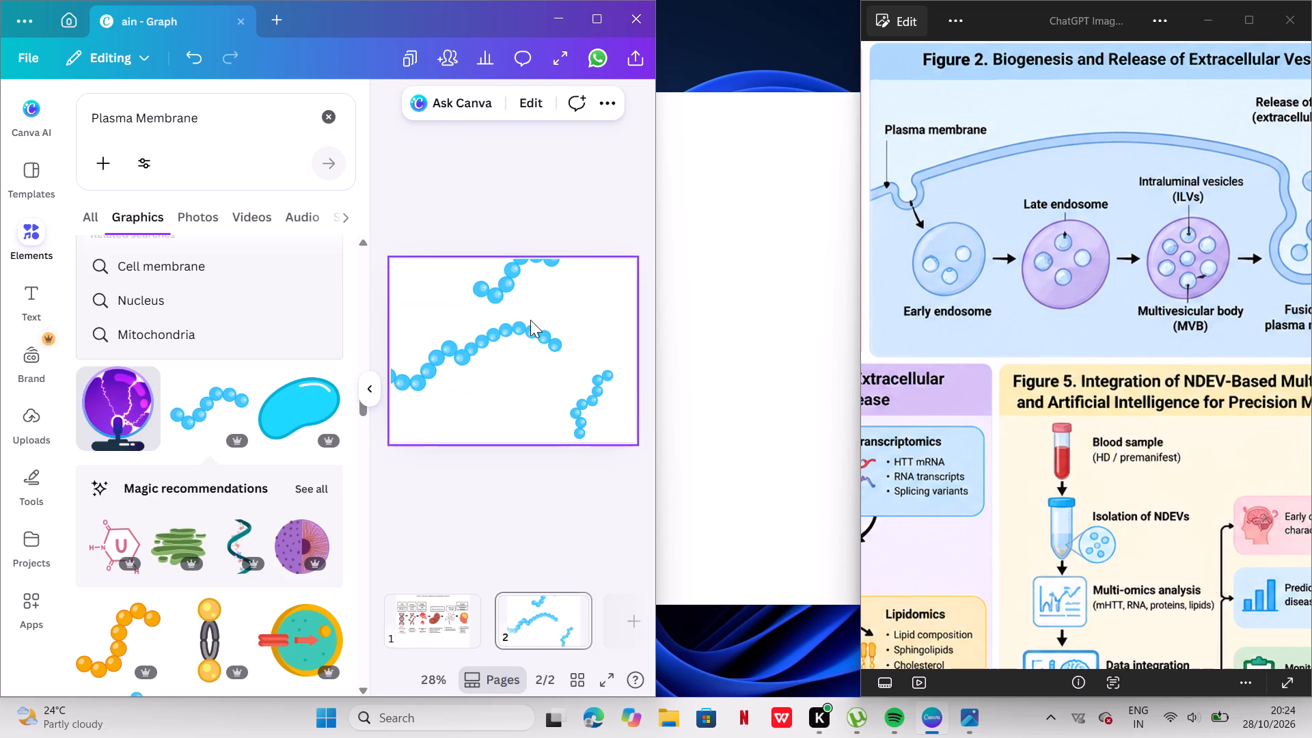
left_click(532, 335)
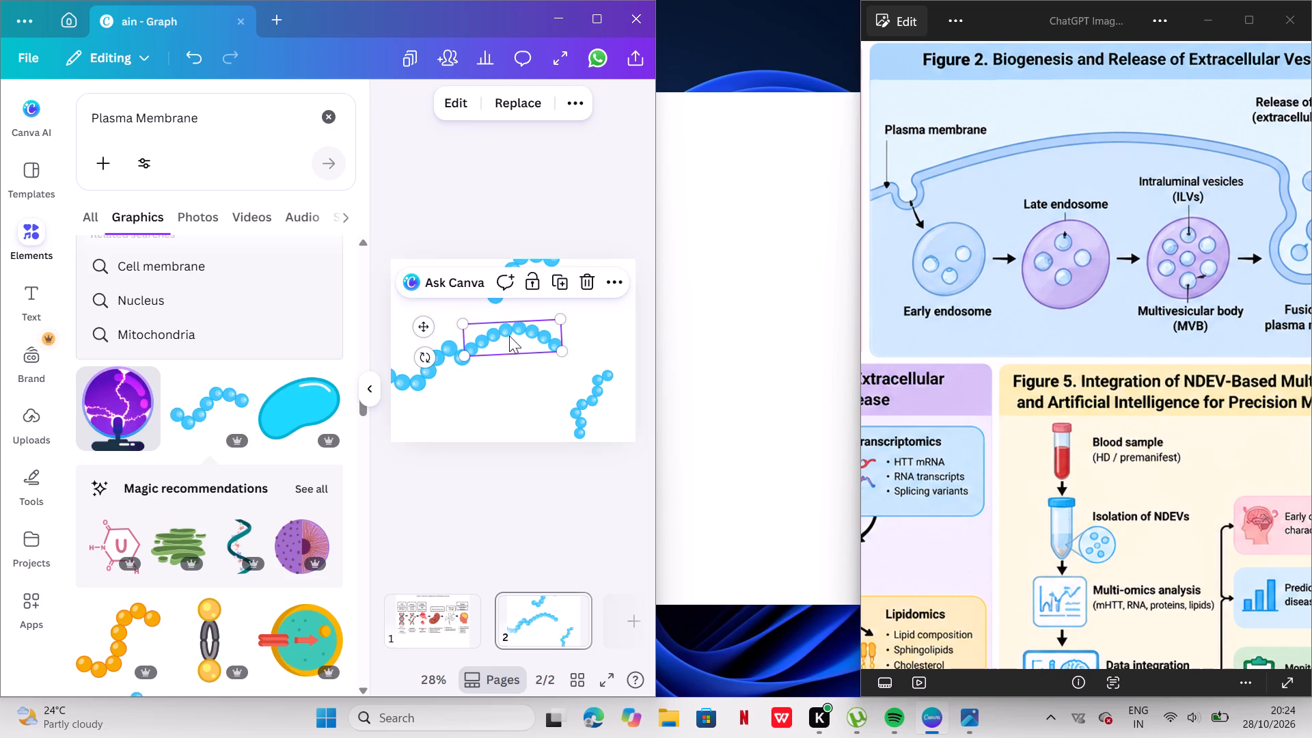
left_click_drag(427, 353, 549, 277)
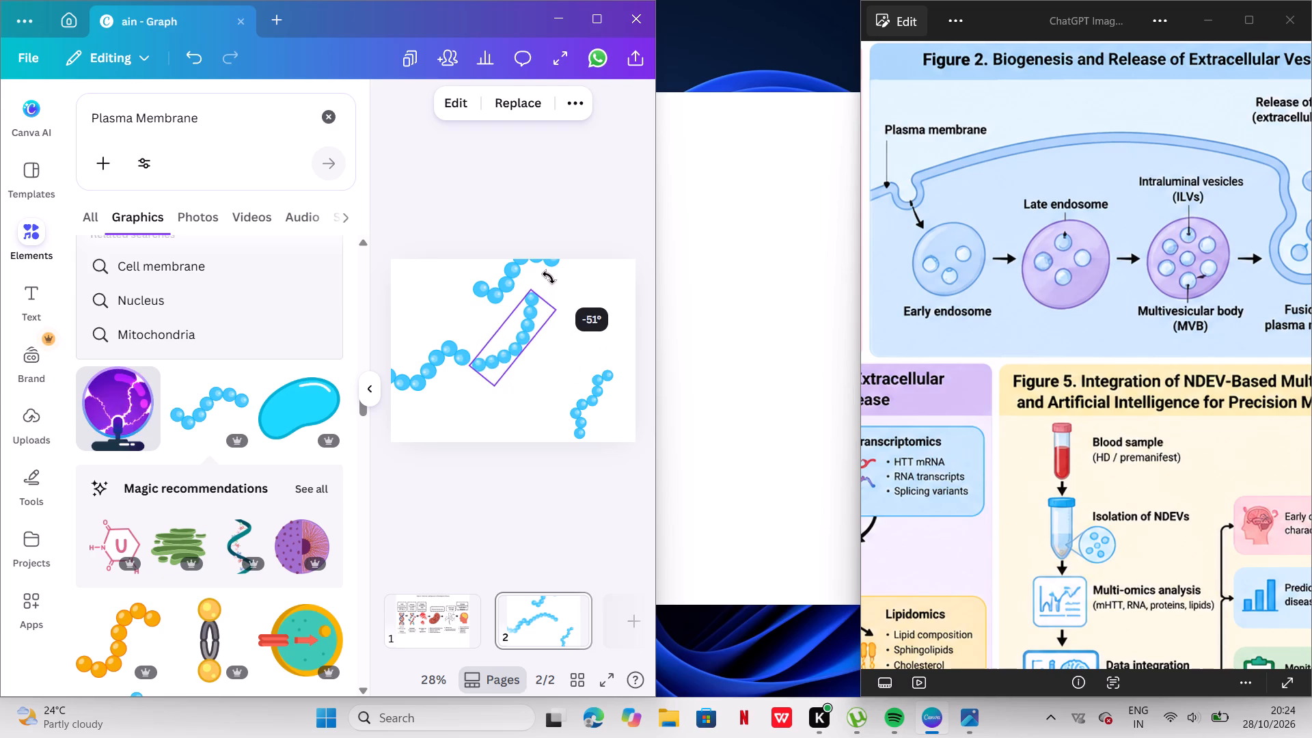
left_click_drag(549, 277, 556, 311)
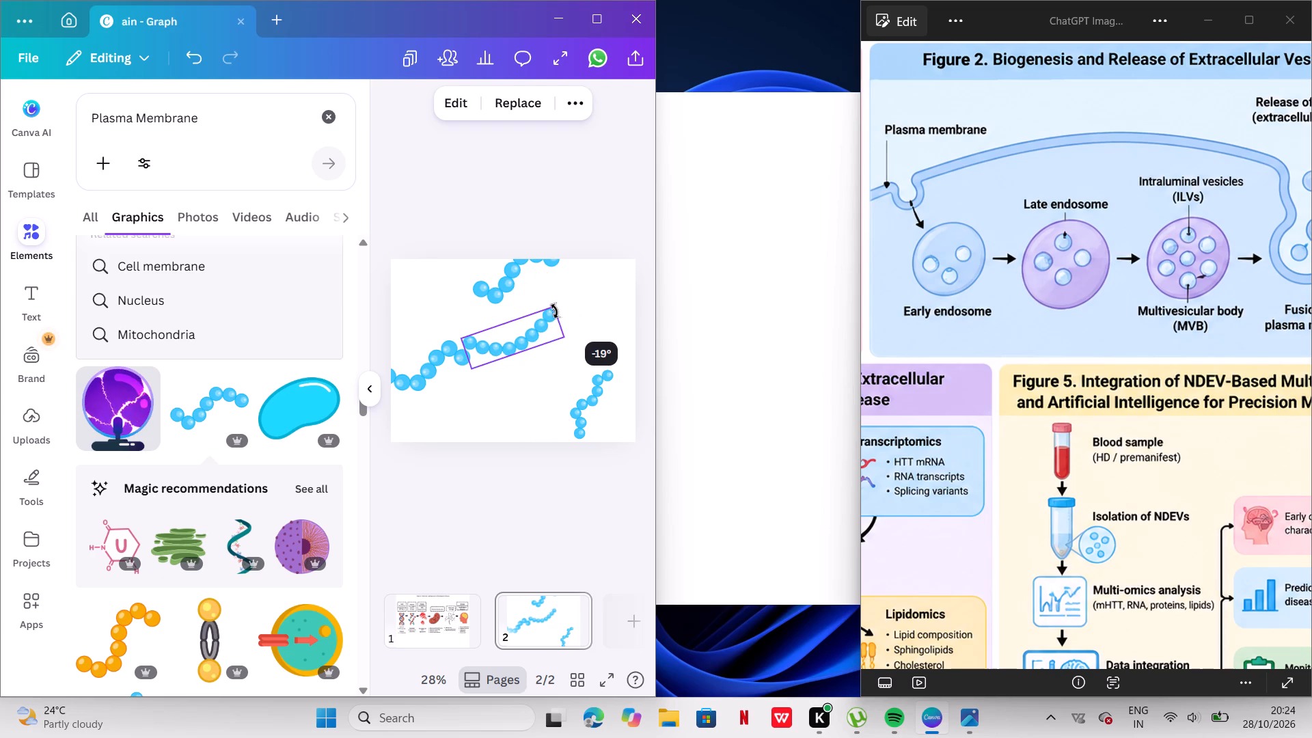
left_click_drag(556, 311, 547, 301)
left_click(529, 330)
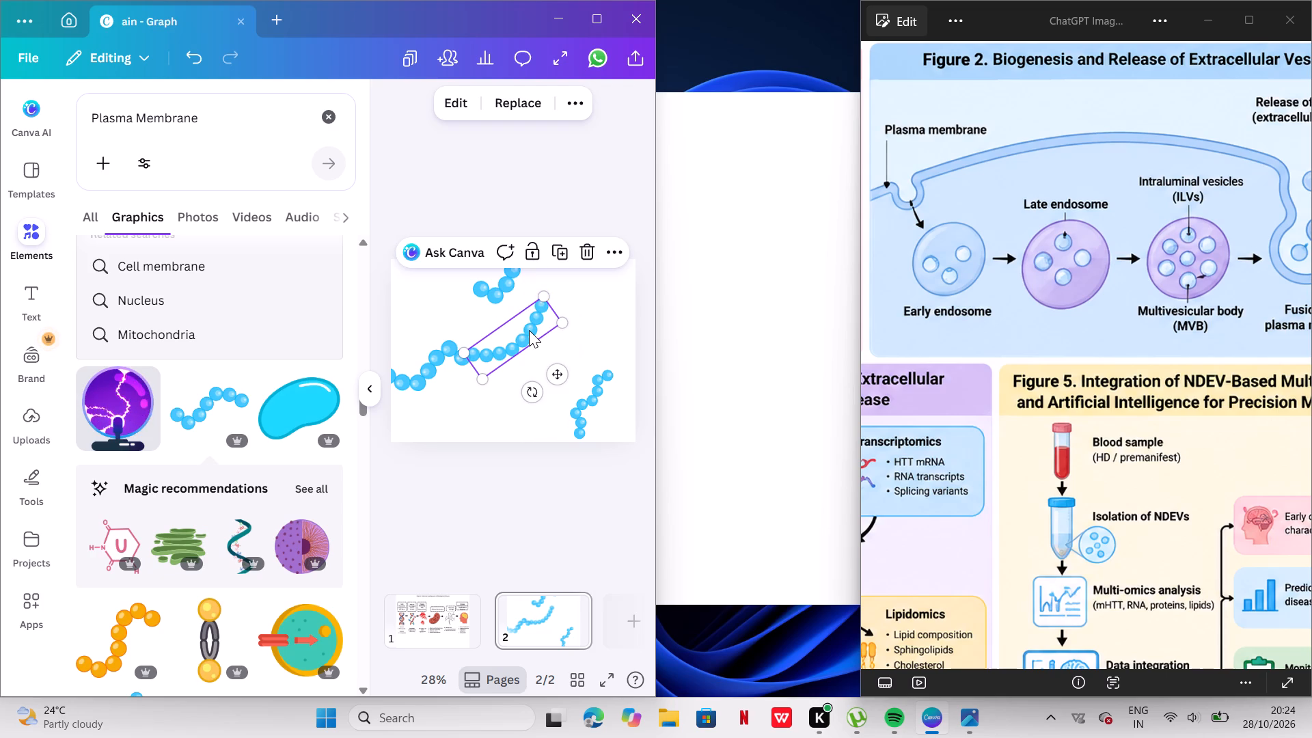
left_click(529, 330)
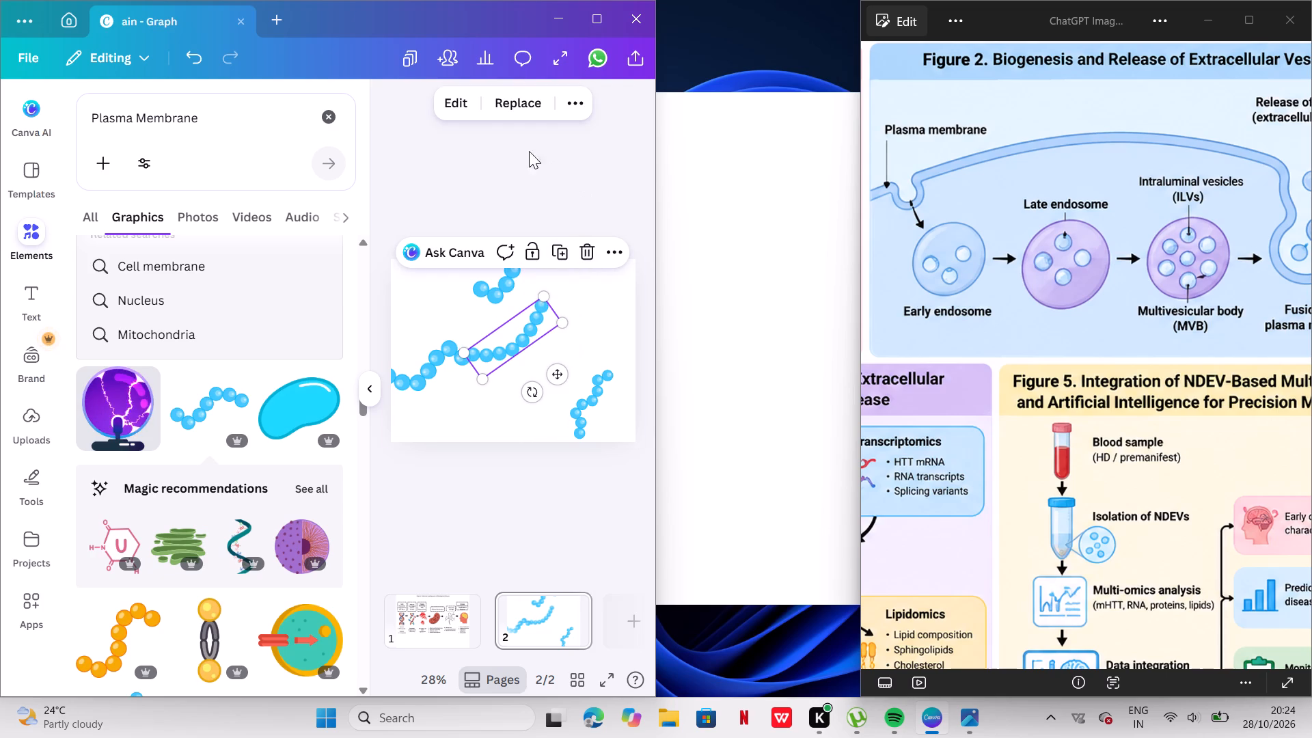
Open the image editing options for the central blue bead chain.
left_click(458, 108)
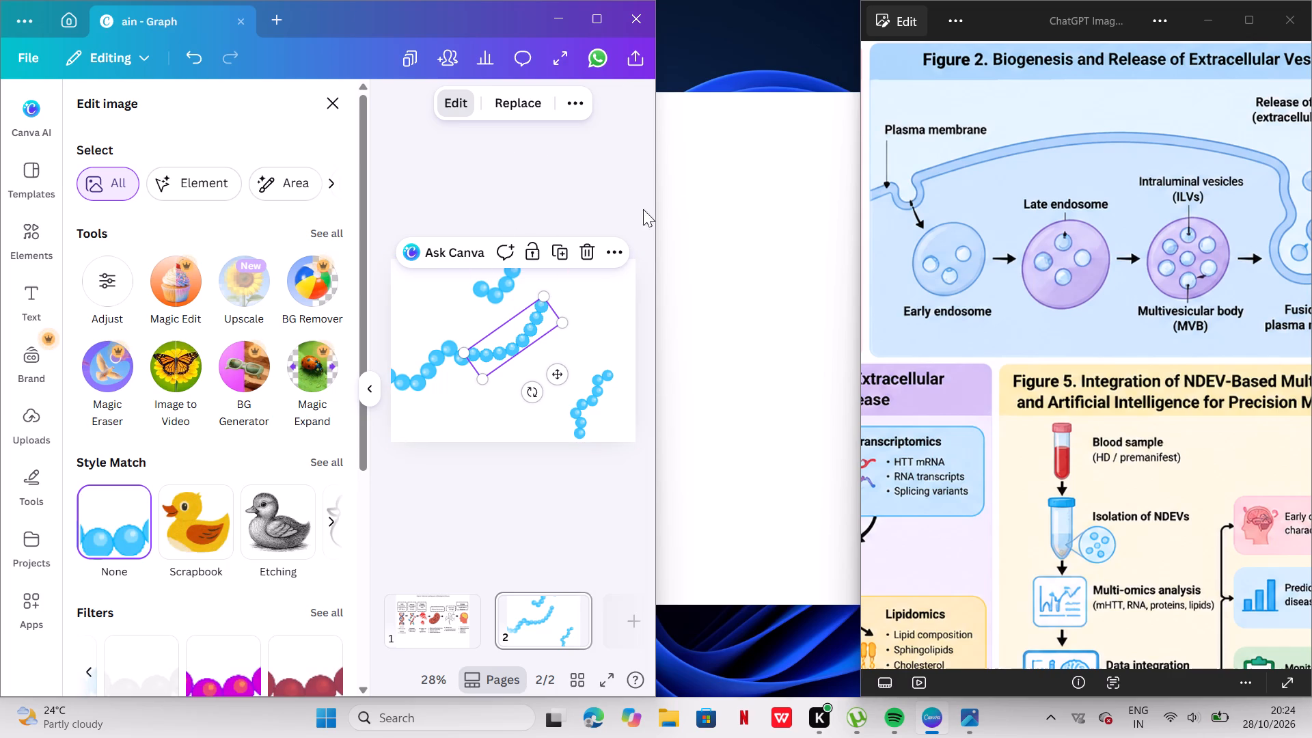
Widen the Canva window to nearly reach the reference image, leaving the reference in view.
left_click_drag(657, 223, 781, 194)
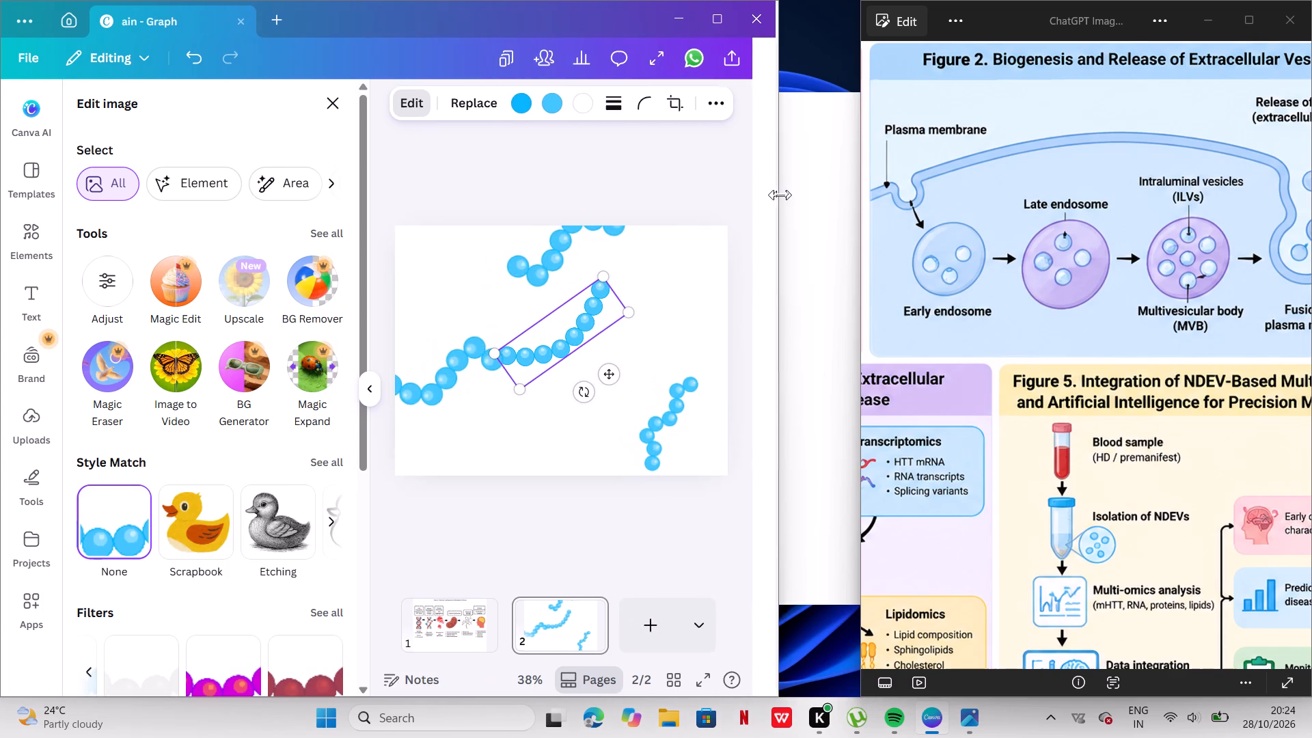
left_click_drag(781, 194, 810, 185)
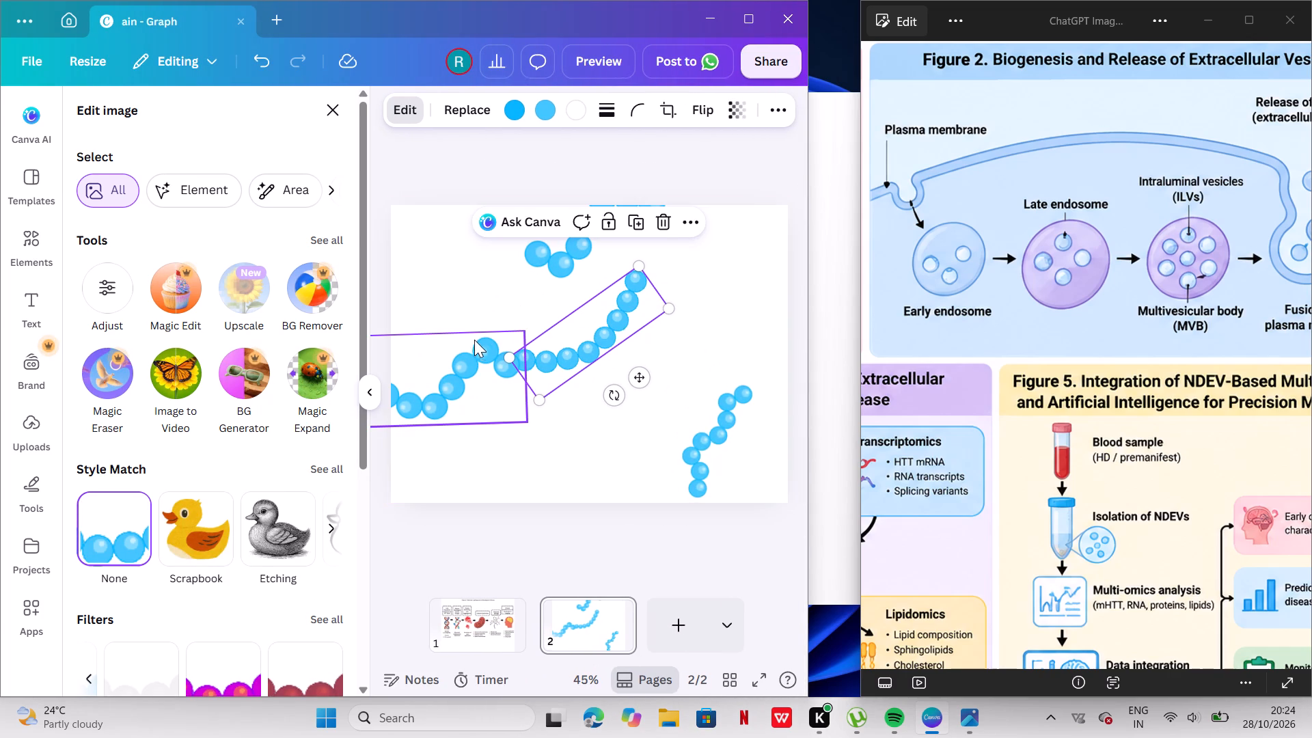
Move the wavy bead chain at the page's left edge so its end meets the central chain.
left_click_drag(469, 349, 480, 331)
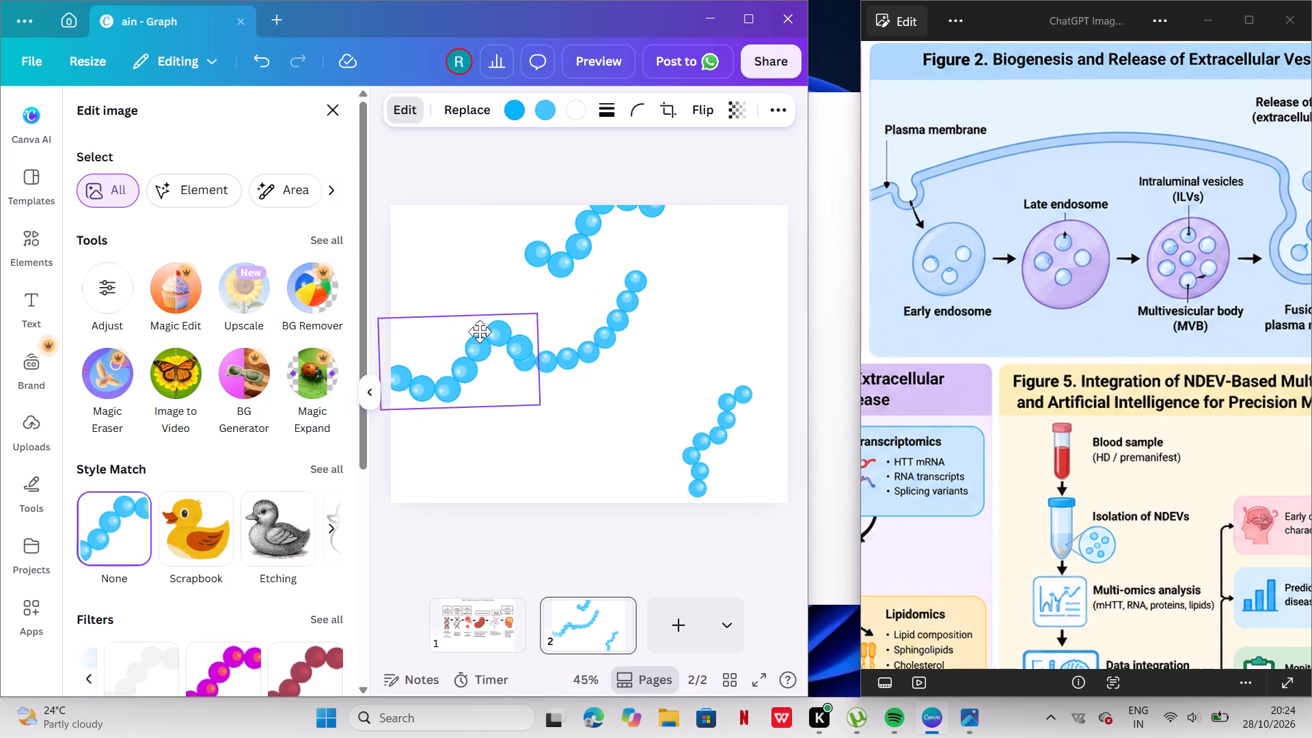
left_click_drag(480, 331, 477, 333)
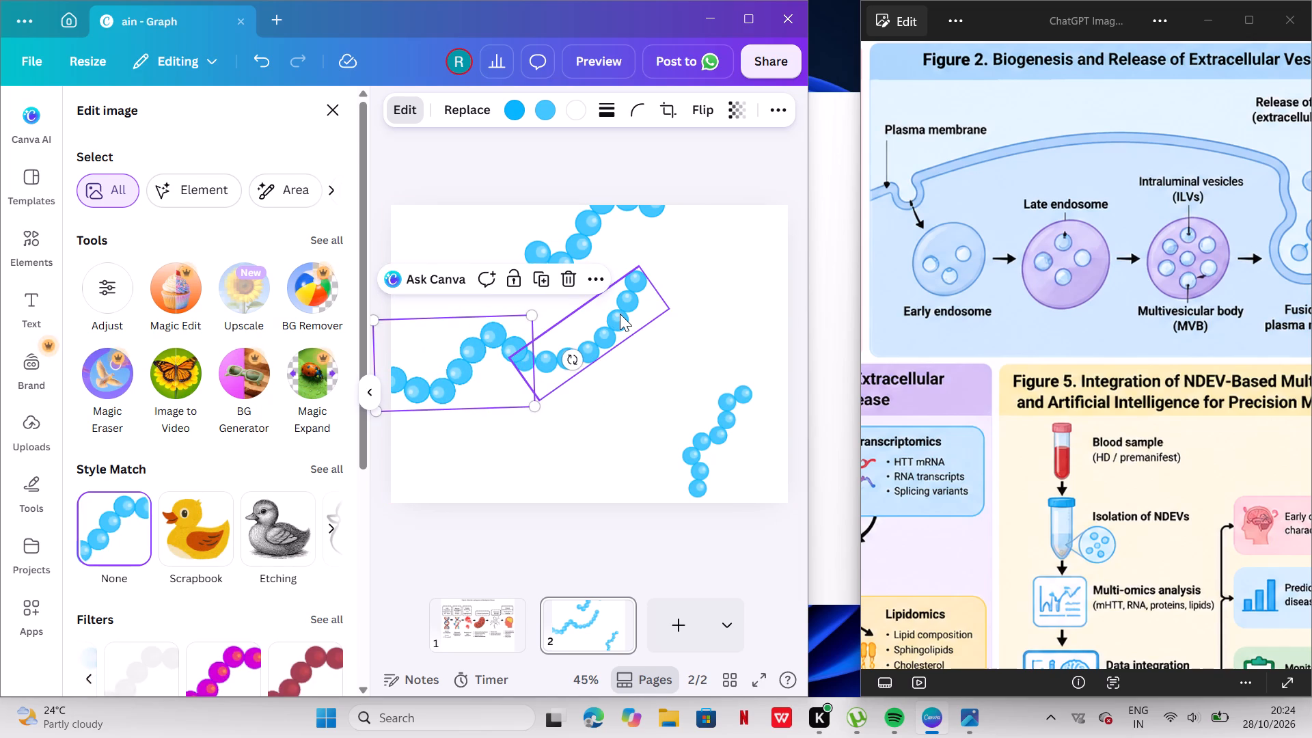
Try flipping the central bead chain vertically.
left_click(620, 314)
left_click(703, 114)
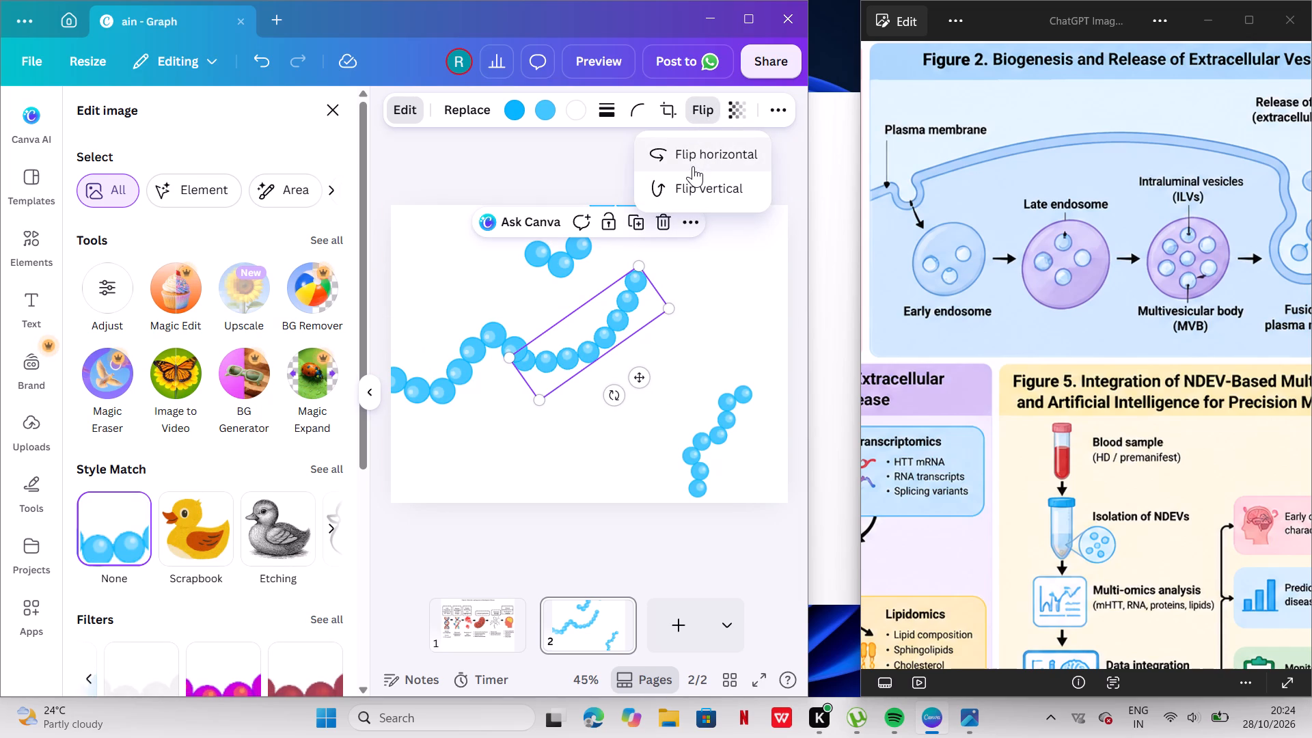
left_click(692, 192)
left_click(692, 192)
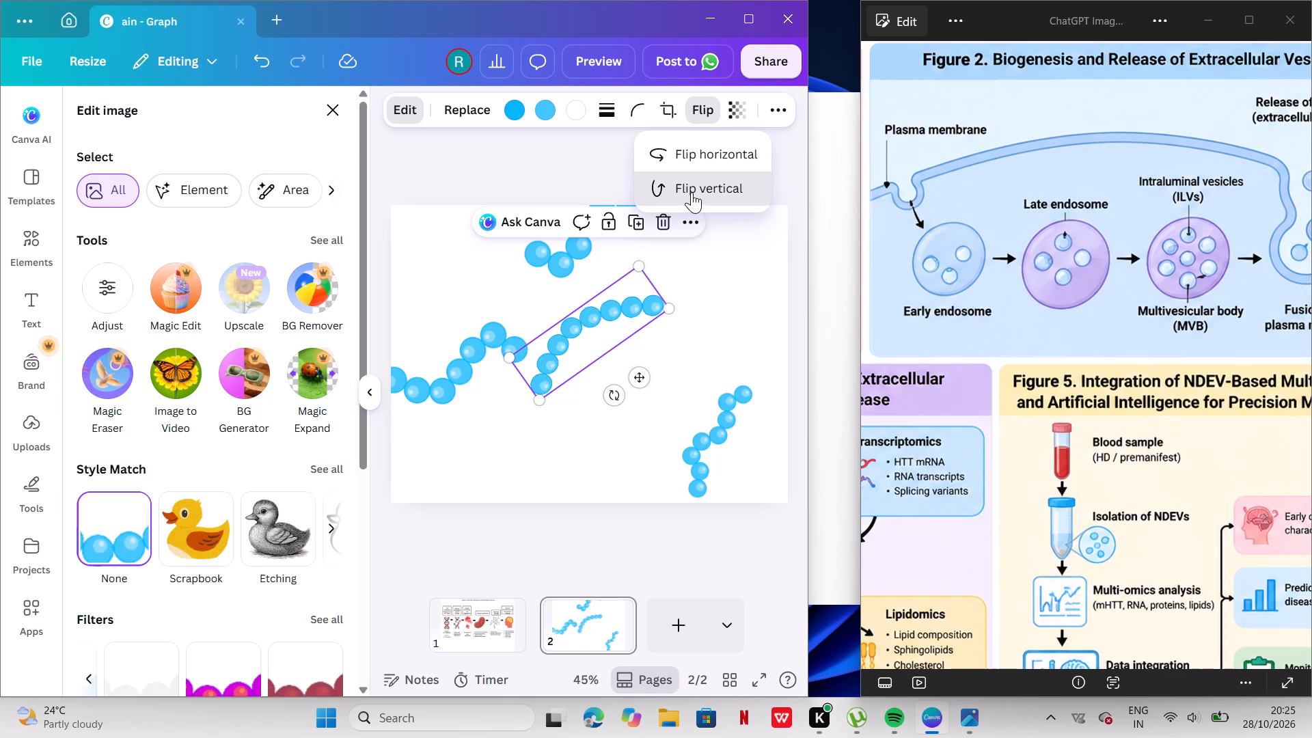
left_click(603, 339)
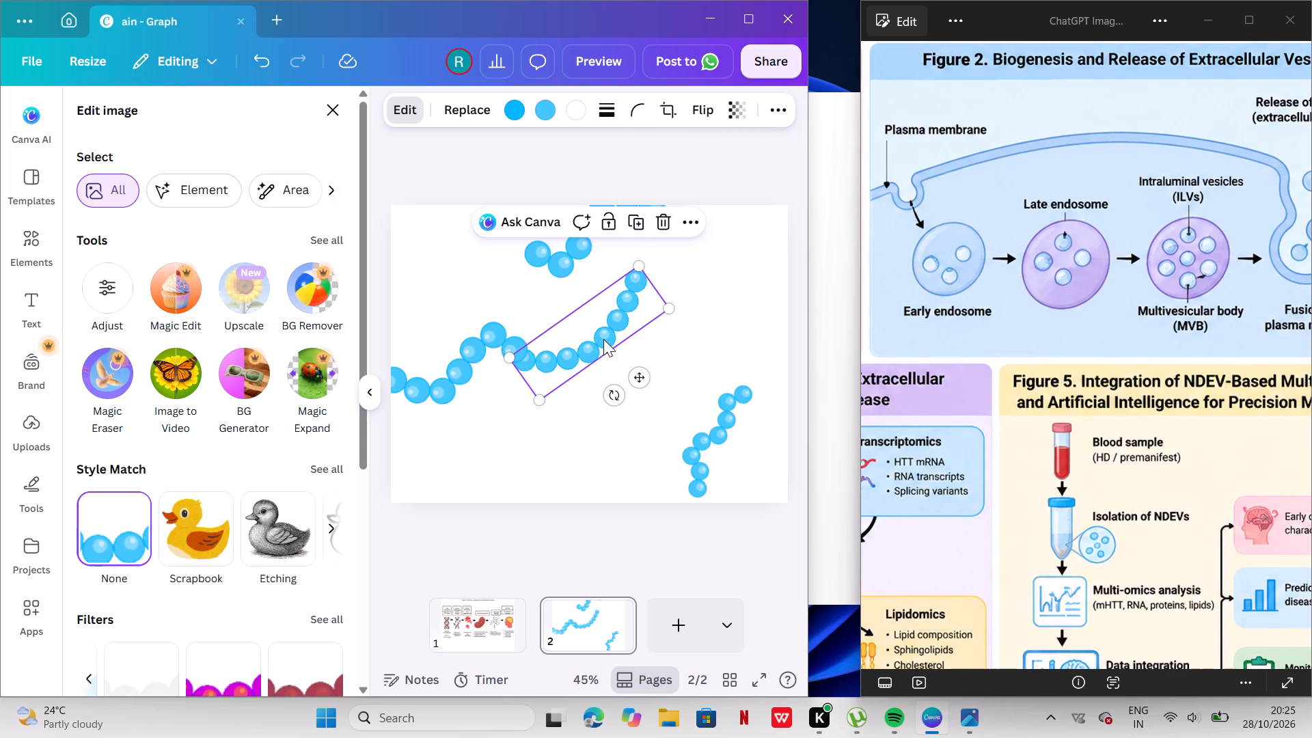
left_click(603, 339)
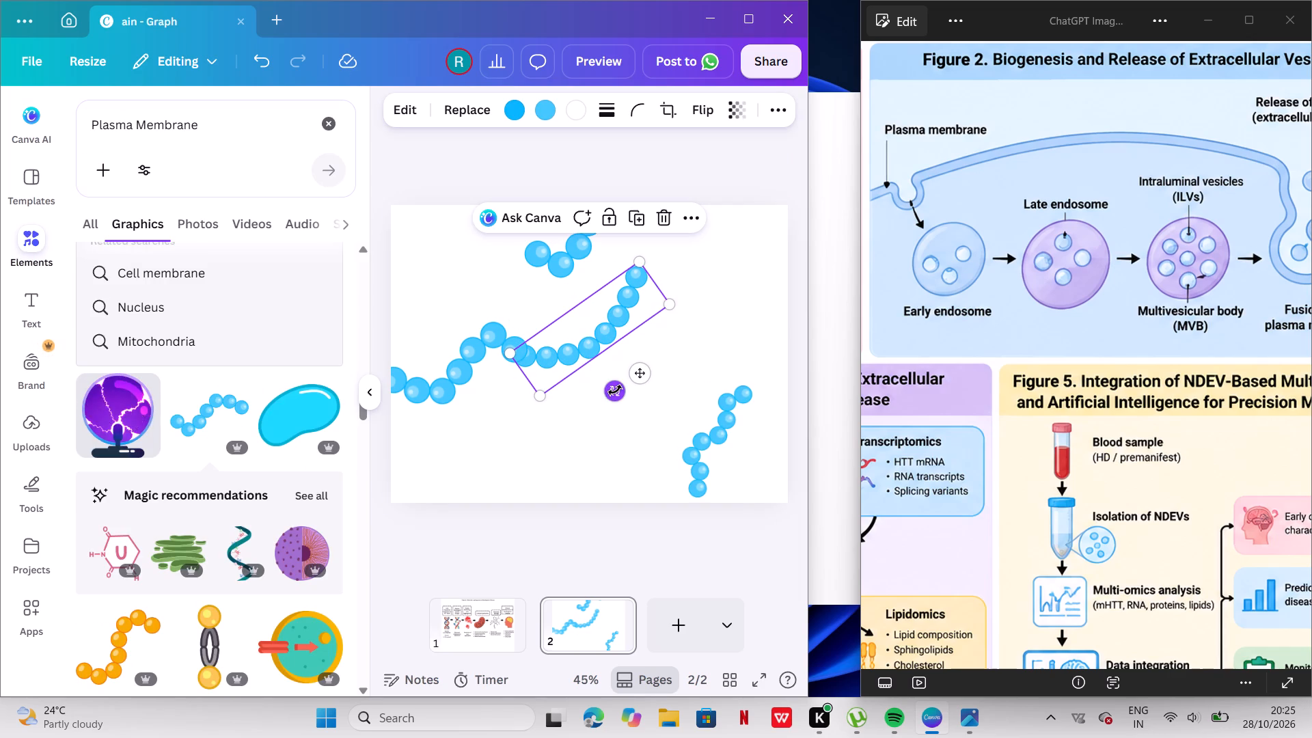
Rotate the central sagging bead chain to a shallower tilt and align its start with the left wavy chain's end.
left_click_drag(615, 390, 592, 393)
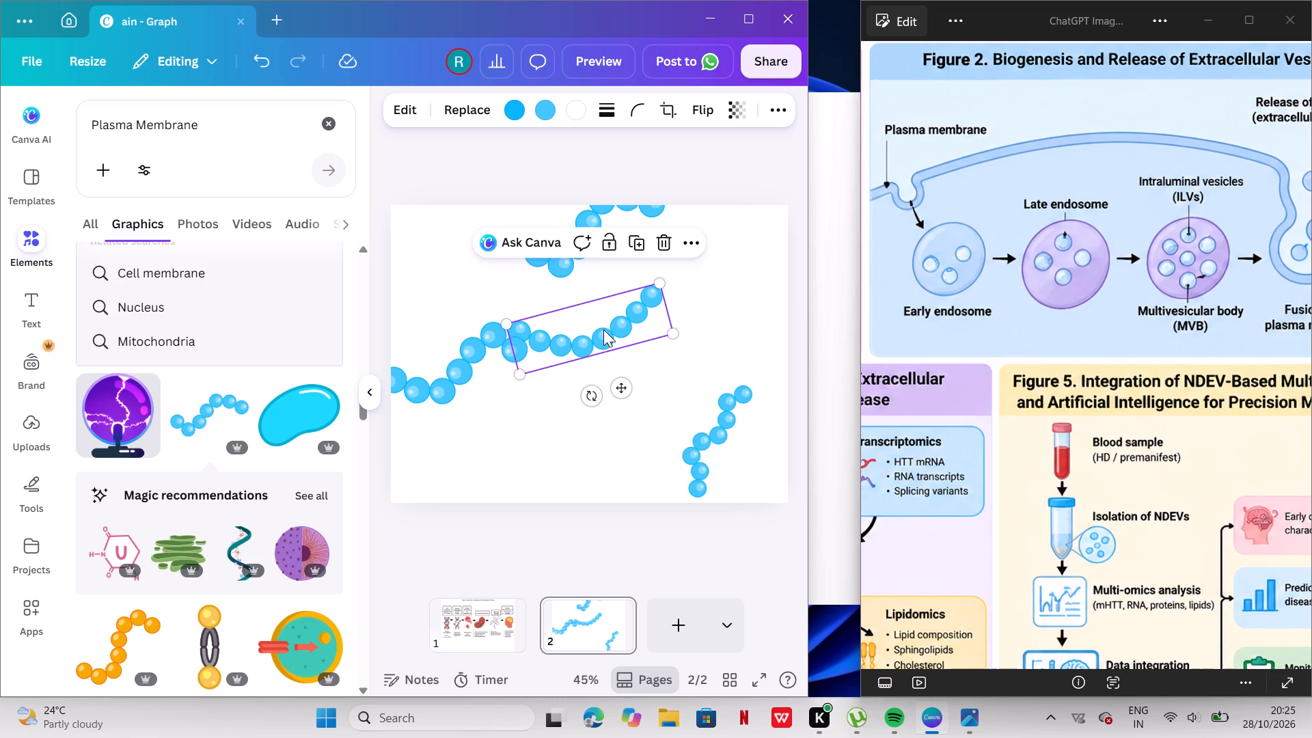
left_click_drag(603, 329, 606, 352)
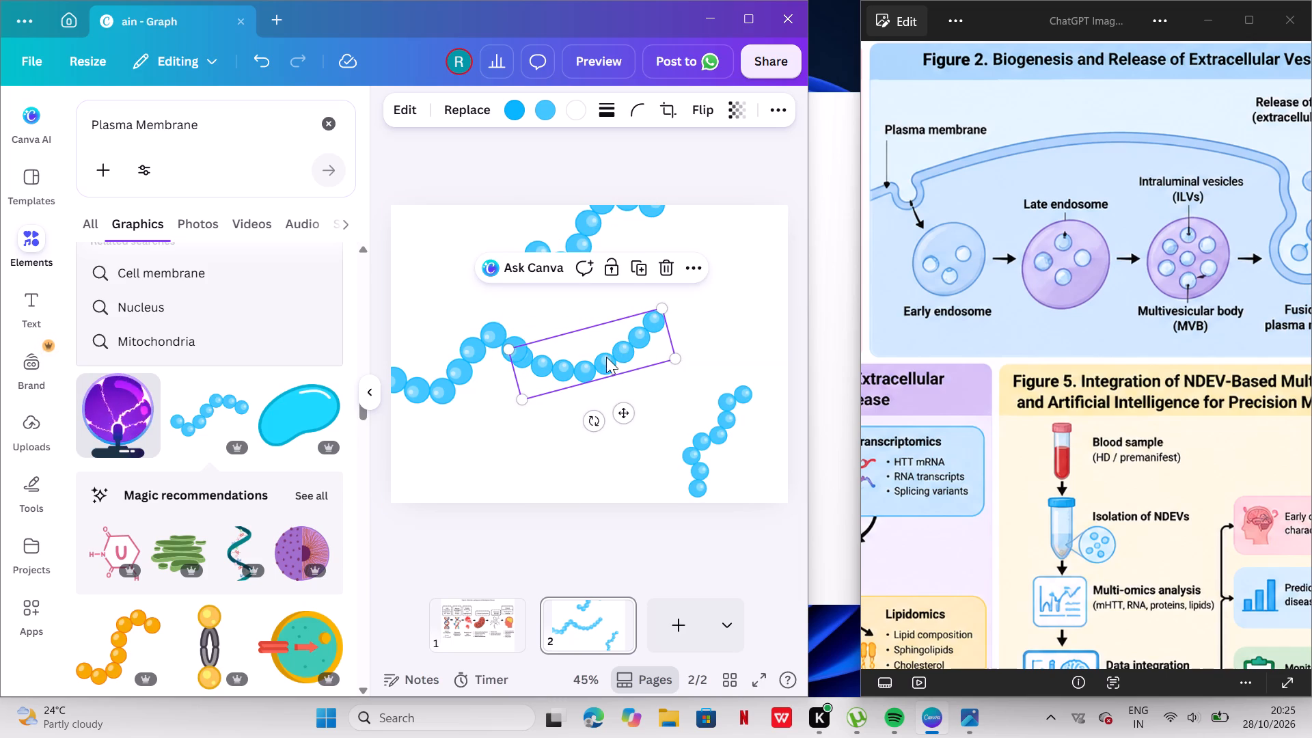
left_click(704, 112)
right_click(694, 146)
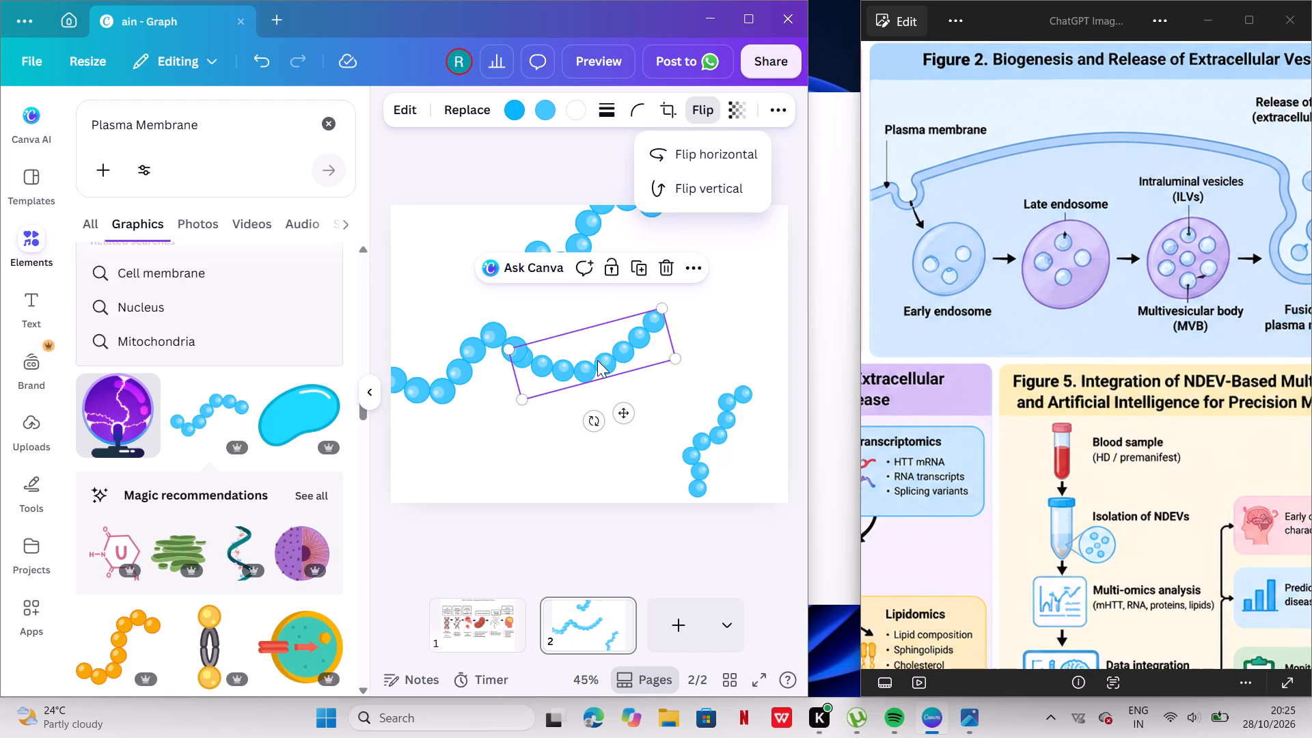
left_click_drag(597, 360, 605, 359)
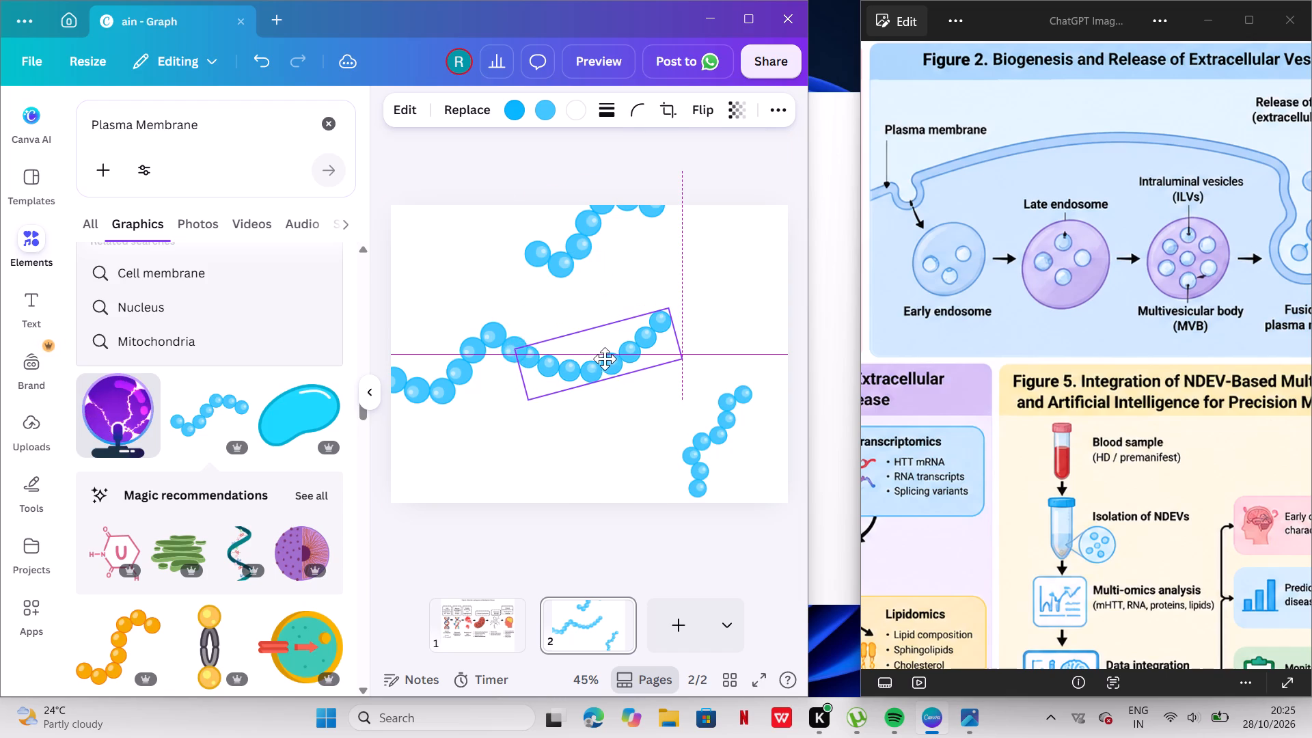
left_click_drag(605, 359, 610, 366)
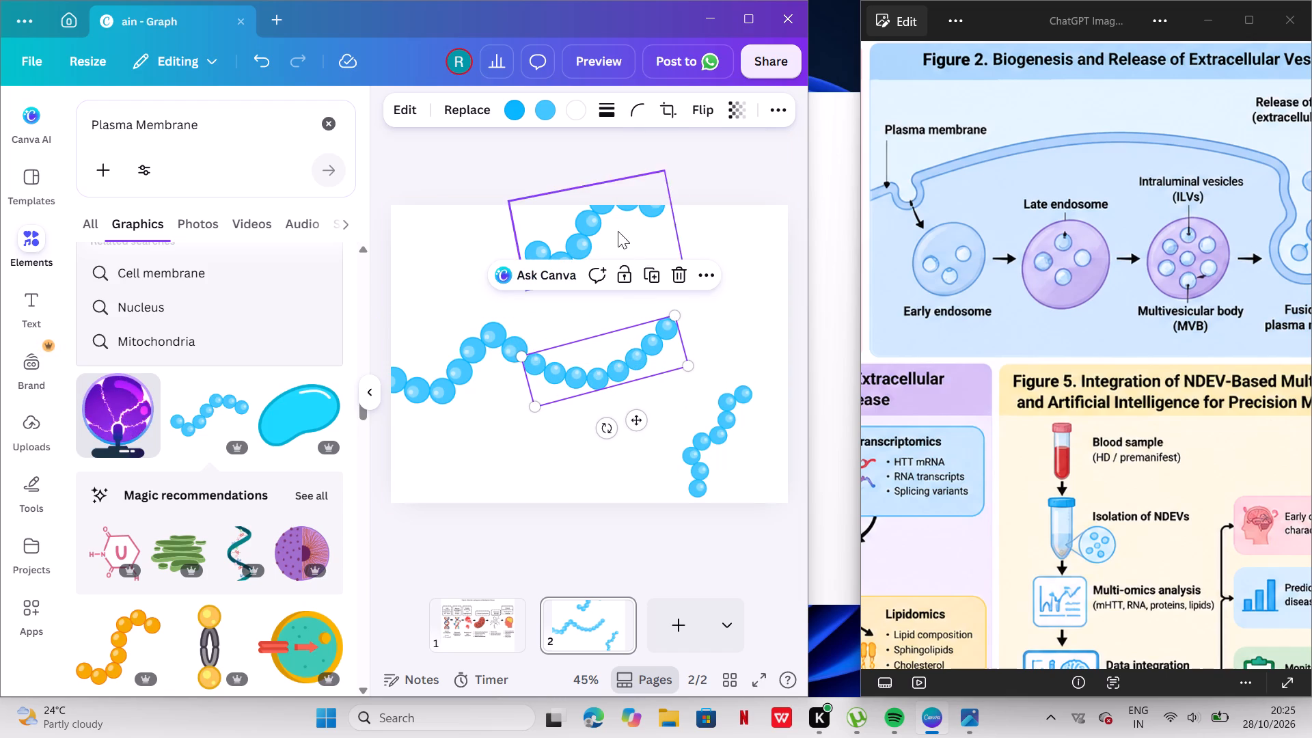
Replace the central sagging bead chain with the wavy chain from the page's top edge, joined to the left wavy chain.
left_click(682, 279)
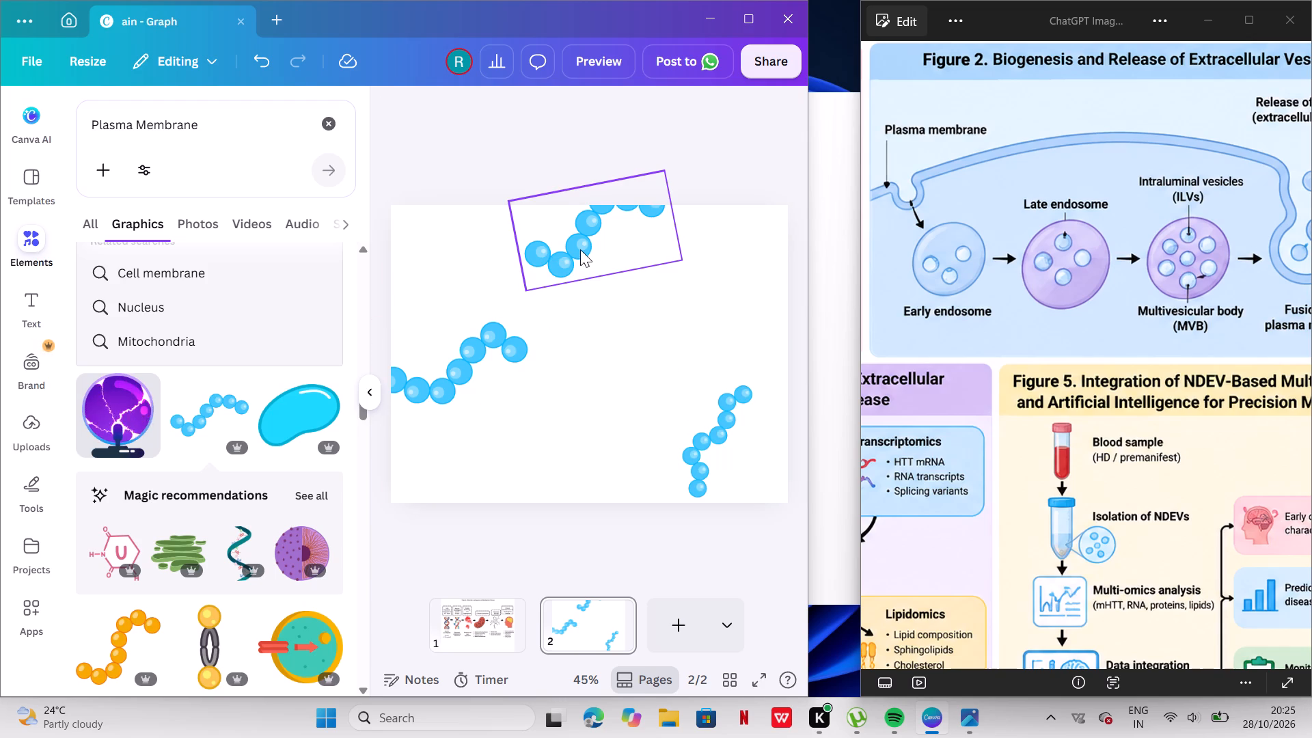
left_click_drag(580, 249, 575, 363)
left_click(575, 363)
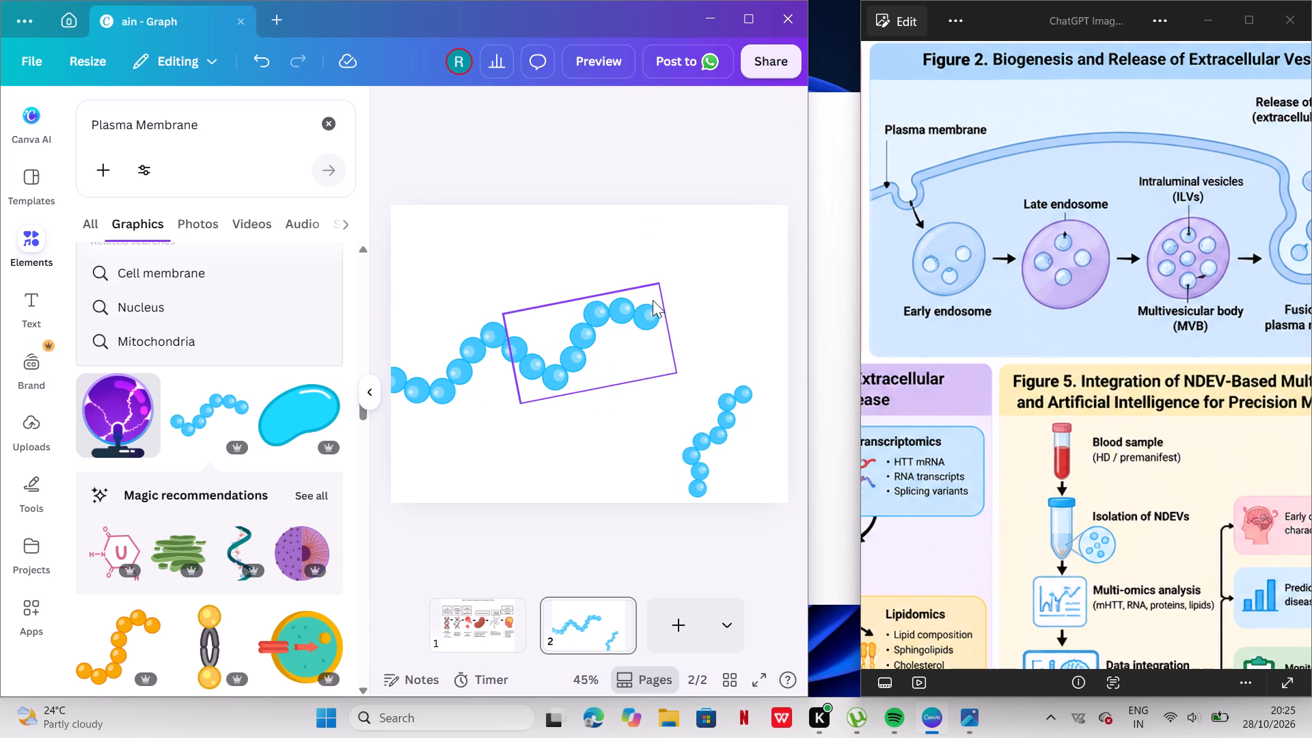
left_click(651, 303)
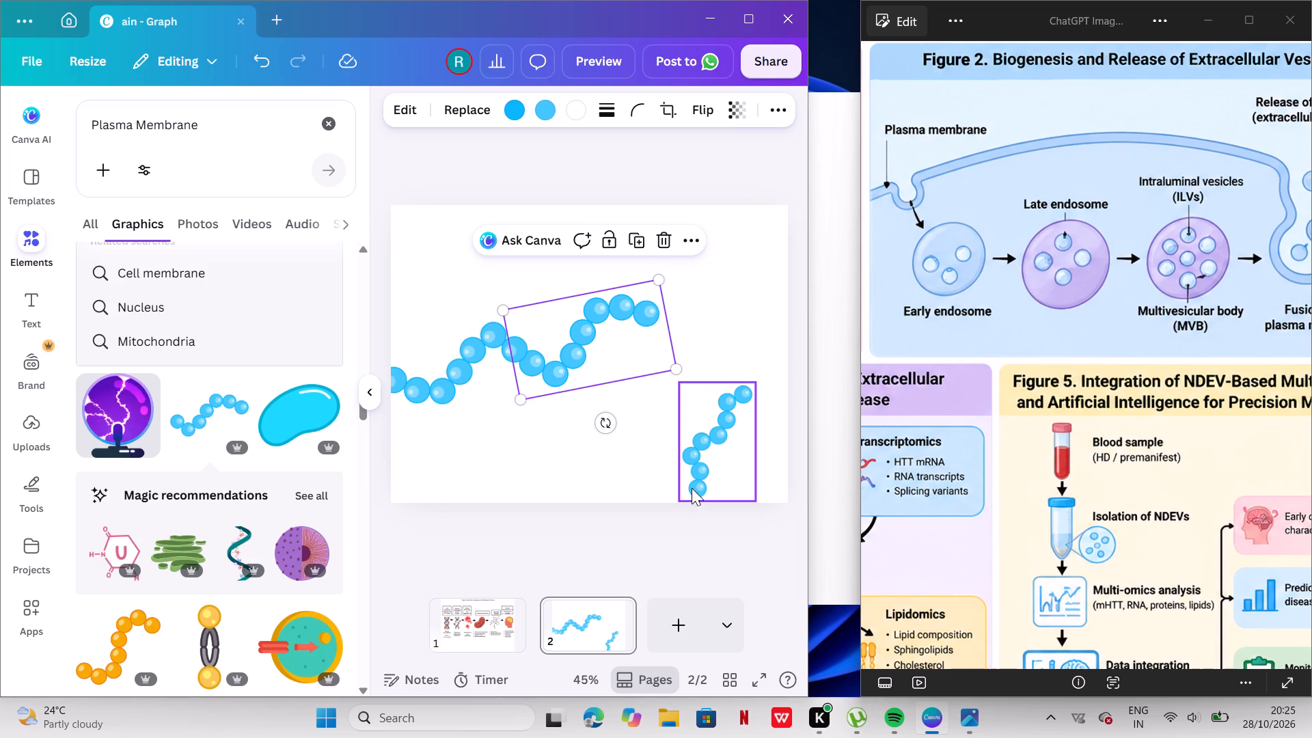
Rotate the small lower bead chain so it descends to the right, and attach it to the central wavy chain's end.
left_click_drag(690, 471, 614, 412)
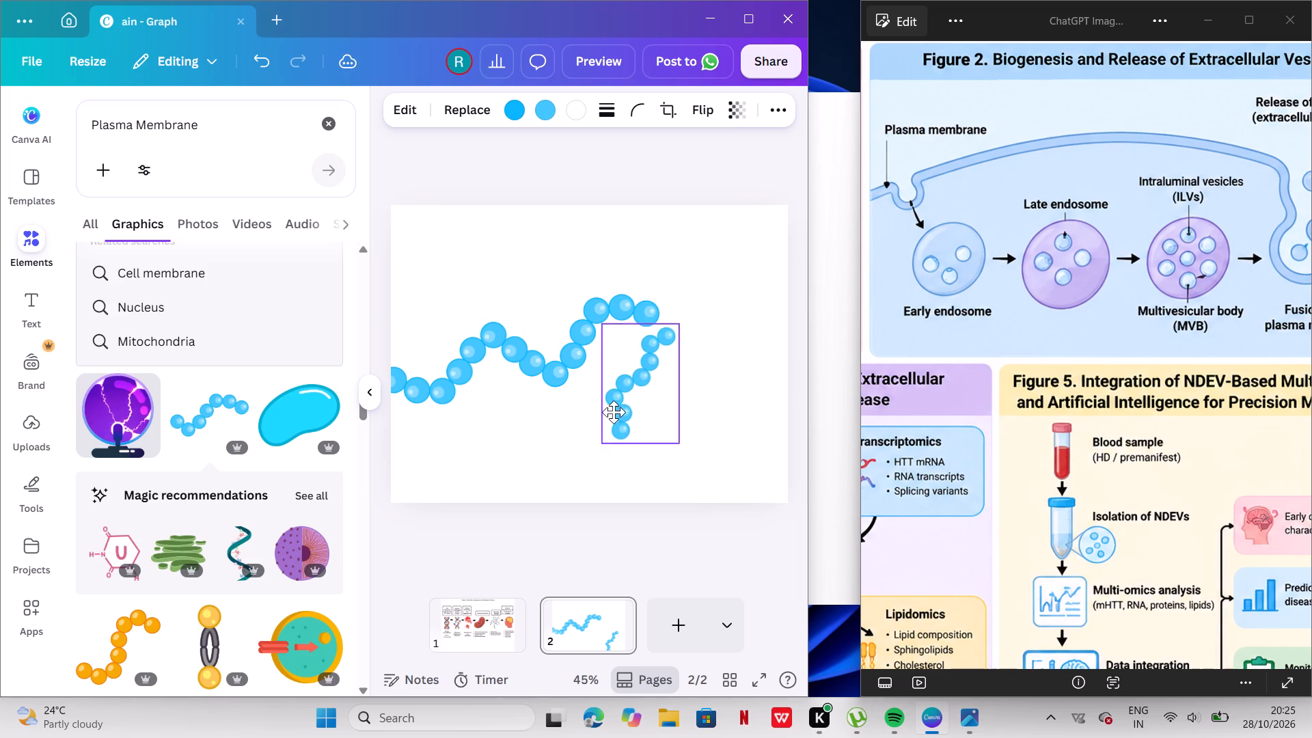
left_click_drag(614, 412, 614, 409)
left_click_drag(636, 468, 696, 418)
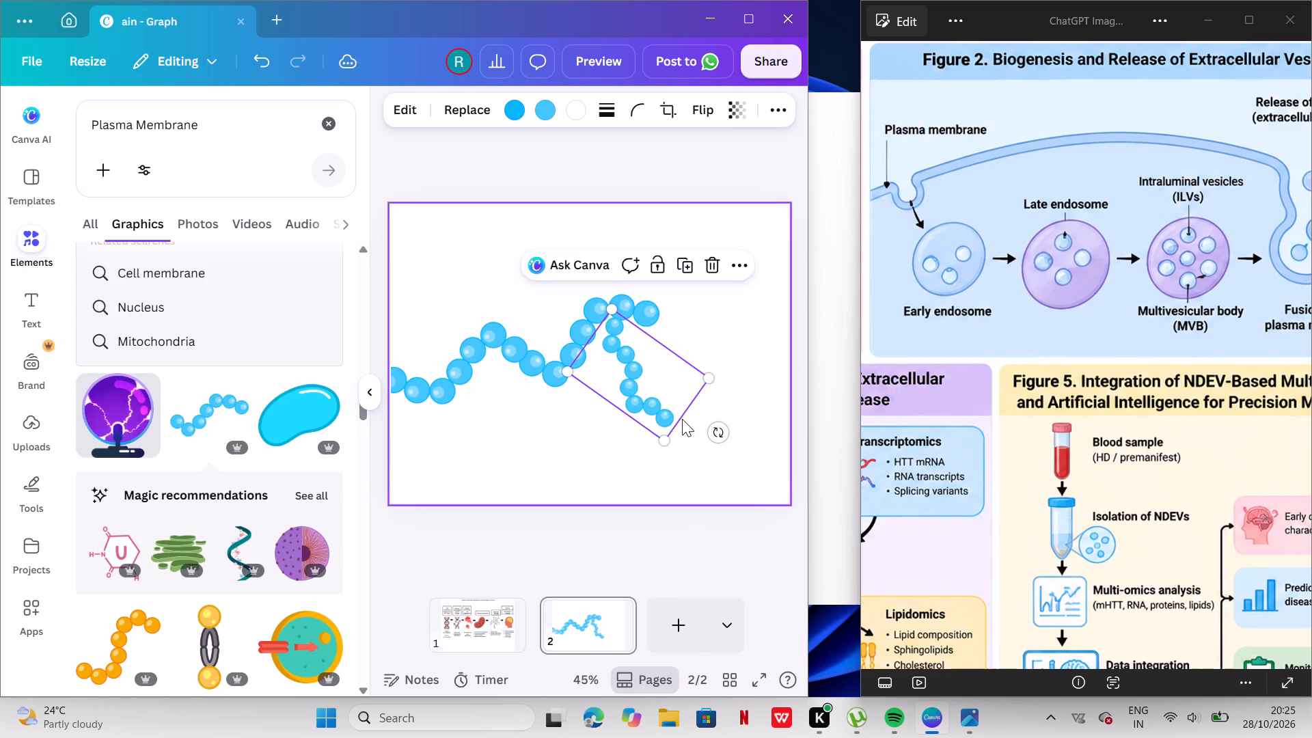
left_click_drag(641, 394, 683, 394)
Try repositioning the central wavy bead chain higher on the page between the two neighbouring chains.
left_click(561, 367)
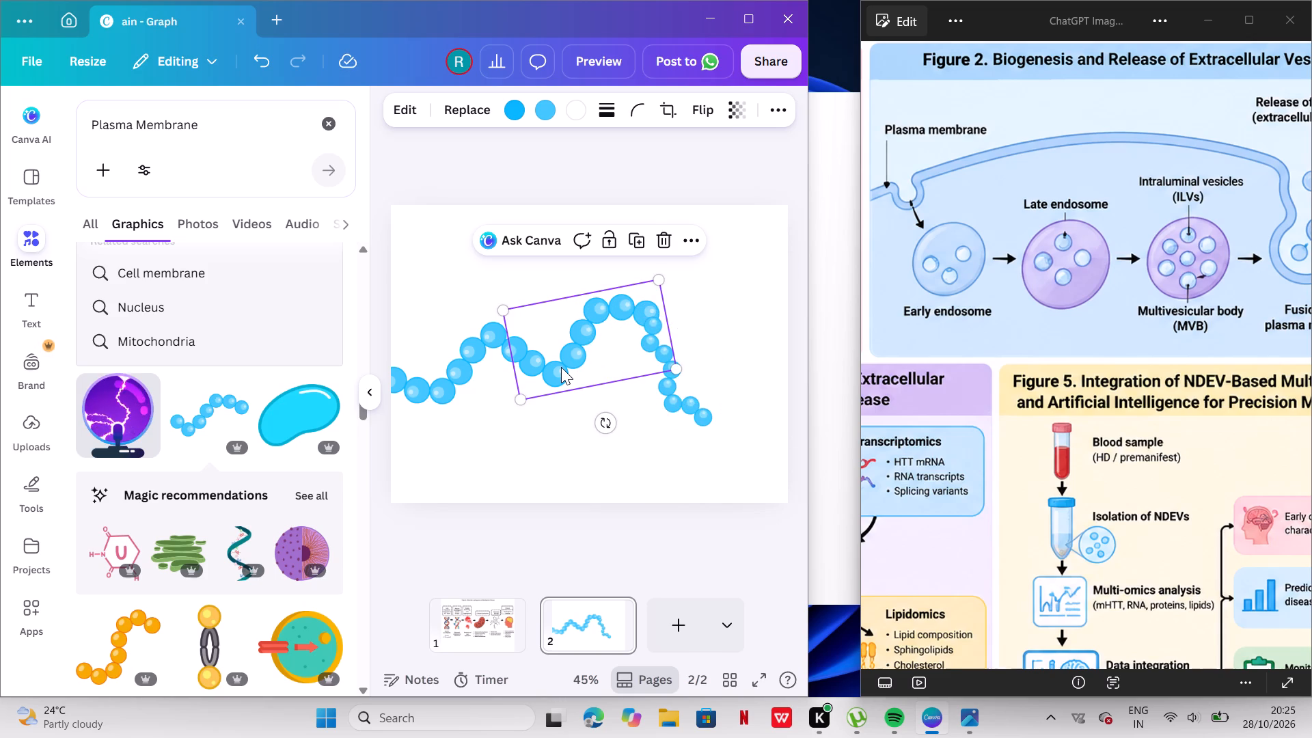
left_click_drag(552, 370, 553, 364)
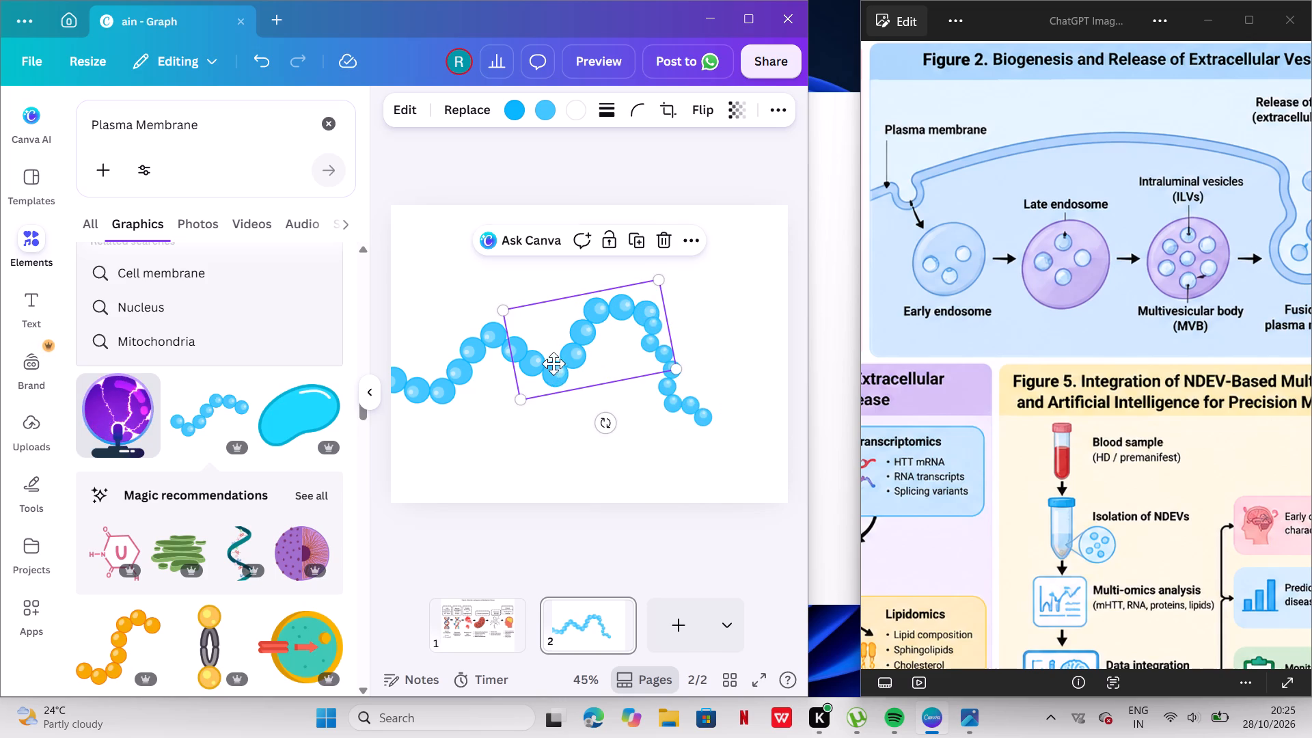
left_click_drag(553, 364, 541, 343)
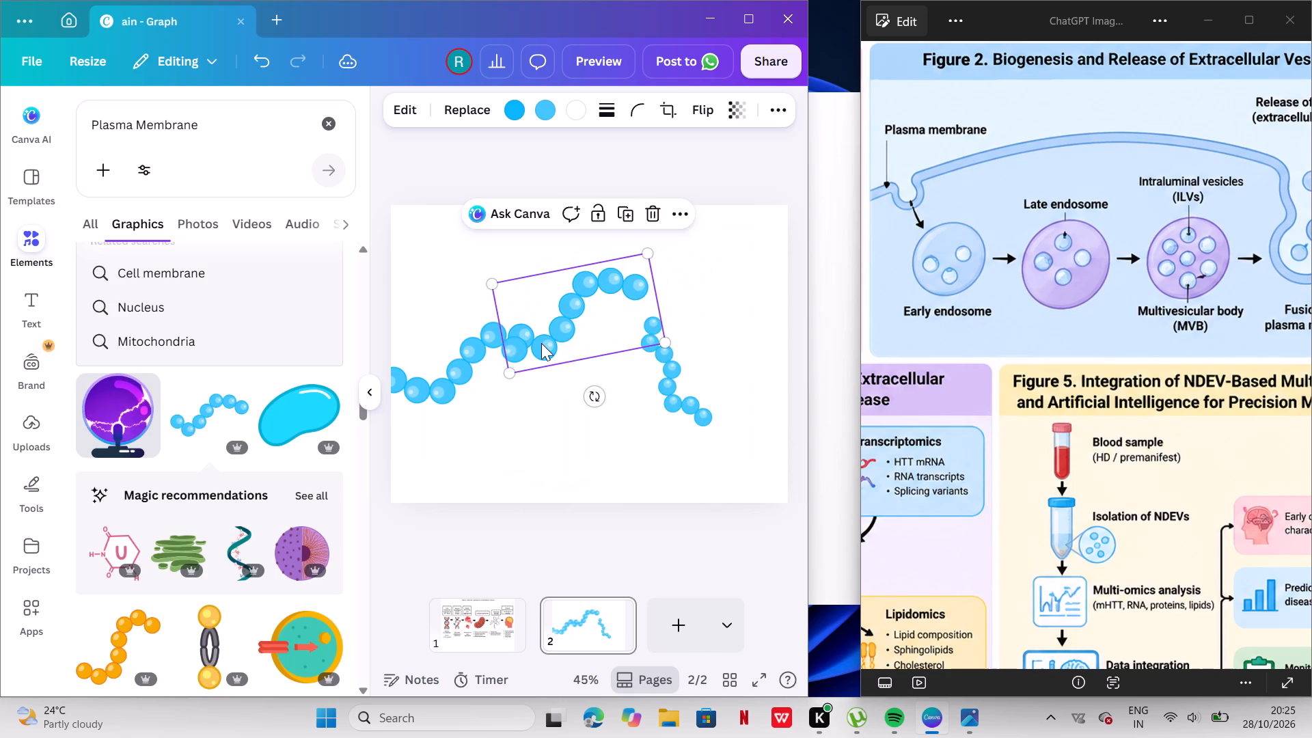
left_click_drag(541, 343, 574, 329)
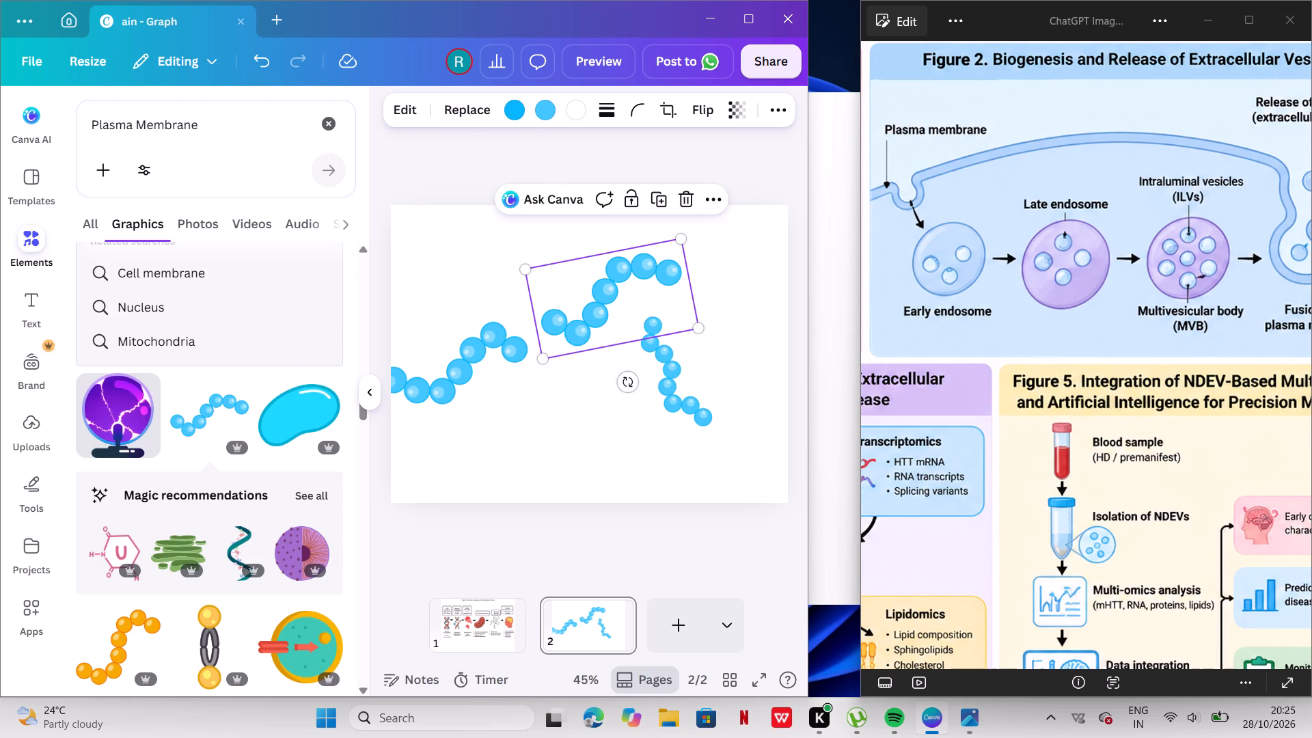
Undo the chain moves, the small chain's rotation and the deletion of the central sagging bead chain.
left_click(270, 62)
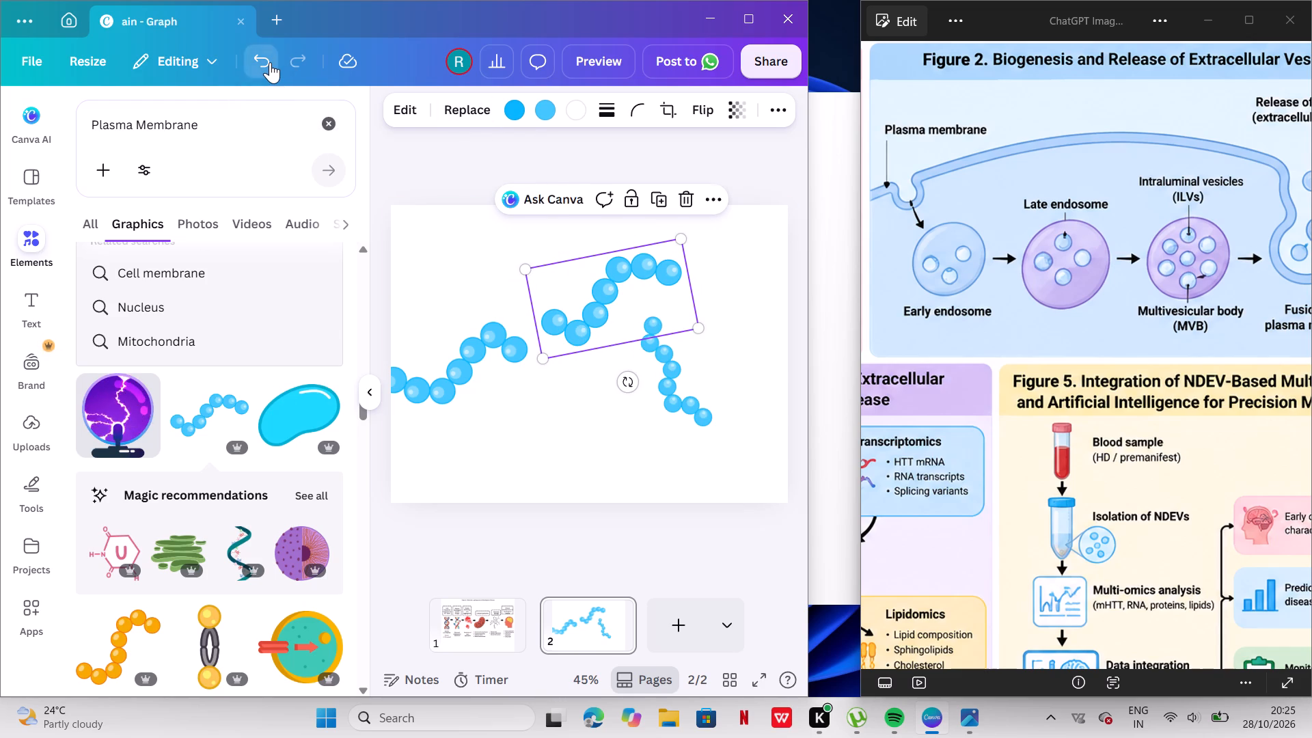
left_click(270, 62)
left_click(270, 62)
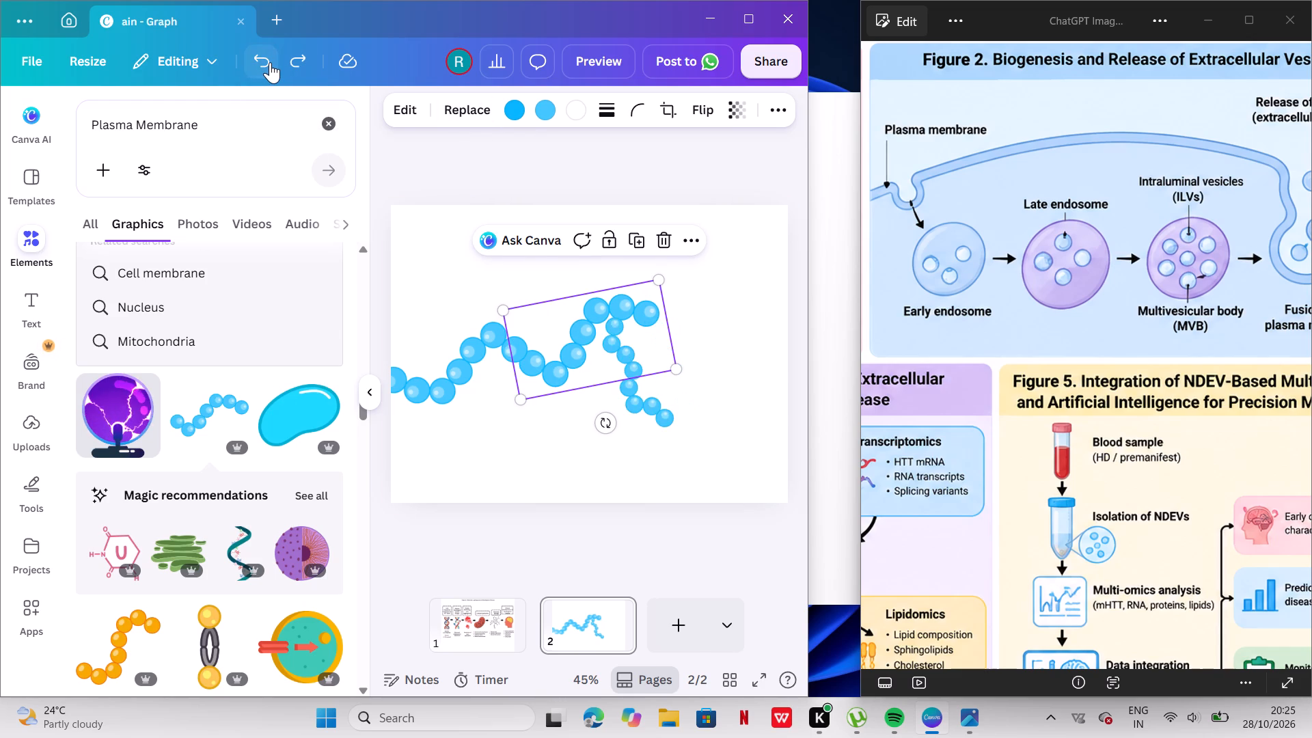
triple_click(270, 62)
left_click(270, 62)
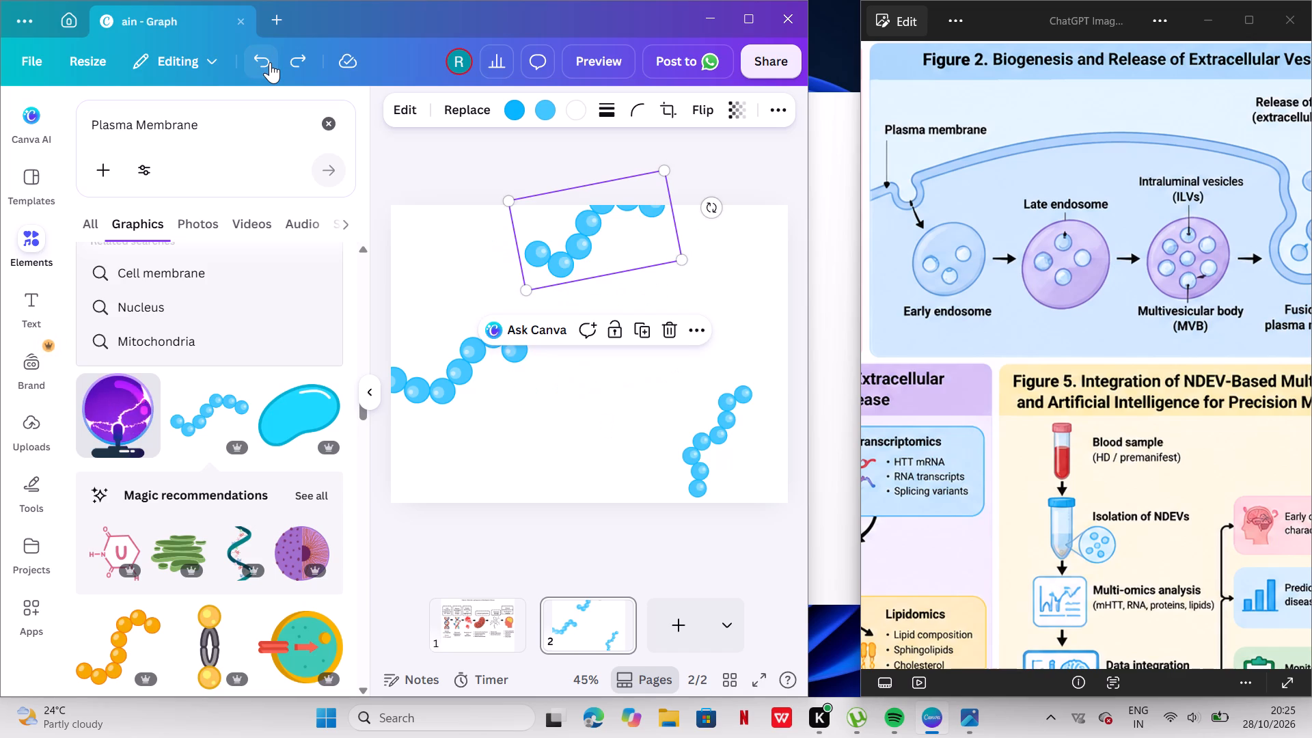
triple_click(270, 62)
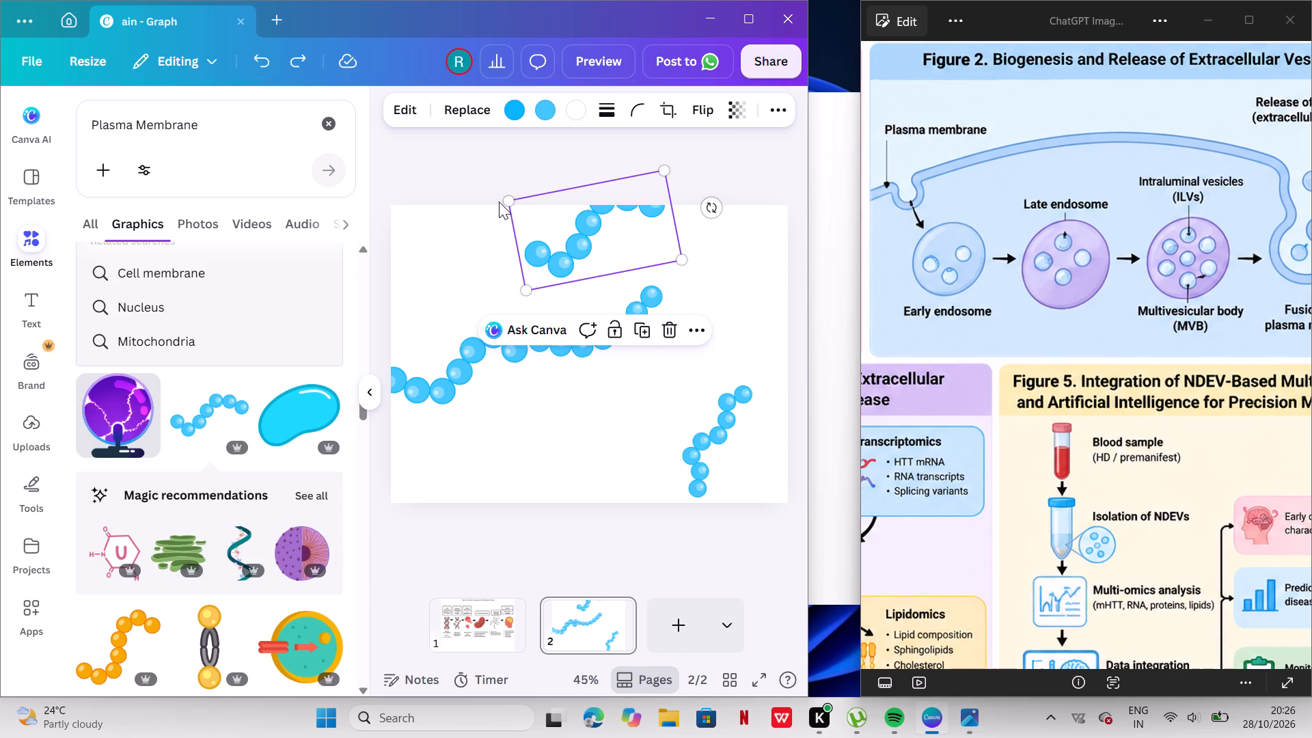
Delete the wavy bead chains at the page's top and left edges.
left_click(555, 241)
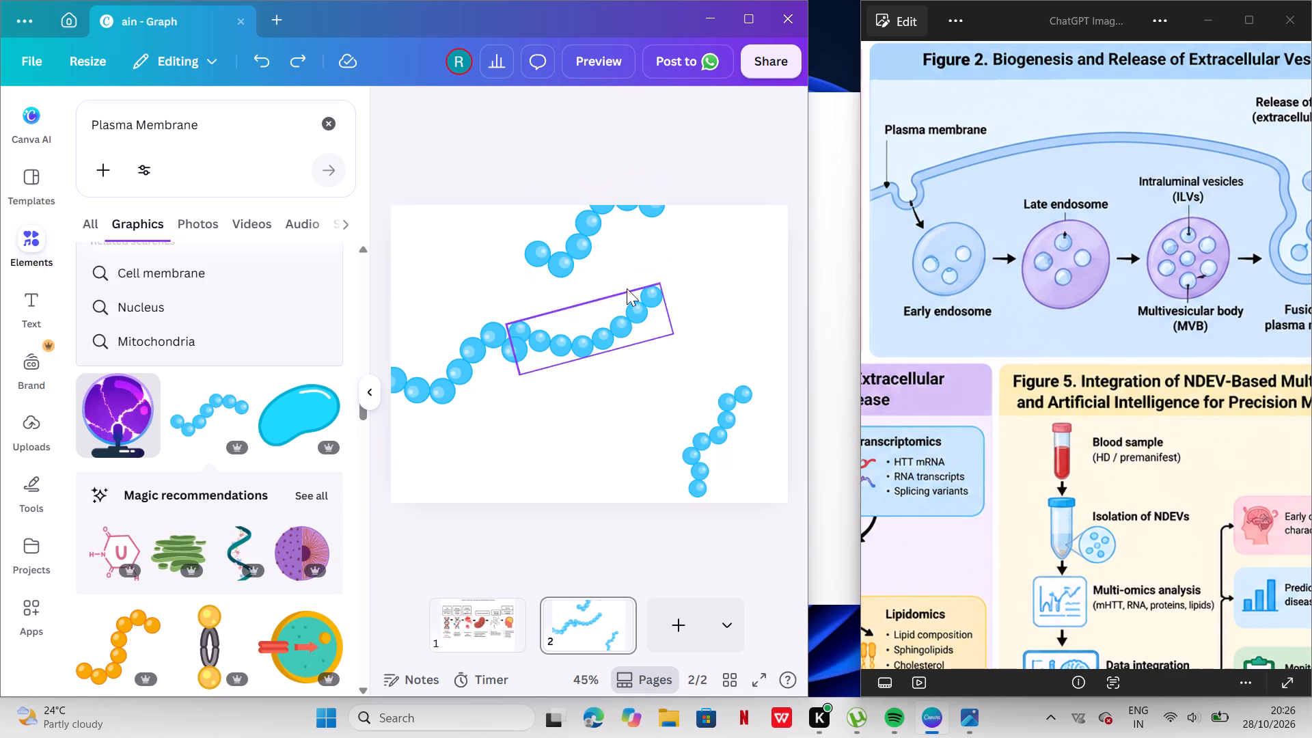
left_click(586, 262)
left_click(676, 324)
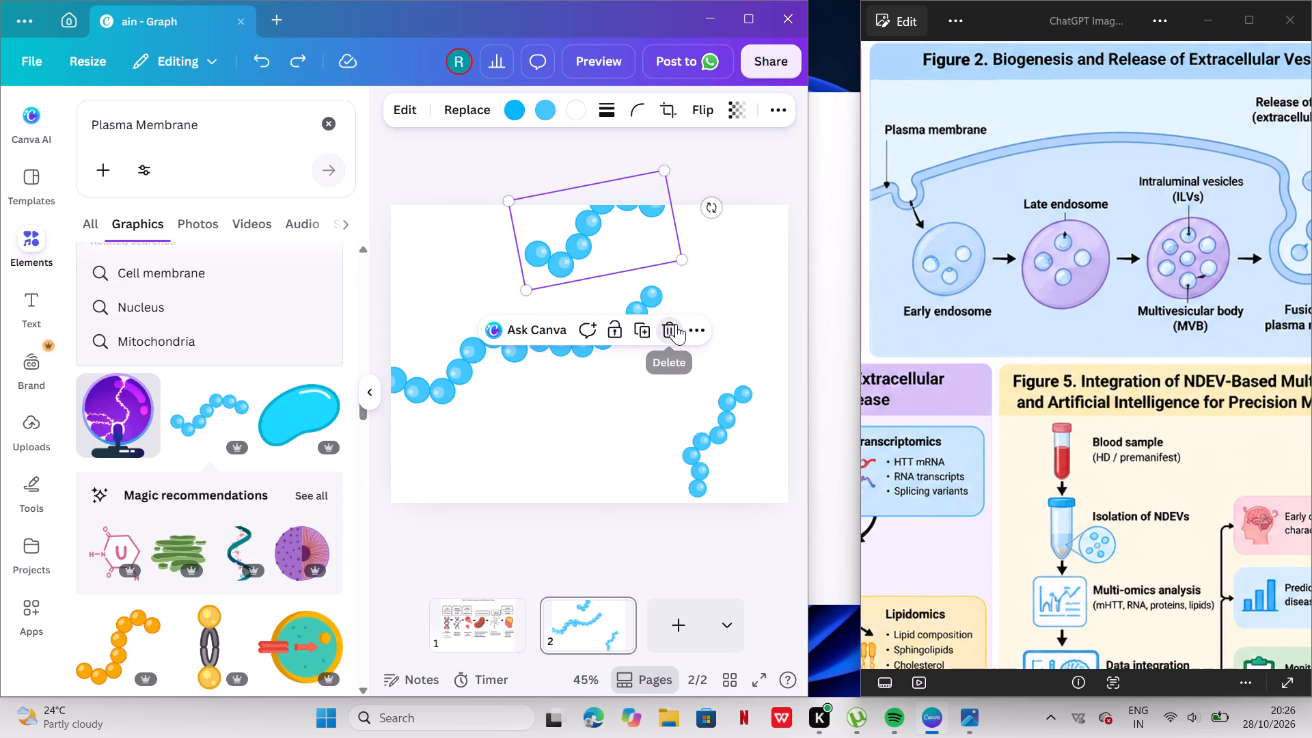
left_click(478, 348)
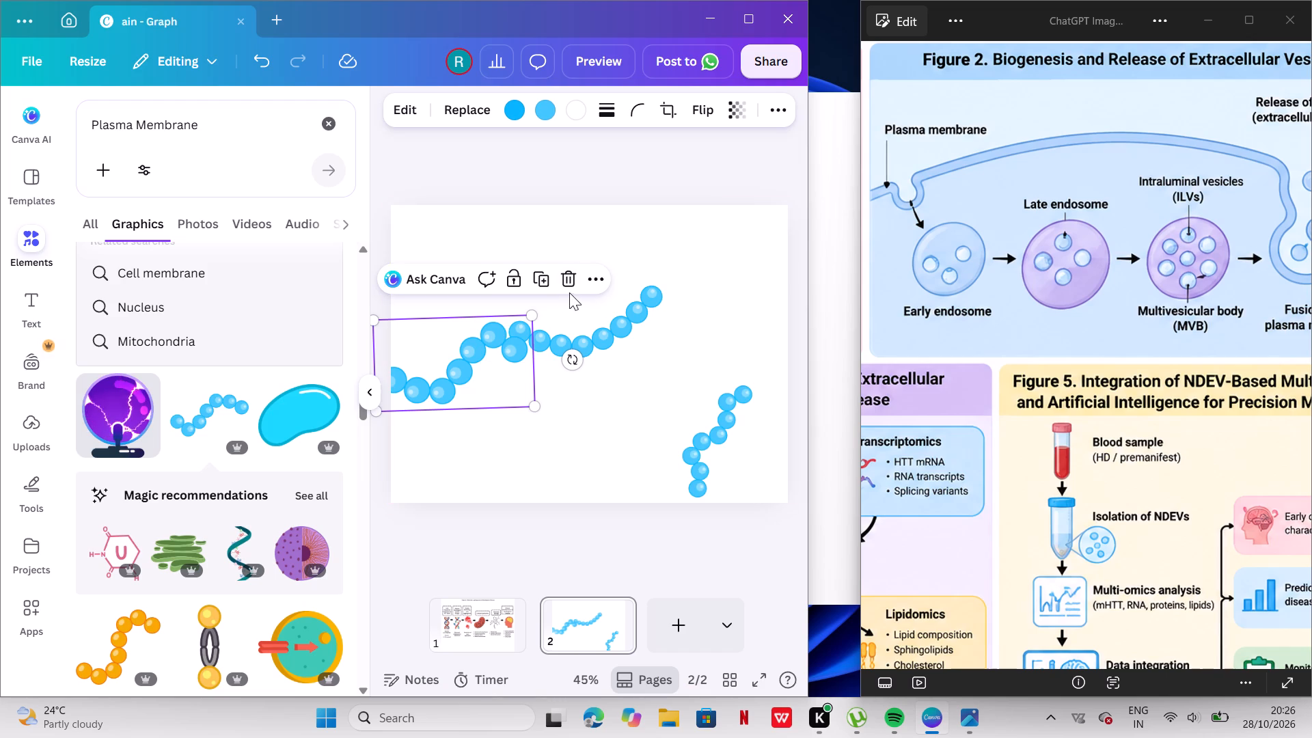
left_click(569, 292)
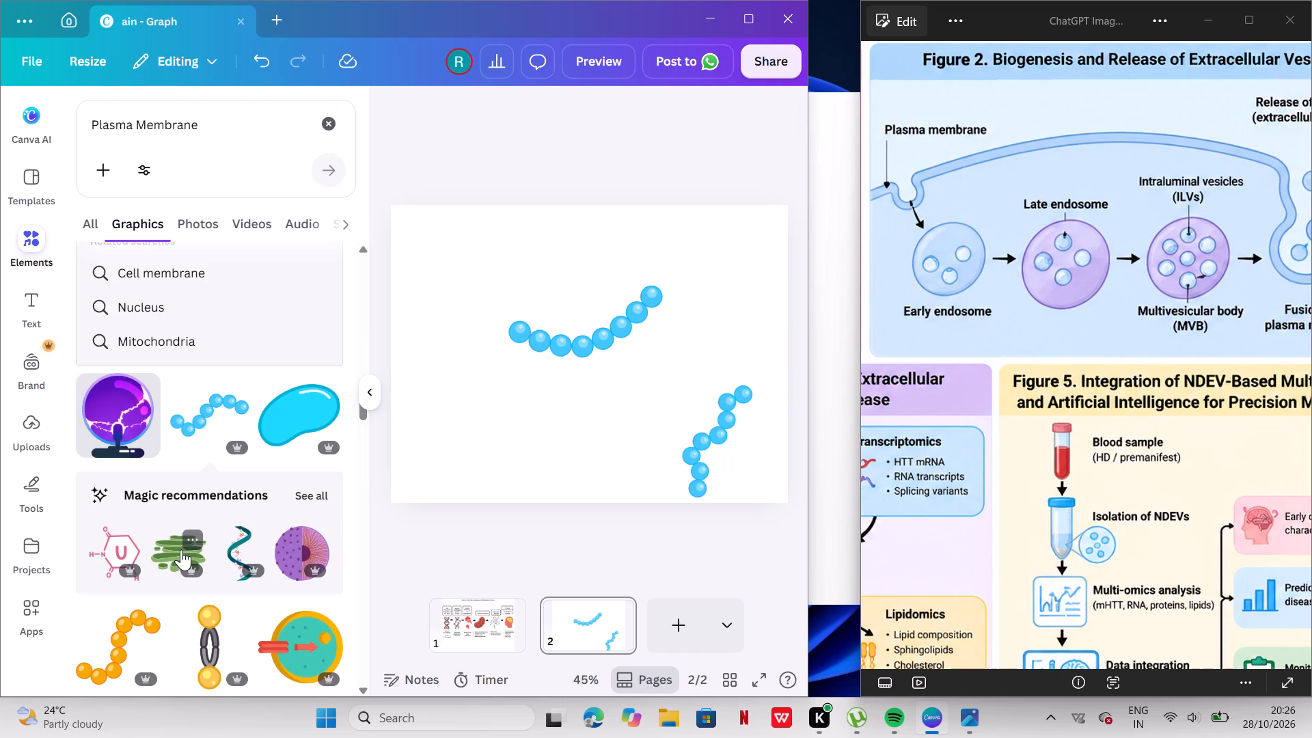
Add another curved blue bead chain from the Plasma Membrane graphics, place it over the small lower chain, and rotate it to about 174°.
scroll(181, 547, "down", 5)
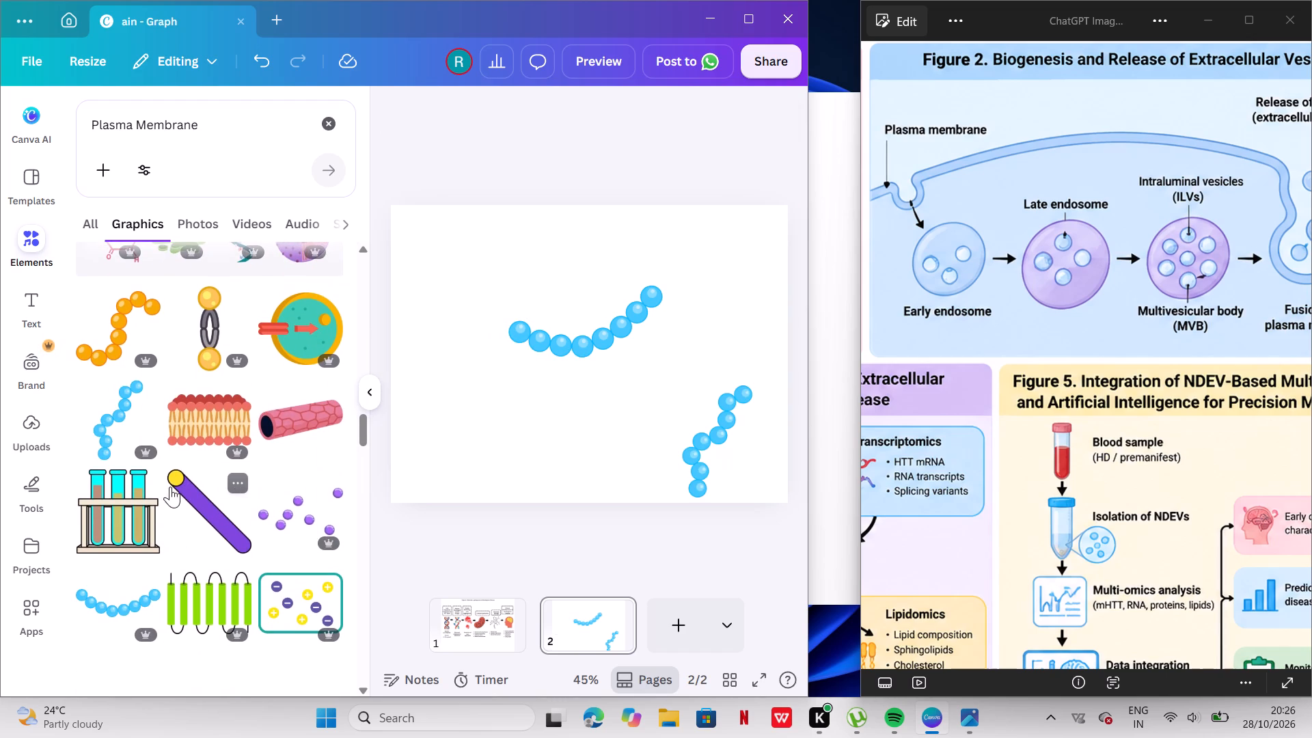
left_click(122, 597)
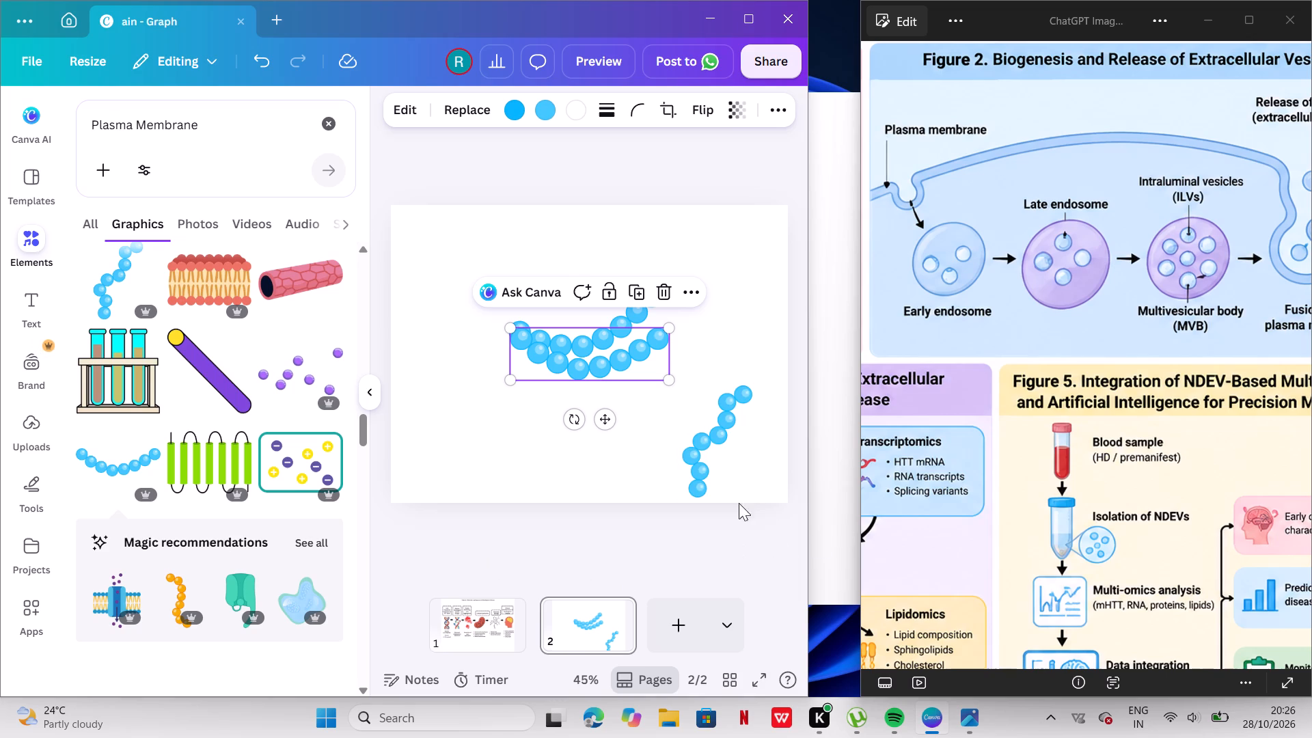
left_click_drag(607, 370, 717, 429)
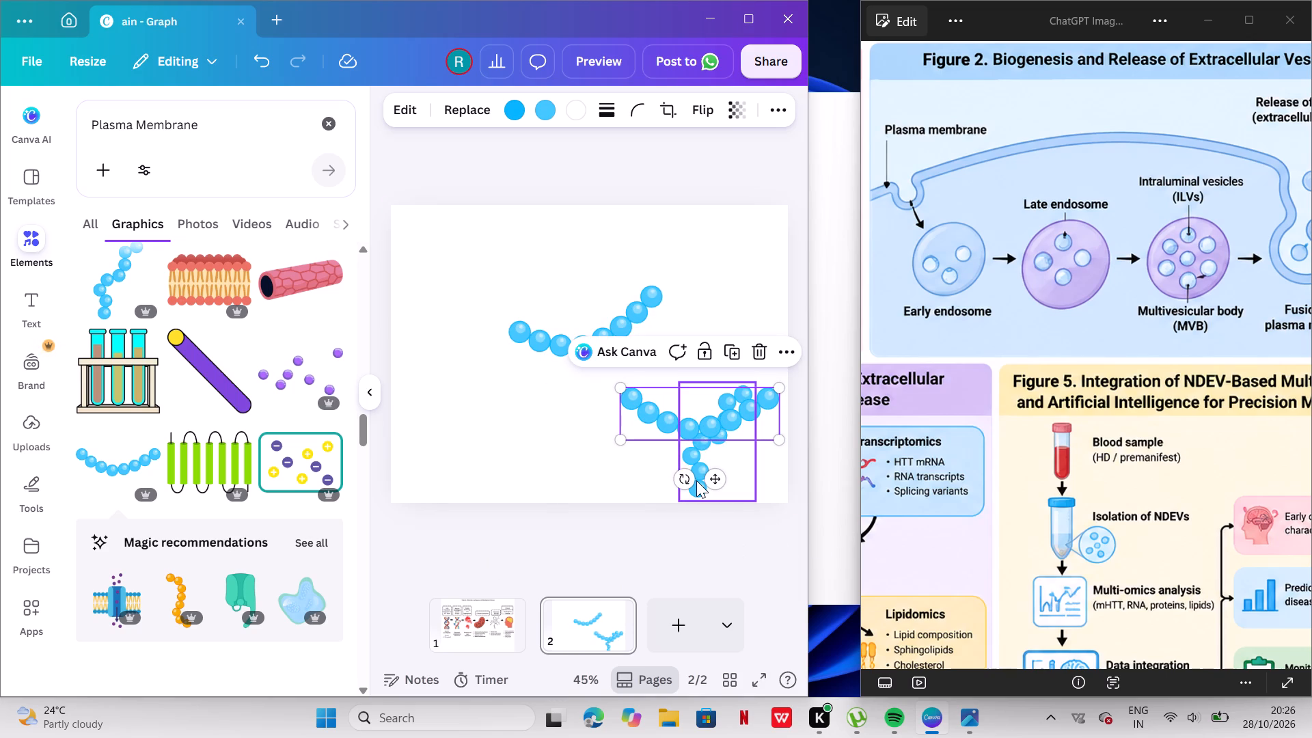
left_click_drag(680, 476, 665, 329)
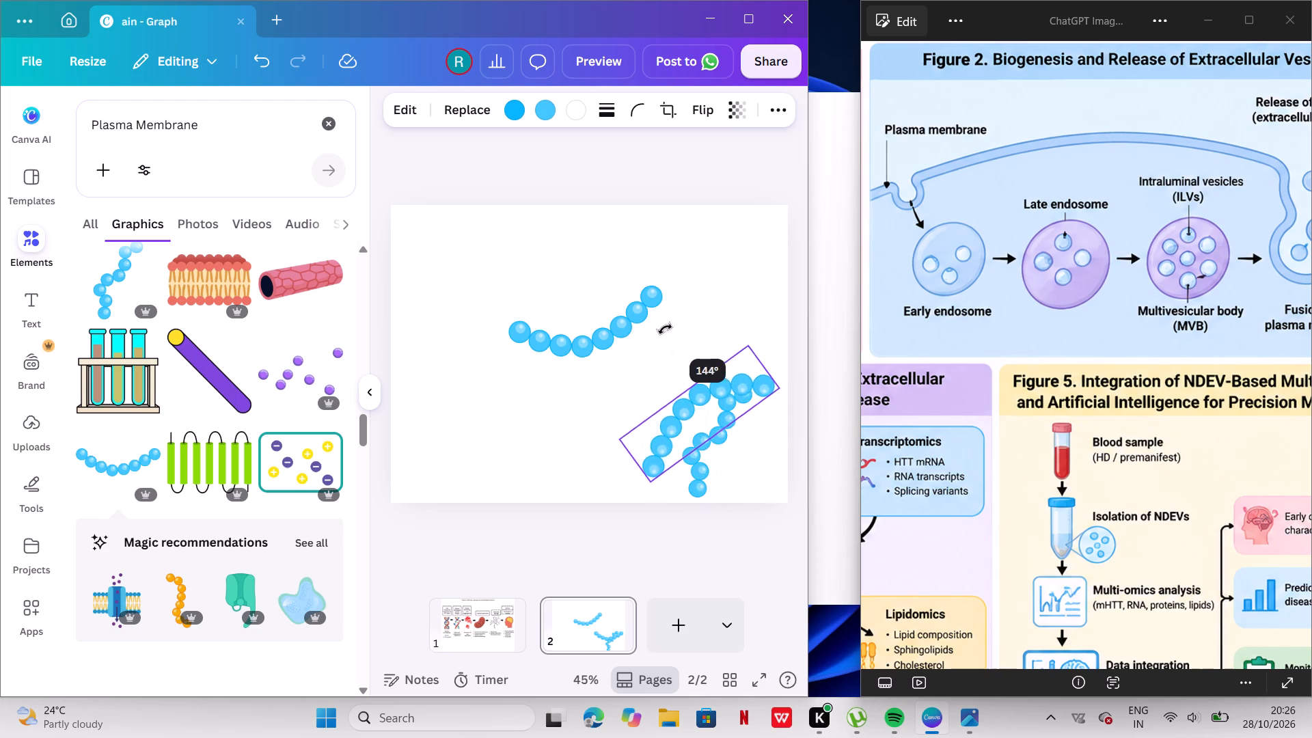
left_click_drag(665, 329, 715, 367)
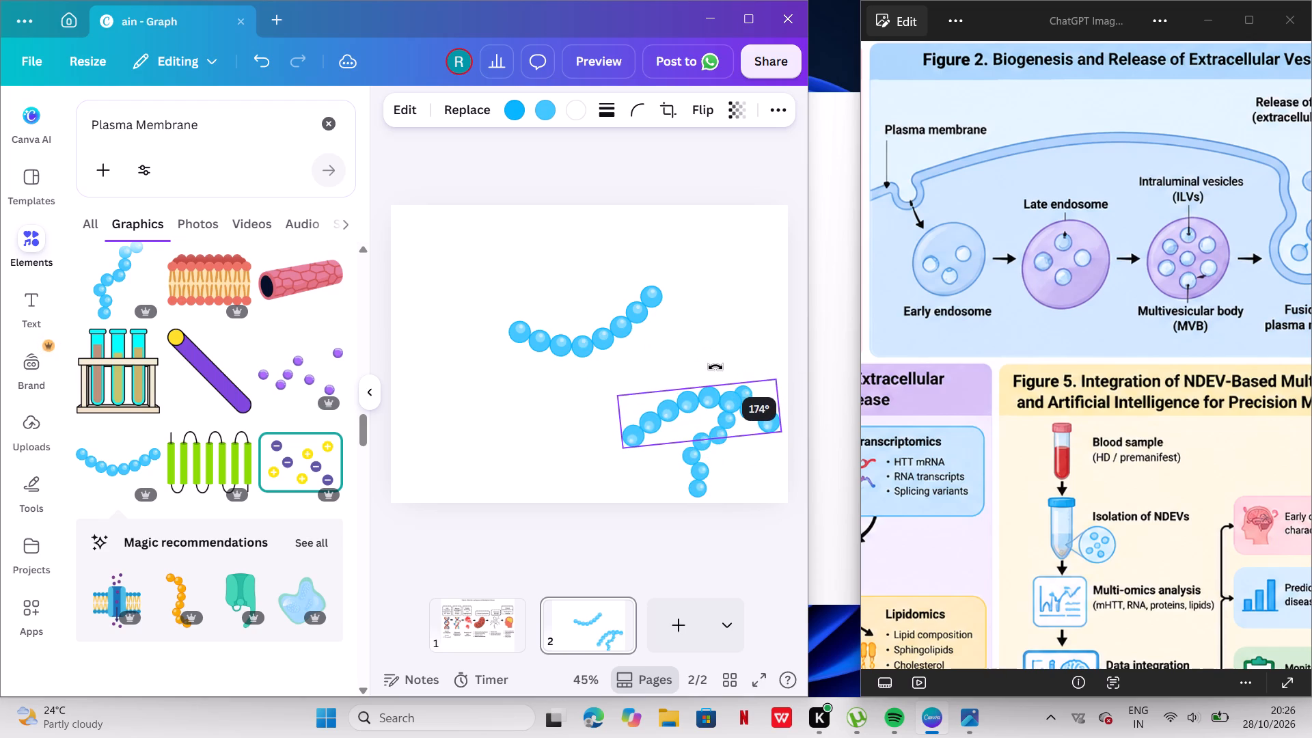
left_click_drag(715, 367, 716, 368)
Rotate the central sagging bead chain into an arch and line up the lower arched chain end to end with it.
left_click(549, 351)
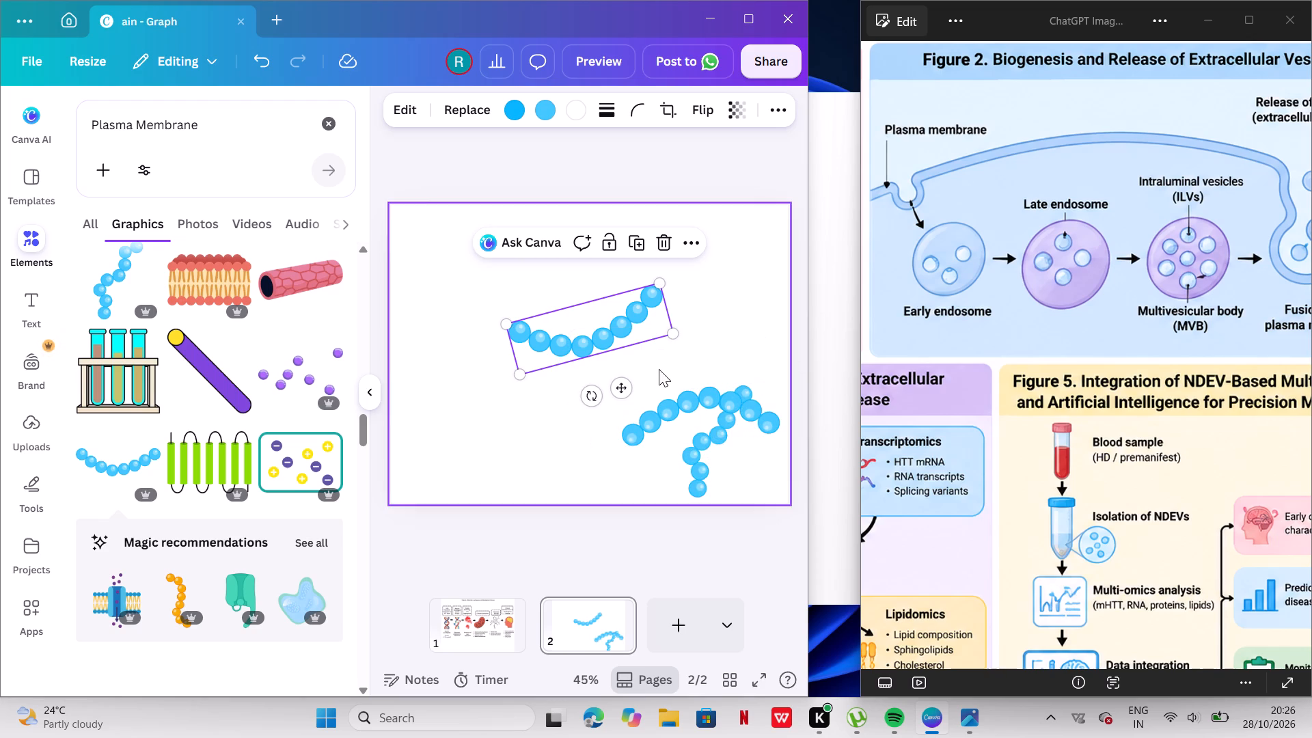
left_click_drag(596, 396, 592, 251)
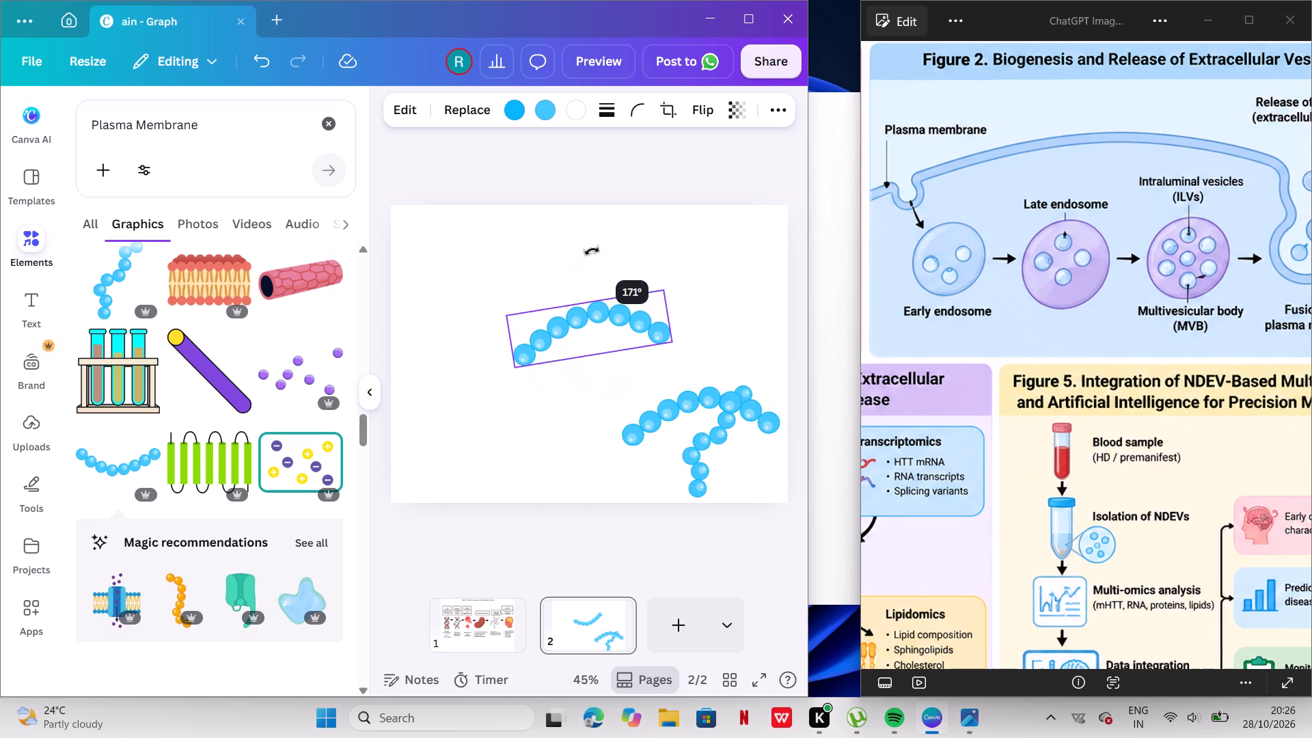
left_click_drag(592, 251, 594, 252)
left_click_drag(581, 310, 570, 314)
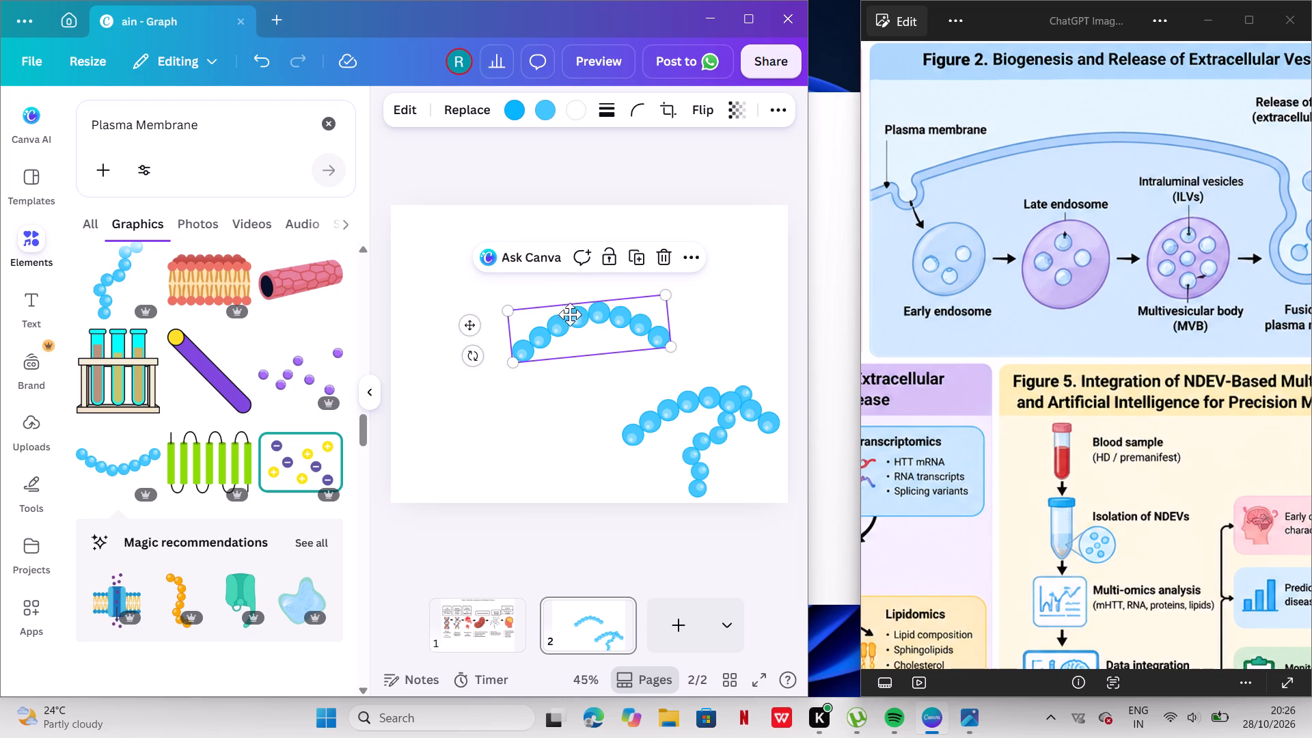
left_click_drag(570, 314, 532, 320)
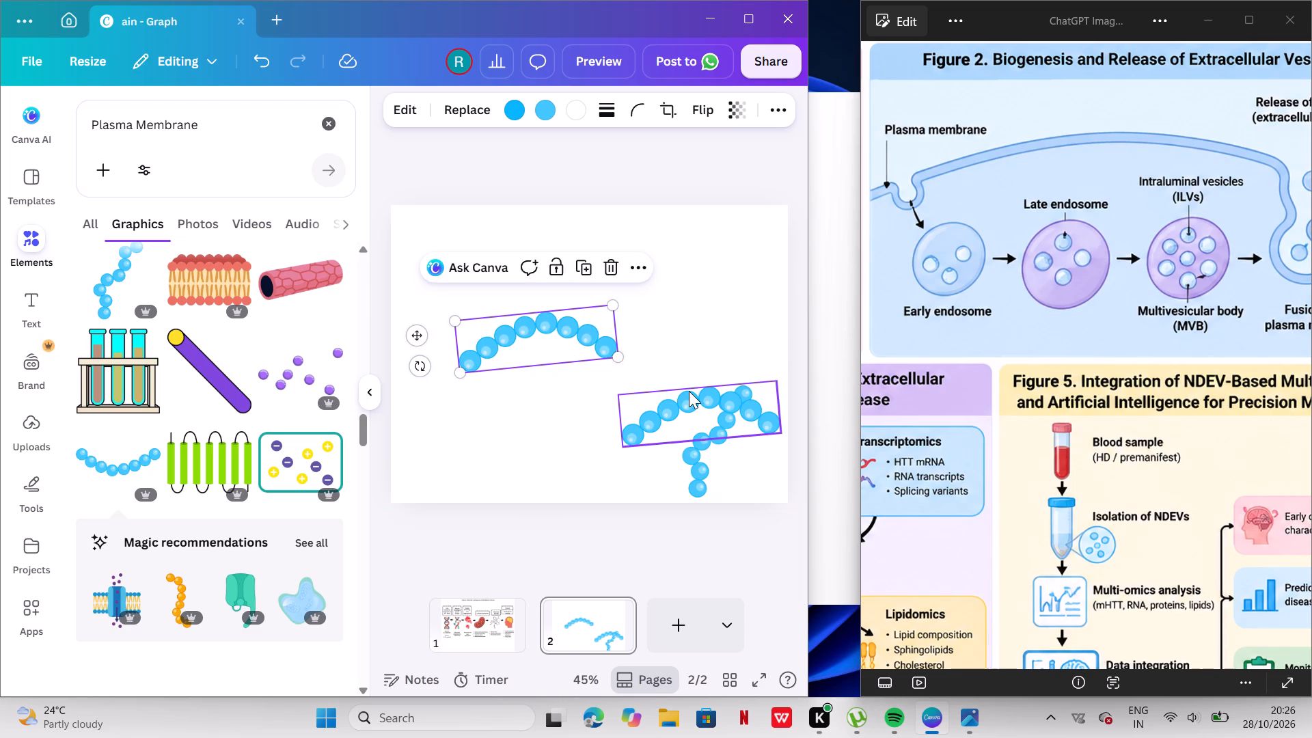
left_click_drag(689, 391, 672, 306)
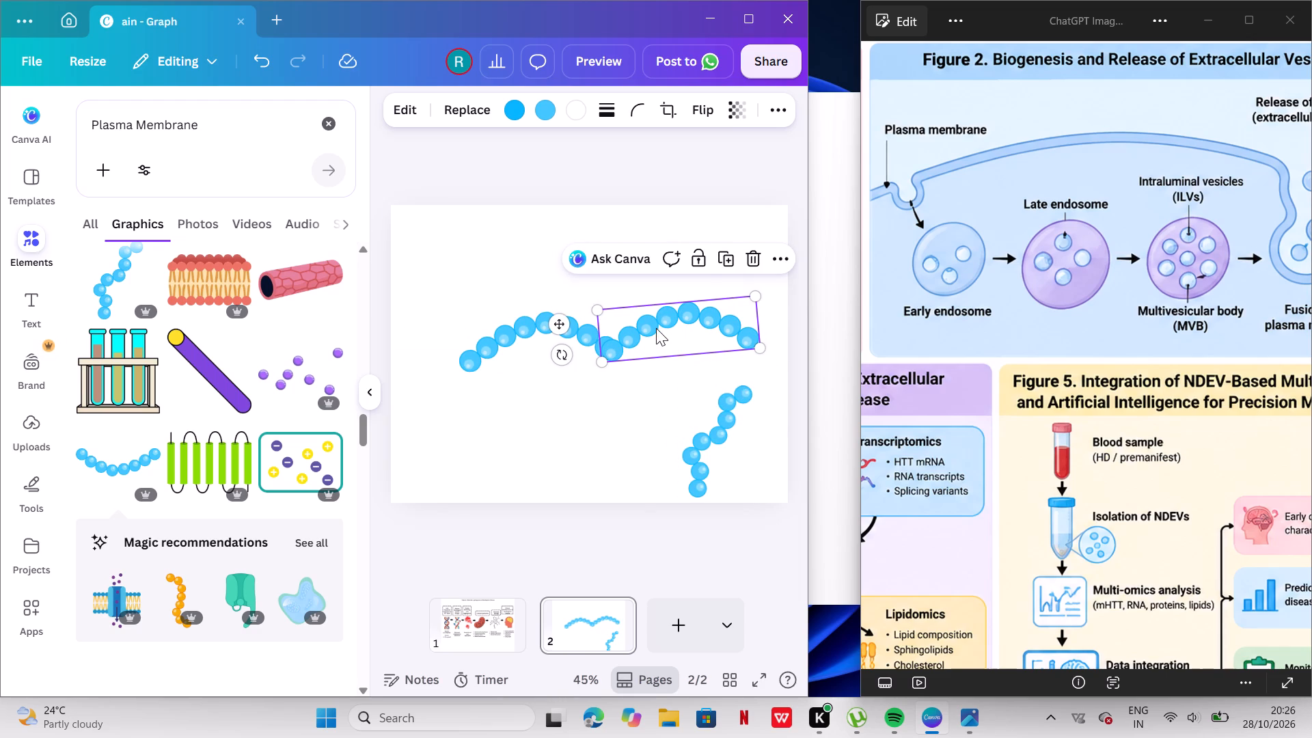
Delete the second arched bead chain, just placed at the first arch's right end.
left_click(756, 260)
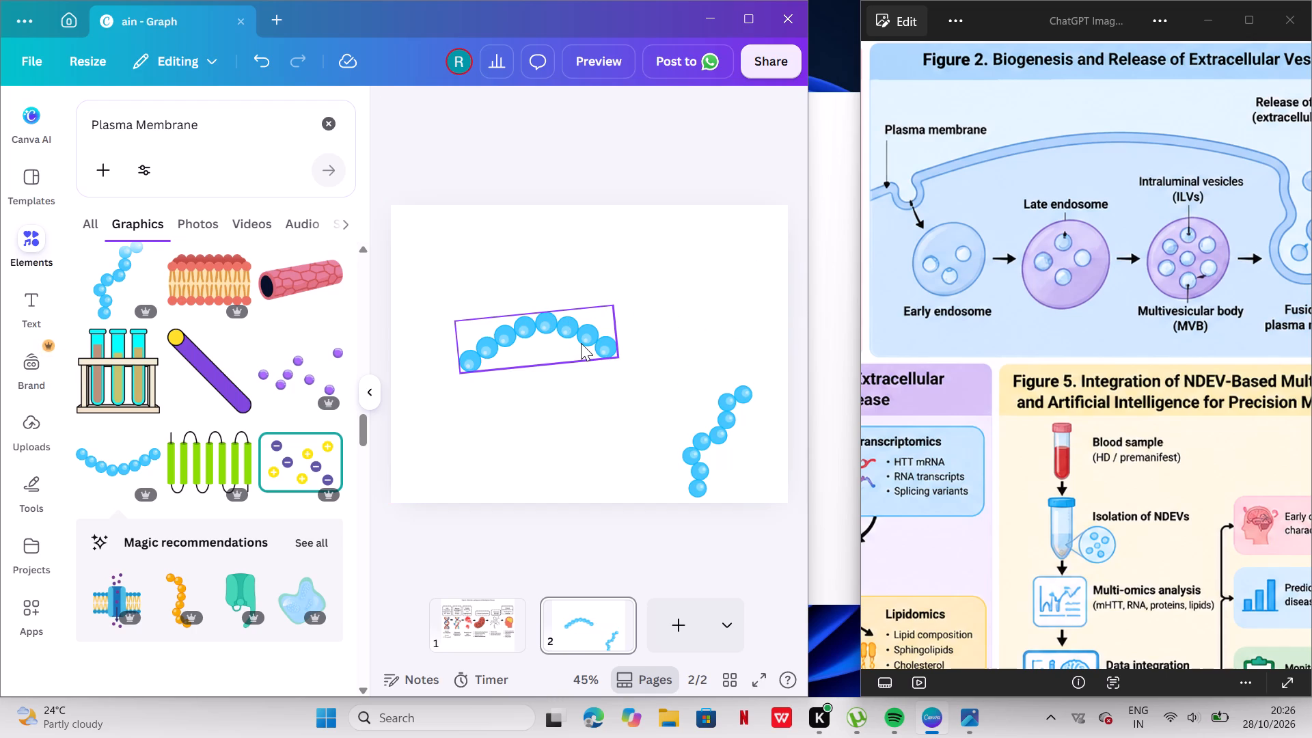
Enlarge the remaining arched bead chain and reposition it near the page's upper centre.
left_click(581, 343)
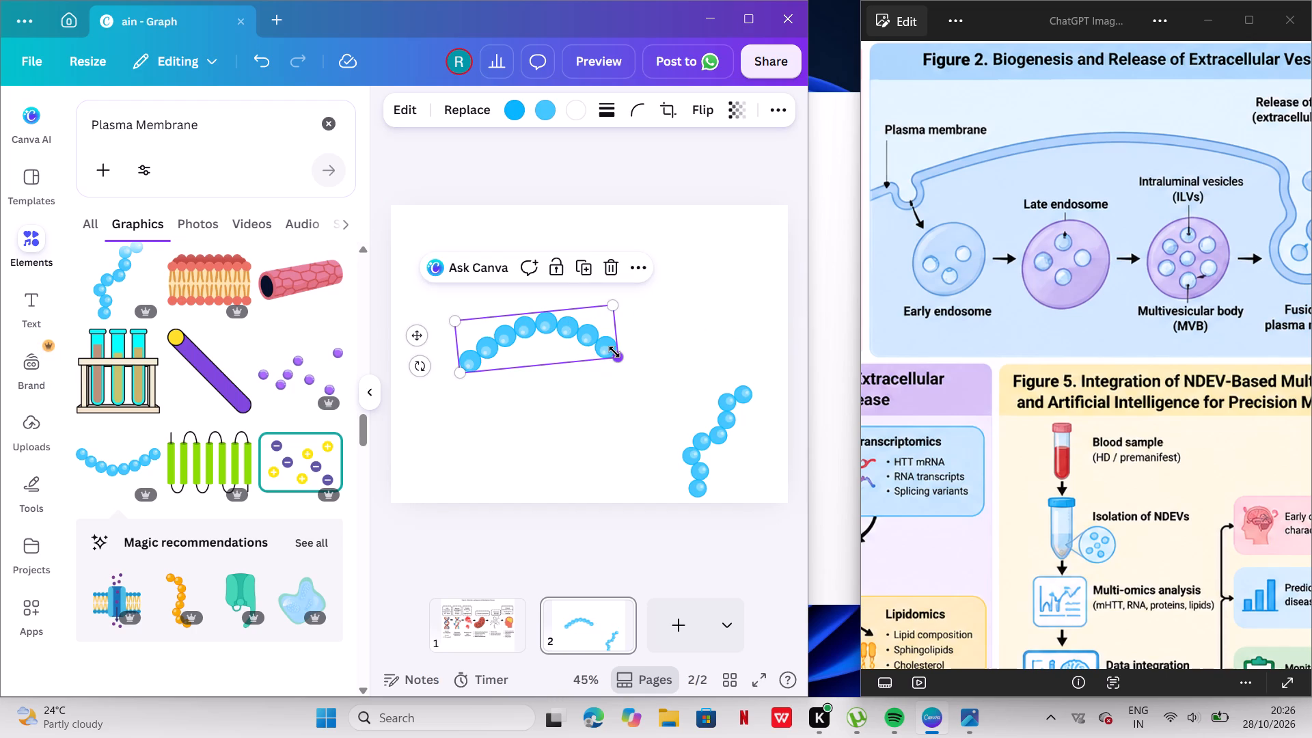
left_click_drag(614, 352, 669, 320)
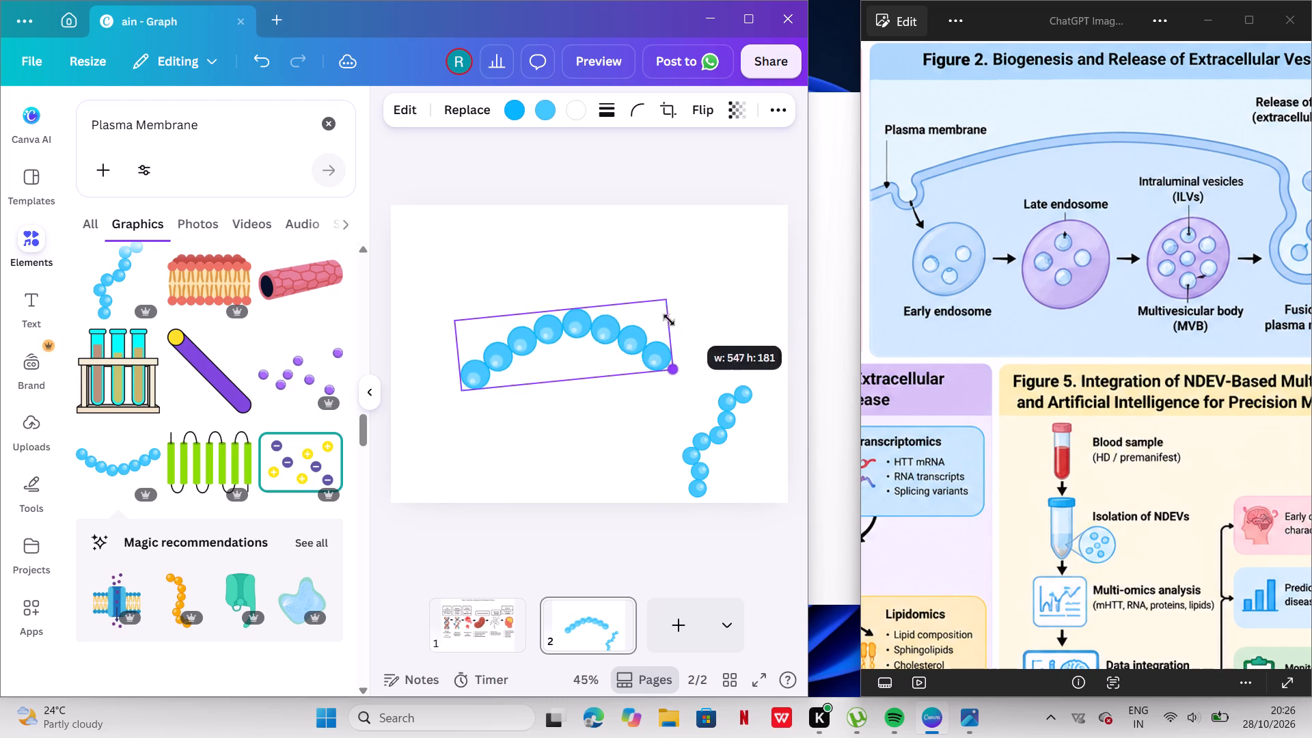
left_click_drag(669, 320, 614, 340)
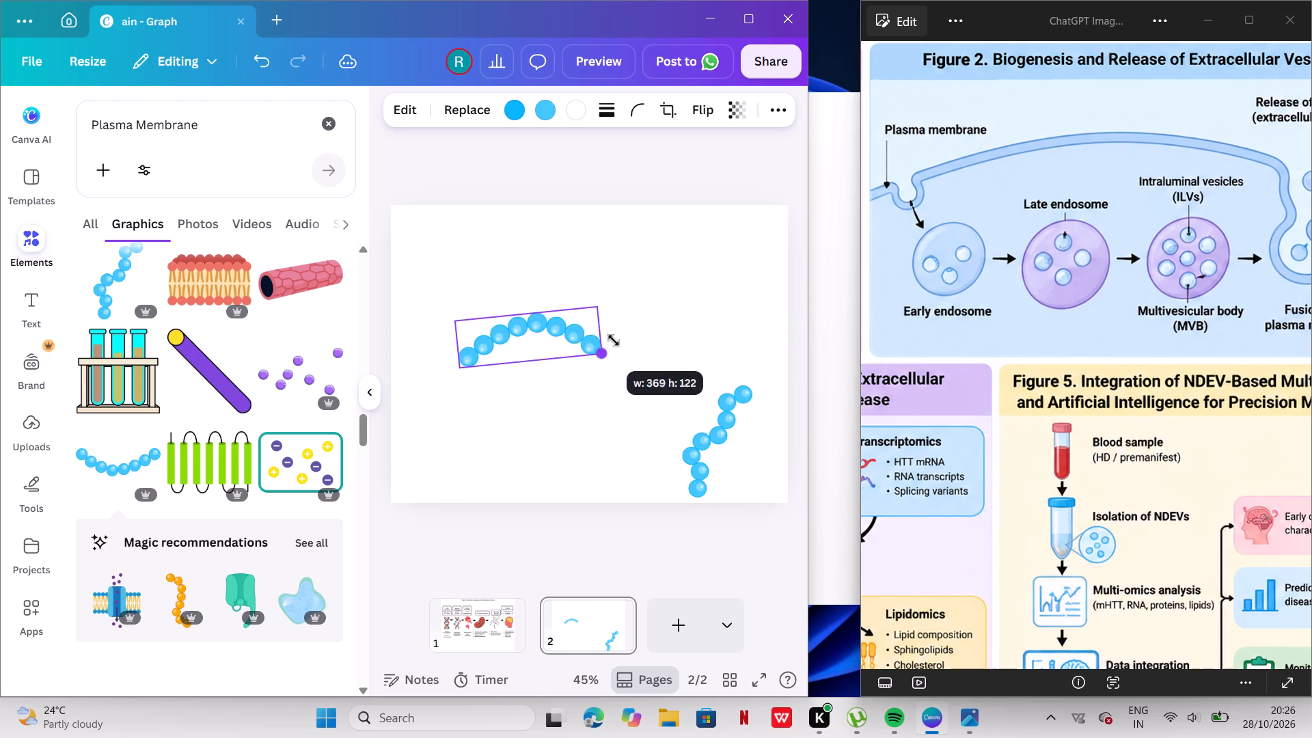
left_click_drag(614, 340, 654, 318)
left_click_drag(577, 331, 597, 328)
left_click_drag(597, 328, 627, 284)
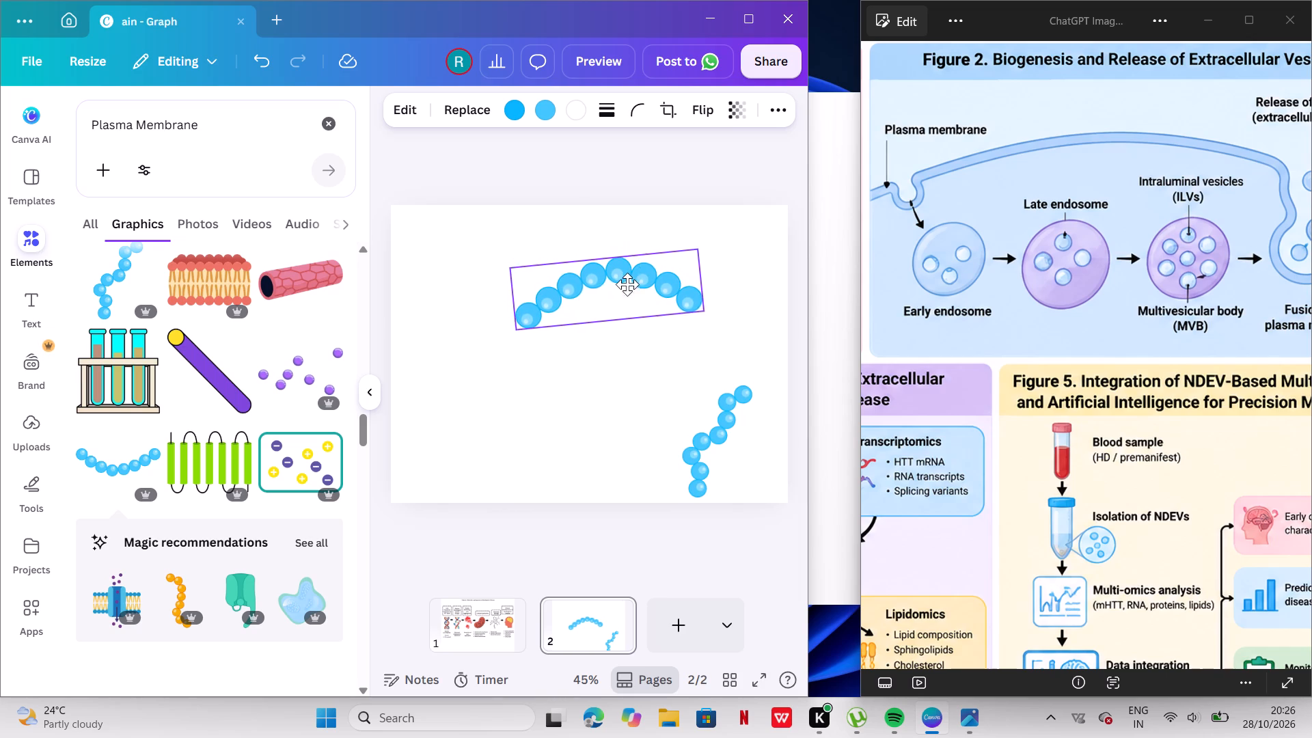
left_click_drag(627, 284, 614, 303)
Delete the arched bead chain and the small wavy bead chain to clear page 2.
left_click(660, 243)
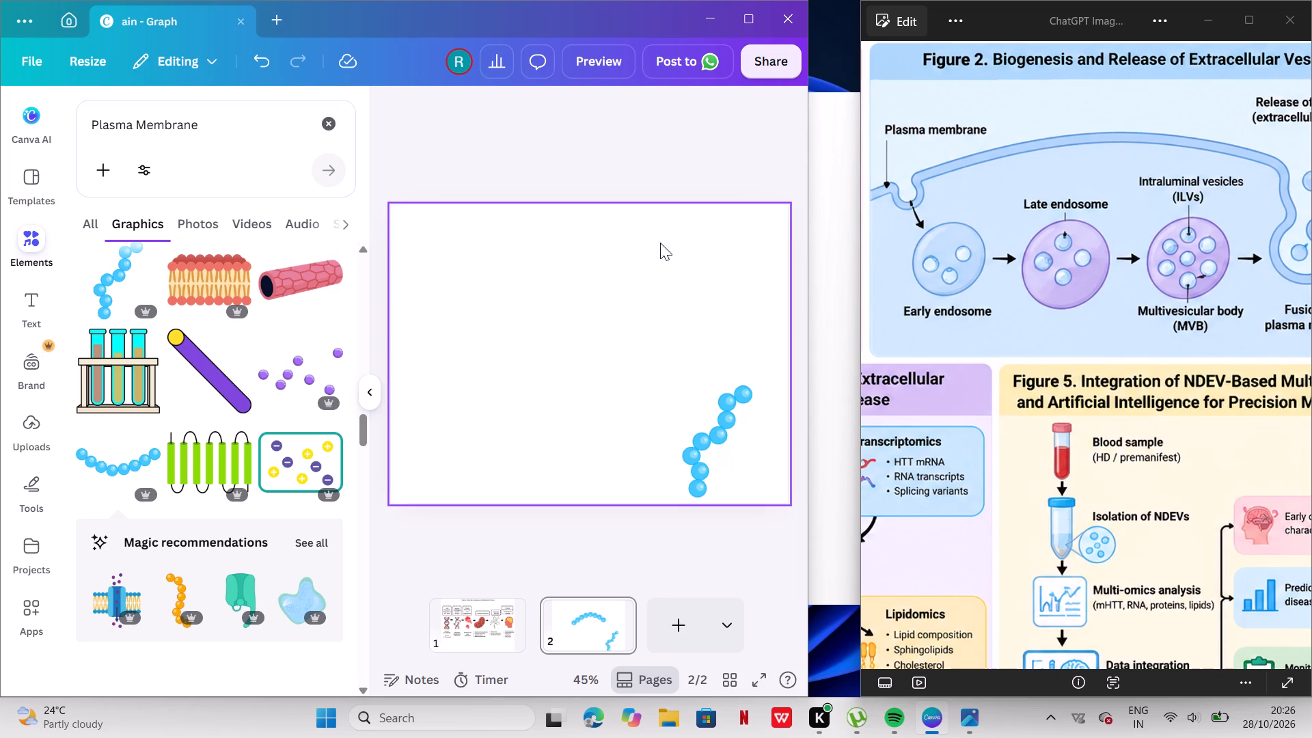
left_click(722, 387)
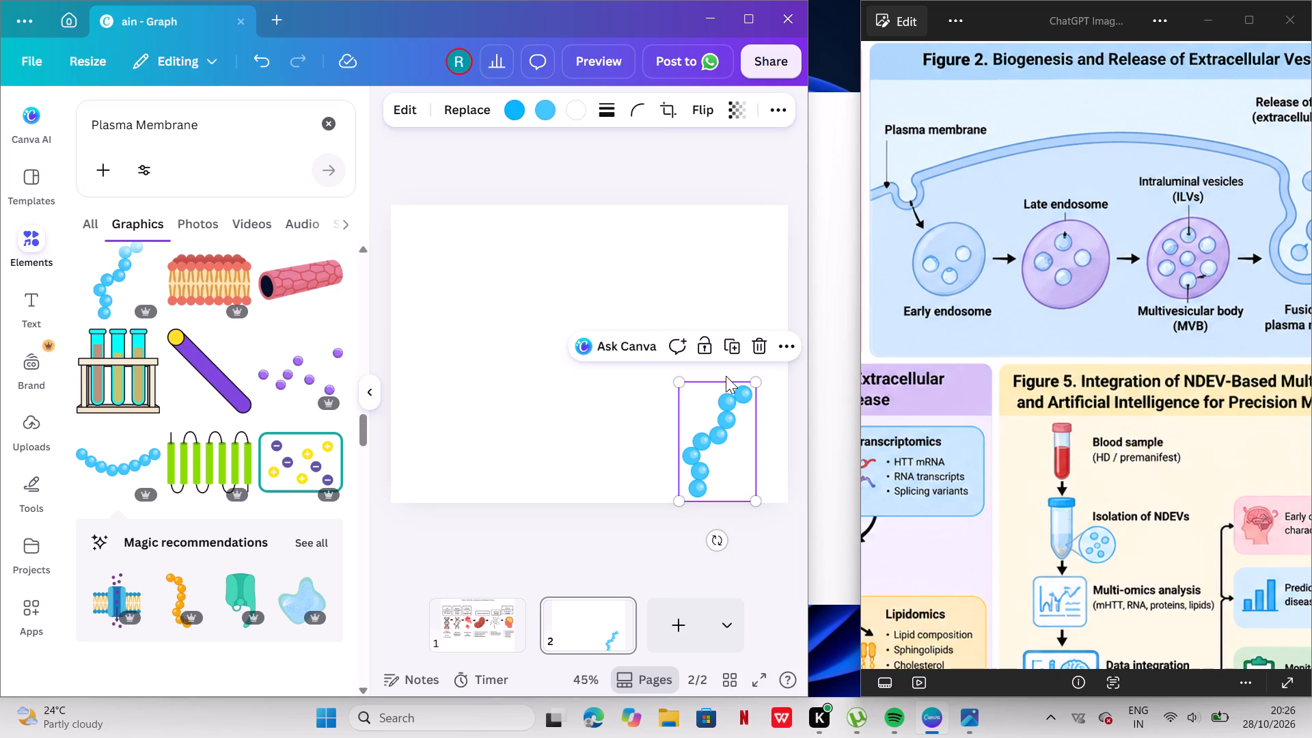
left_click(766, 346)
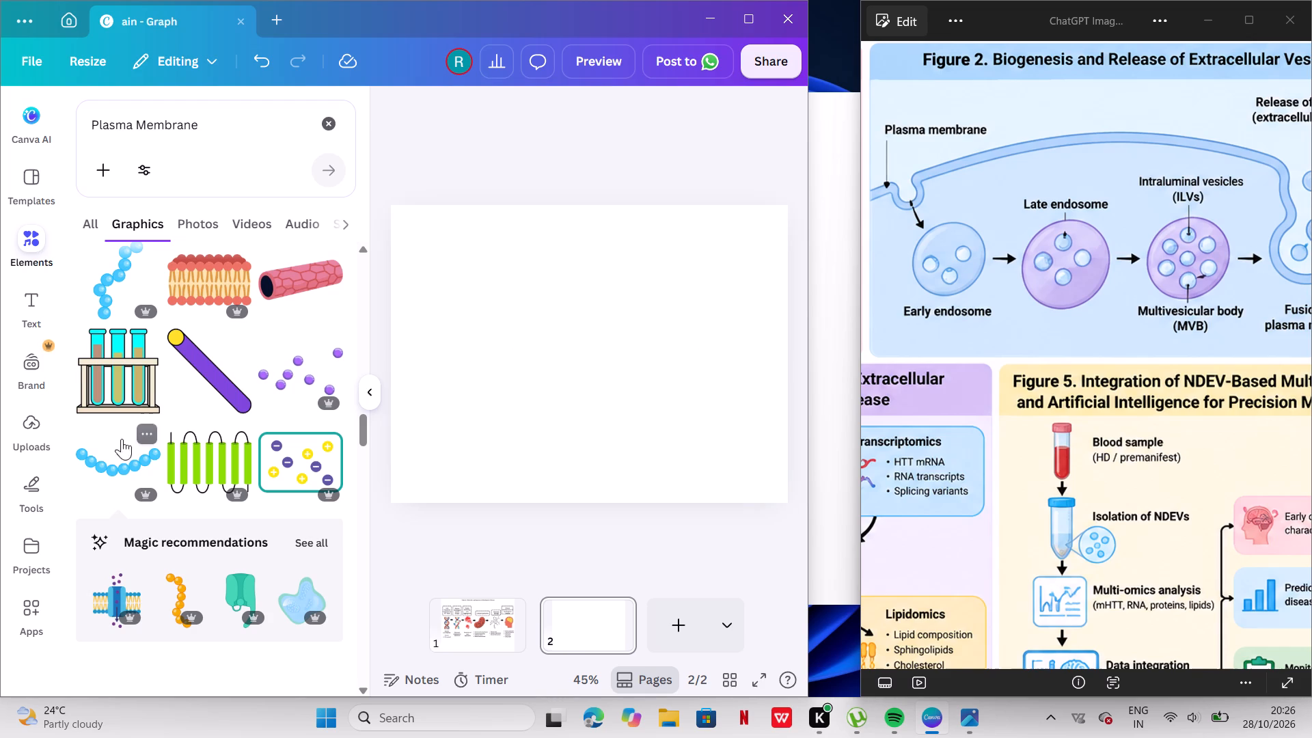
Add the darker blue S-curved bead chain from the Plasma Membrane graphics, shrink it, and place it near the page's left edge.
right_click(122, 457)
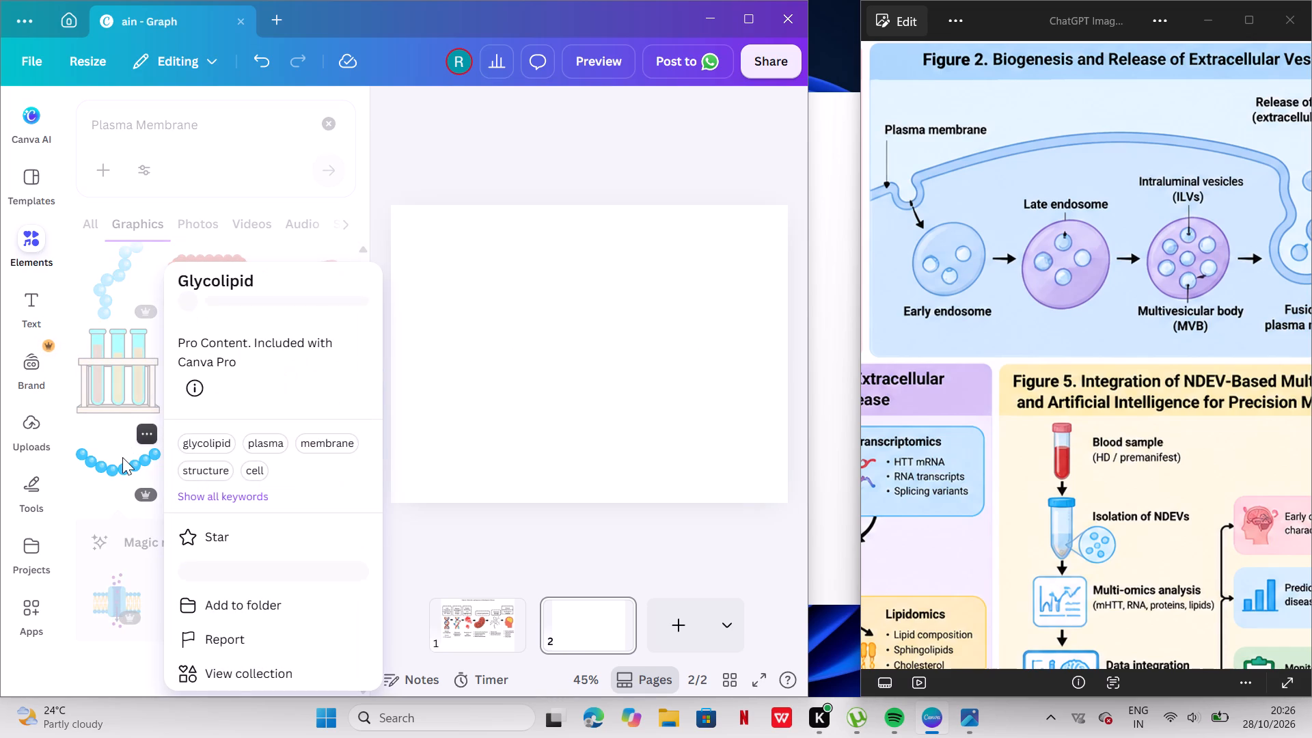
left_click(122, 457)
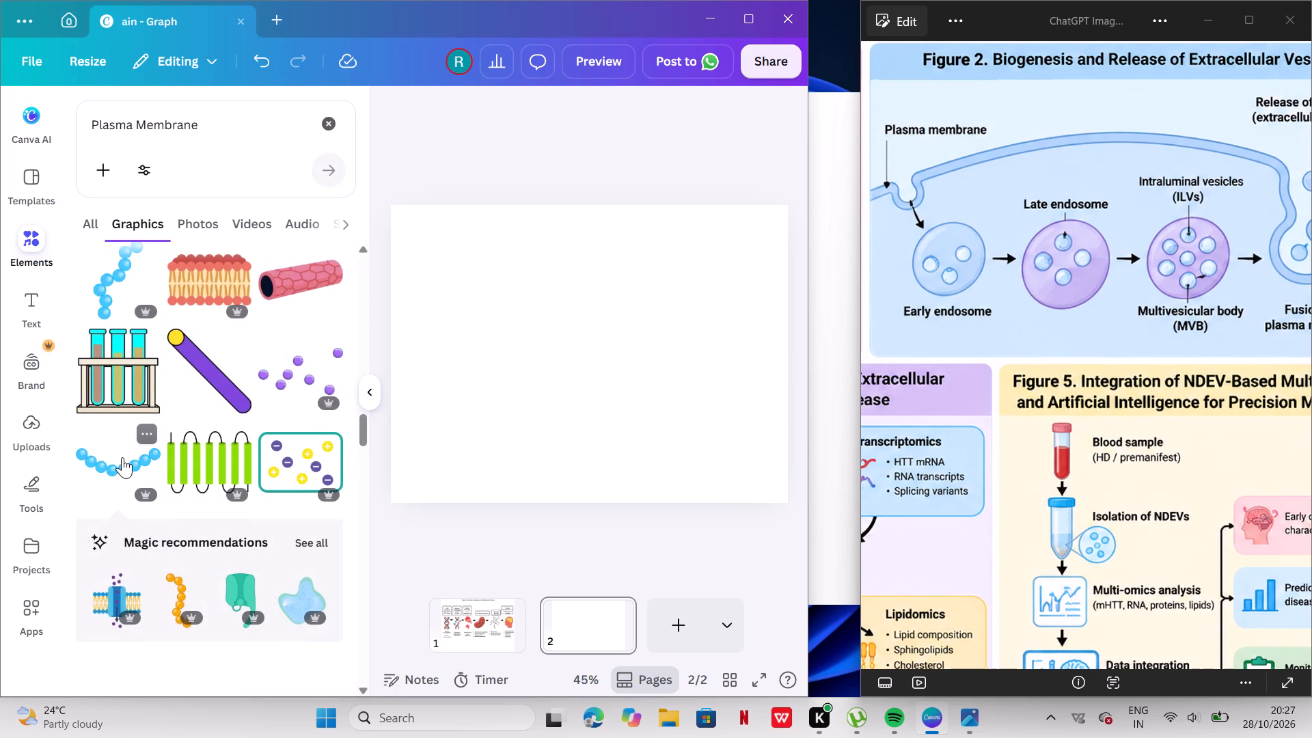
scroll(122, 457, "down", 4)
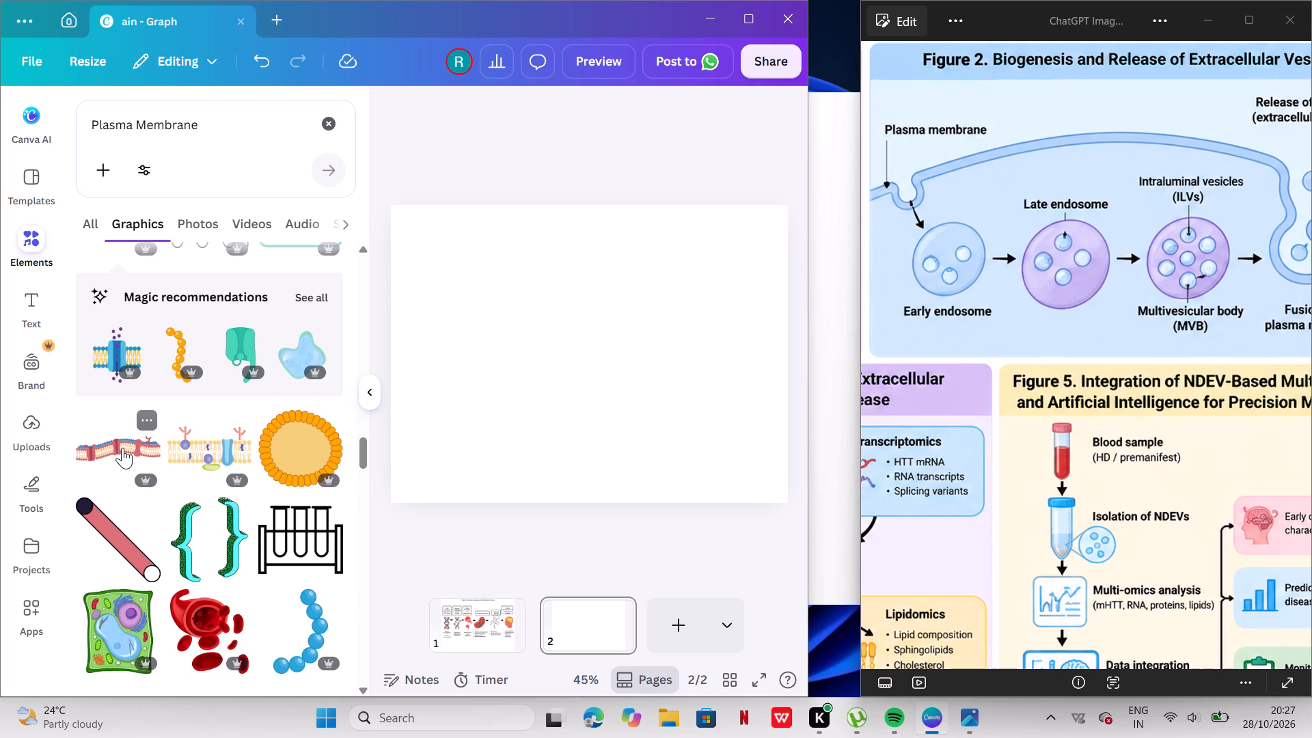
scroll(122, 448, "down", 4)
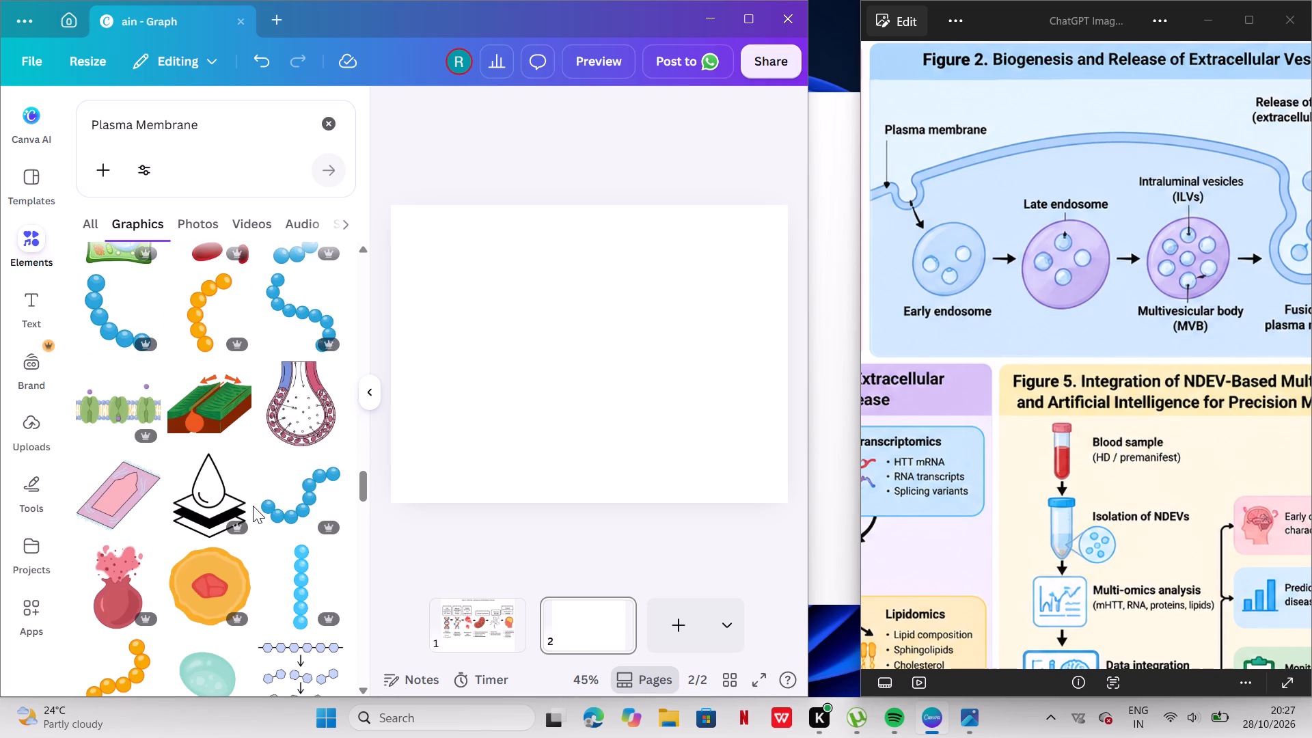
left_click(297, 512)
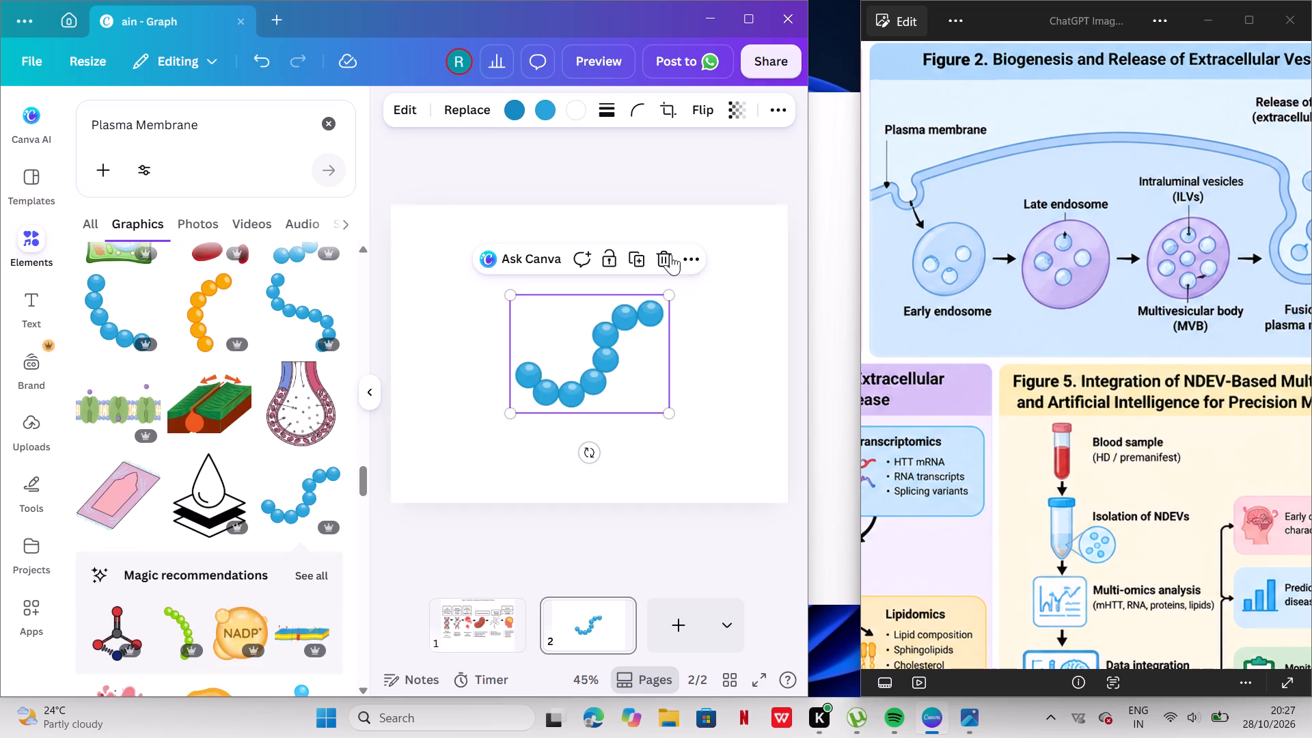
left_click_drag(670, 292, 590, 368)
left_click_drag(538, 387, 465, 370)
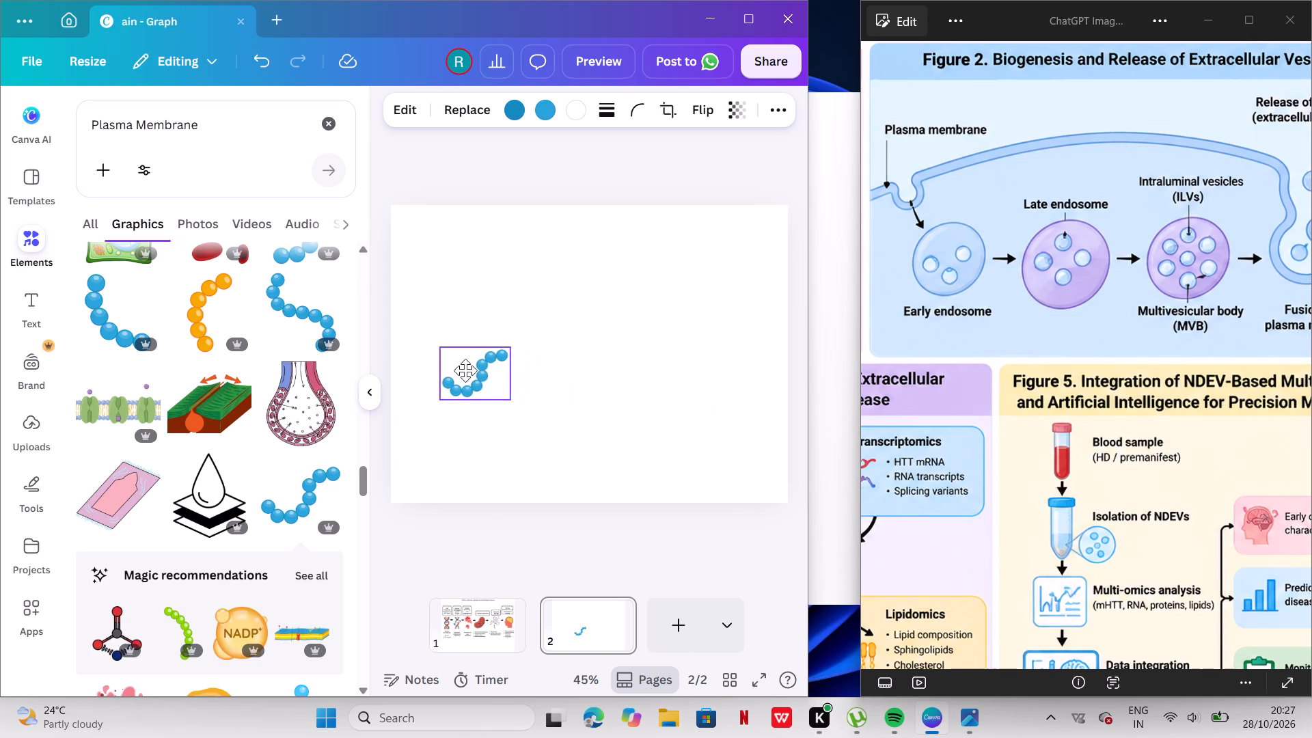
left_click_drag(465, 370, 455, 343)
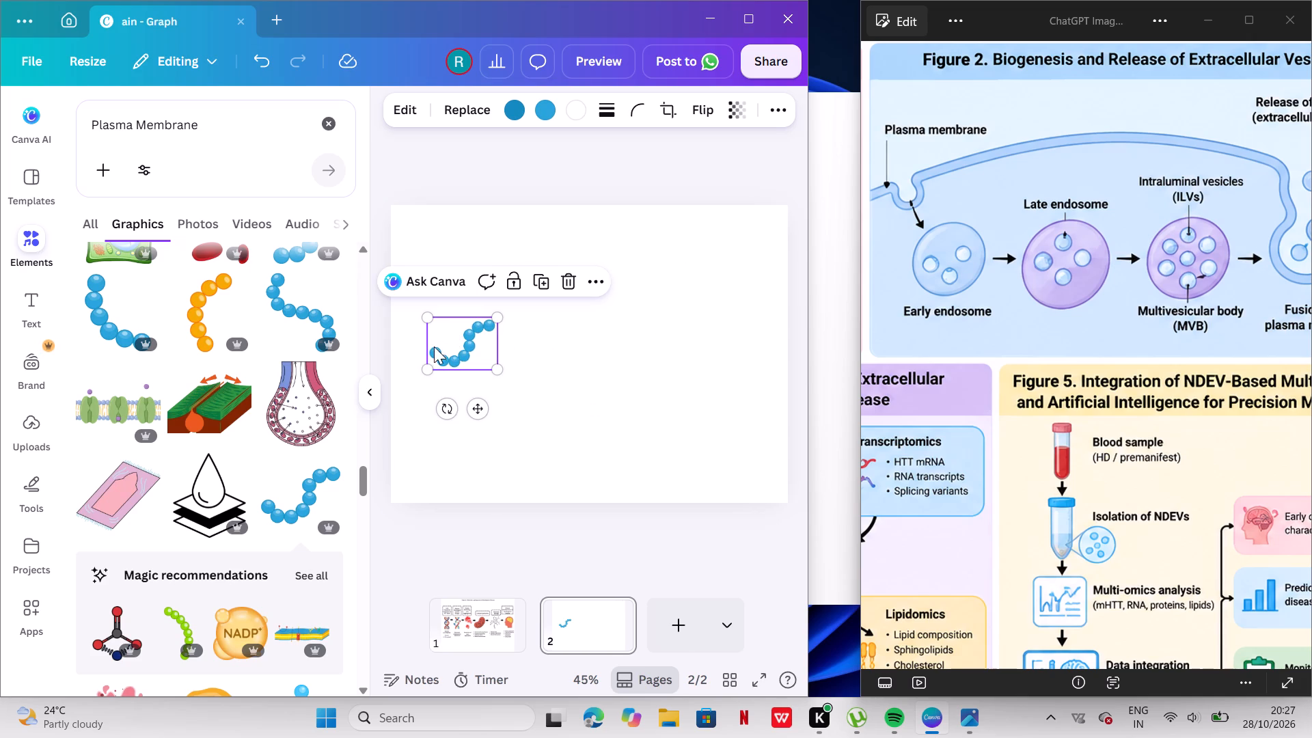
Add a second S-curved blue bead chain, flip it horizontally, and join it with the first into a U-shaped membrane dip at the page's left edge.
left_click(296, 489)
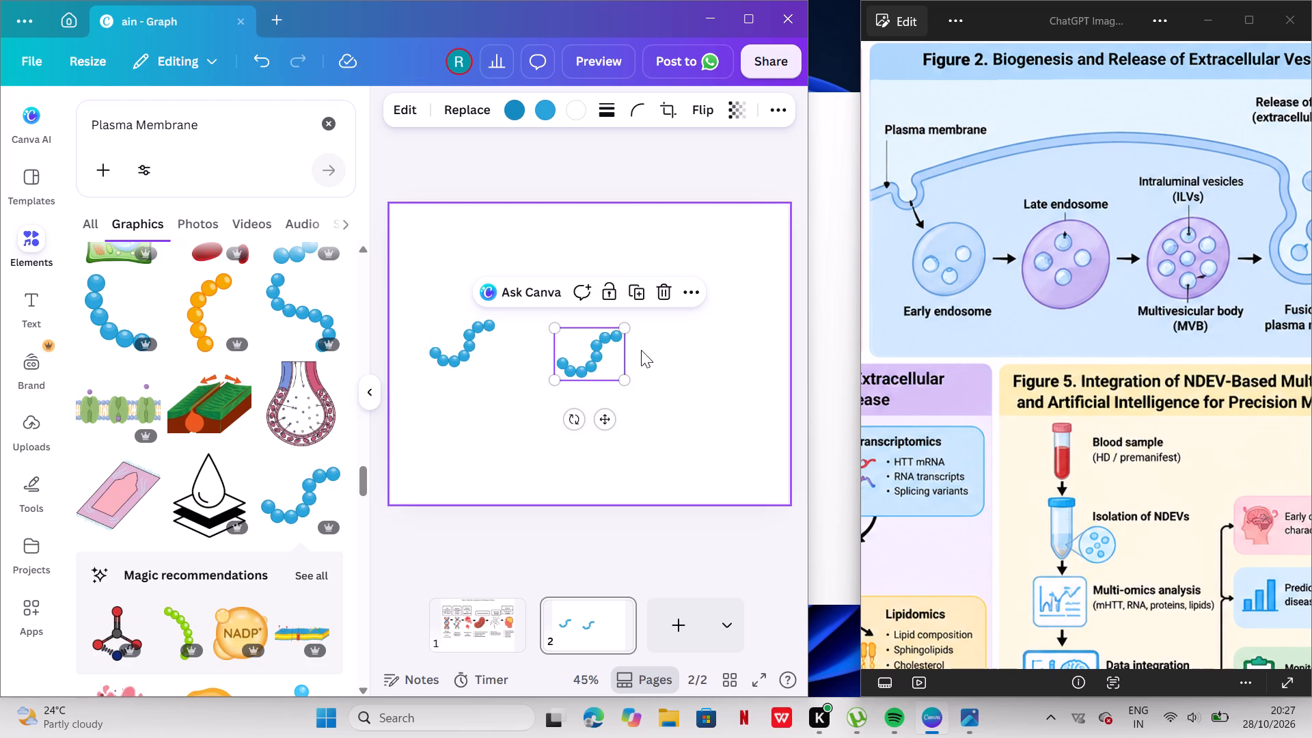
left_click(707, 107)
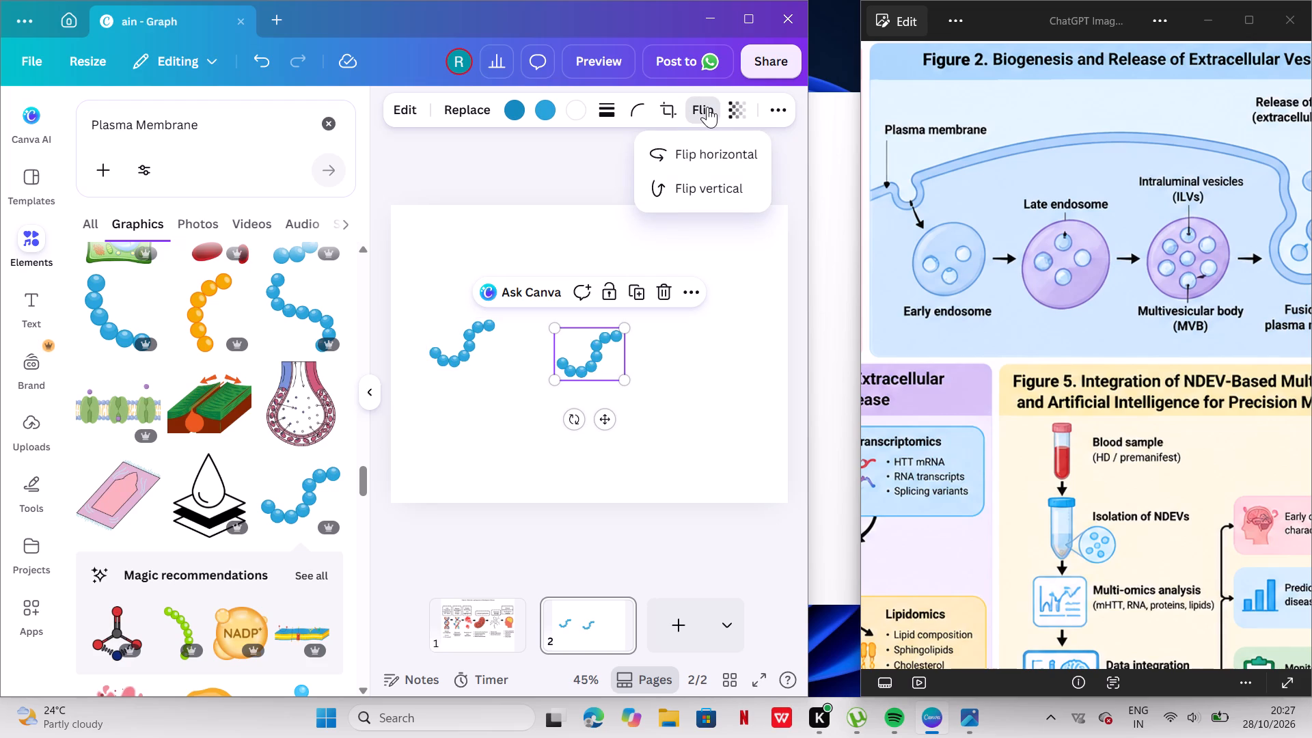
left_click(700, 151)
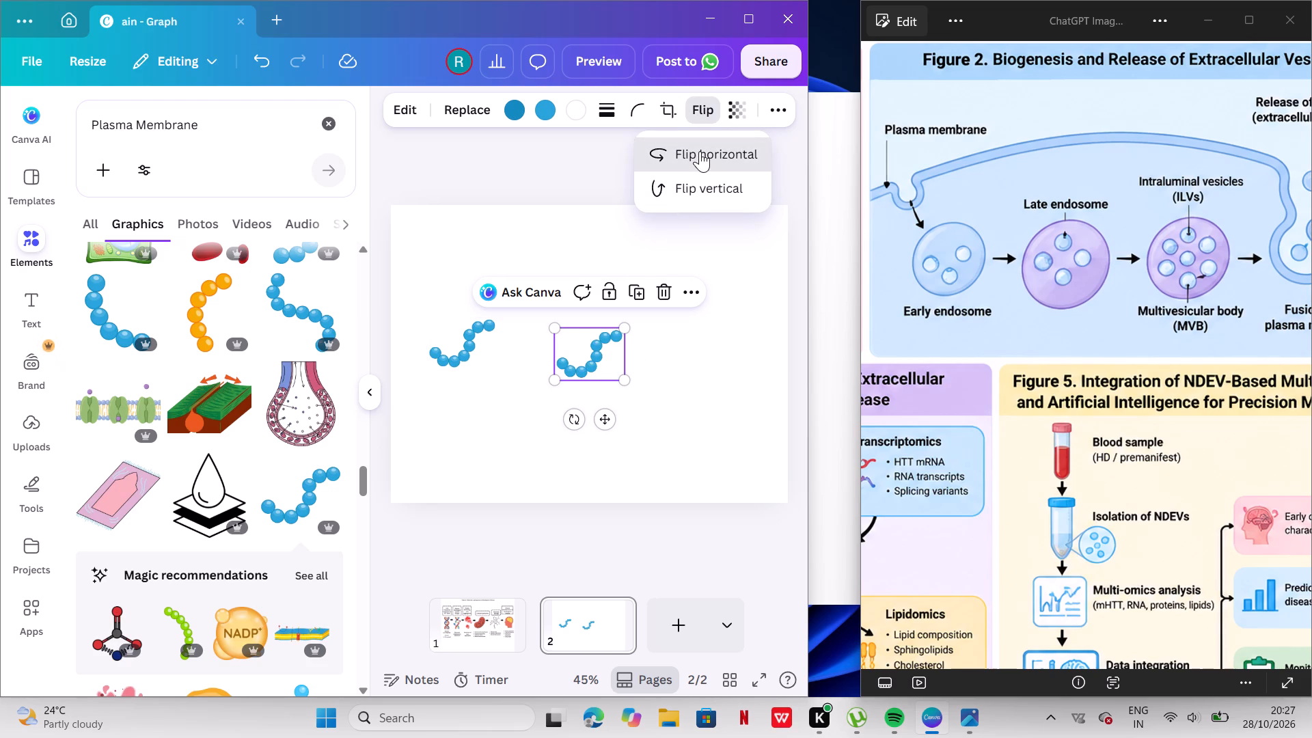
left_click(590, 351)
left_click_drag(590, 351, 401, 342)
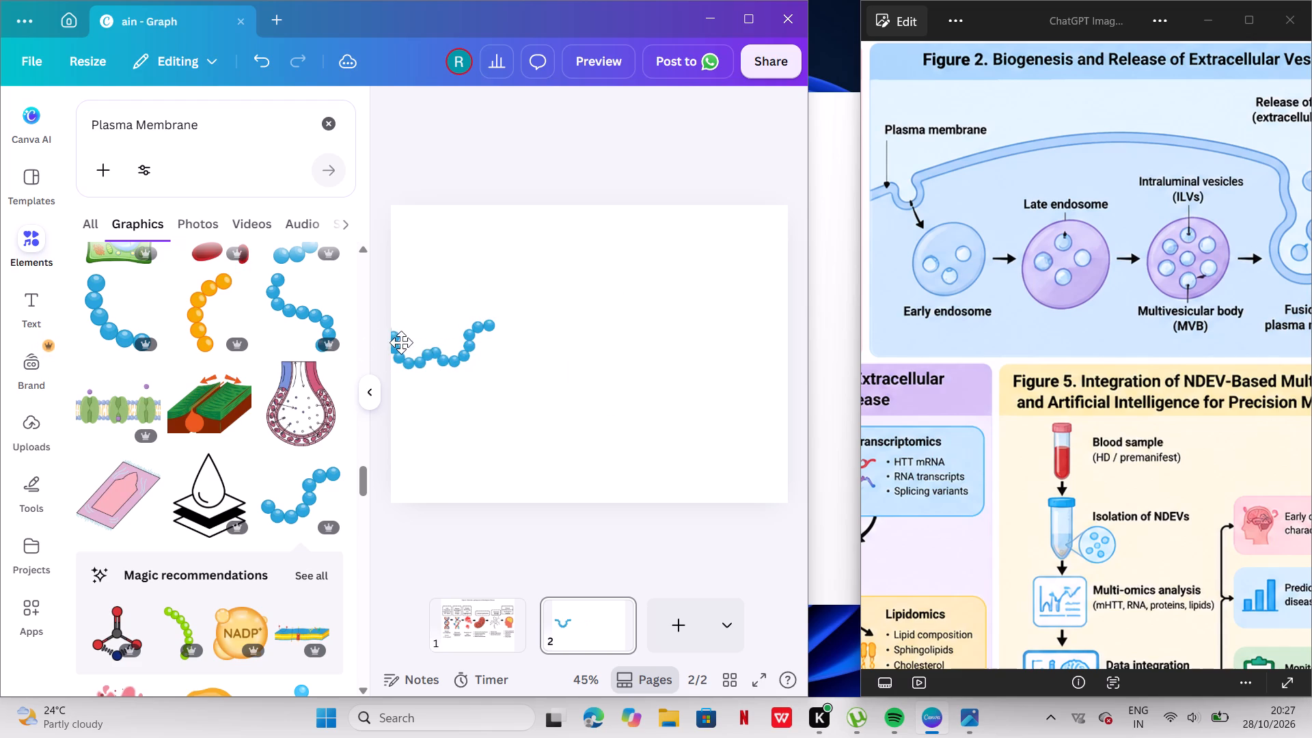
left_click_drag(401, 342, 436, 339)
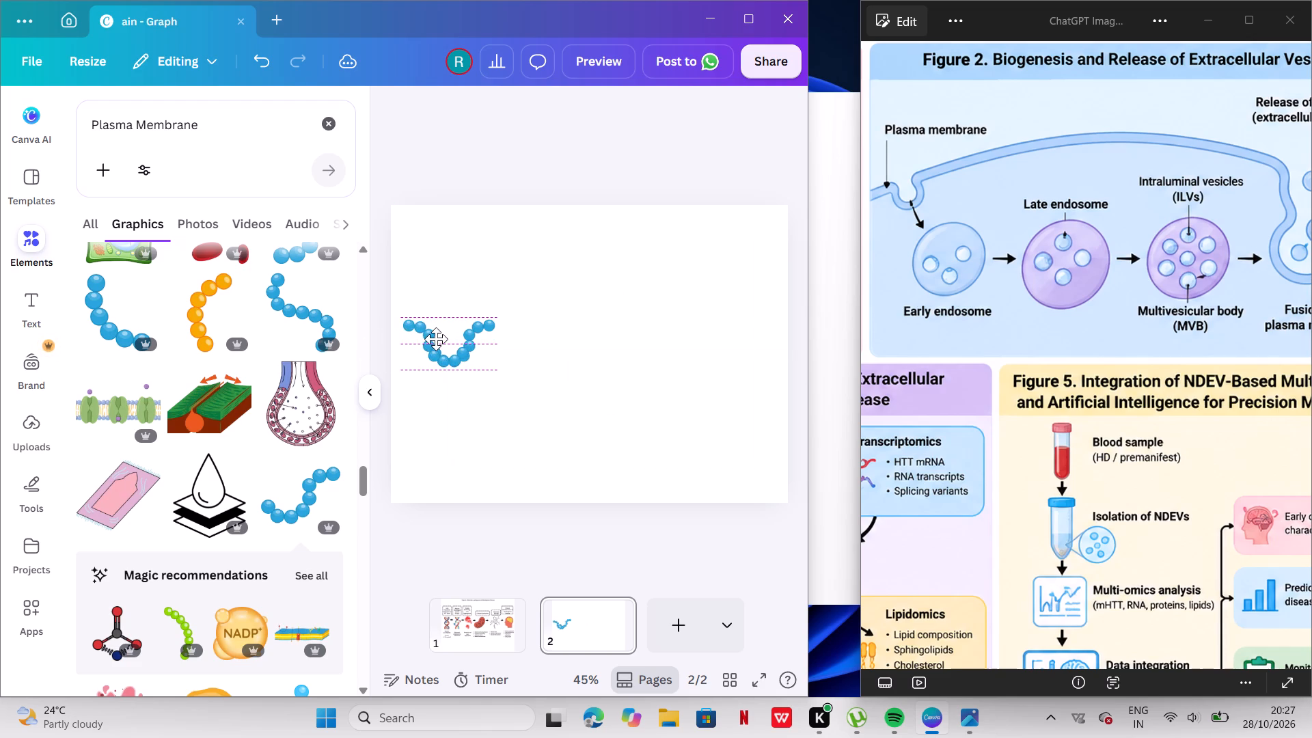
left_click_drag(436, 339, 426, 335)
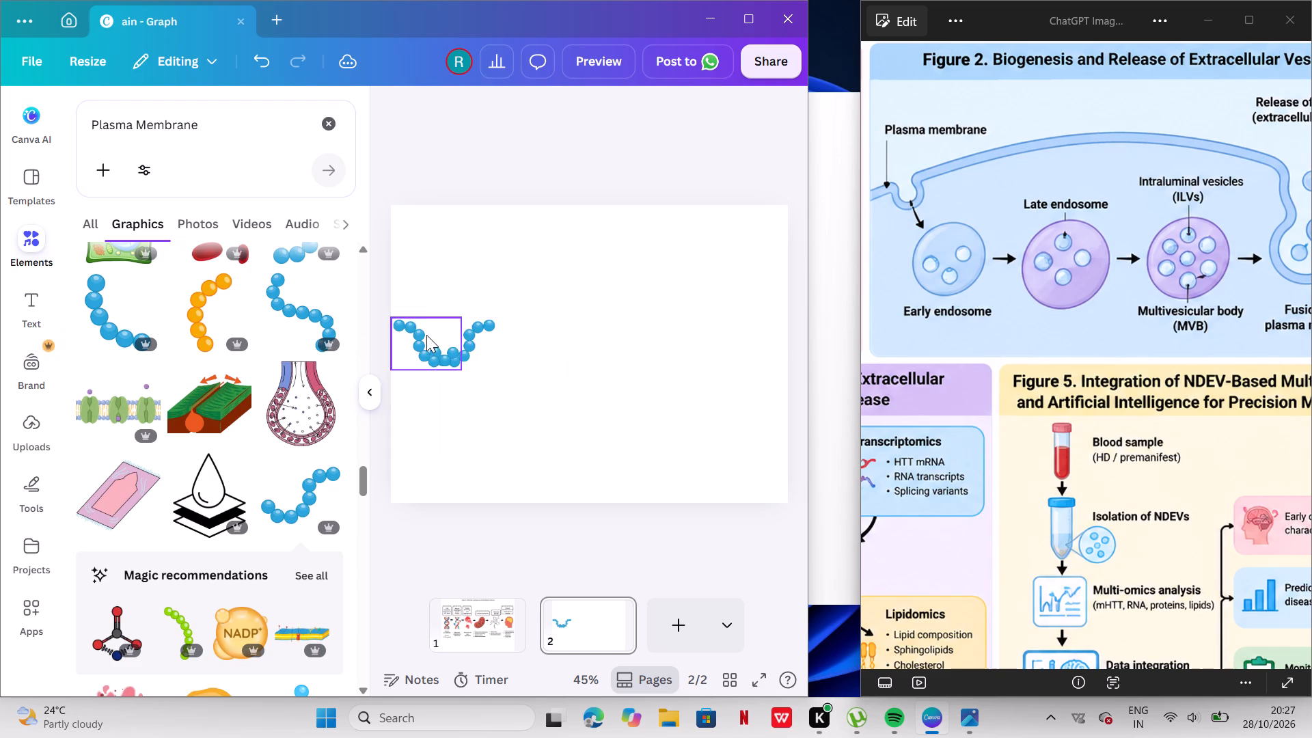
left_click_drag(472, 337, 459, 337)
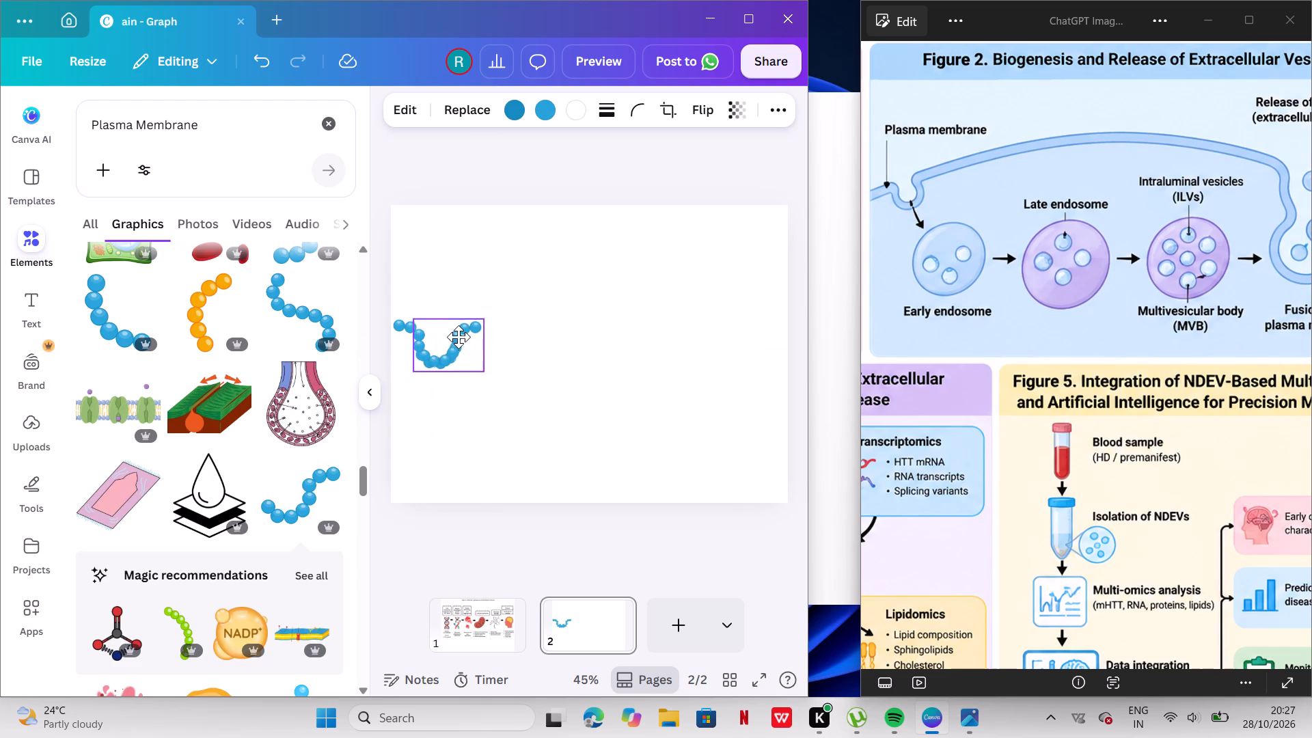
left_click_drag(459, 337, 459, 334)
left_click(528, 362)
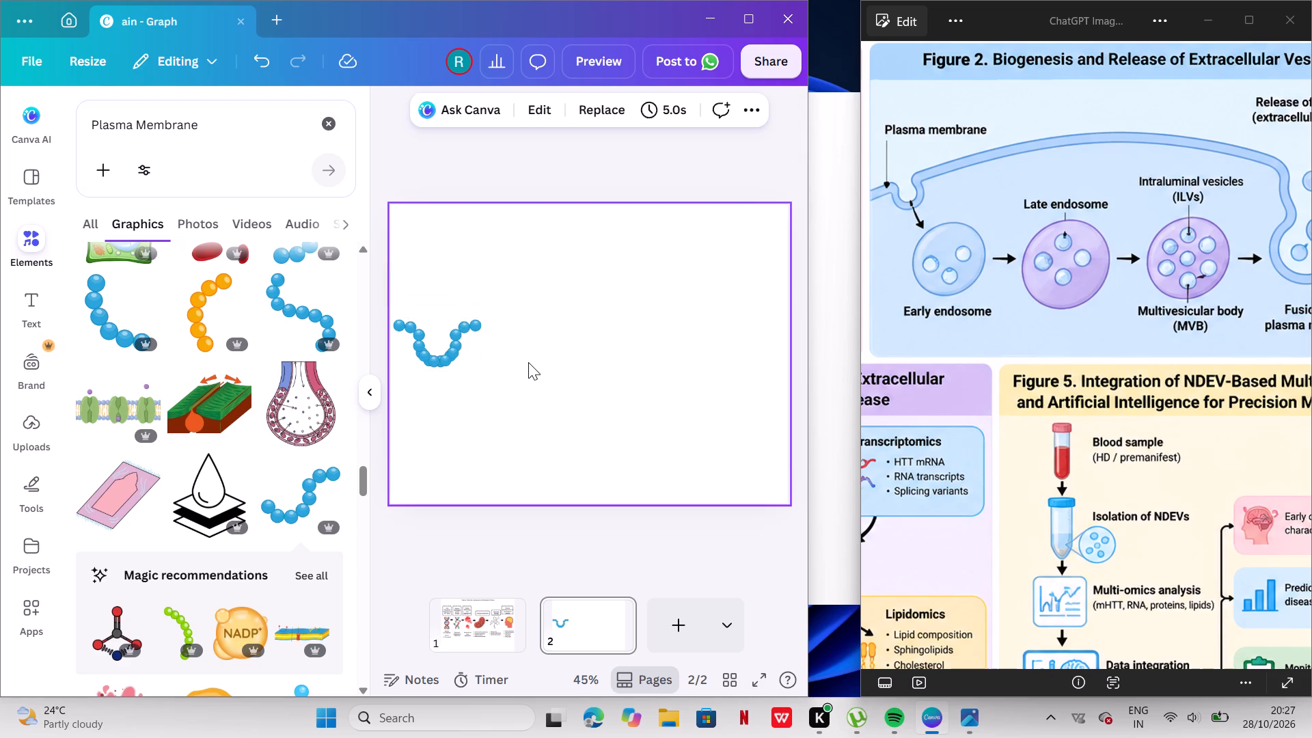
Enlarge the flipped bead chain slightly so the membrane dip extends just past the page's left edge.
left_click(415, 338)
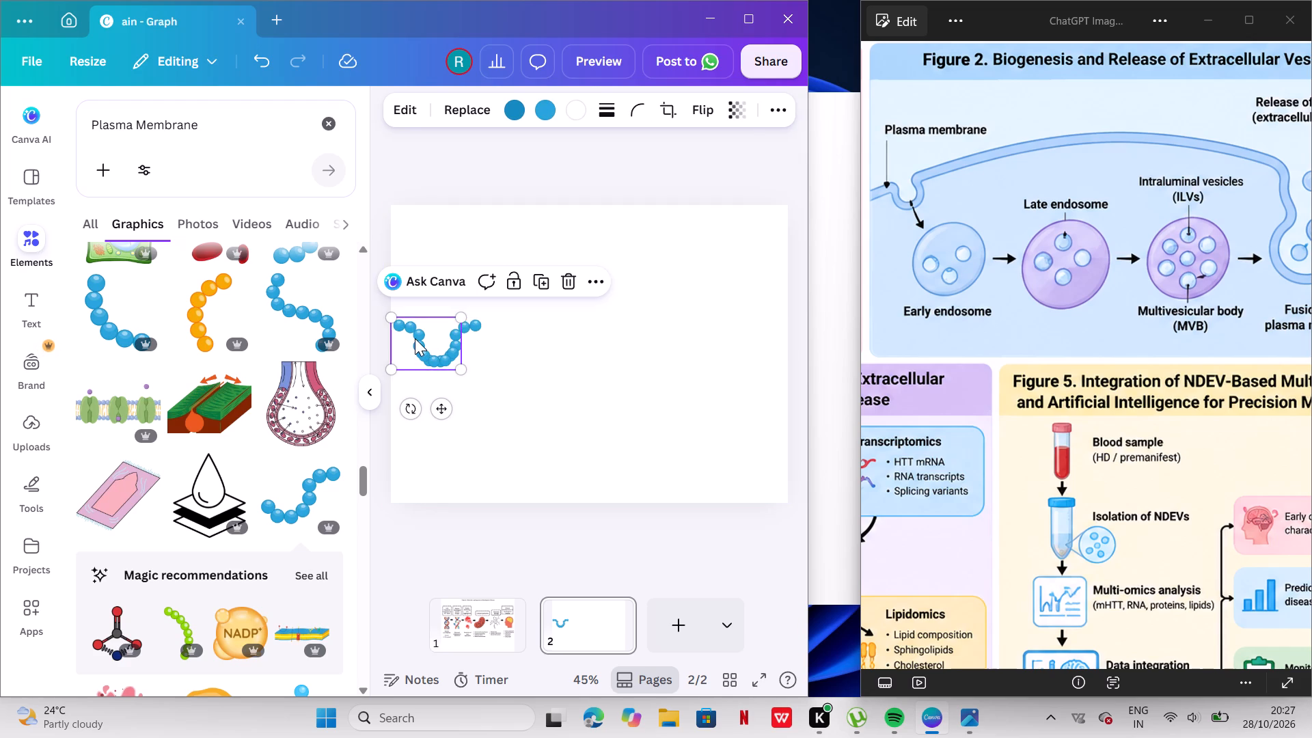
left_click_drag(389, 323, 407, 326)
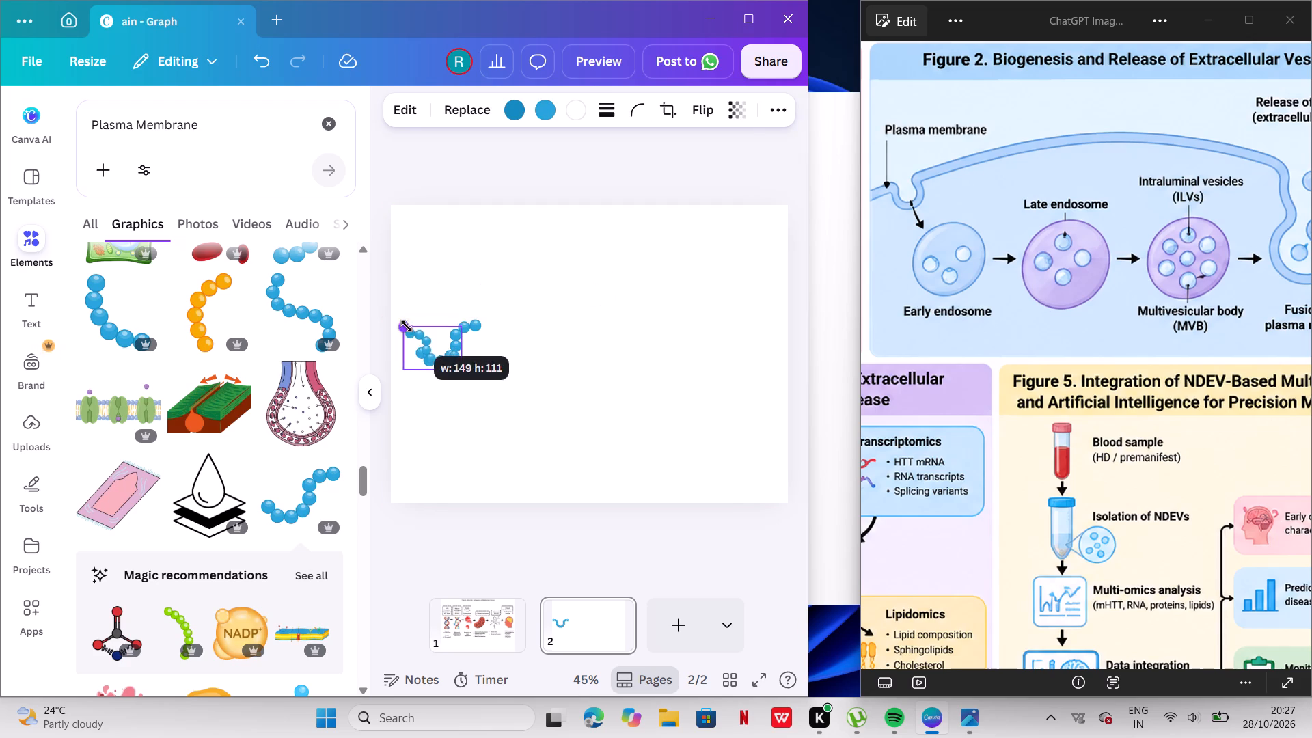
left_click_drag(407, 326, 381, 323)
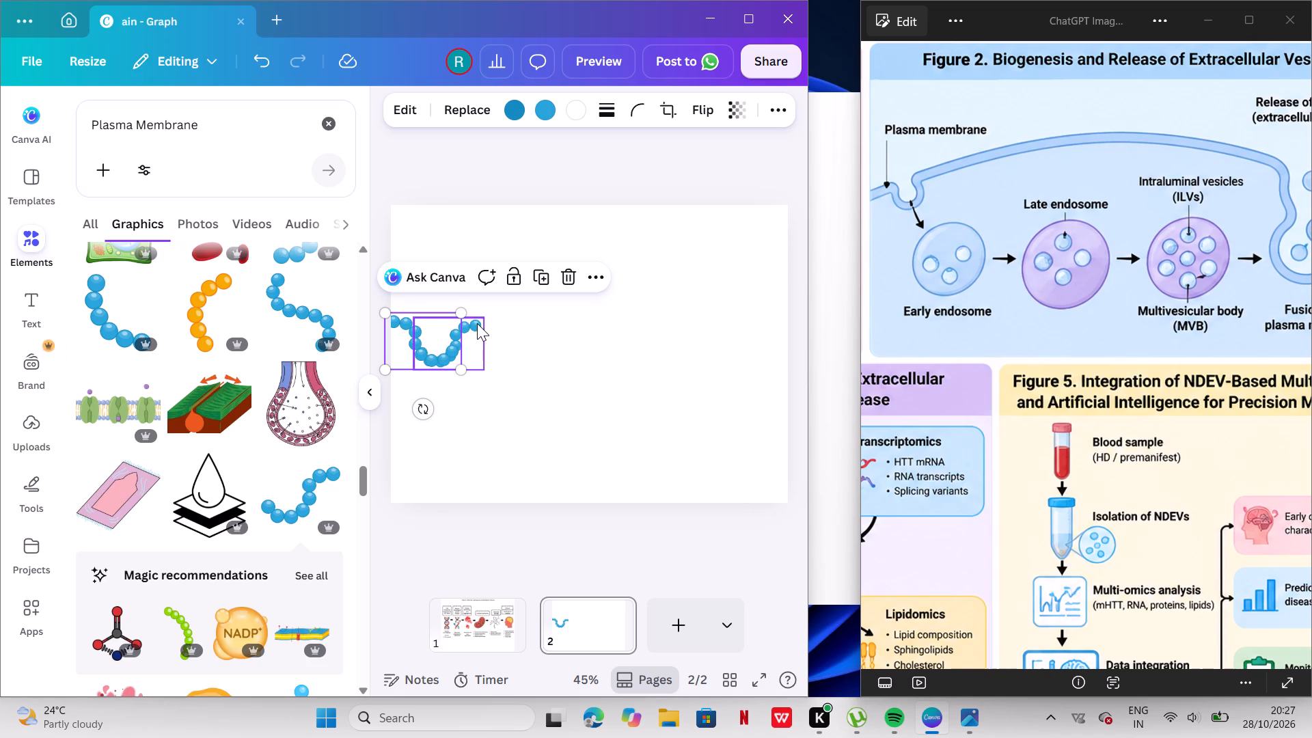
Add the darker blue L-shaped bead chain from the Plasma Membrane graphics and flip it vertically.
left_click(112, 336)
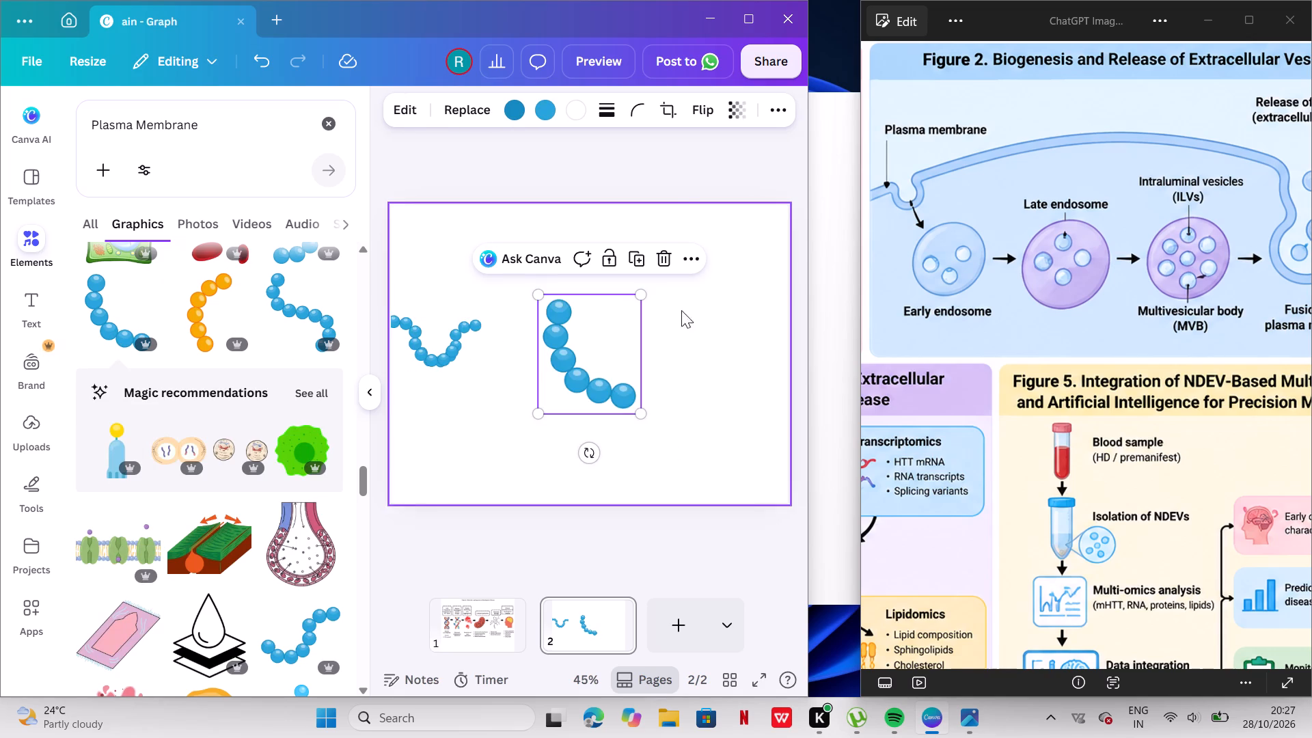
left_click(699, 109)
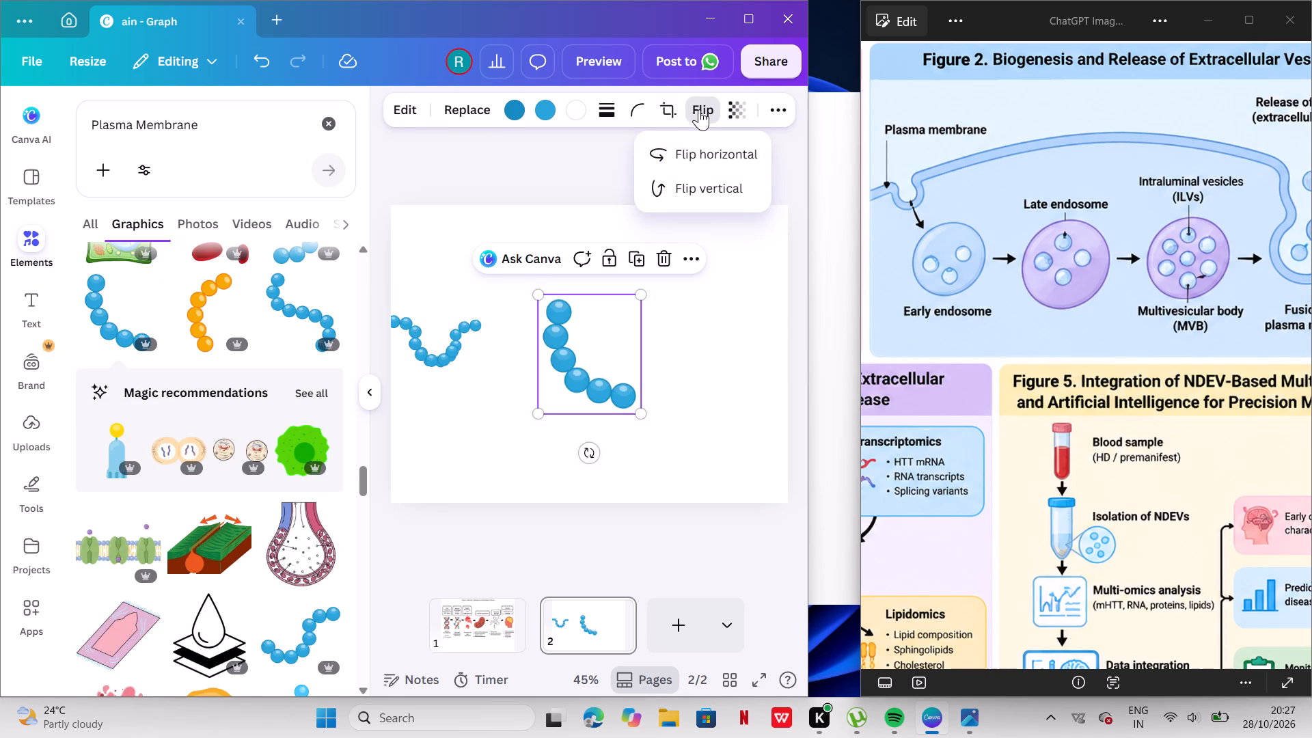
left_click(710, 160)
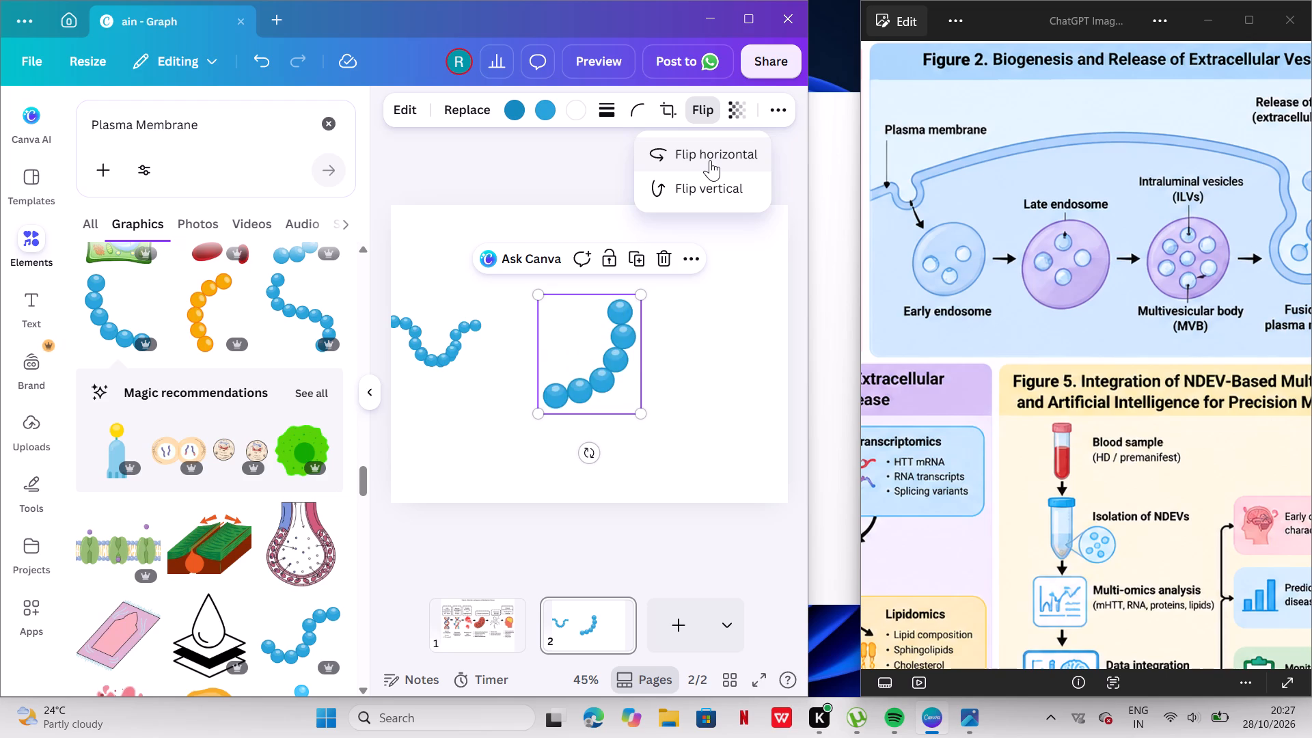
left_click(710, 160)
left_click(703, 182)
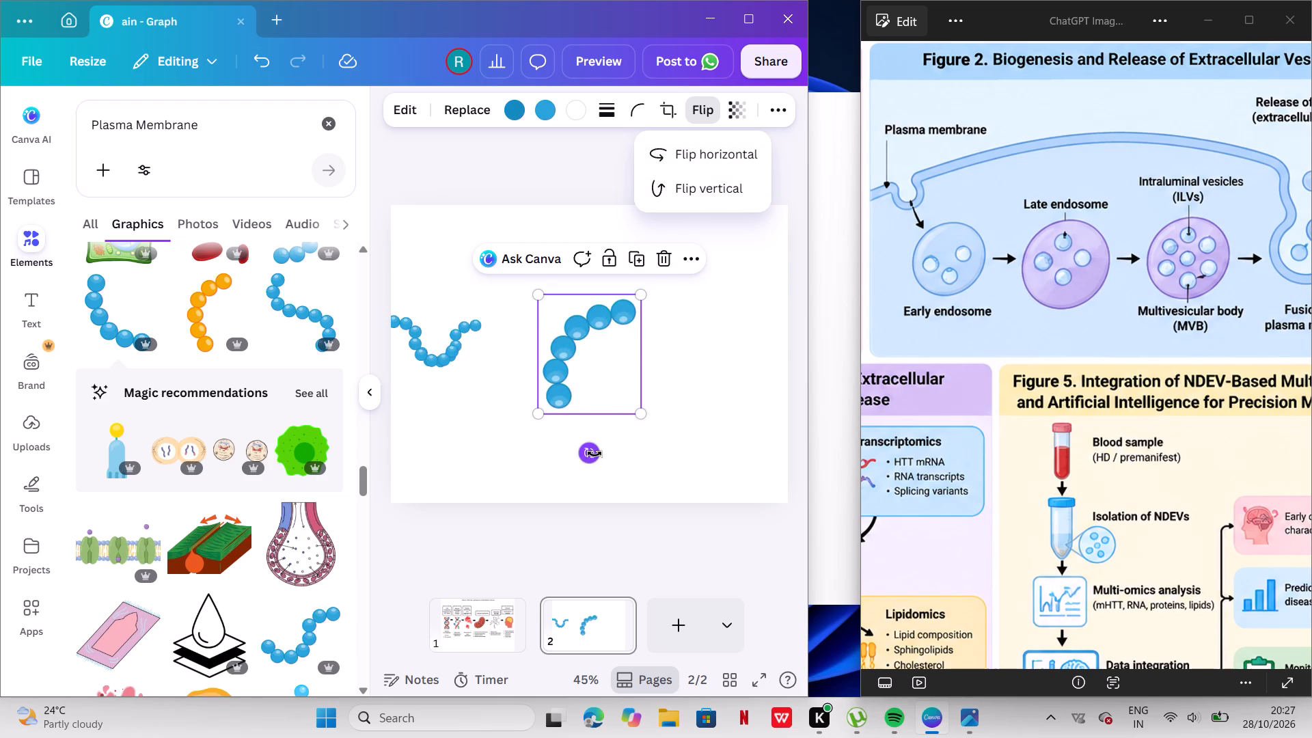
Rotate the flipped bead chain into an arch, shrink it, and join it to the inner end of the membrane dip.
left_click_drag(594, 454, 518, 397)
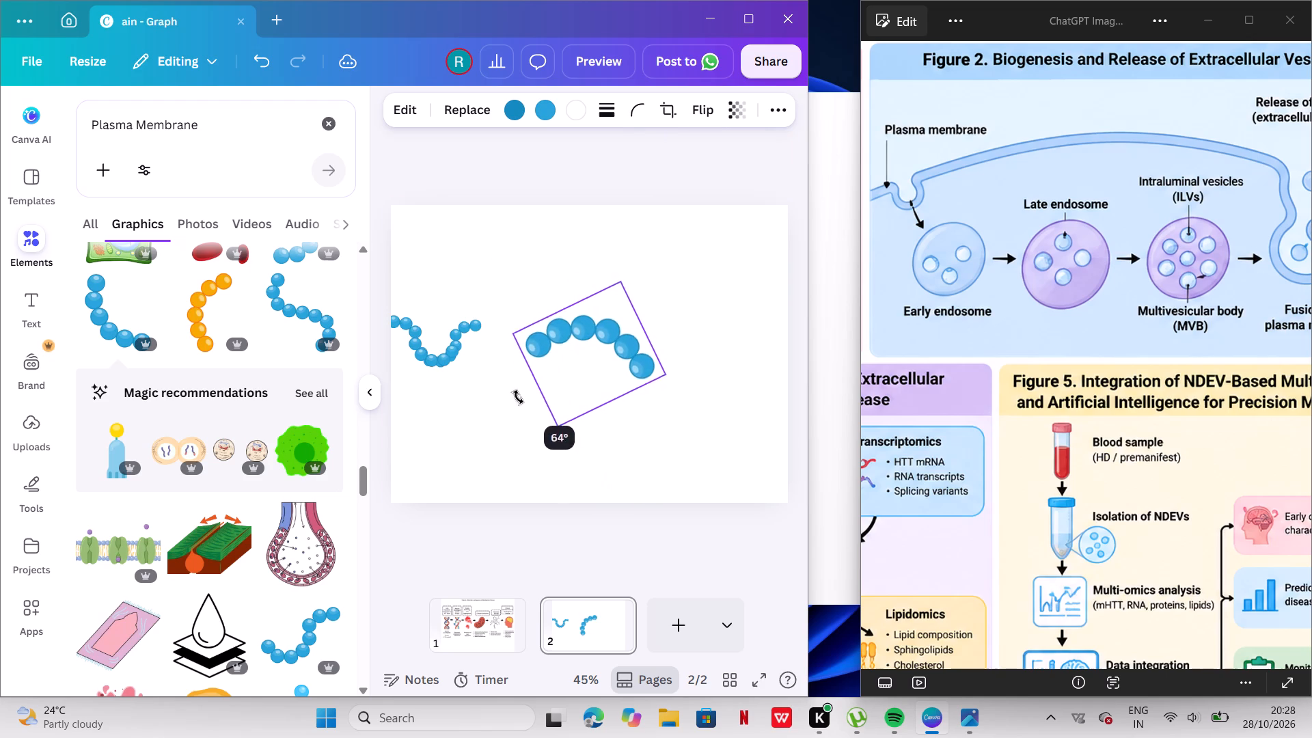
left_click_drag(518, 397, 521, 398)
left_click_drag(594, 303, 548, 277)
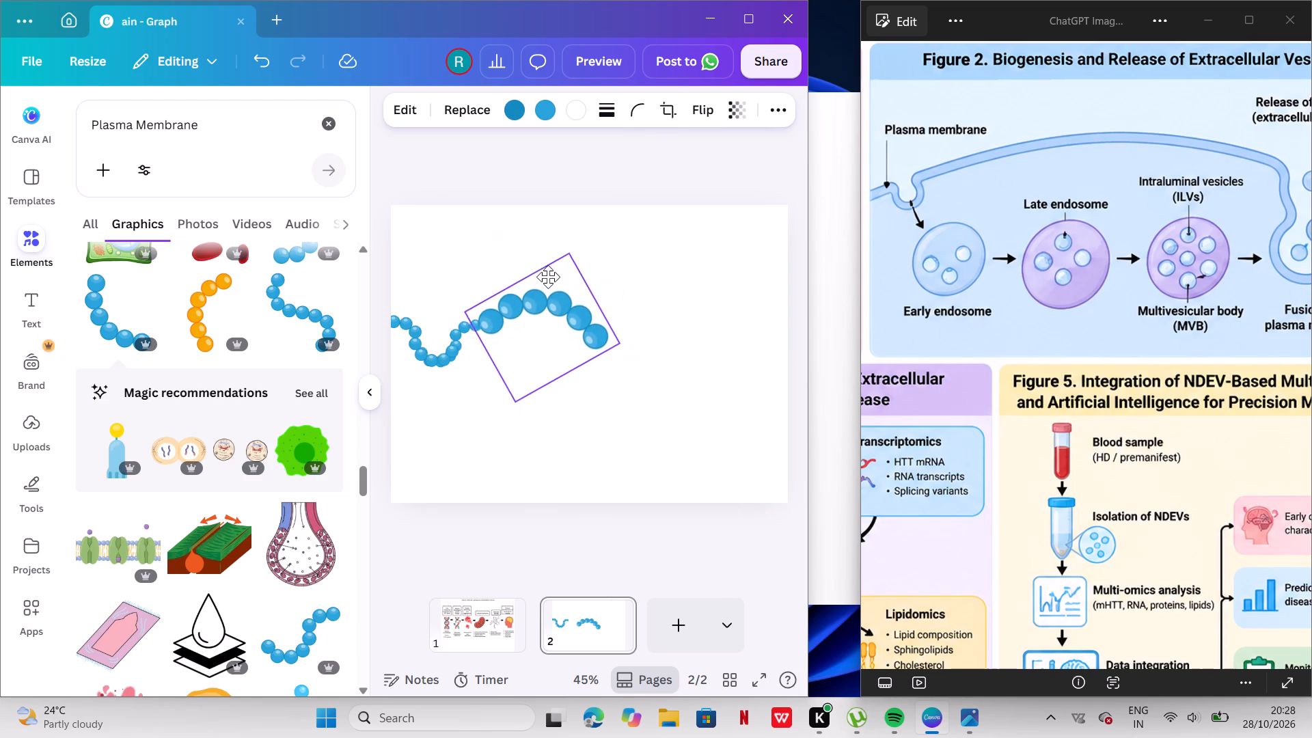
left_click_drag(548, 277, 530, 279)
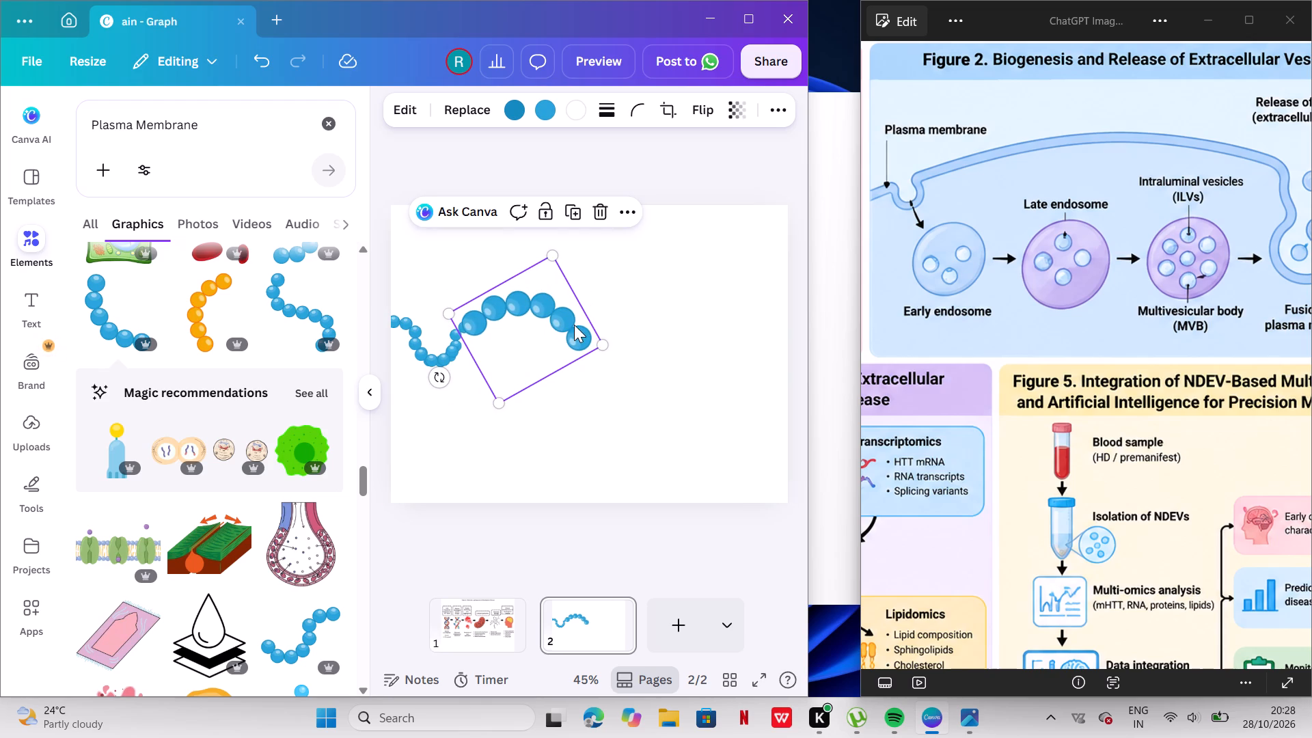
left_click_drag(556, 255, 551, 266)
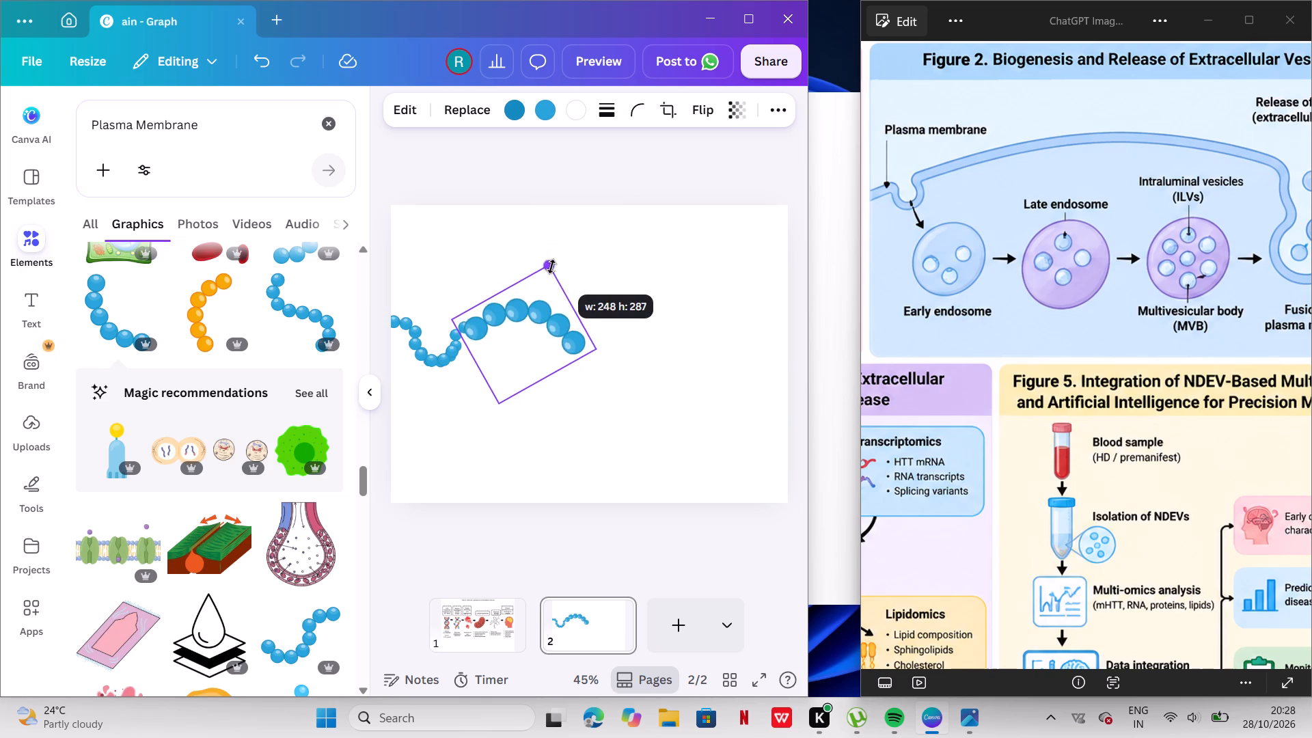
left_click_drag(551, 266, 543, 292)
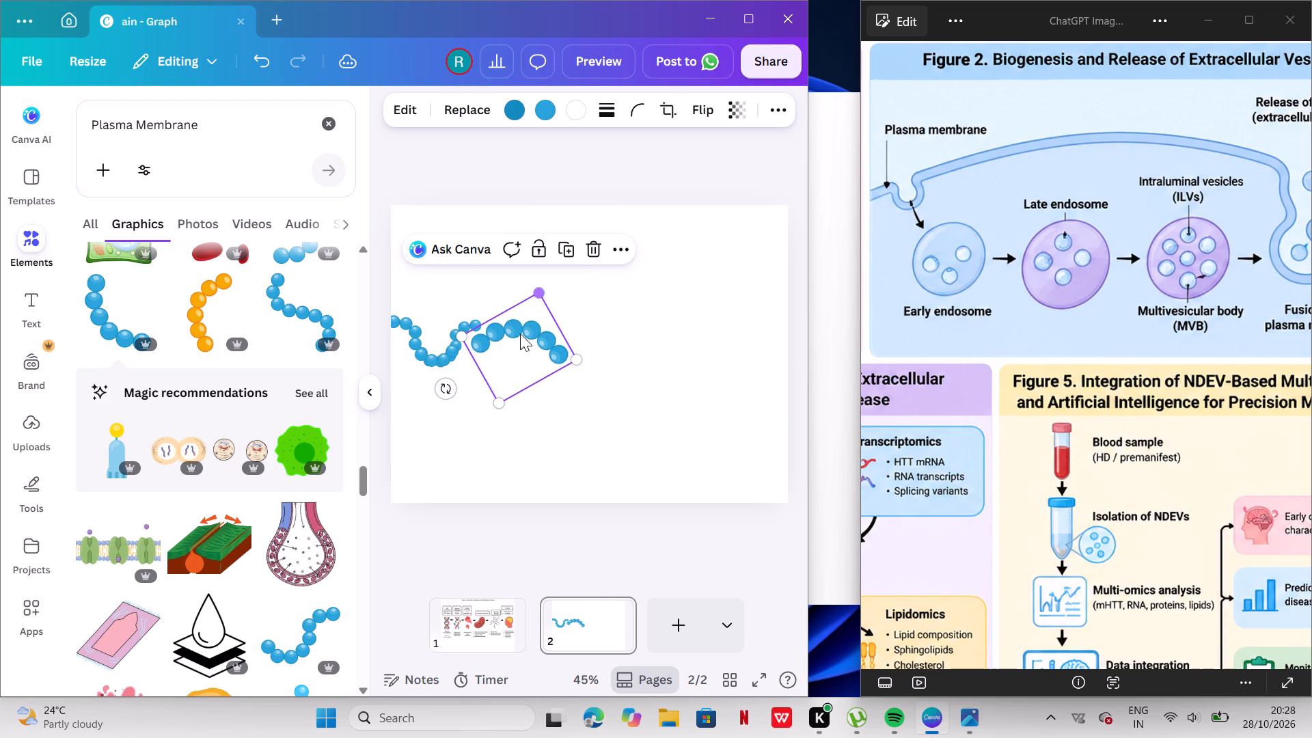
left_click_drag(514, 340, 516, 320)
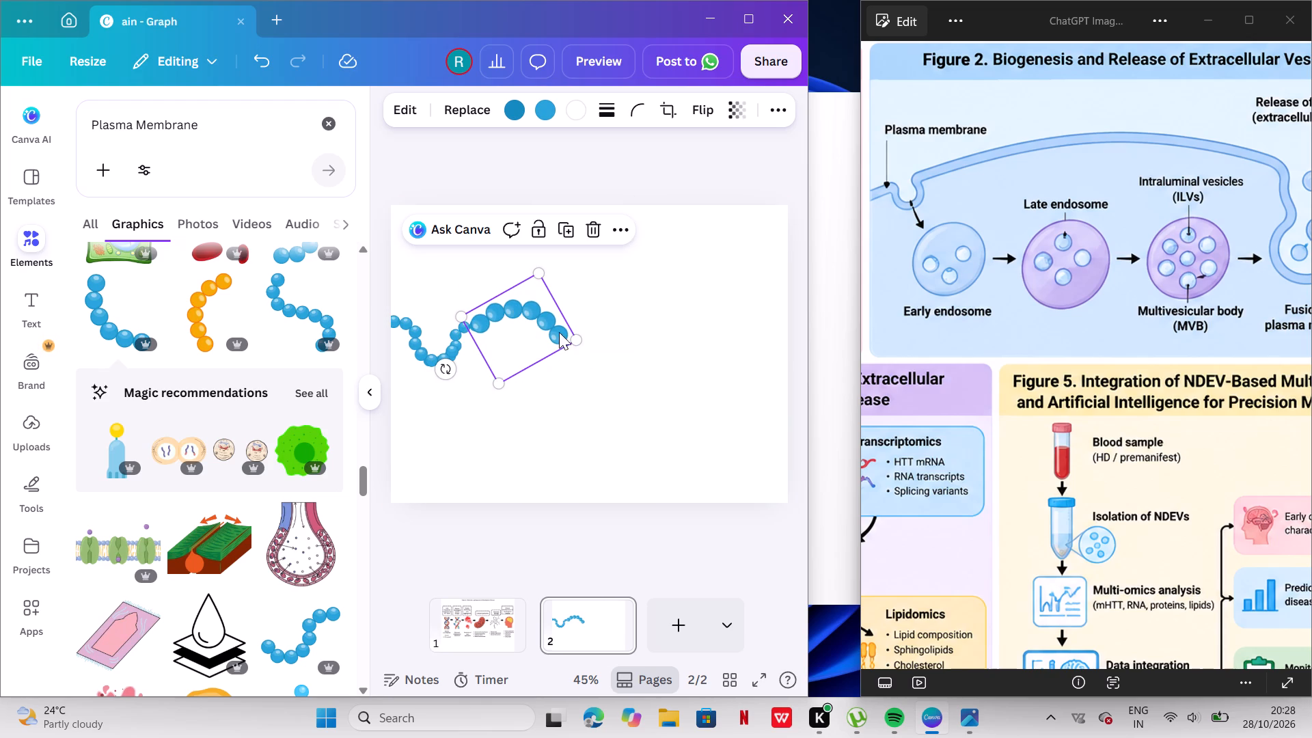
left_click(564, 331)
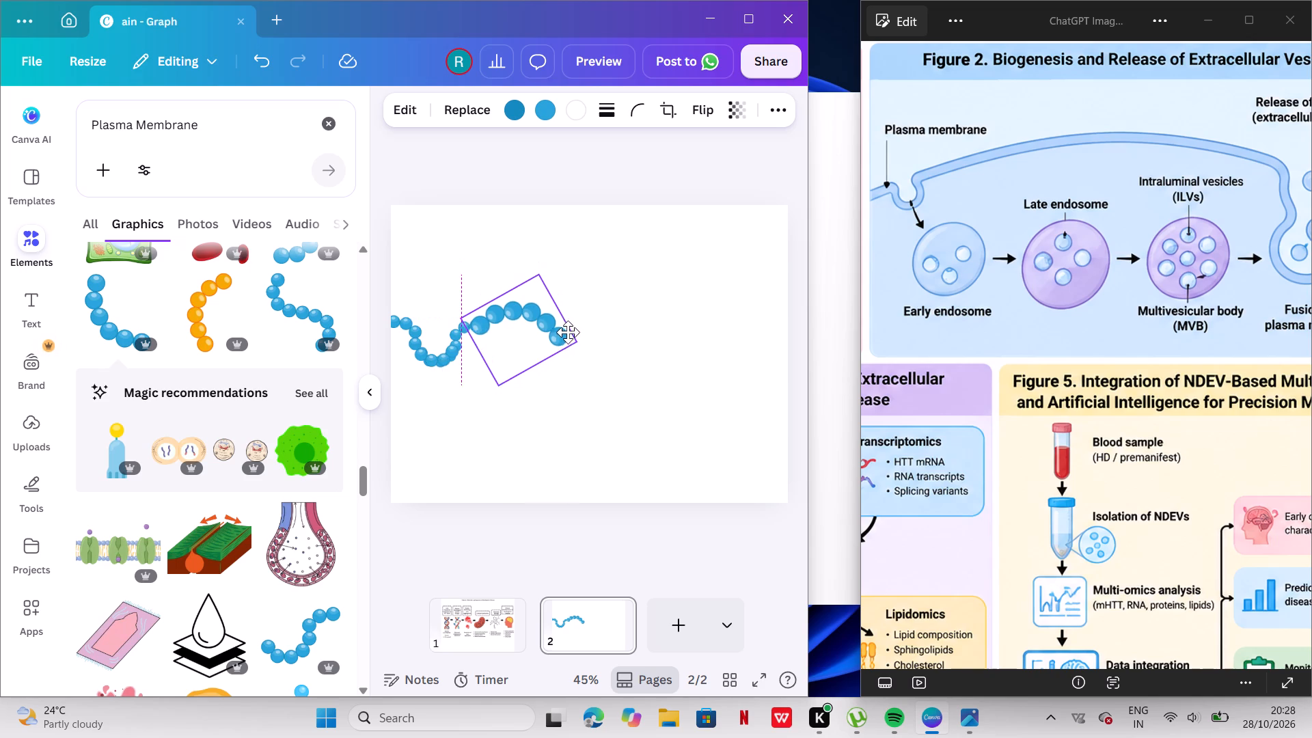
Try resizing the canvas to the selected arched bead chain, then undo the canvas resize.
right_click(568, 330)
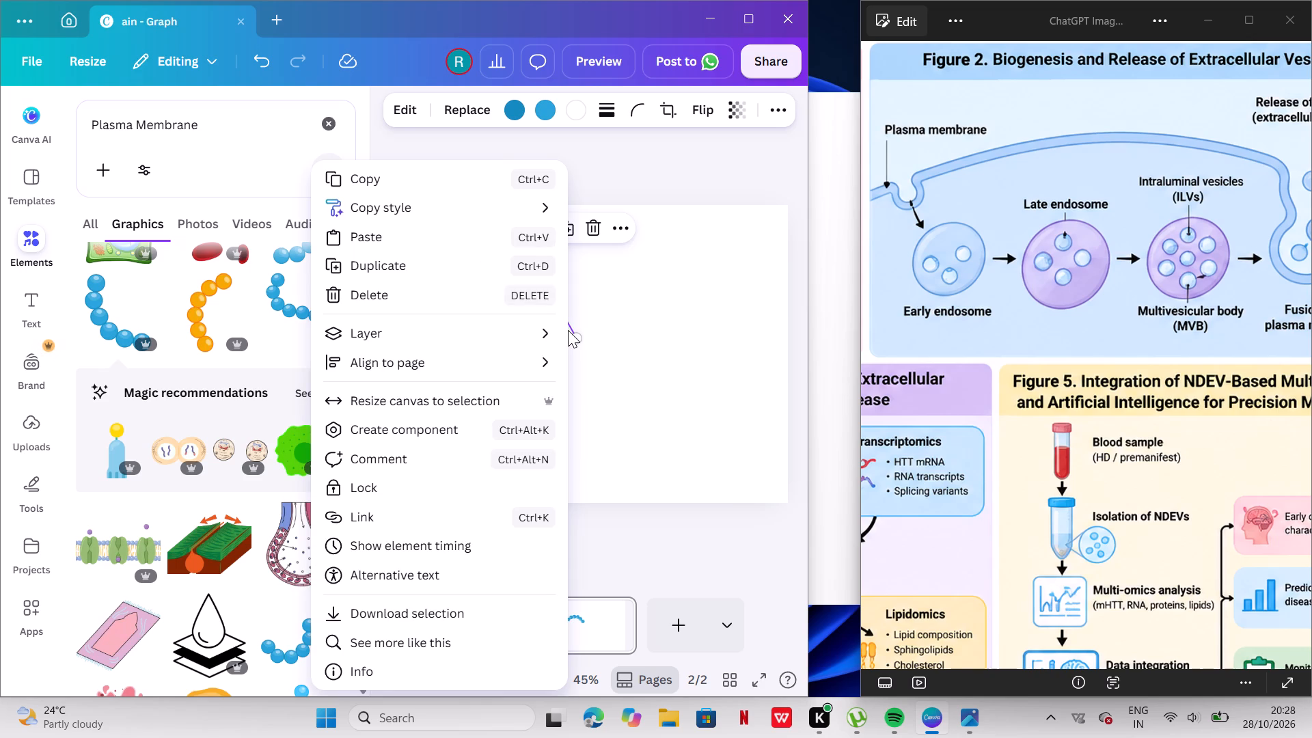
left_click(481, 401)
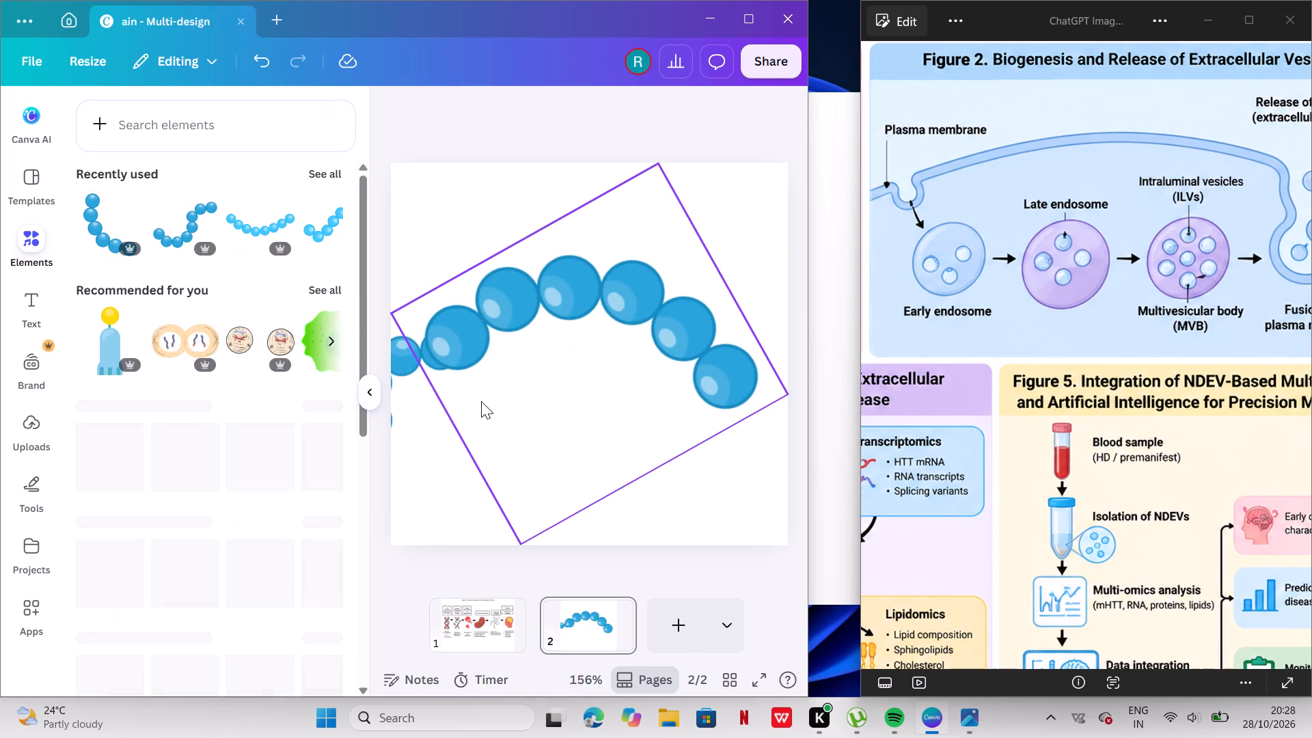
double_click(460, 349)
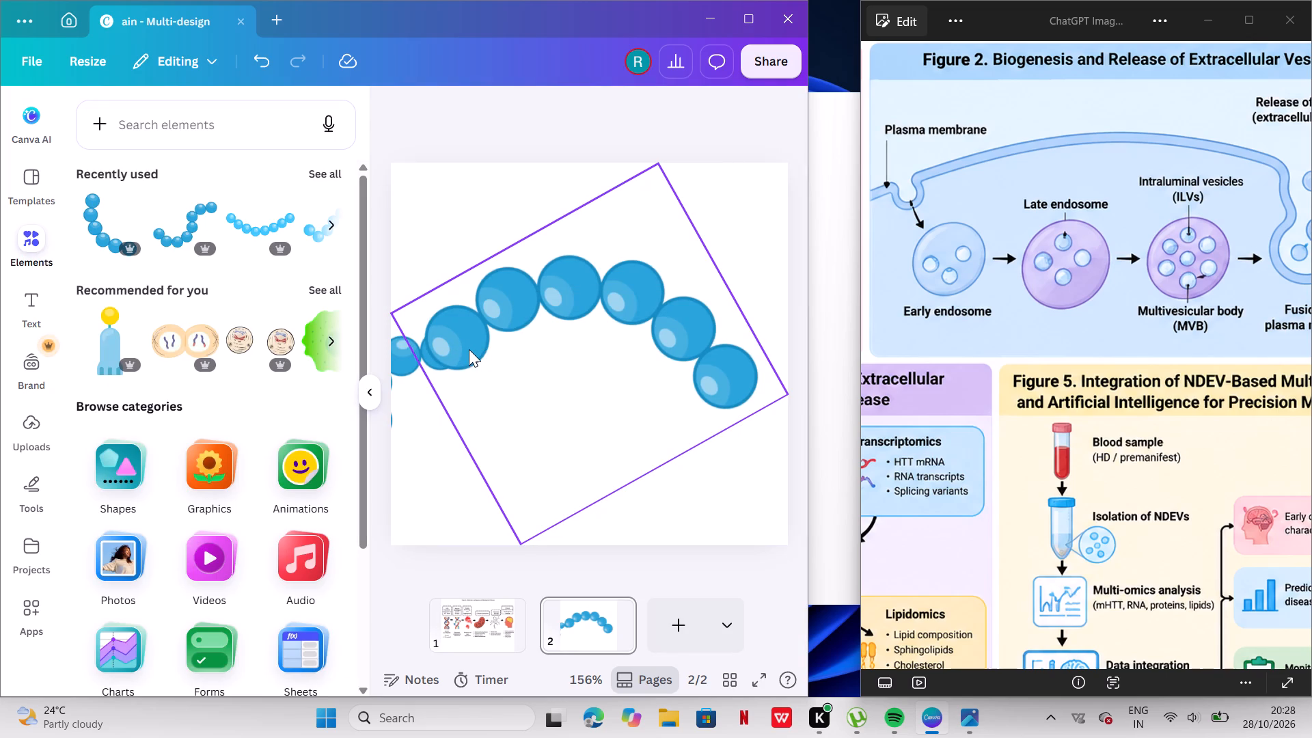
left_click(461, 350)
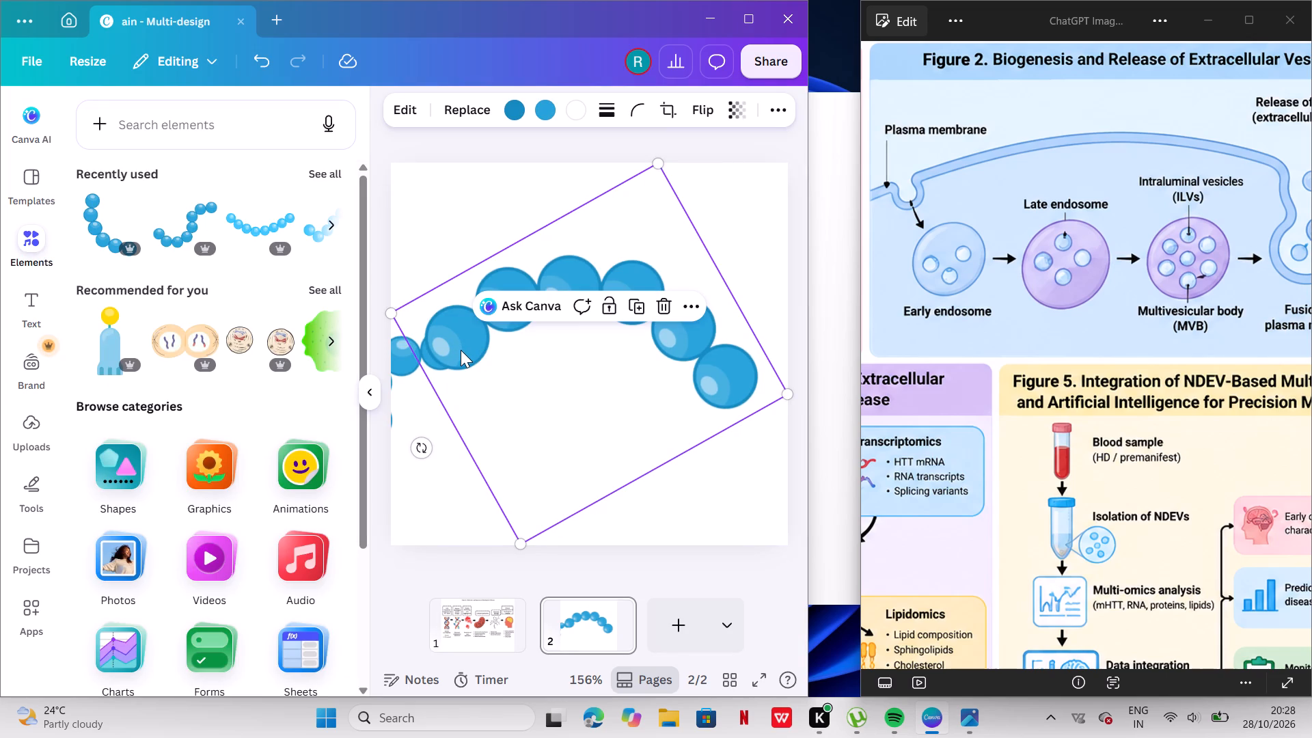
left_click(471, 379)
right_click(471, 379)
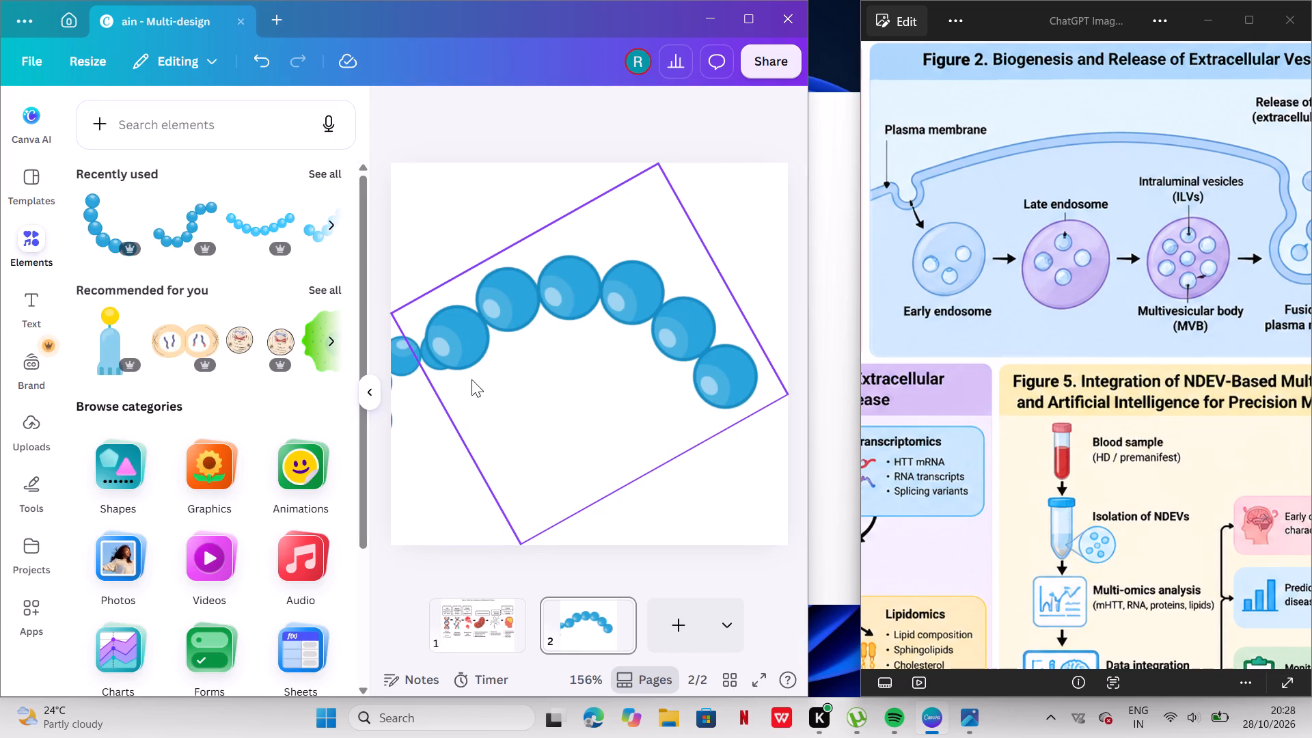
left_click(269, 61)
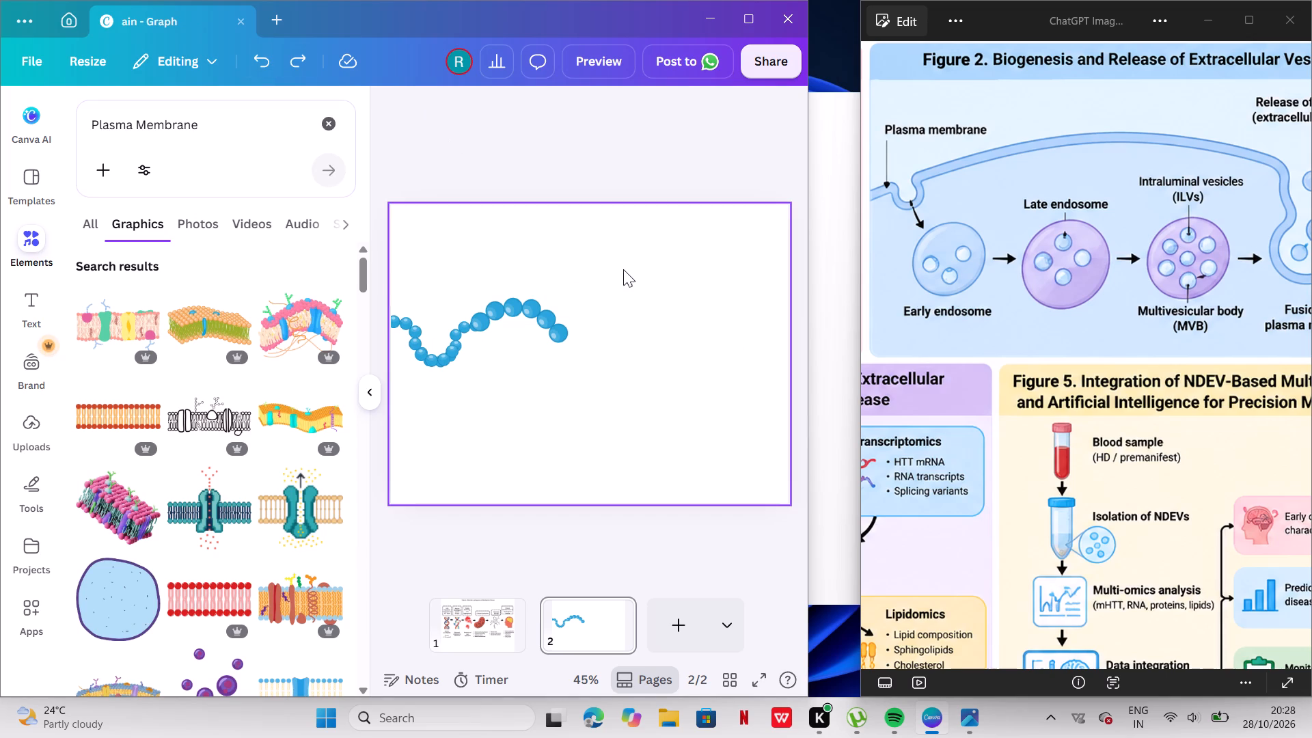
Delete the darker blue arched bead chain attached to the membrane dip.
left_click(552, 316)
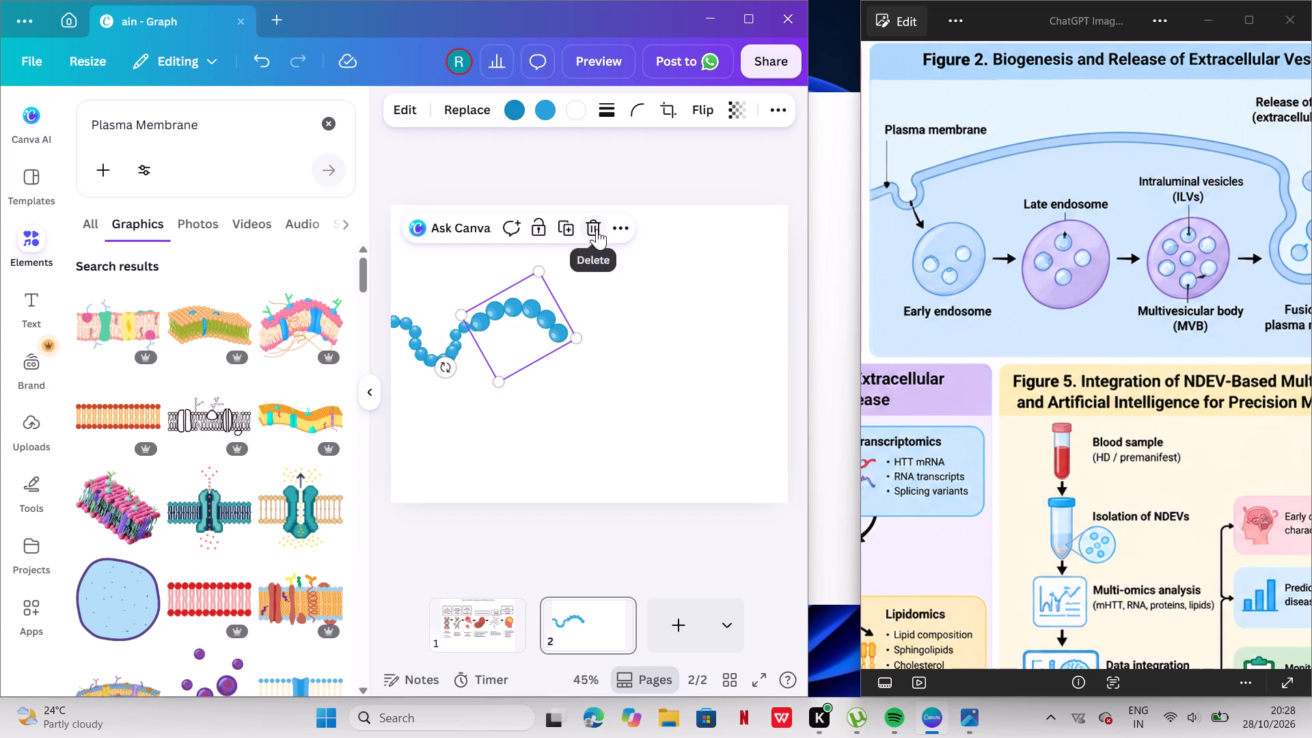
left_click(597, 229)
Add the light blue curved bead chain from the Plasma Membrane graphics, rotate it into an upward arch, and join it to the membrane dip.
scroll(295, 398, "down", 3)
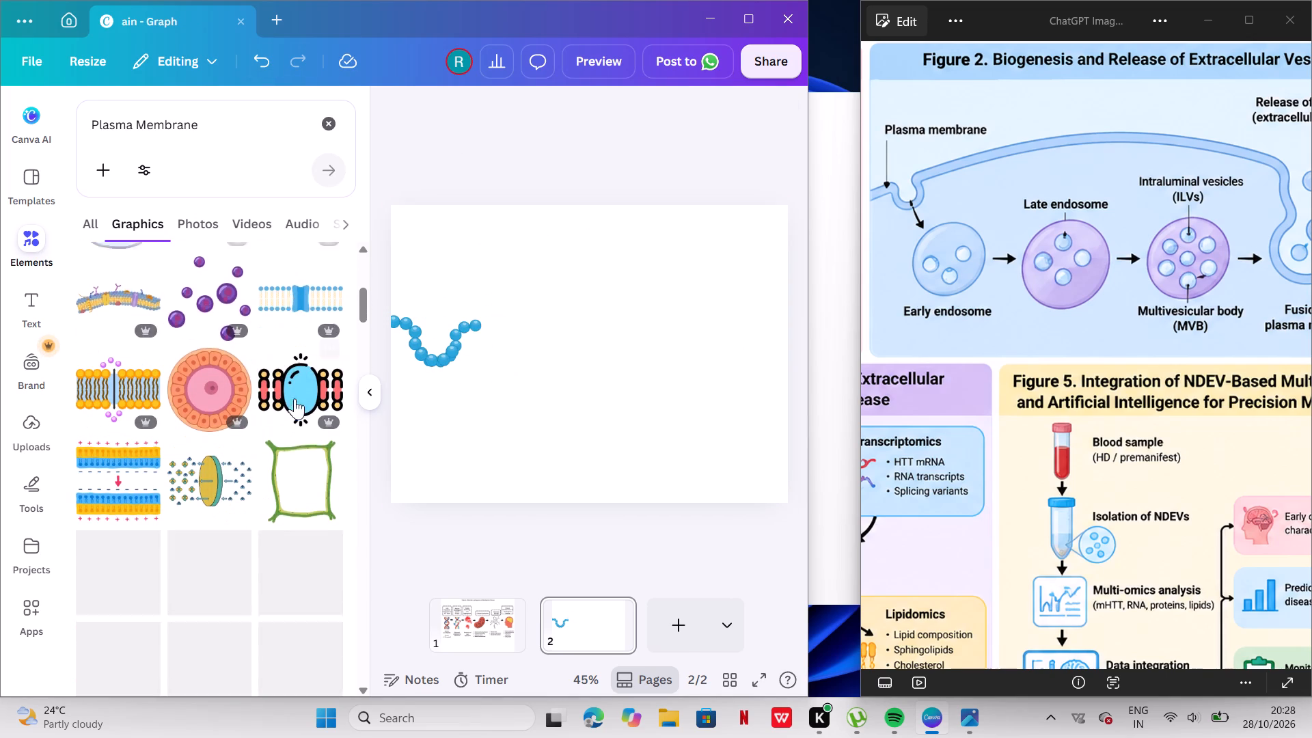
scroll(295, 398, "down", 1)
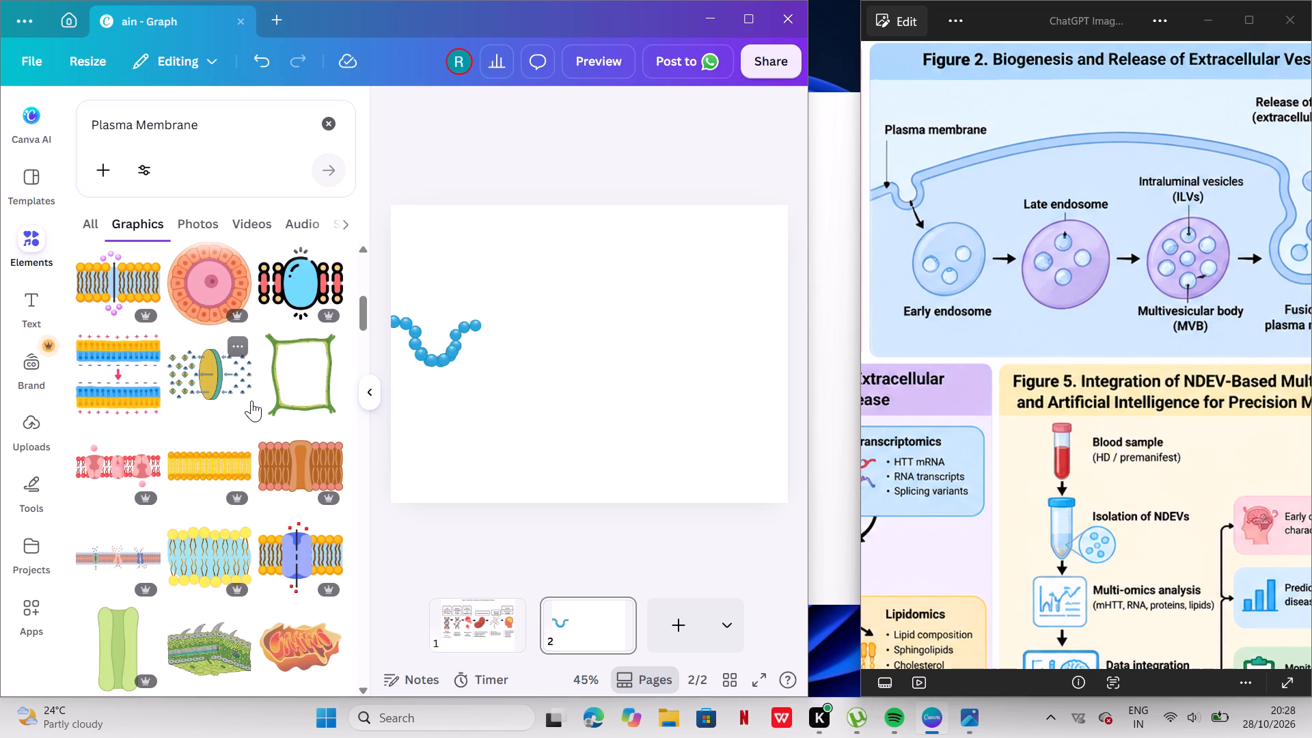
scroll(251, 400, "down", 5)
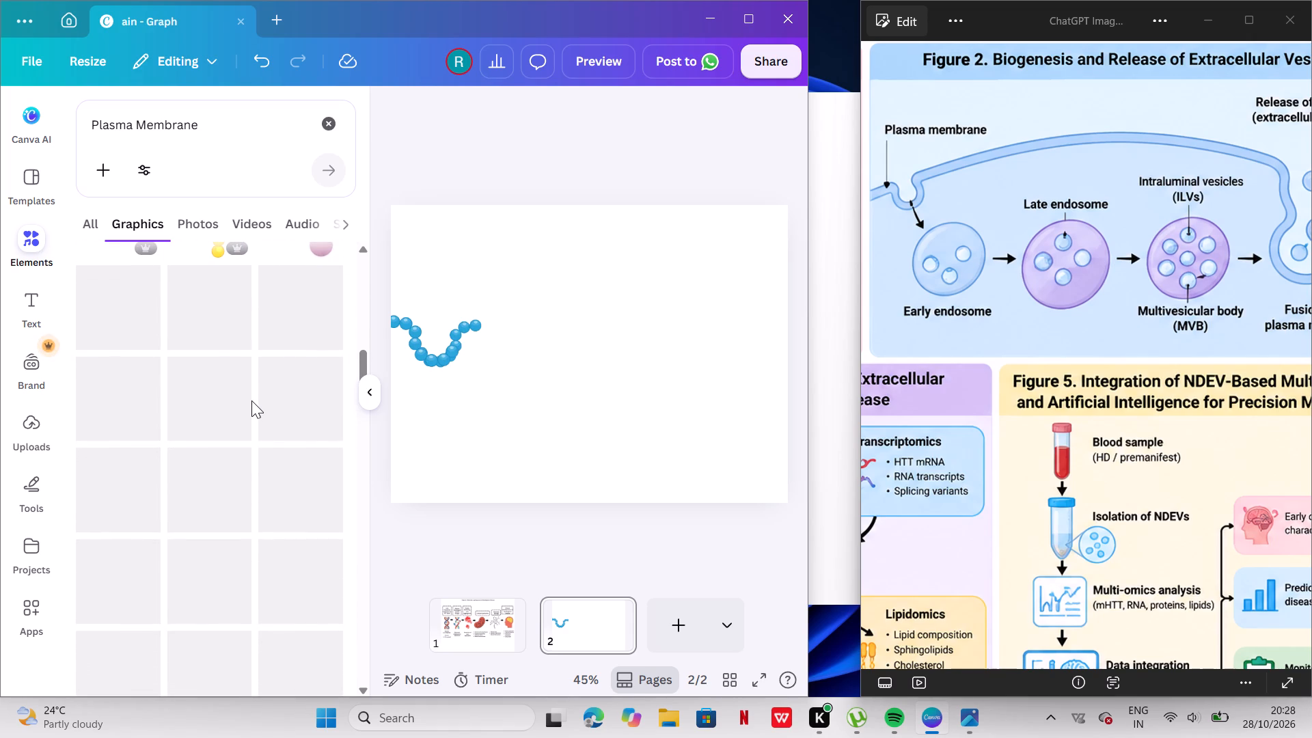
scroll(251, 400, "down", 2)
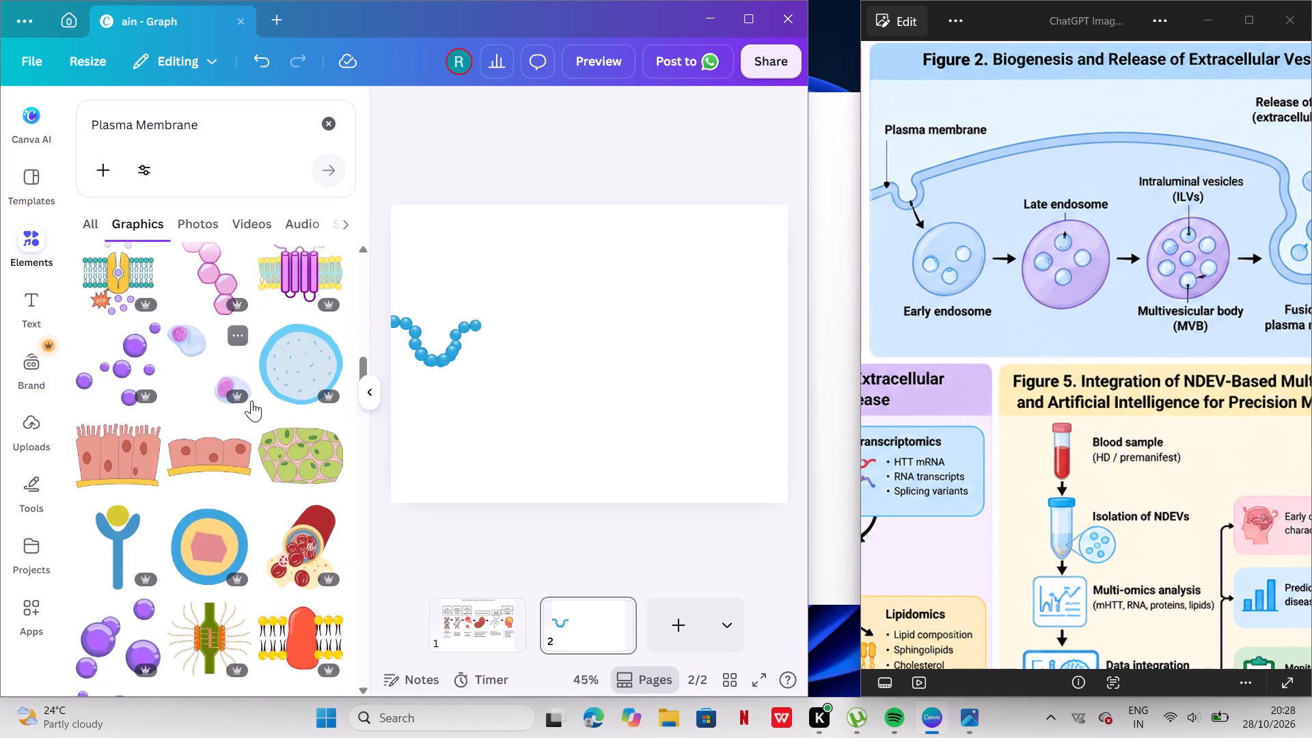
scroll(251, 400, "down", 2)
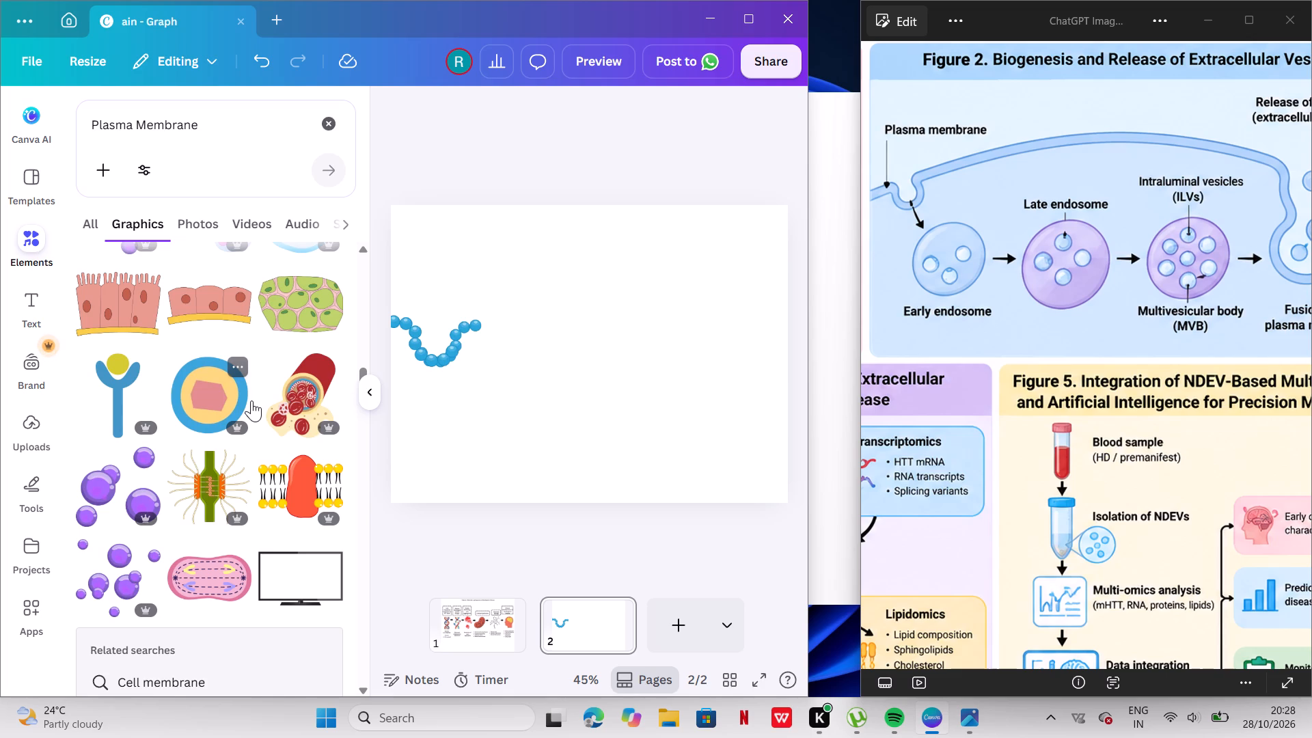
scroll(251, 400, "down", 2)
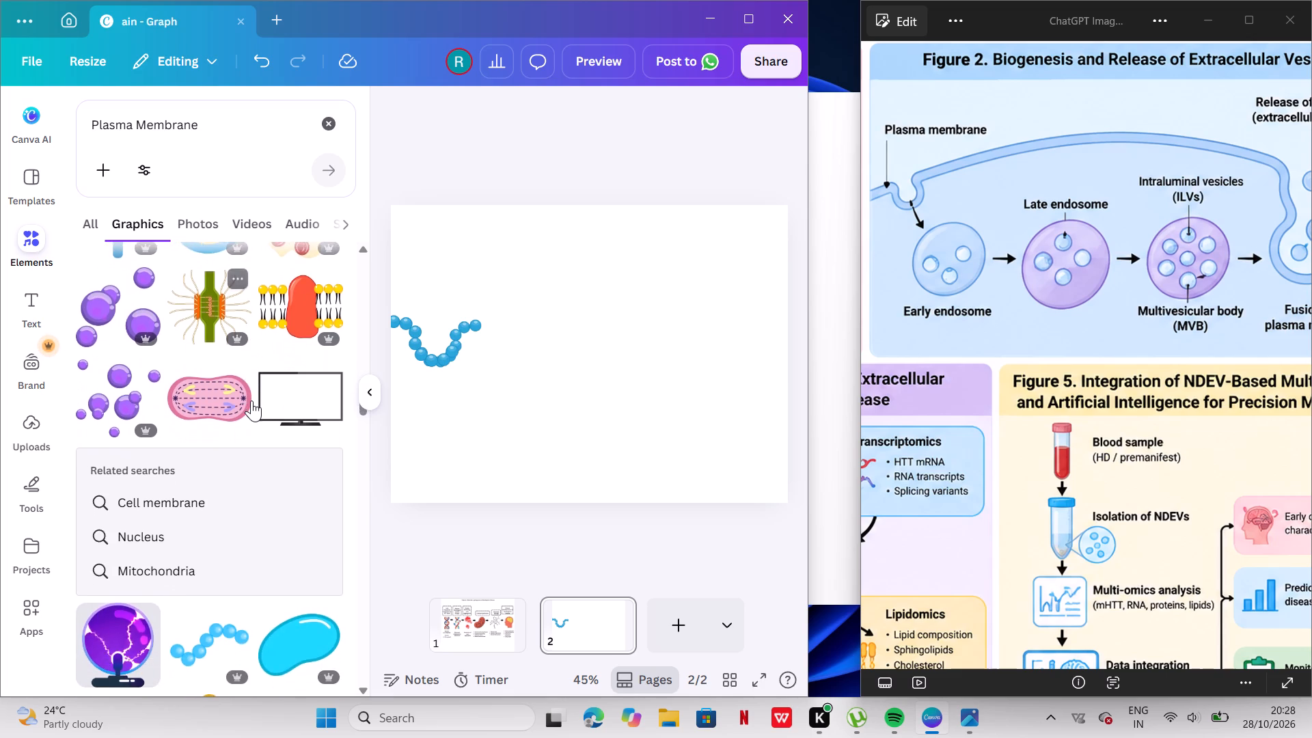
scroll(251, 400, "down", 3)
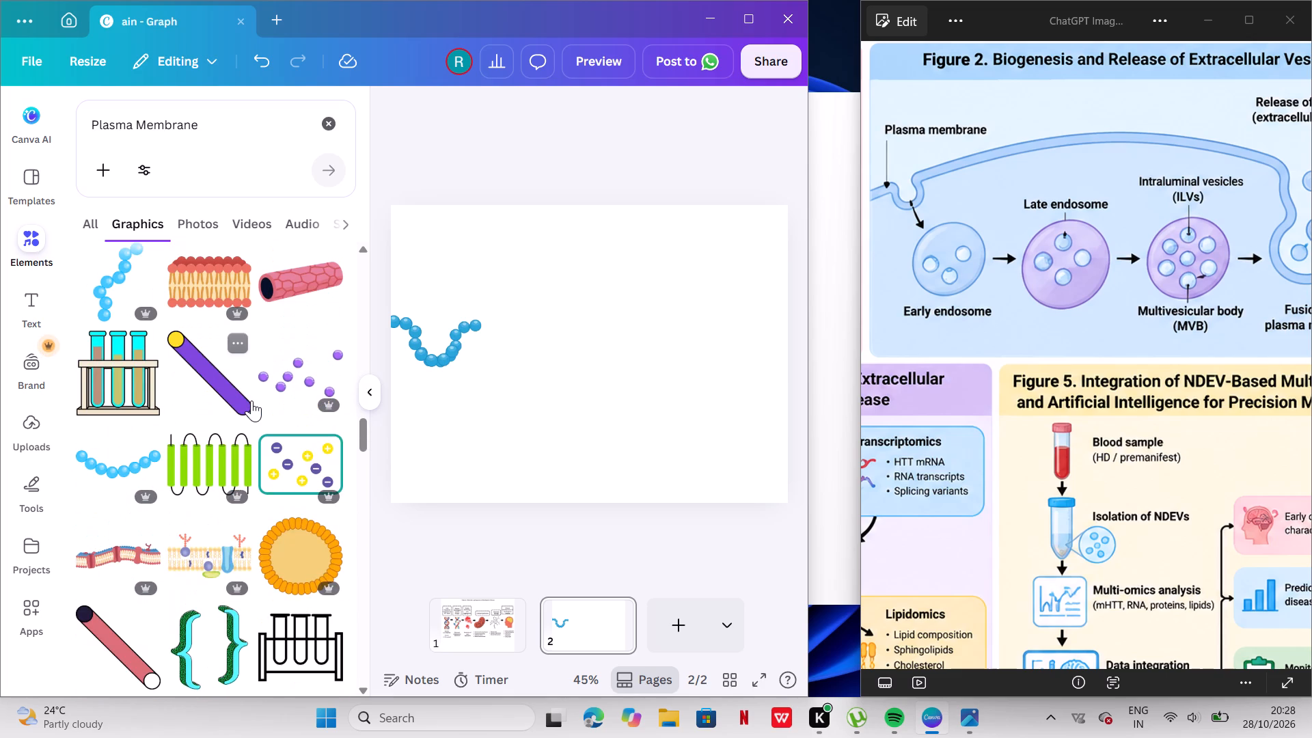
scroll(251, 400, "down", 1)
left_click(137, 413)
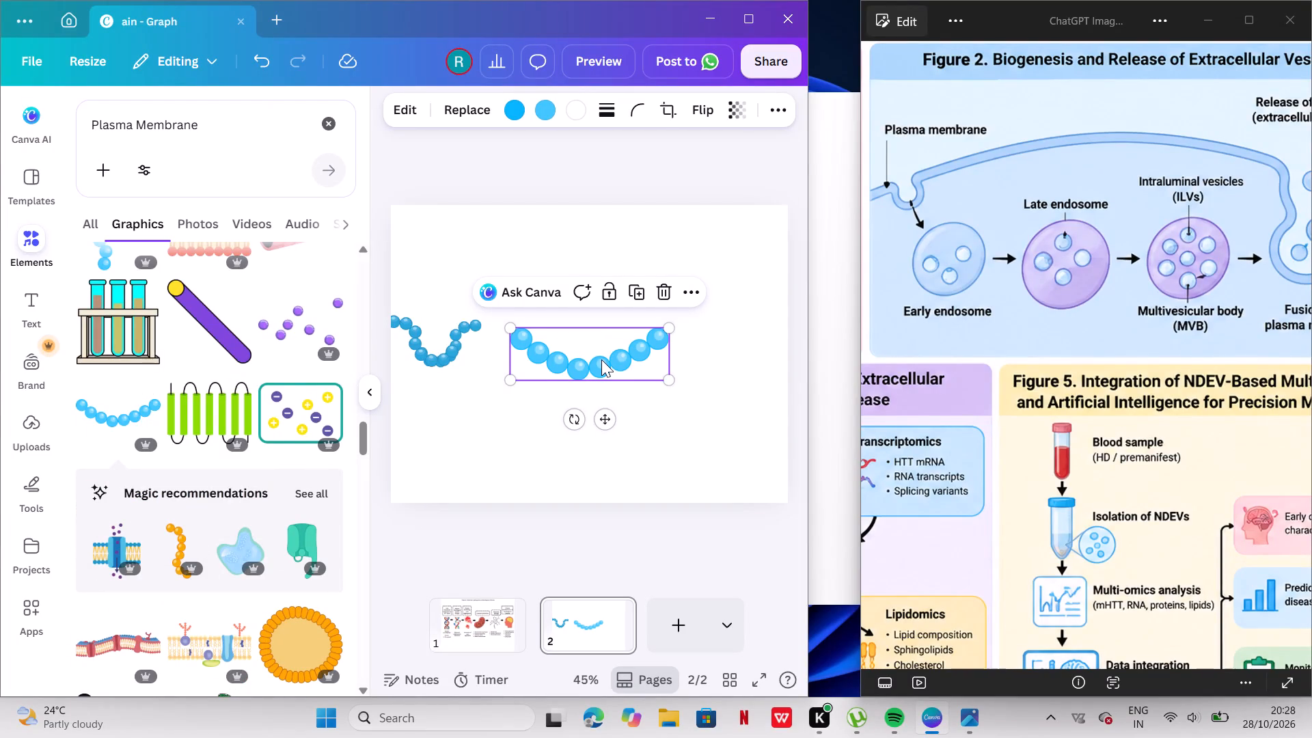
left_click_drag(575, 426, 604, 293)
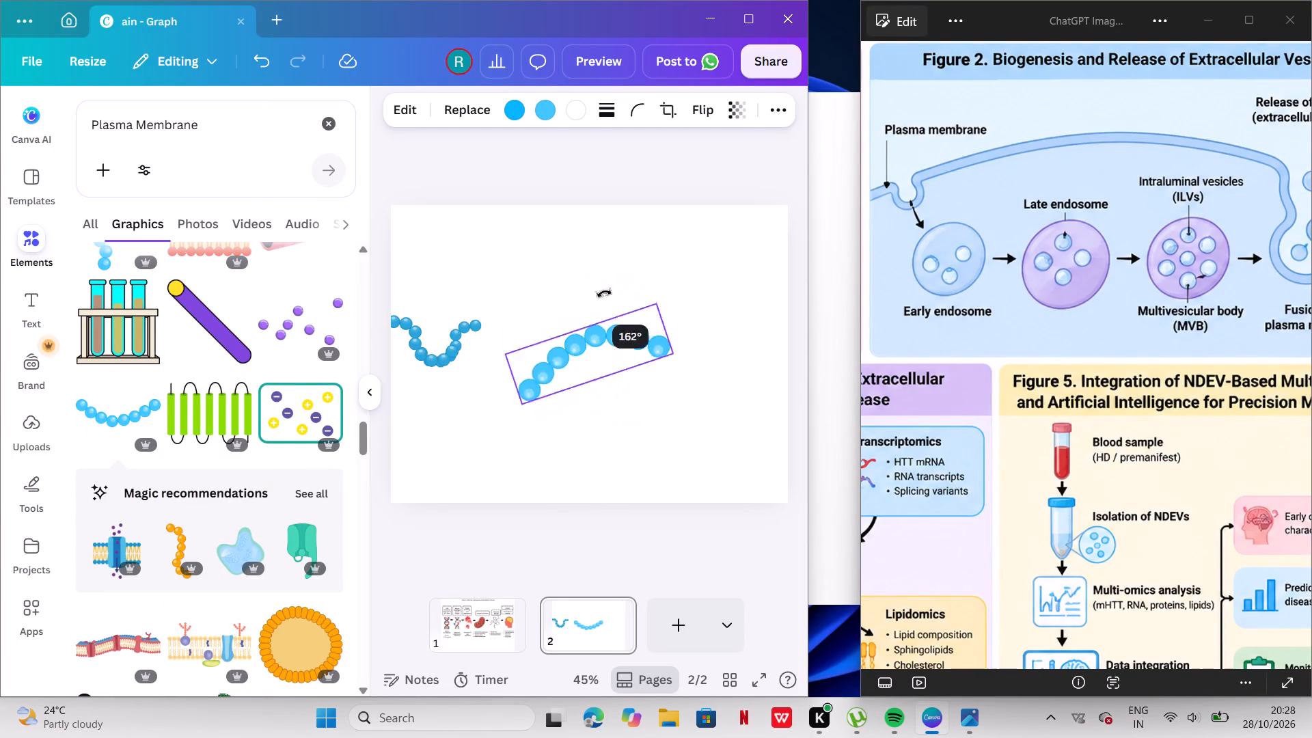
left_click_drag(604, 293, 601, 298)
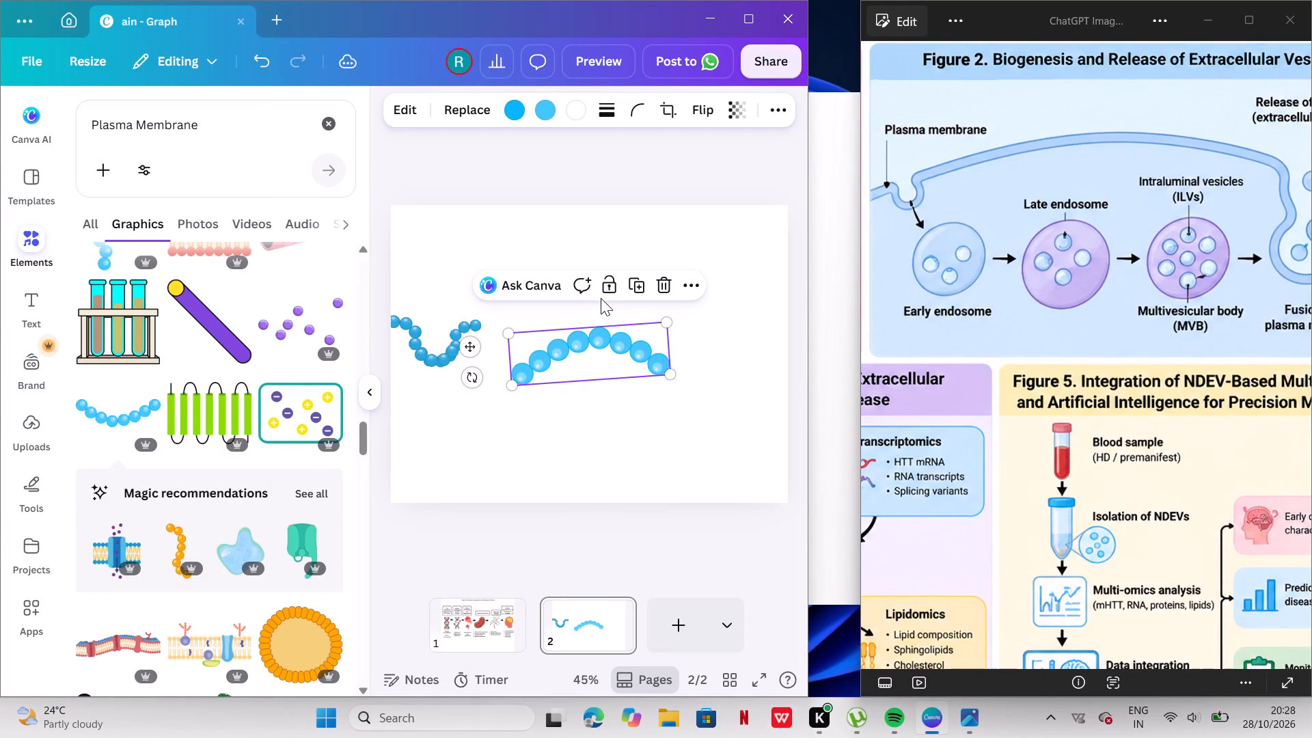
left_click_drag(574, 338, 541, 282)
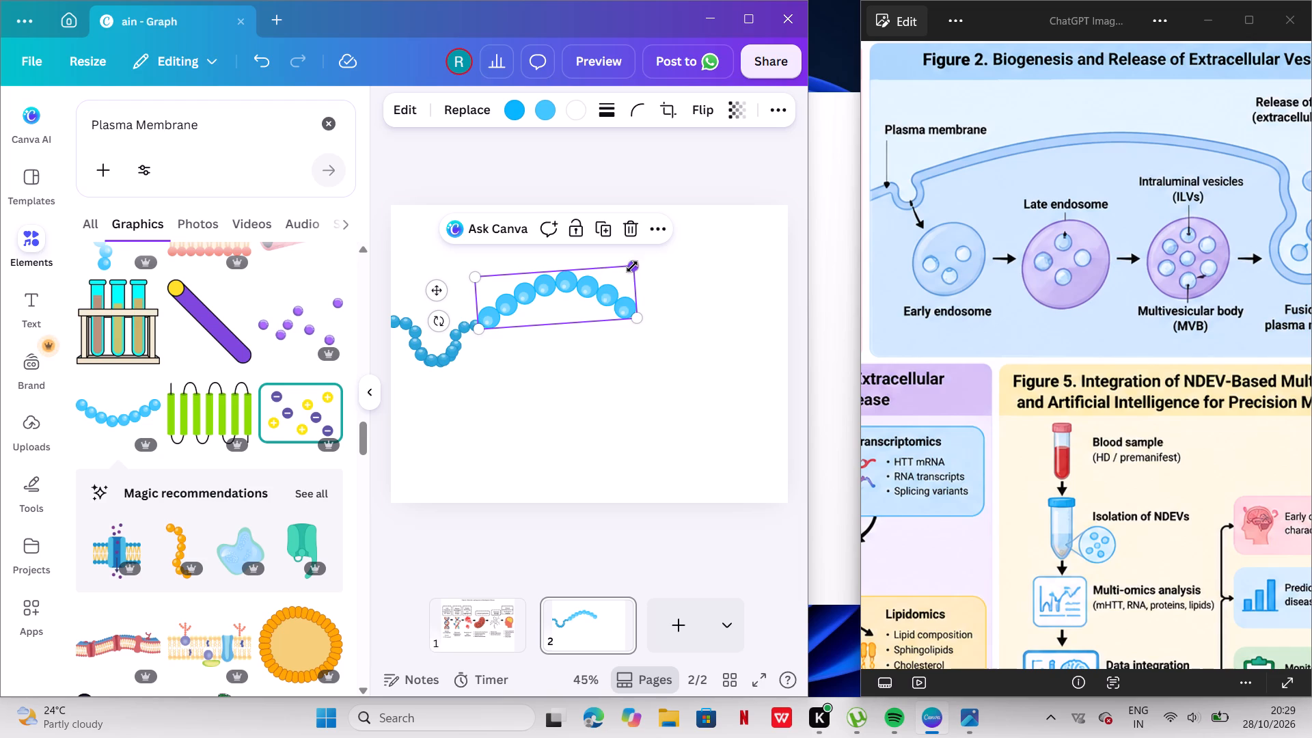
Duplicate the light blue arched bead chain and place the copy just below the far end of the original.
left_click(603, 224)
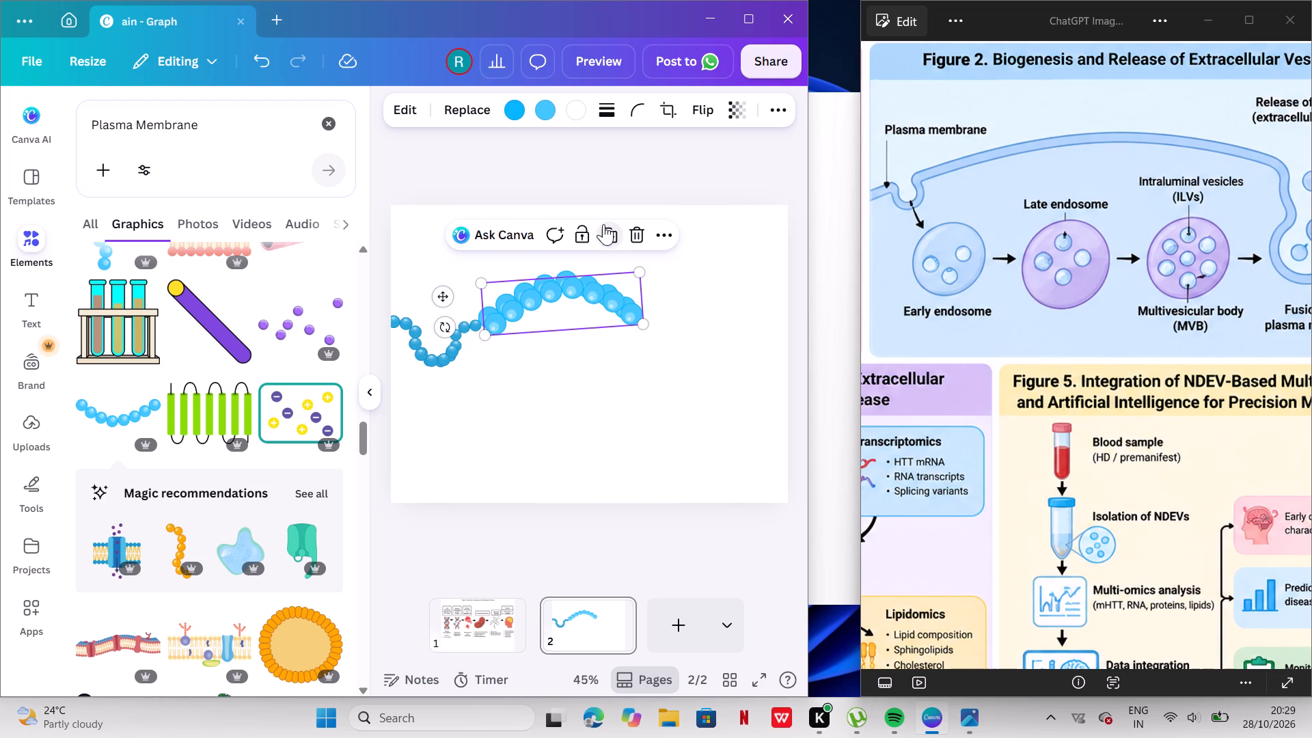
left_click_drag(621, 312, 739, 307)
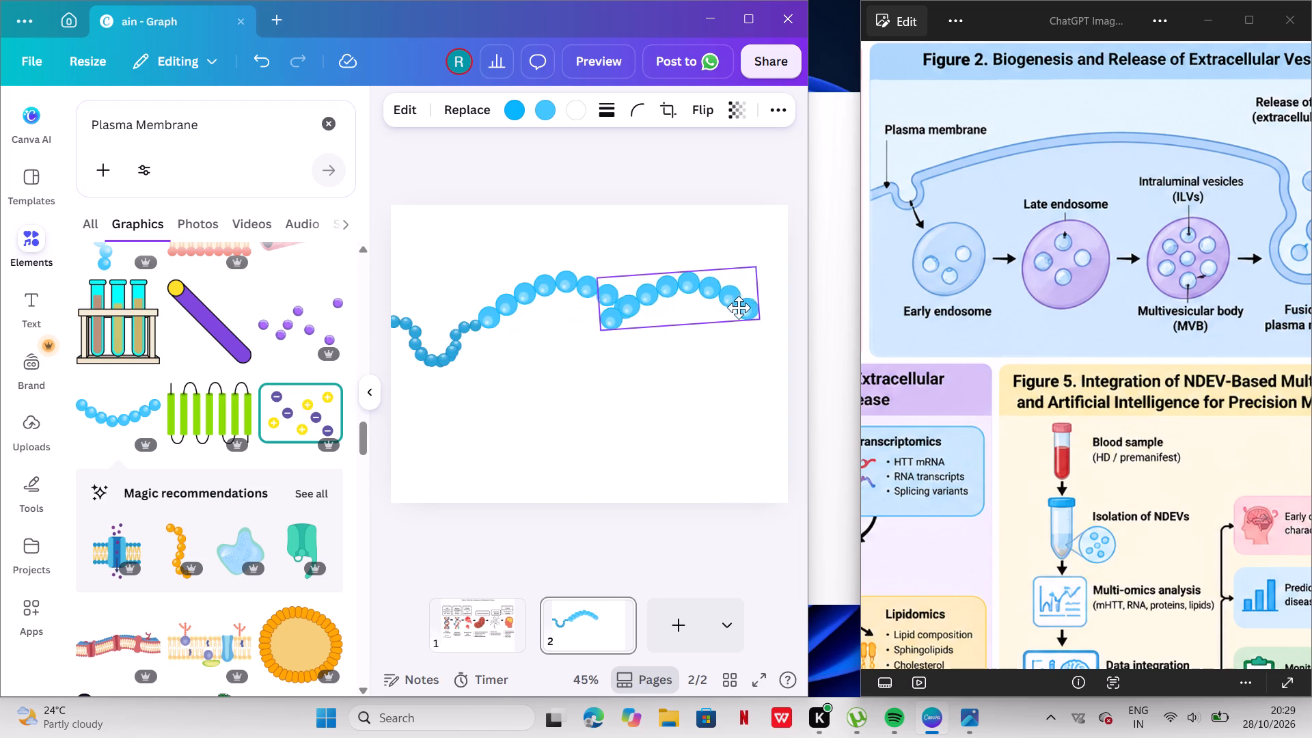
left_click_drag(739, 307, 667, 343)
Shift the original light blue arch slightly toward the membrane dip so it overlaps the dip's end.
left_click(607, 286)
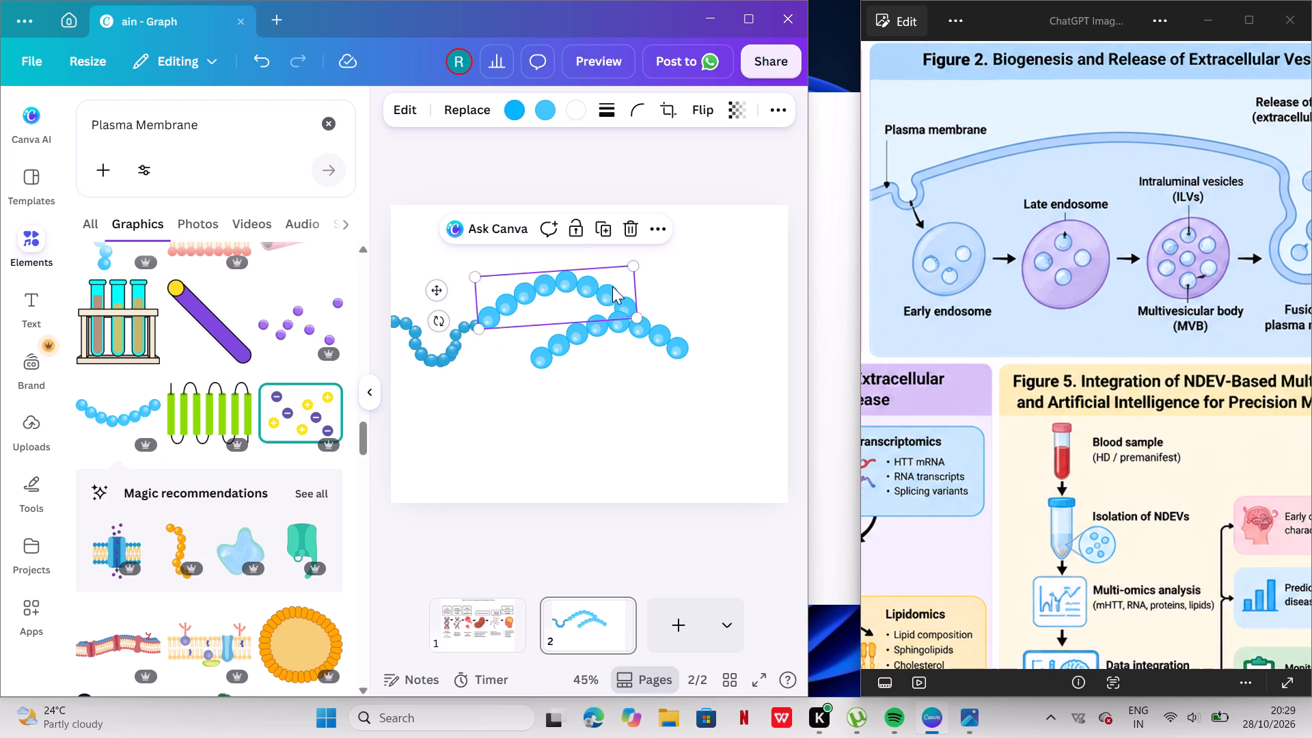
left_click(631, 264)
left_click(623, 286)
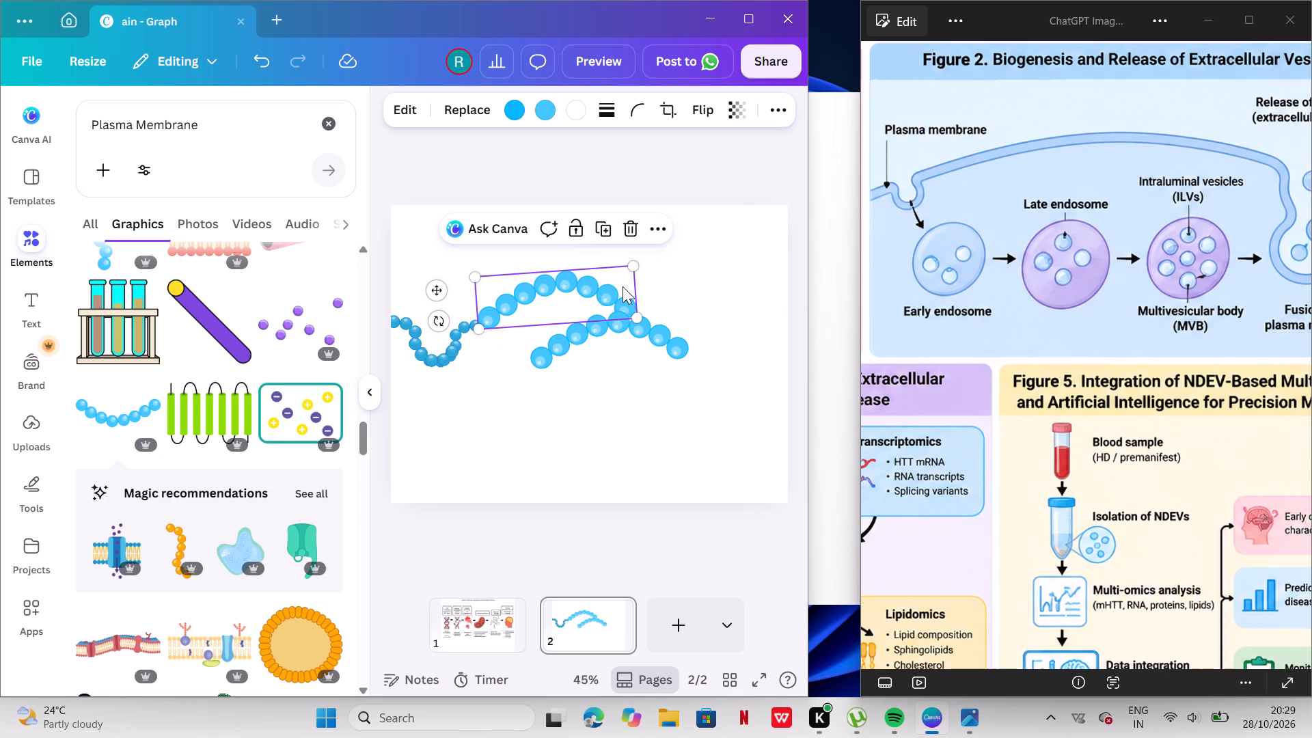
left_click(607, 288)
left_click_drag(633, 286, 625, 286)
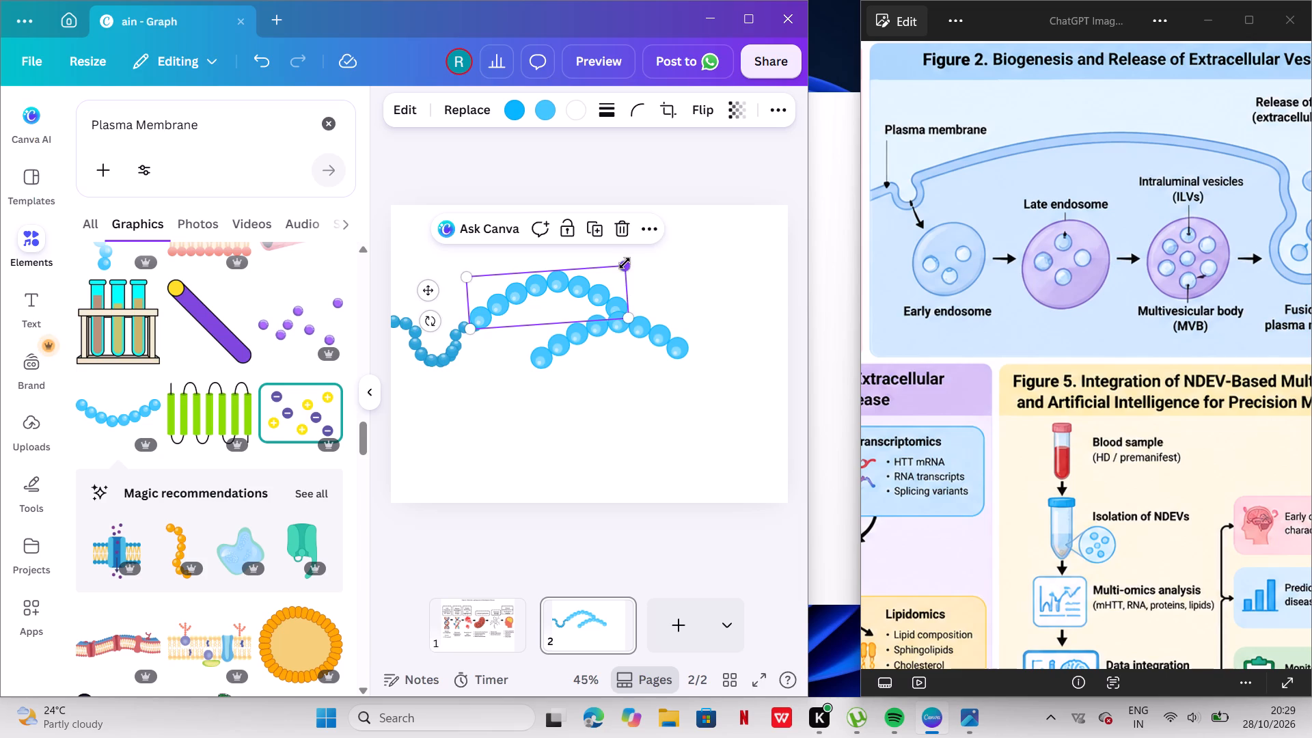
Shrink the original light blue arch so its beads nearly match the membrane dip's, keeping its end joined to the dip.
left_click_drag(625, 263, 612, 288)
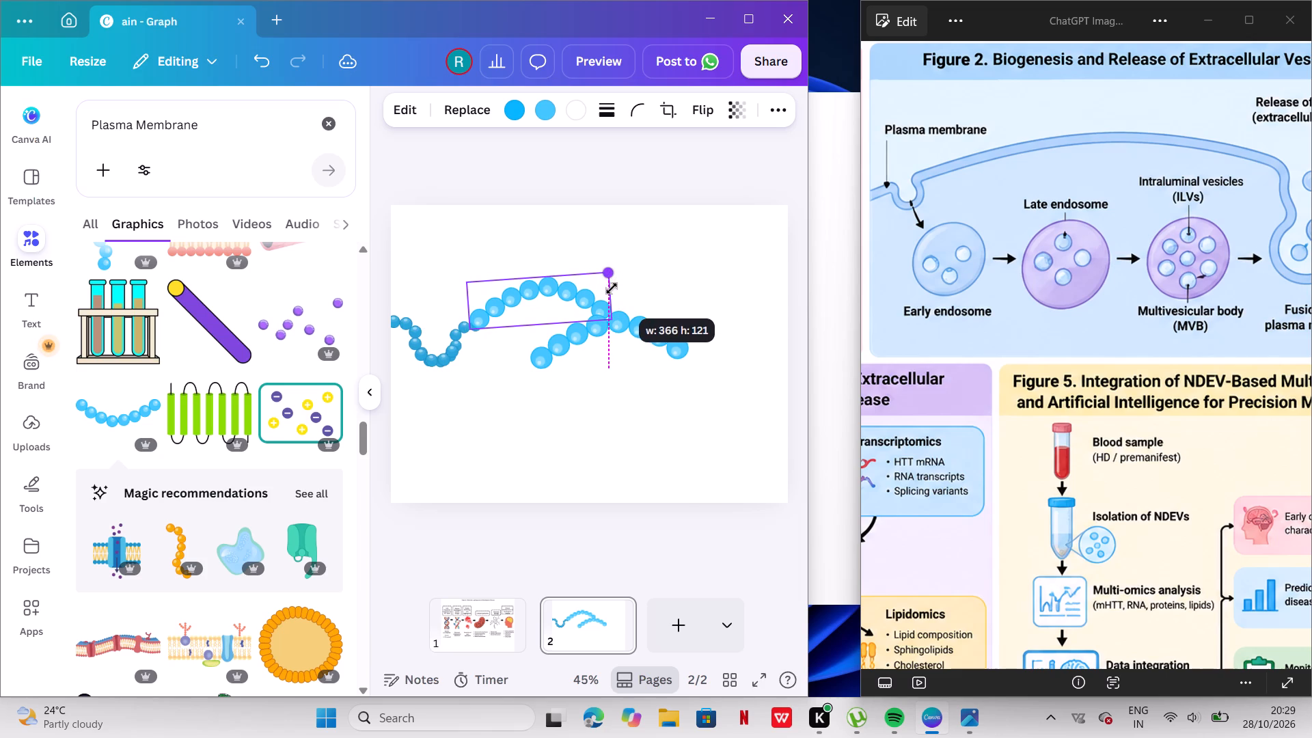
left_click_drag(612, 288, 610, 291)
left_click(559, 298)
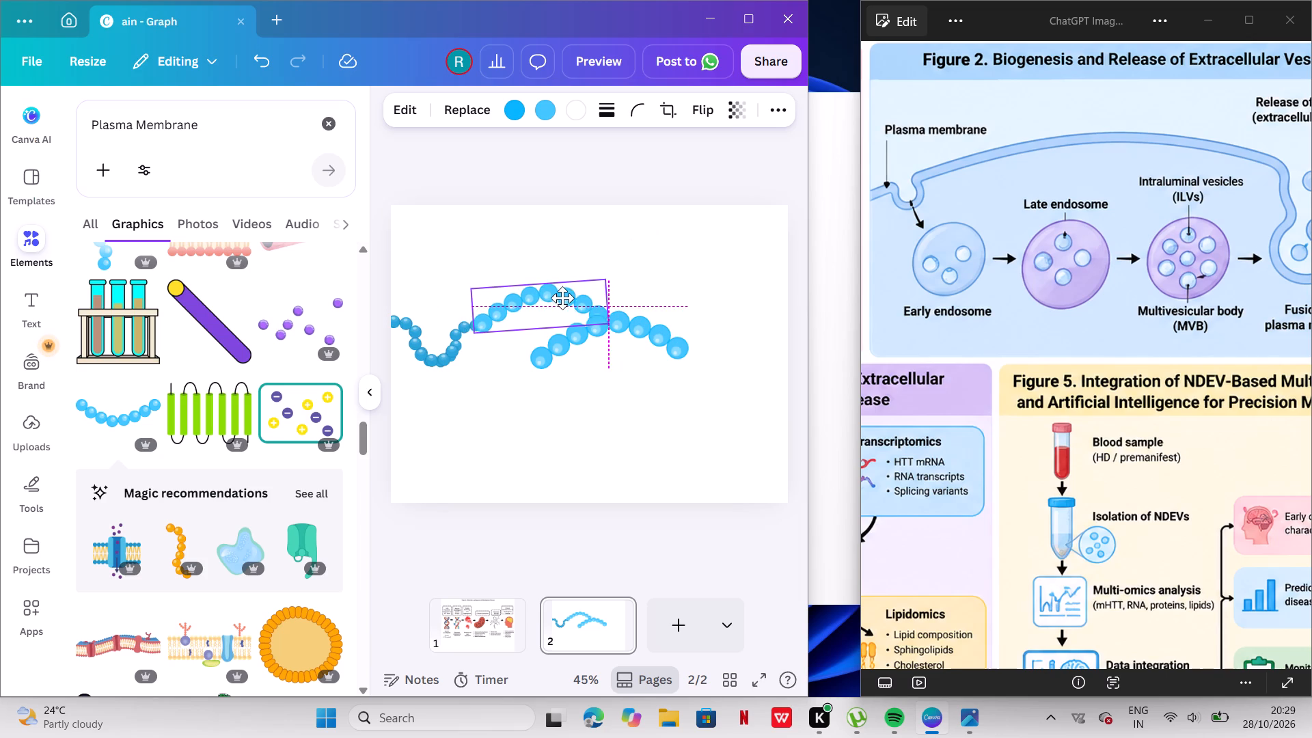
left_click_drag(603, 280, 583, 292)
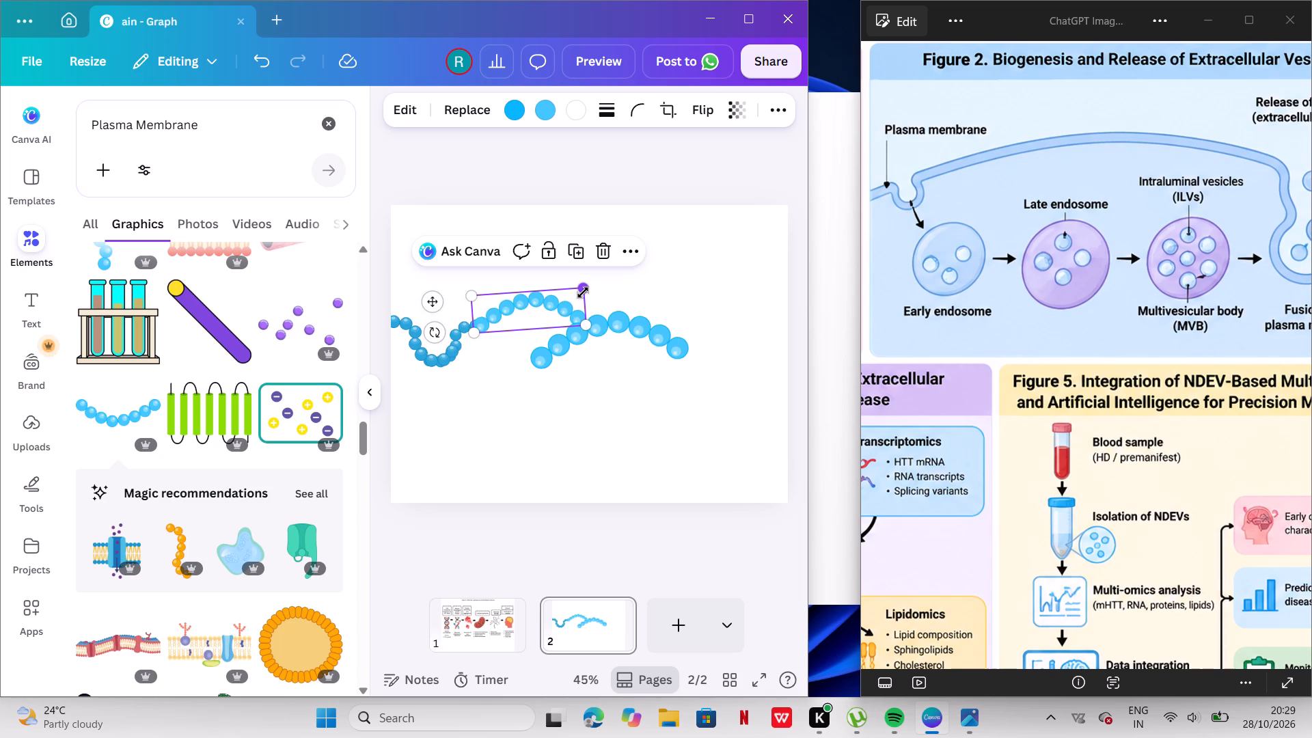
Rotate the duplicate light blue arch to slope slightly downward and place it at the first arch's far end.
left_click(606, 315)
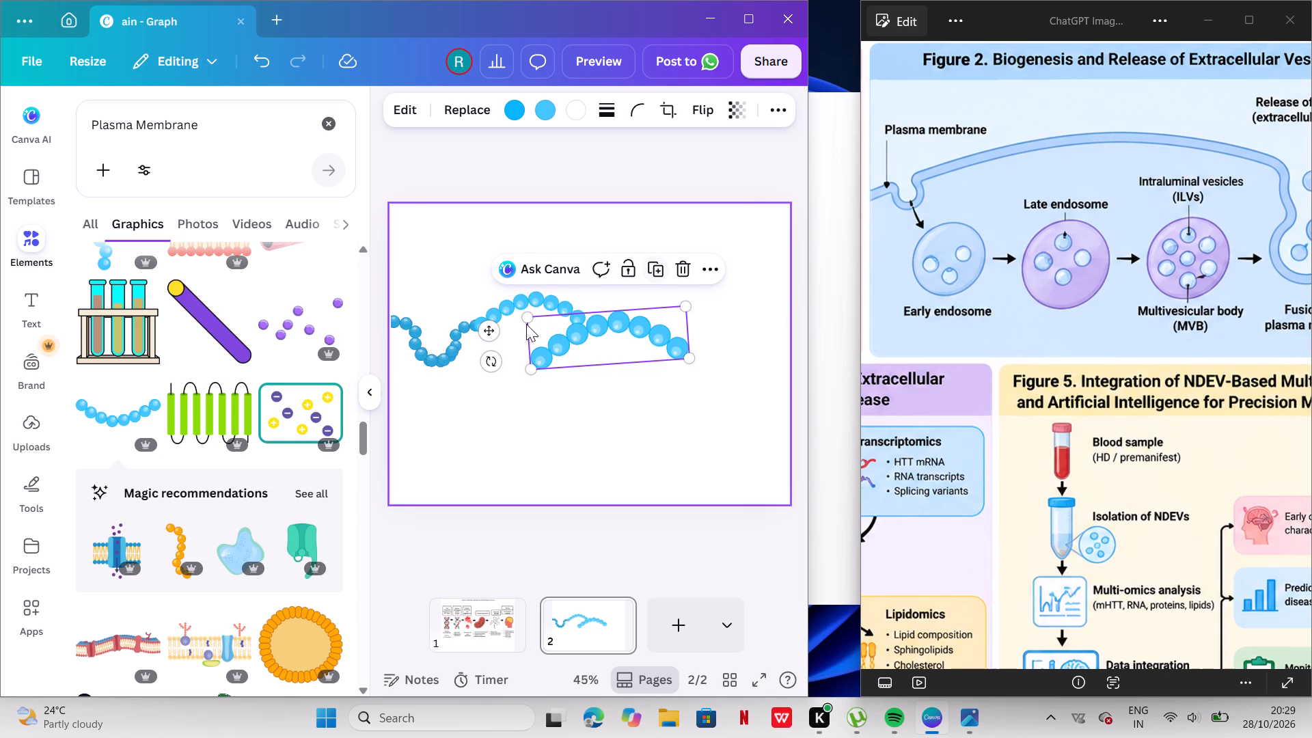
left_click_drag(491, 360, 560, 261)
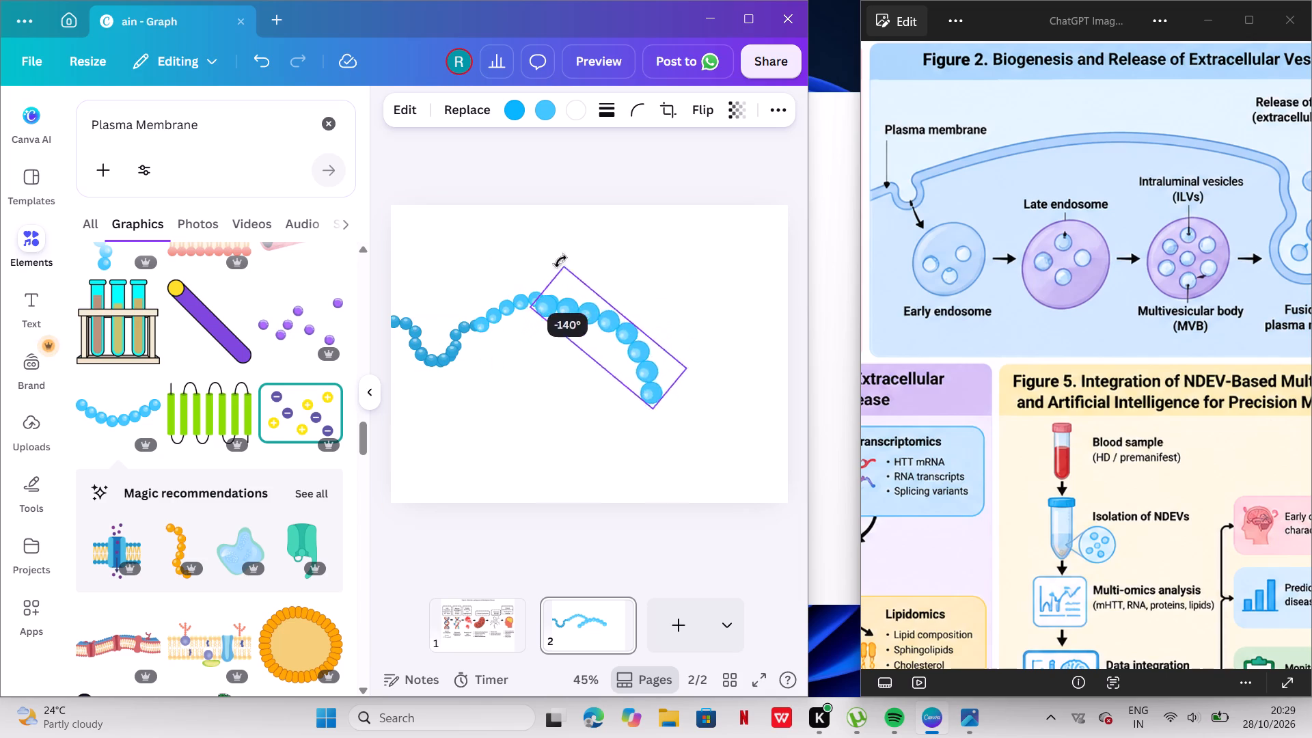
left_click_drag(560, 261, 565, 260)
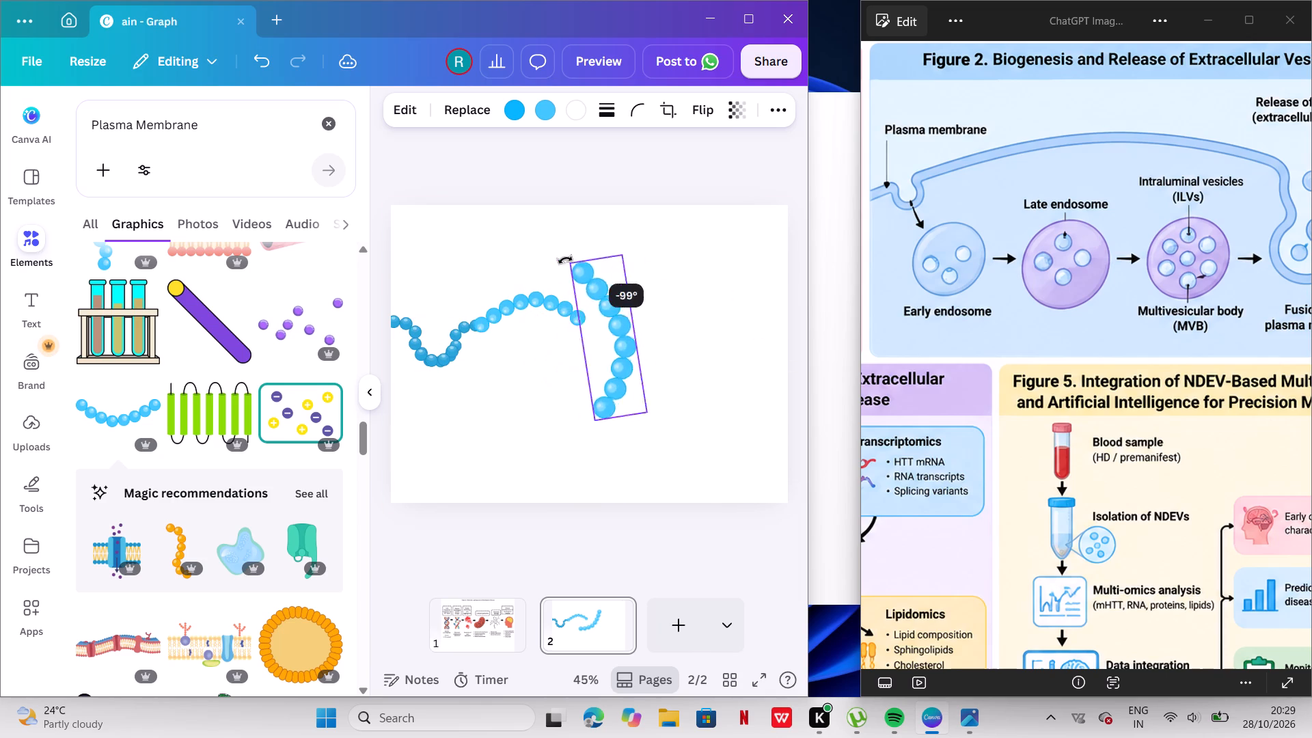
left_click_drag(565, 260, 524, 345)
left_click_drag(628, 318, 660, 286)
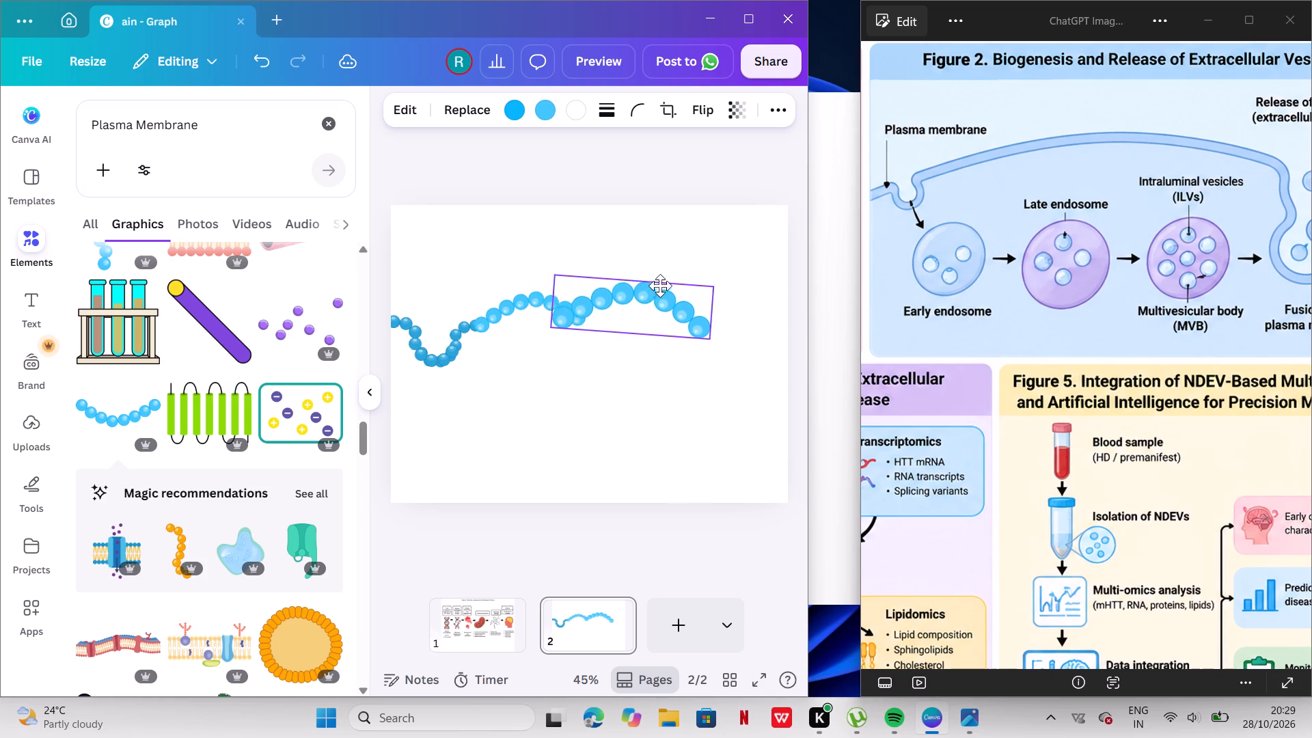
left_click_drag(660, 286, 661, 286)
Delete the duplicate light blue arched bead chain.
scroll(254, 363, "up", 1)
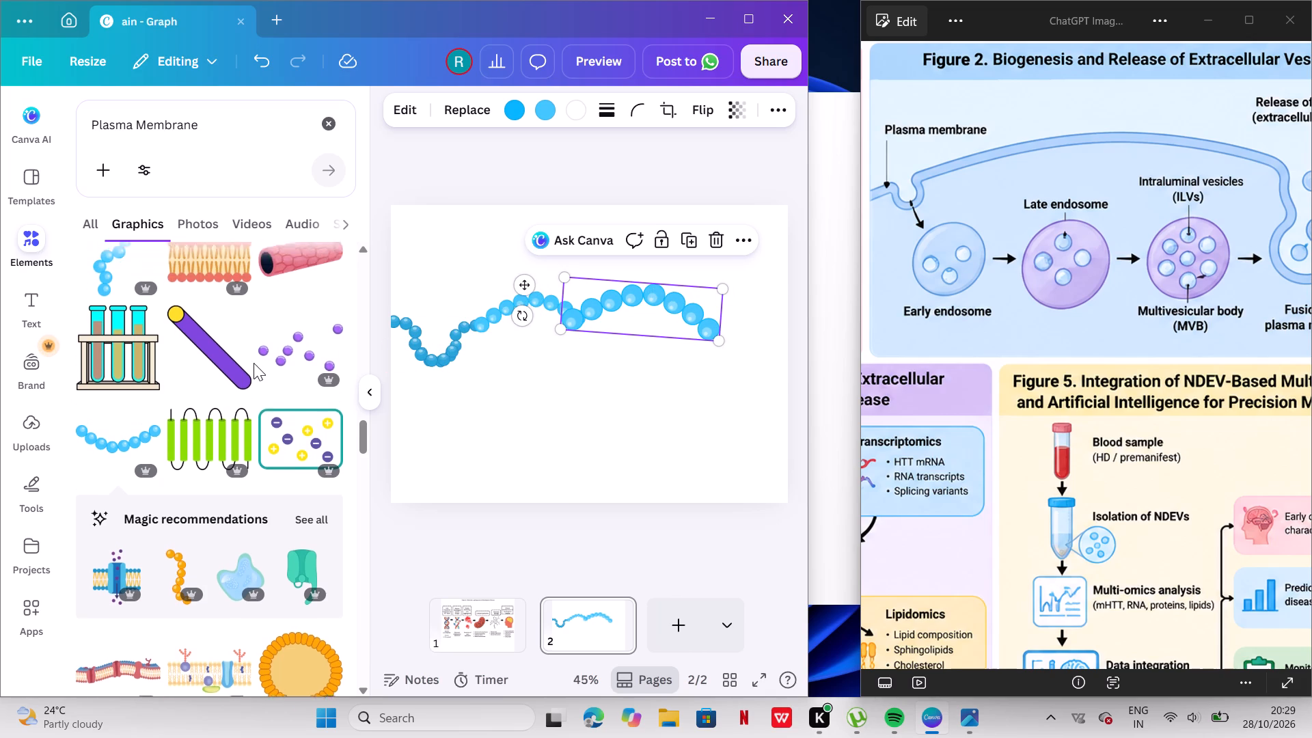
scroll(254, 363, "up", 2)
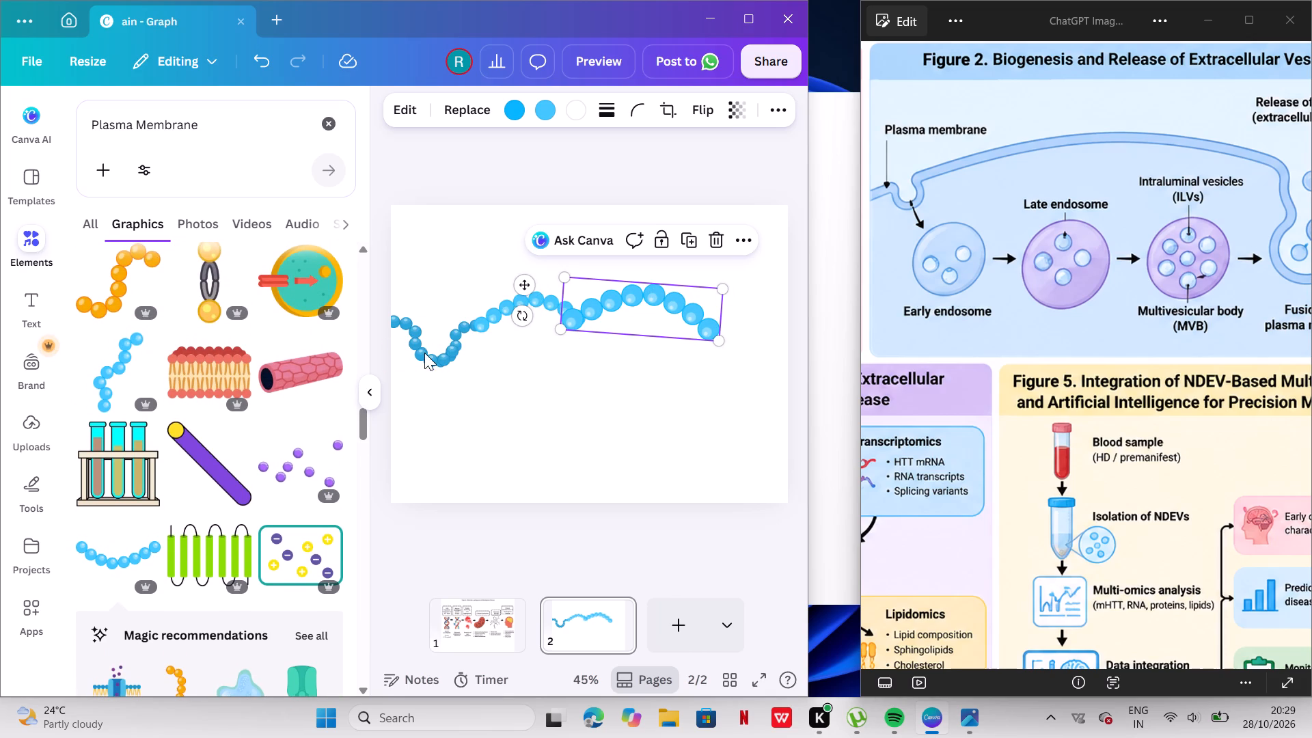
left_click(713, 246)
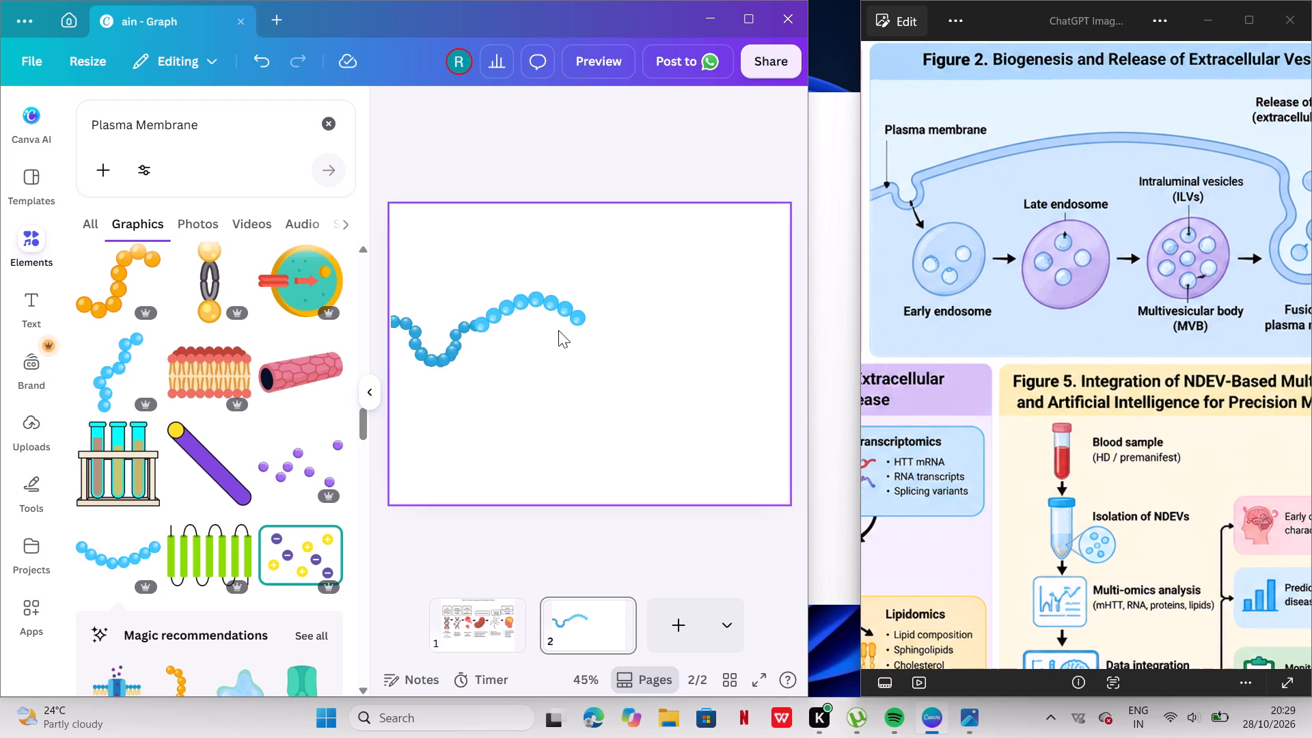
Change the first colour of the remaining light blue arch to Vividazure #148cc0.
left_click(567, 316)
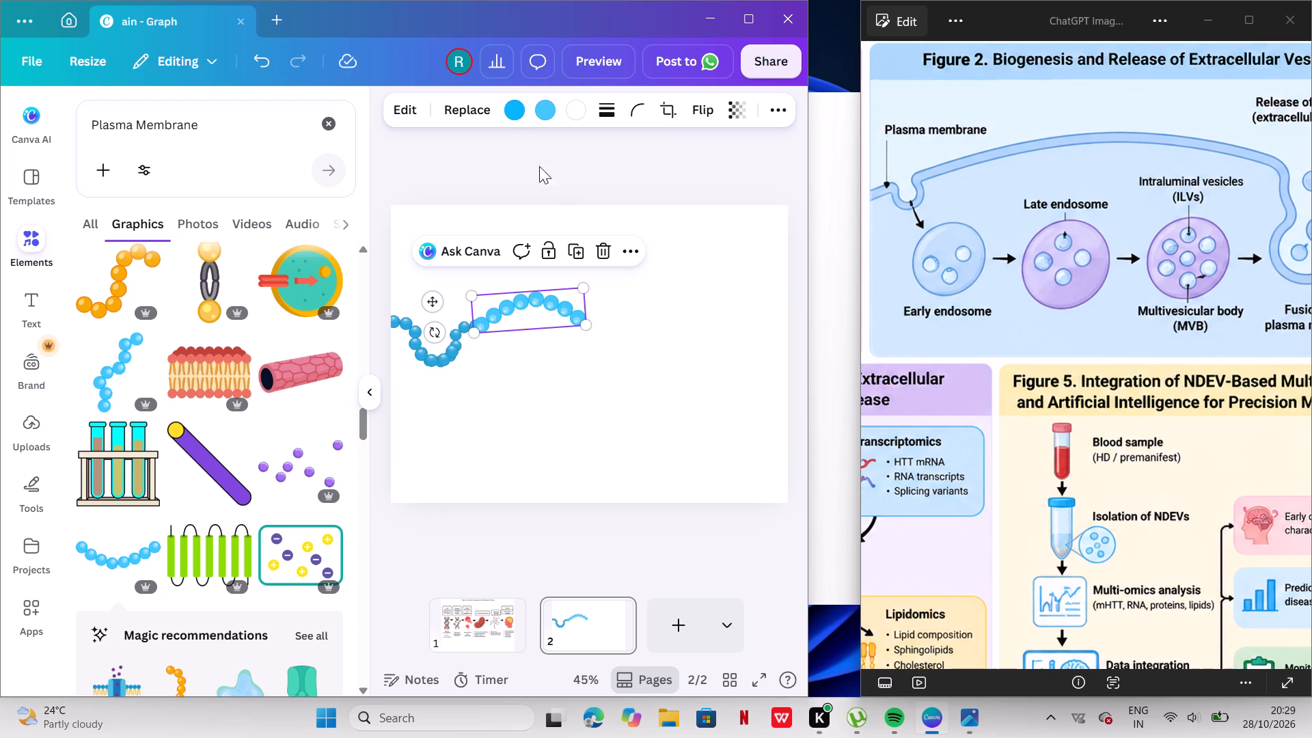
left_click(518, 113)
left_click(518, 113)
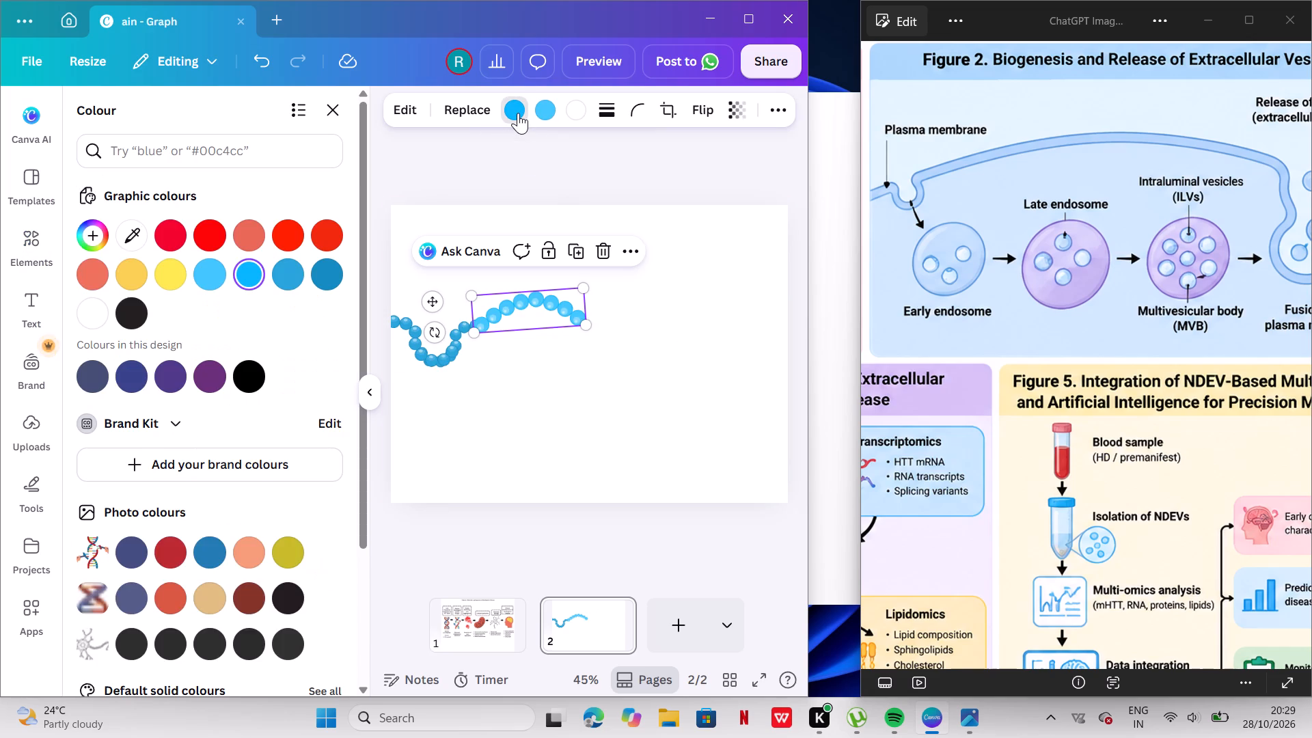
left_click(518, 113)
left_click(318, 266)
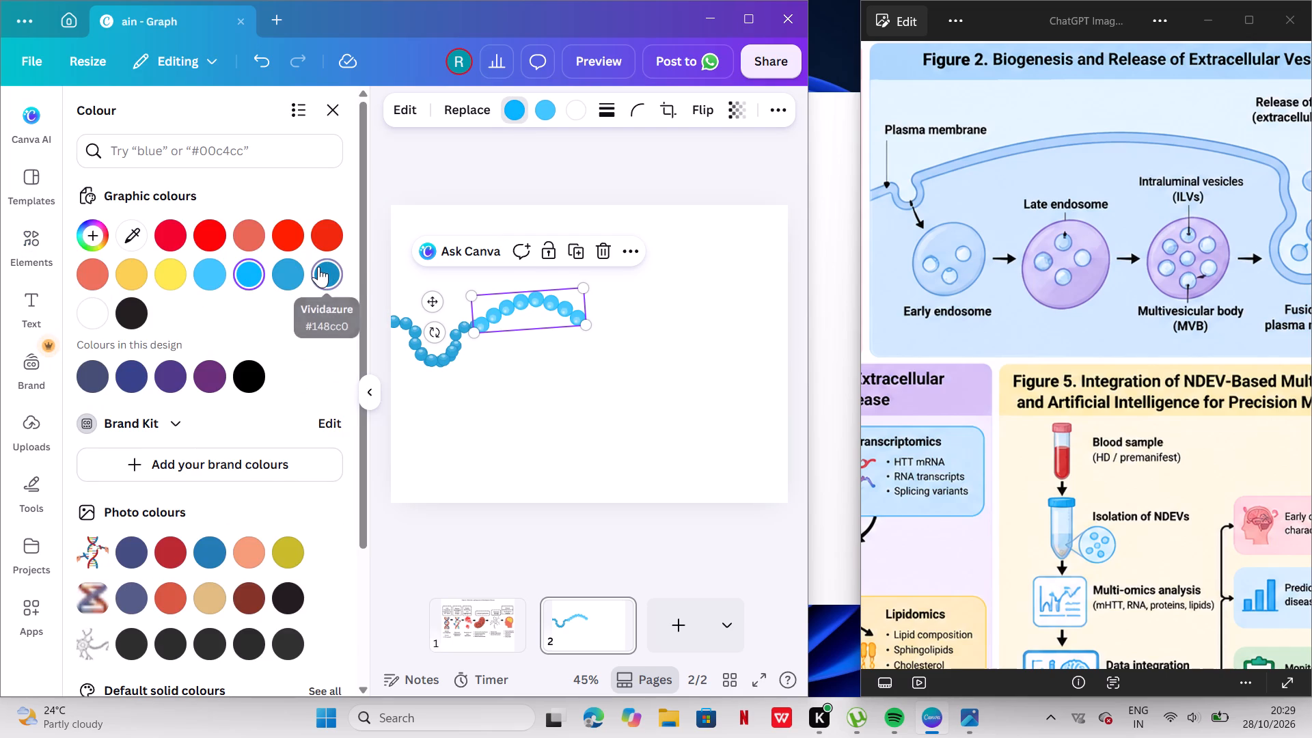
left_click(318, 266)
left_click(318, 266)
double_click(318, 266)
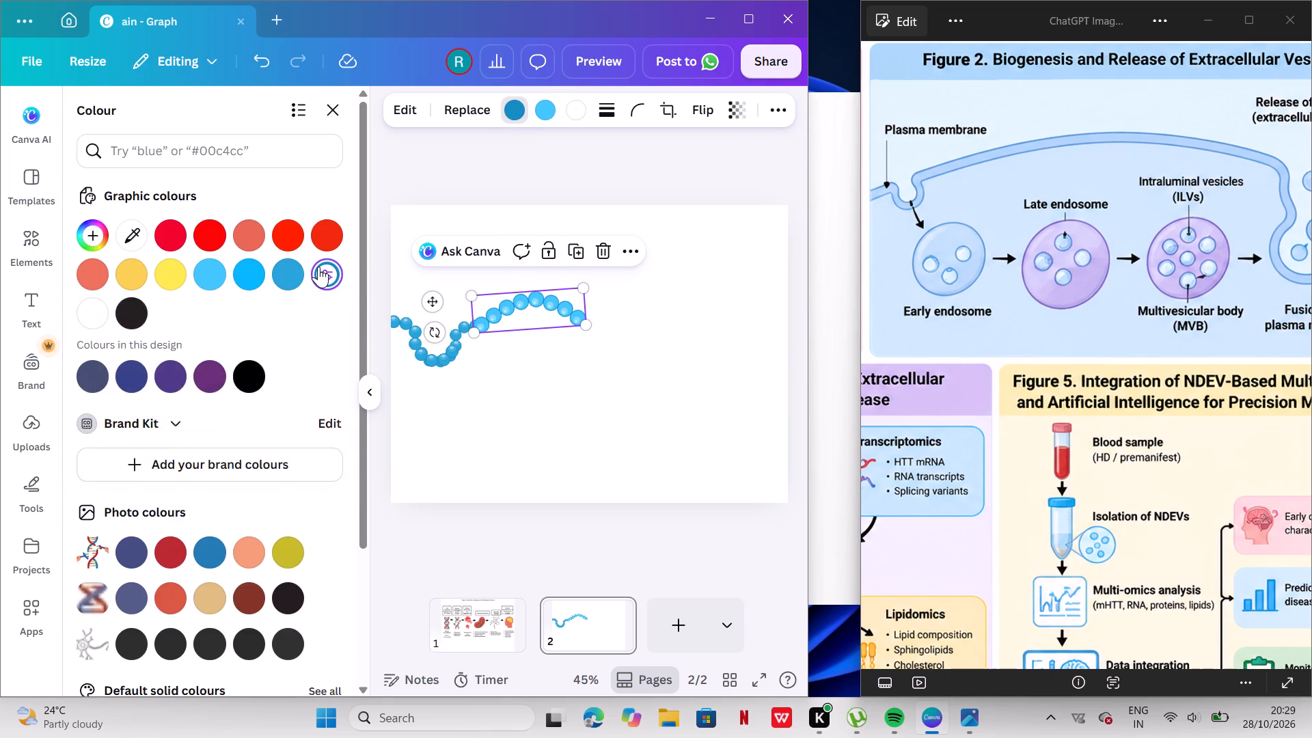
double_click(504, 301)
left_click(474, 238)
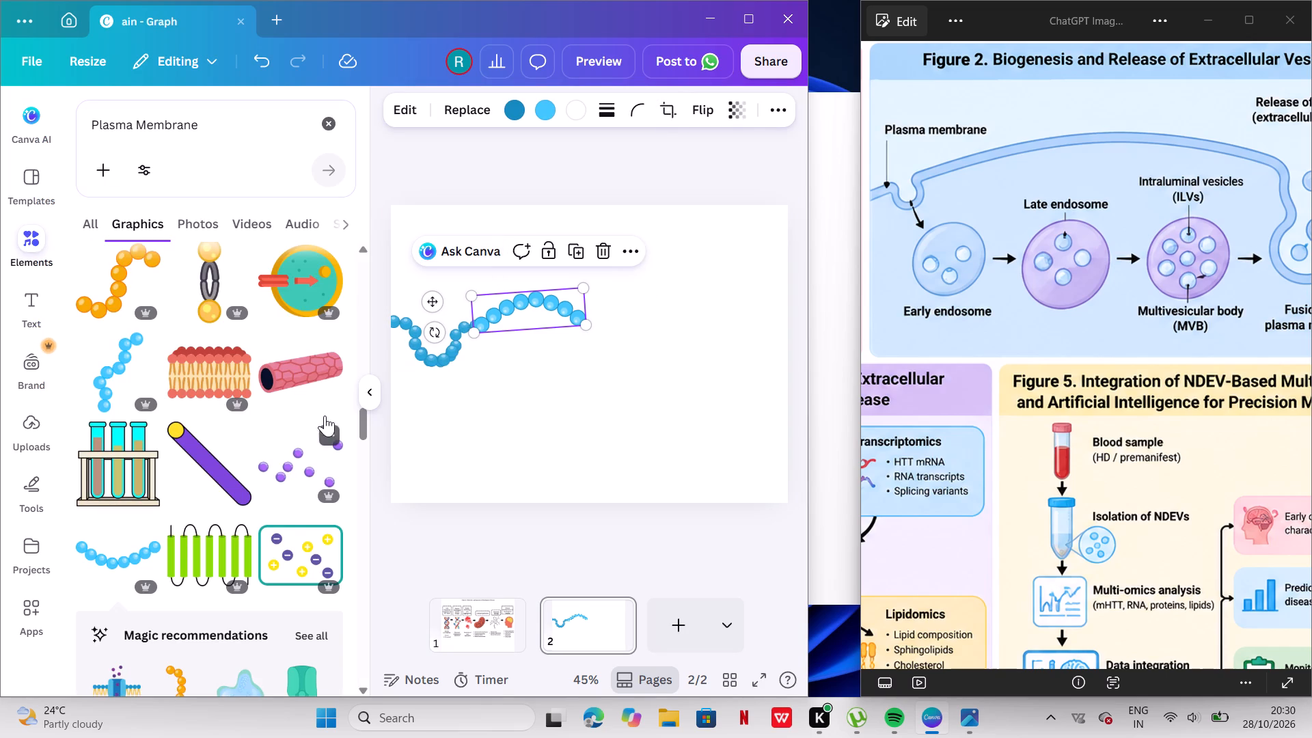
Add the wavy light blue bead chain from the Plasma Membrane graphics and join it to the arch's far end.
scroll(187, 407, "up", 3)
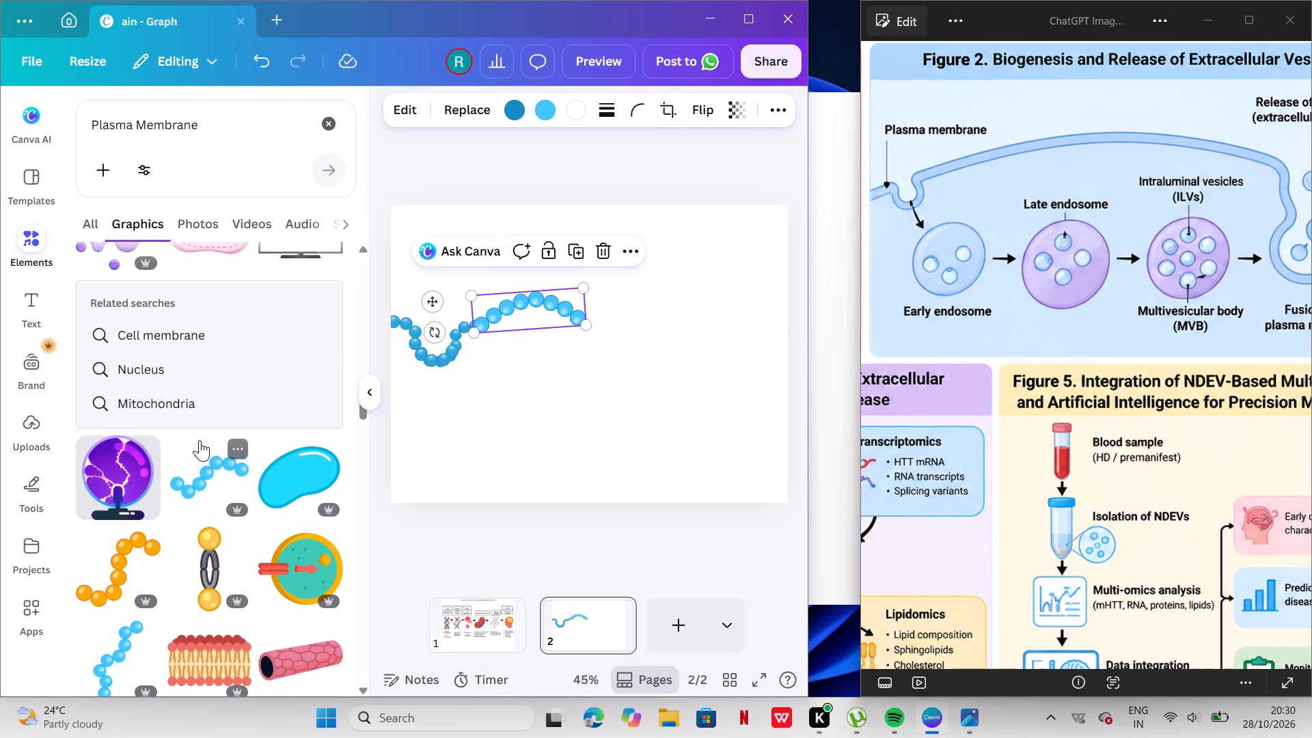
left_click(208, 459)
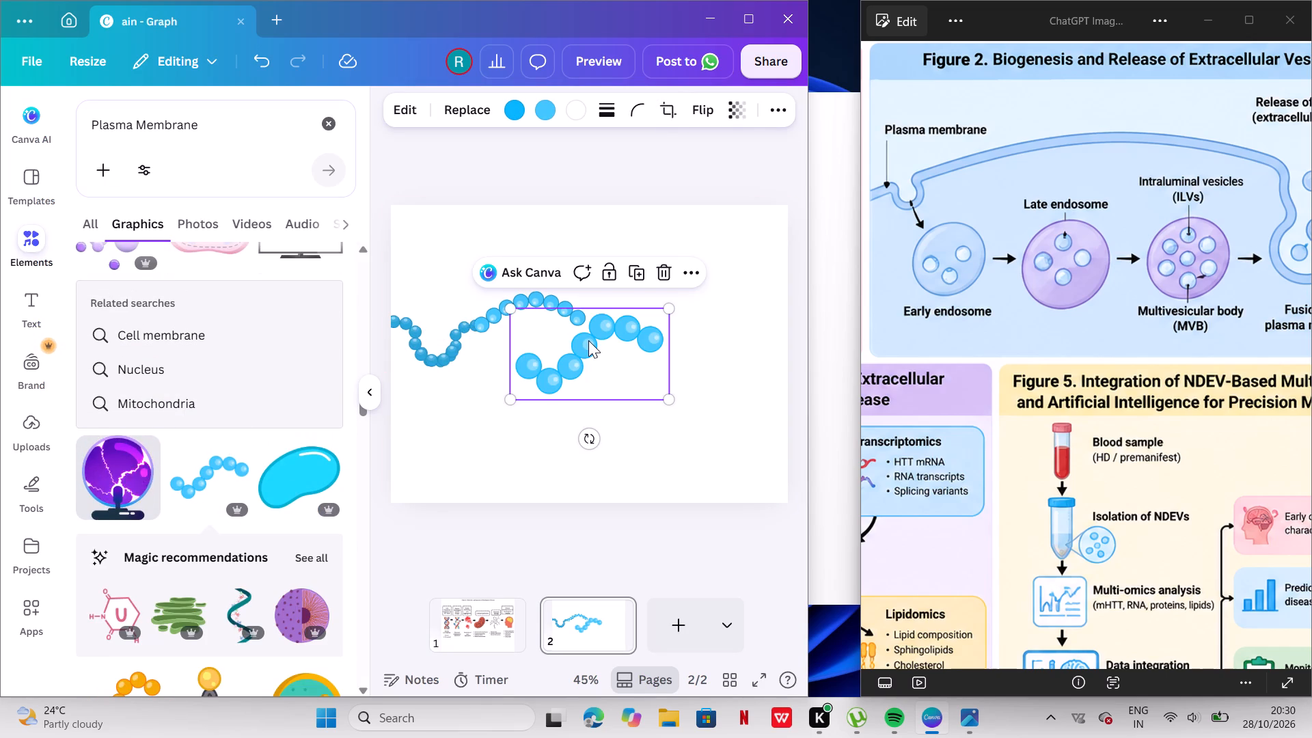
left_click(588, 340)
left_click_drag(589, 339, 650, 299)
left_click(737, 260)
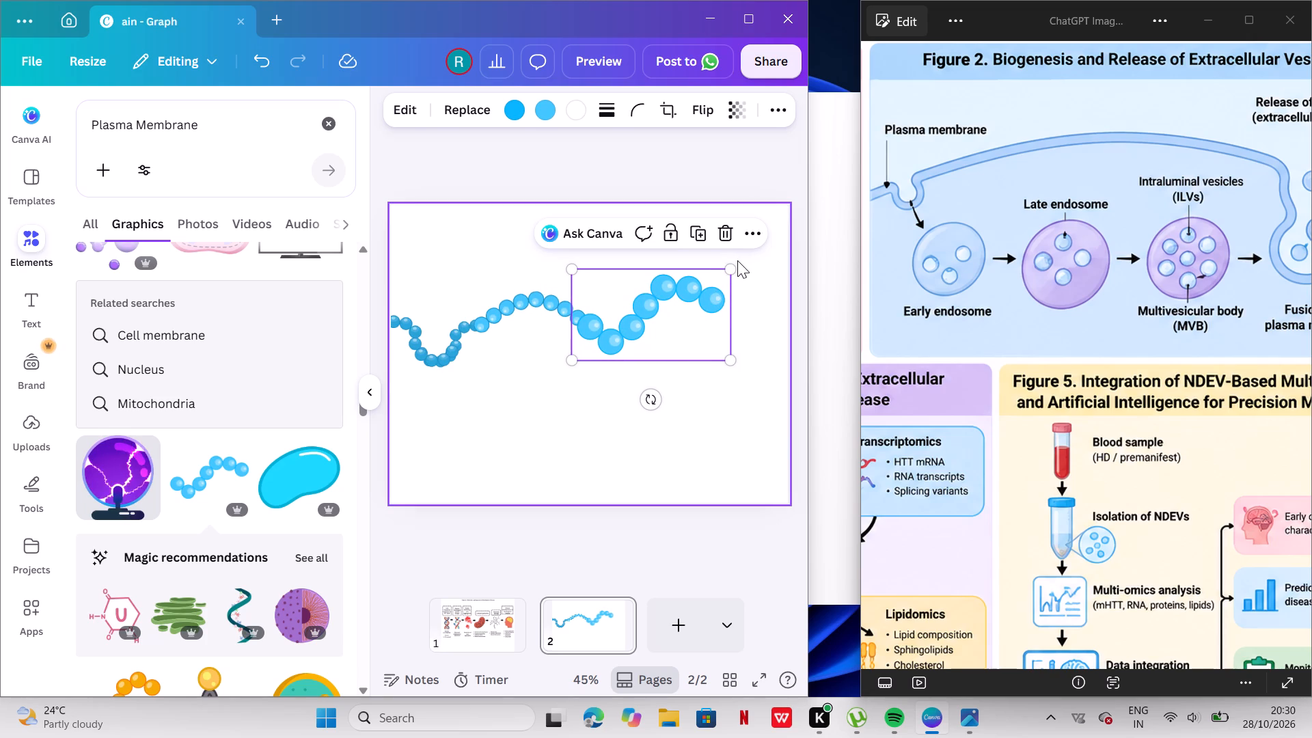
left_click(663, 290)
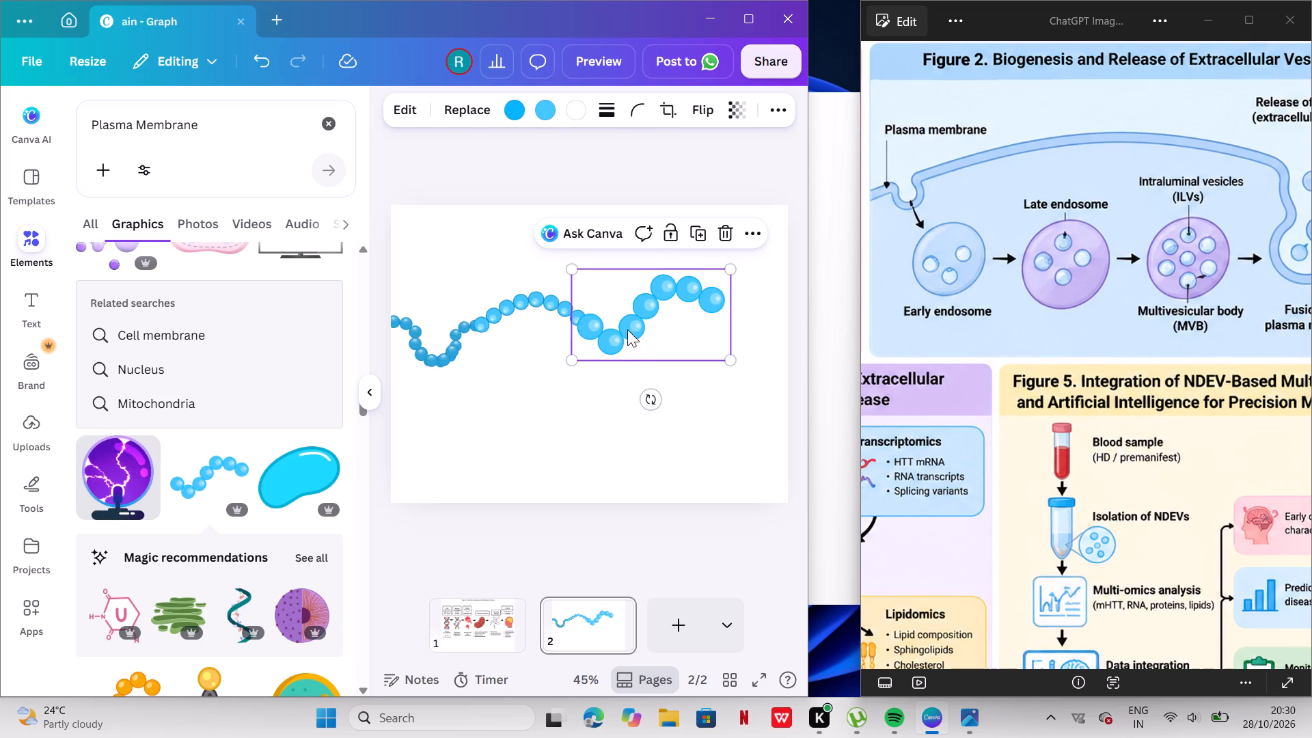
left_click_drag(604, 337, 571, 320)
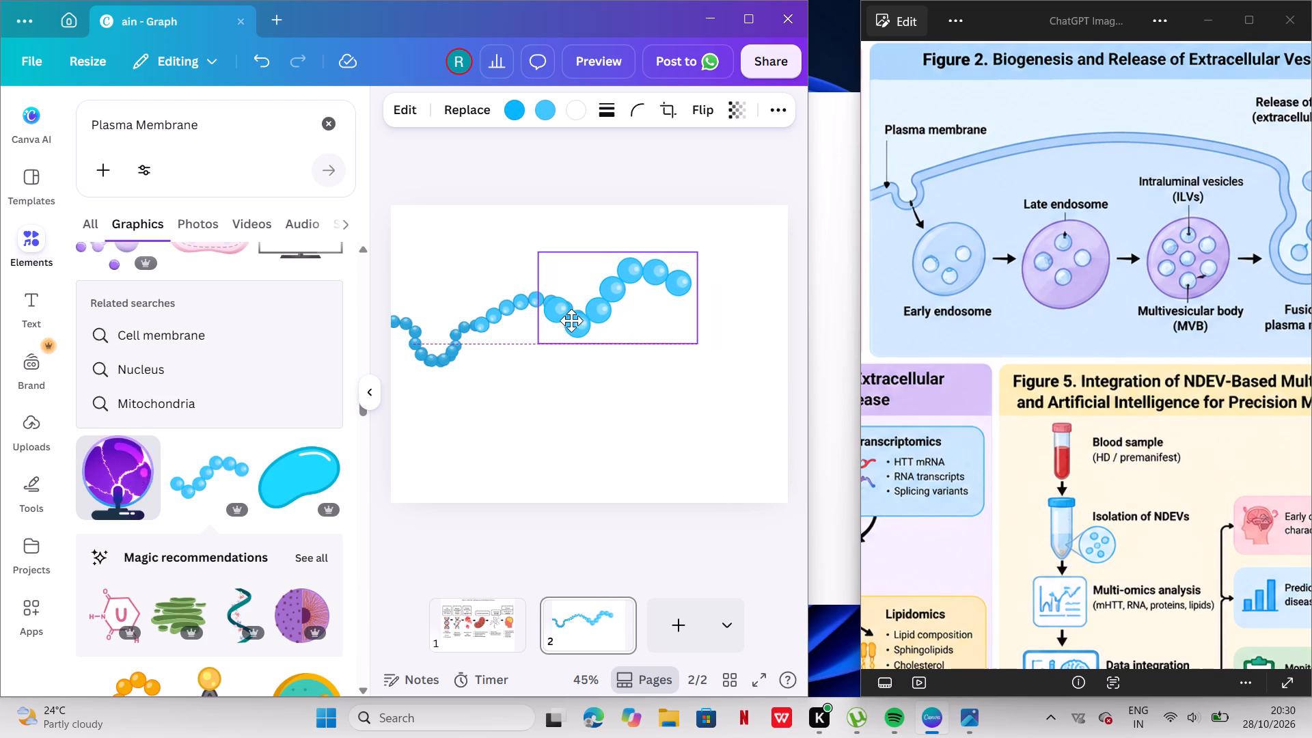
left_click_drag(571, 320, 573, 320)
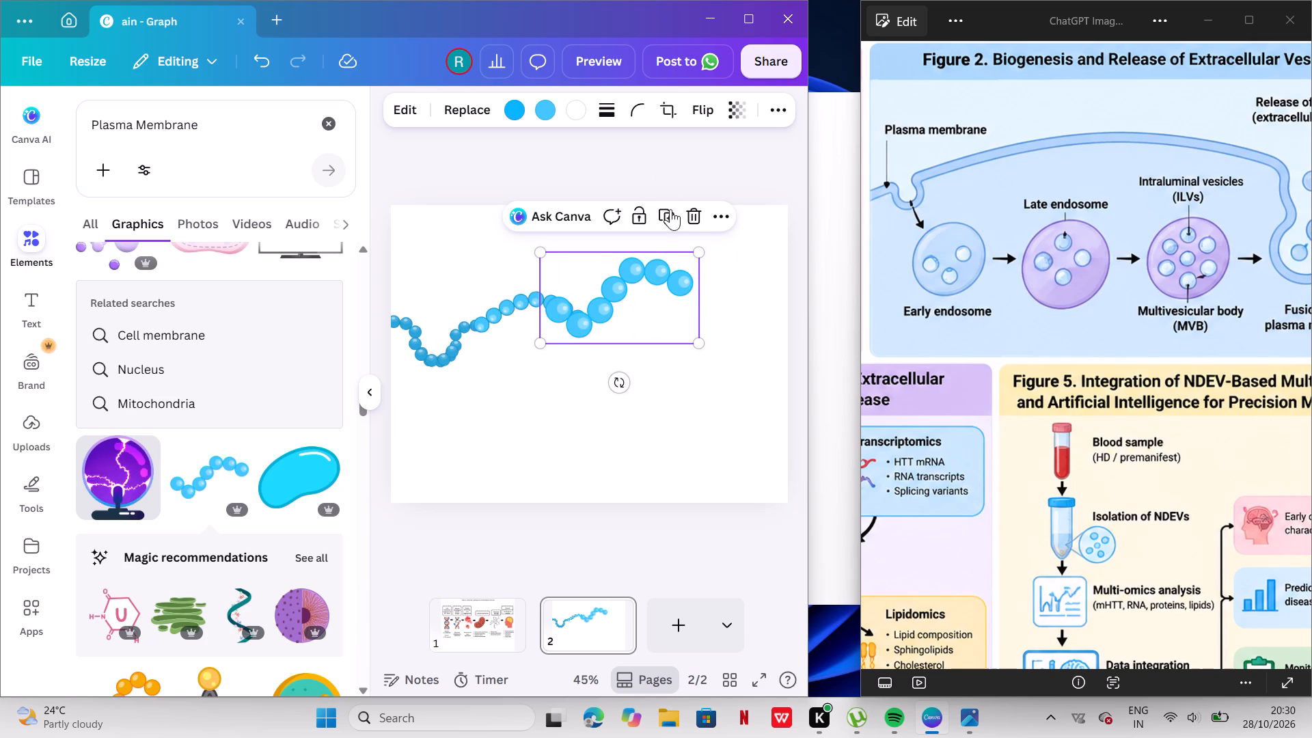
Shrink the wavy bead chain to match the arch's bead size and rejoin it to the arch's far end.
left_click_drag(698, 252, 665, 282)
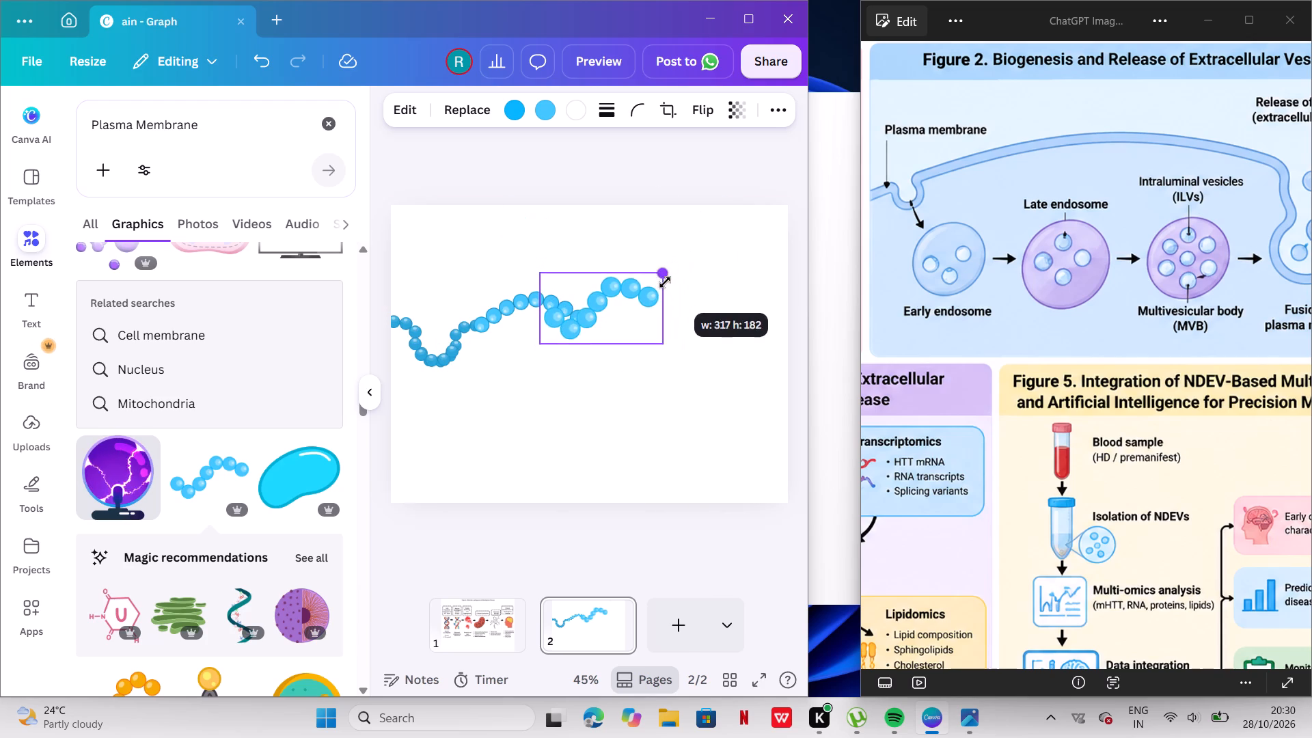
left_click_drag(665, 282, 649, 285)
left_click_drag(616, 302, 631, 288)
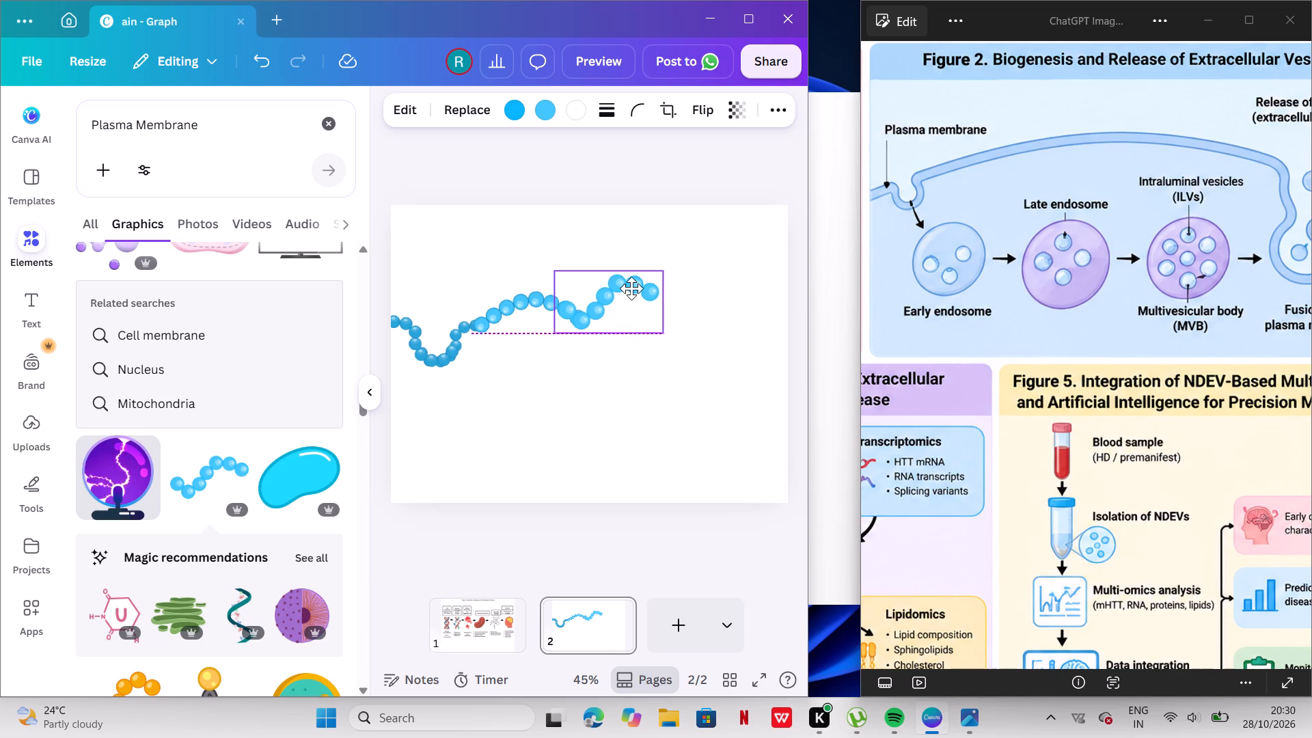
left_click_drag(631, 288, 630, 288)
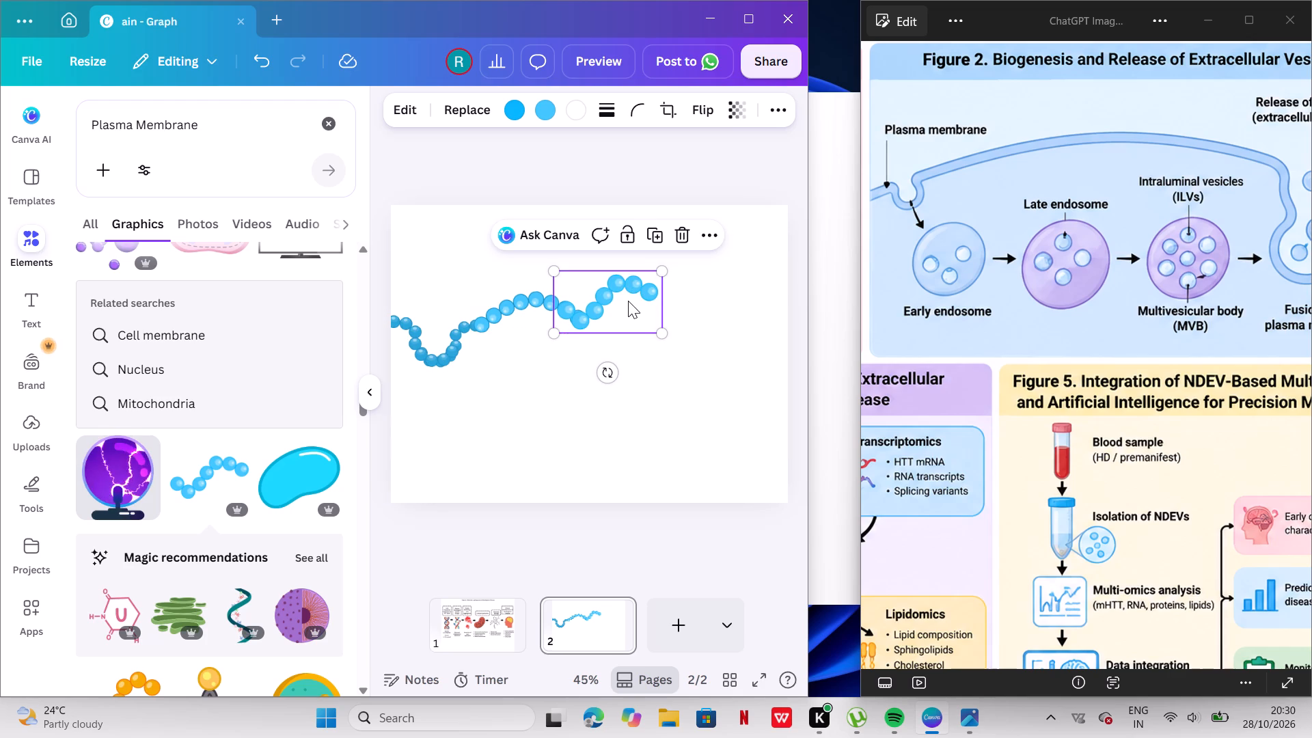
Duplicate the wavy bead chain, rotate the copy to run steeply downward, and attach it to the original's far end.
right_click(628, 301)
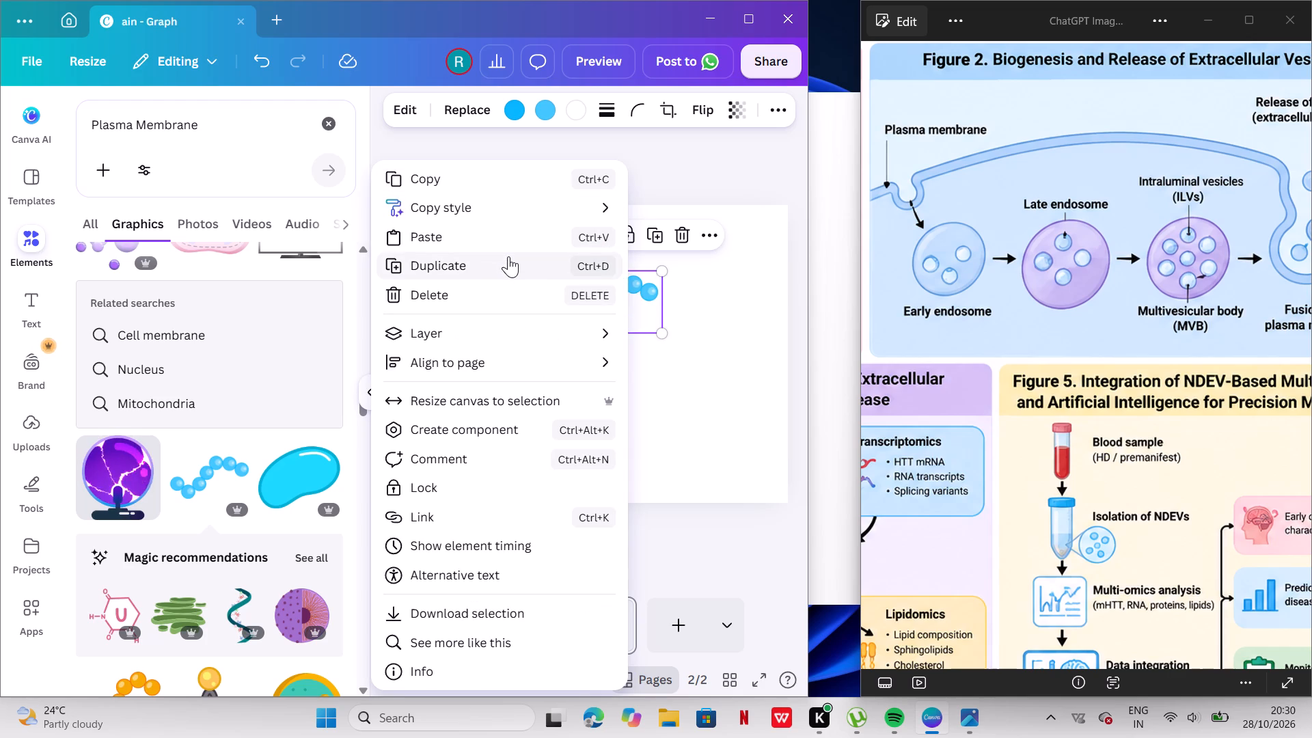
left_click(560, 266)
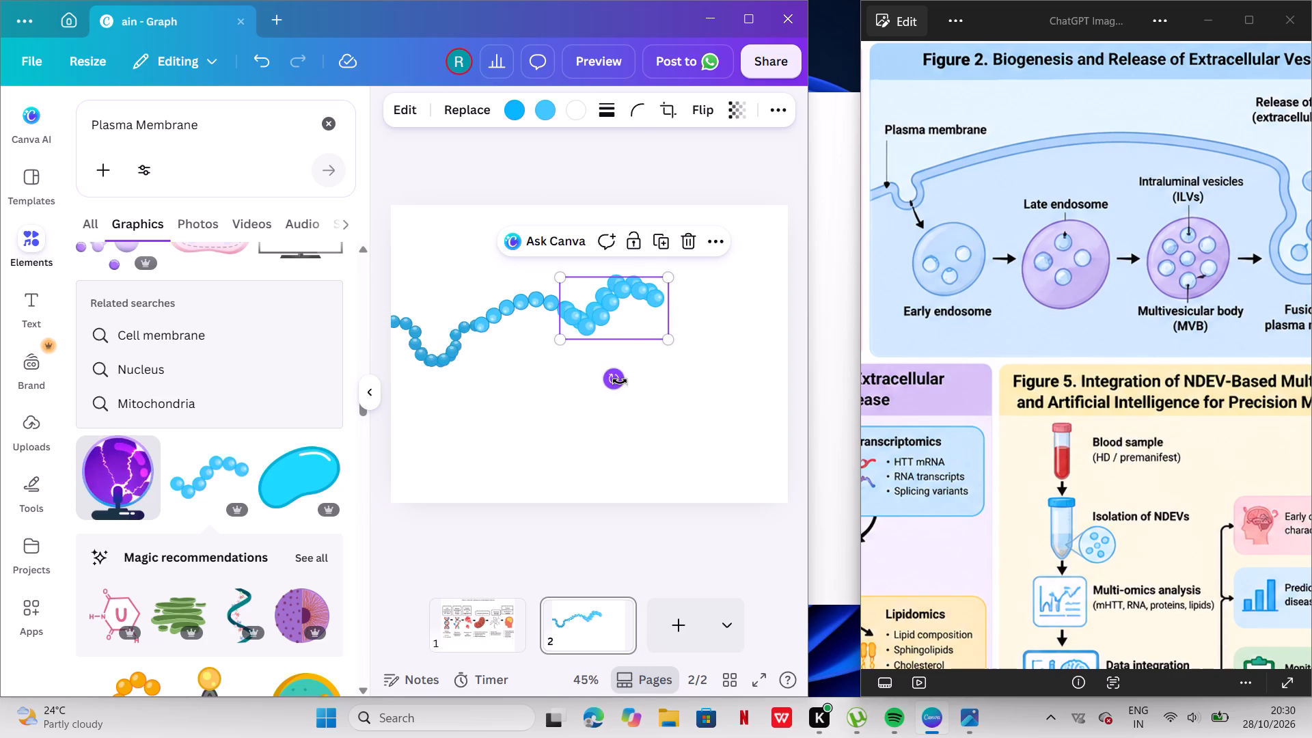
left_click_drag(620, 381, 573, 319)
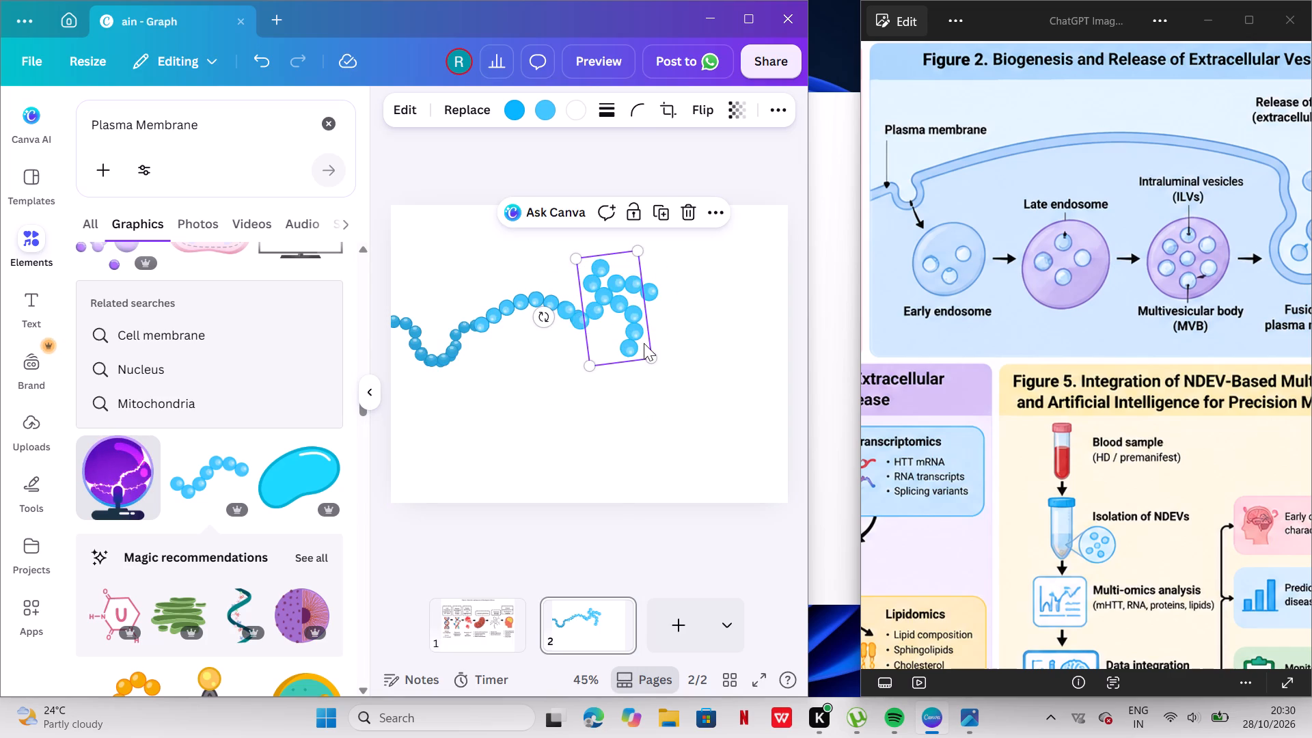
left_click_drag(629, 347, 684, 381)
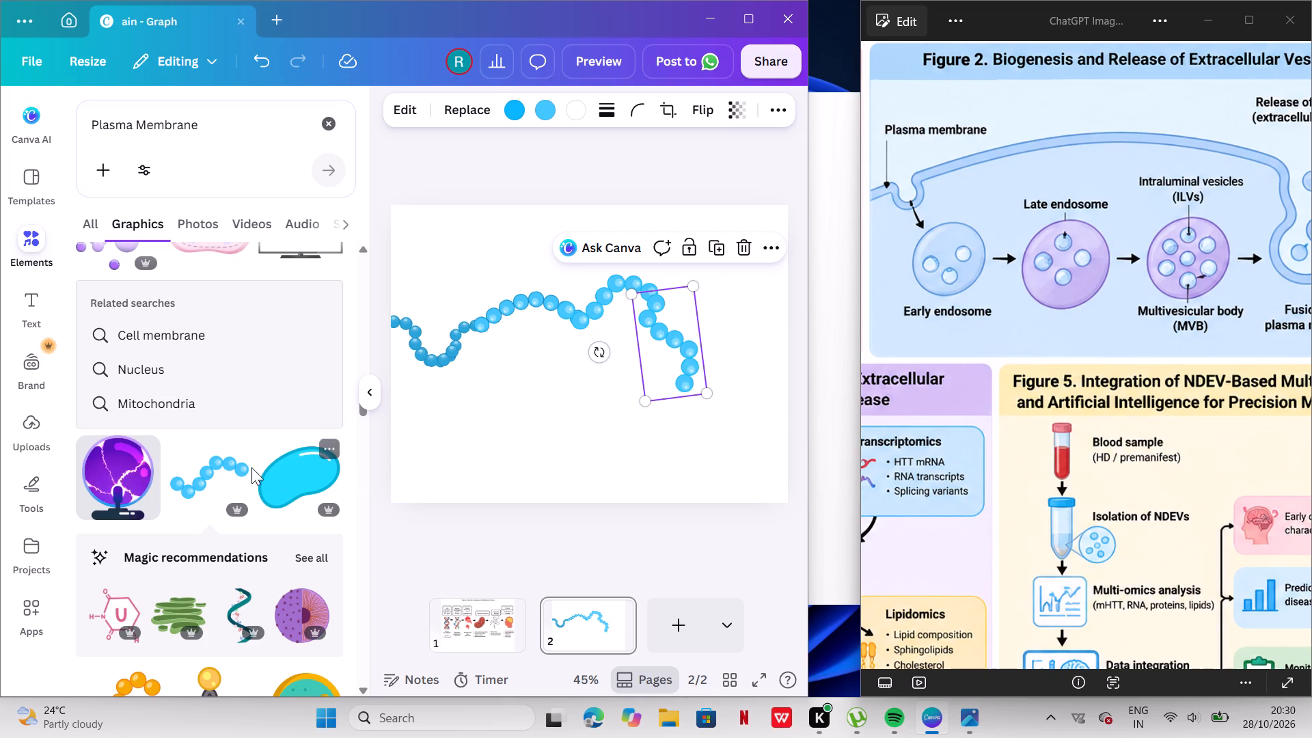
Add two more wavy light blue bead chains from the graphics results and attach one to the steep chain's lower end.
left_click(245, 467)
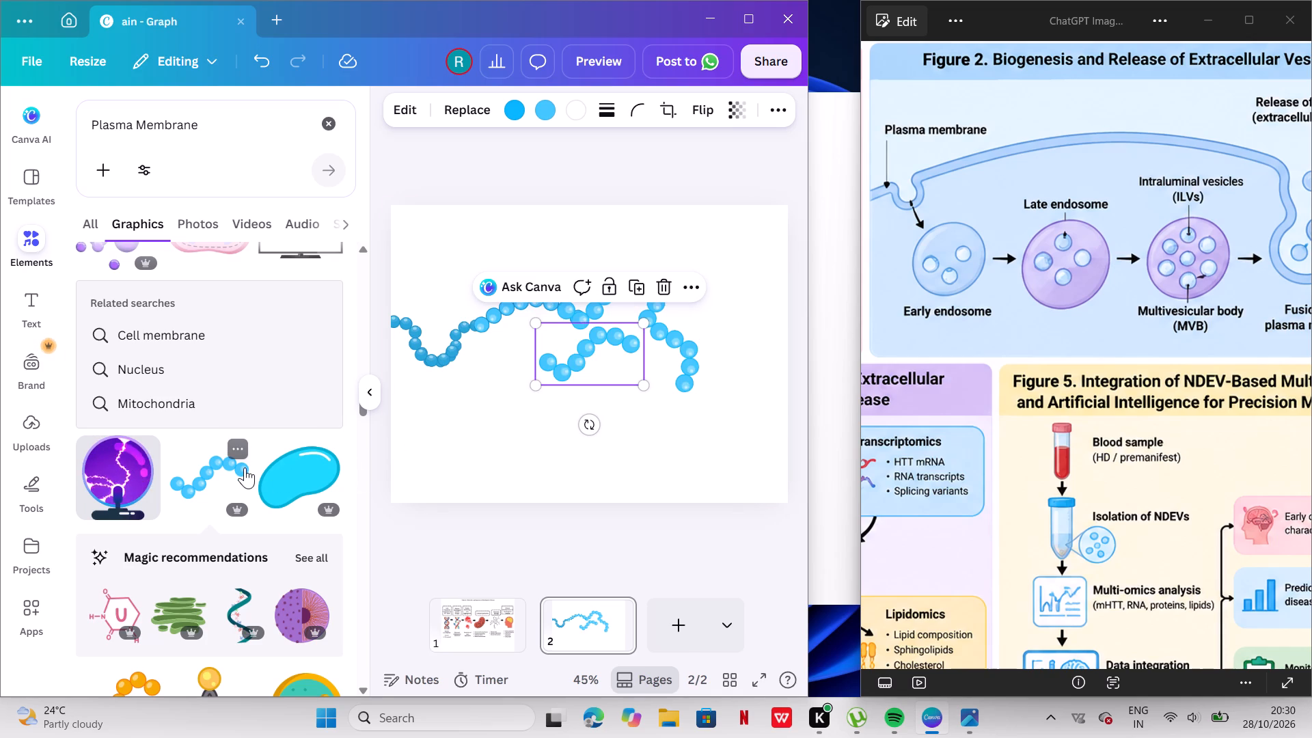
left_click(220, 474)
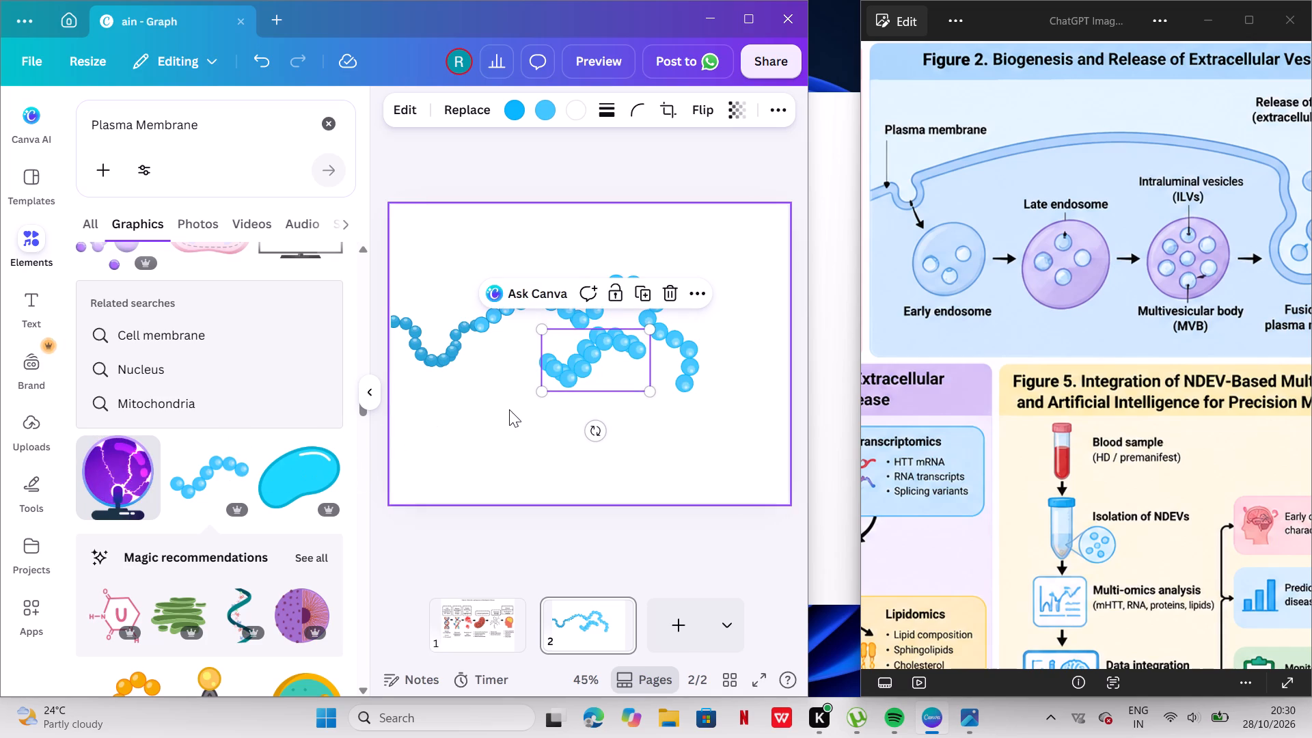
left_click_drag(635, 366, 810, 392)
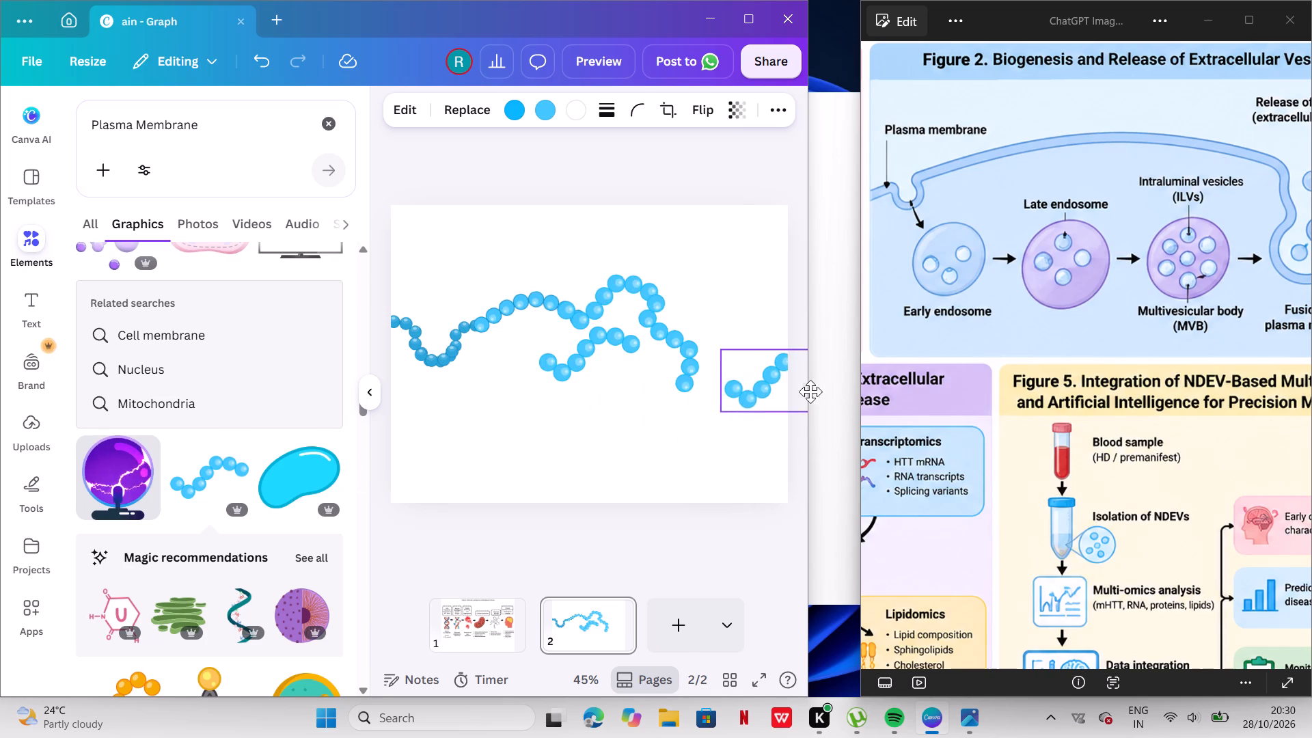
left_click_drag(810, 392, 766, 386)
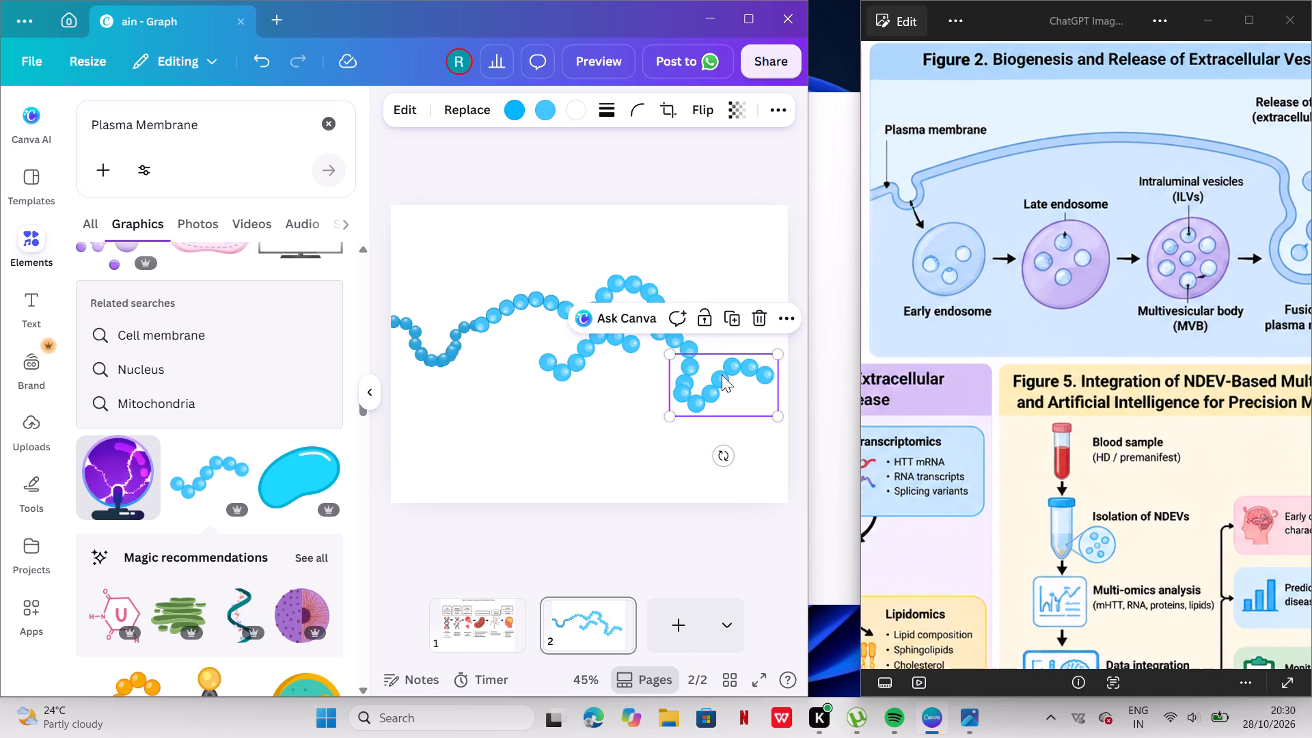
Rotate the other new wavy chain to run nearly vertically and place it beside the steep chain, leaving a pocket-shaped gap between them.
left_click_drag(594, 385, 810, 374)
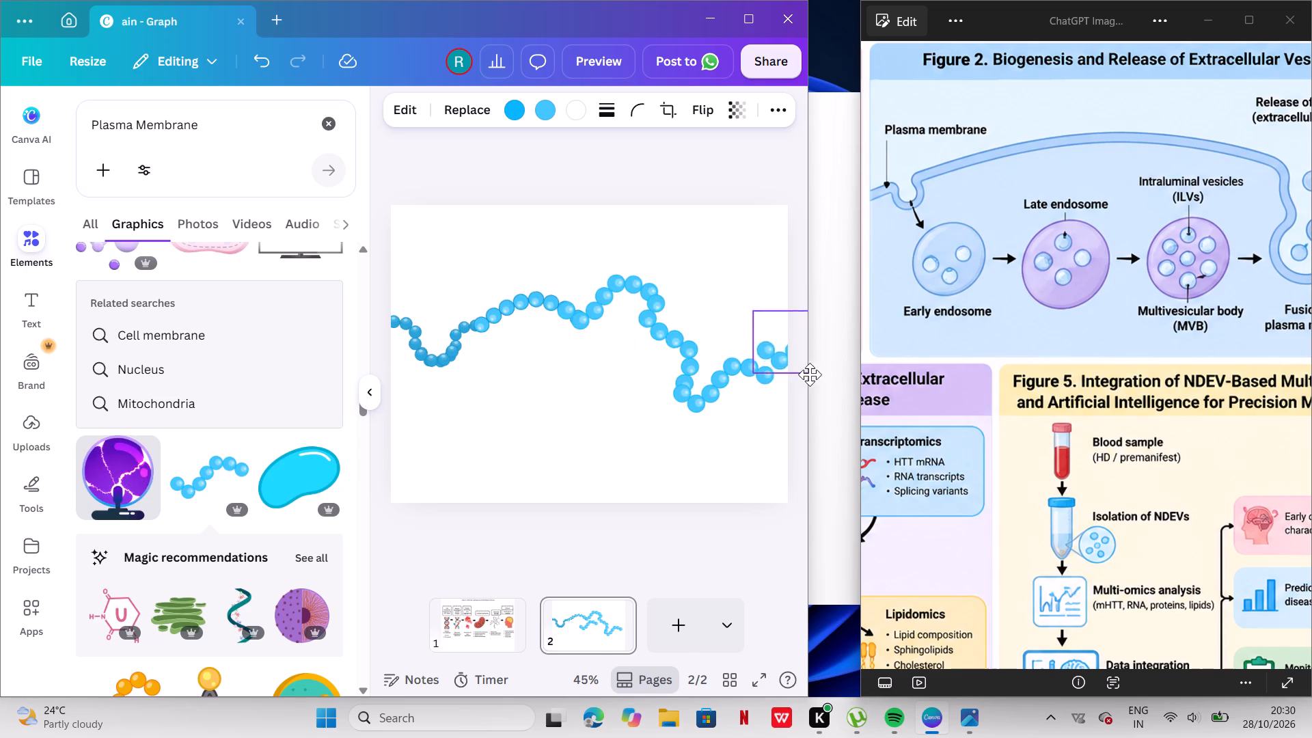
left_click_drag(810, 374, 741, 302)
scroll(741, 302, "down", 1)
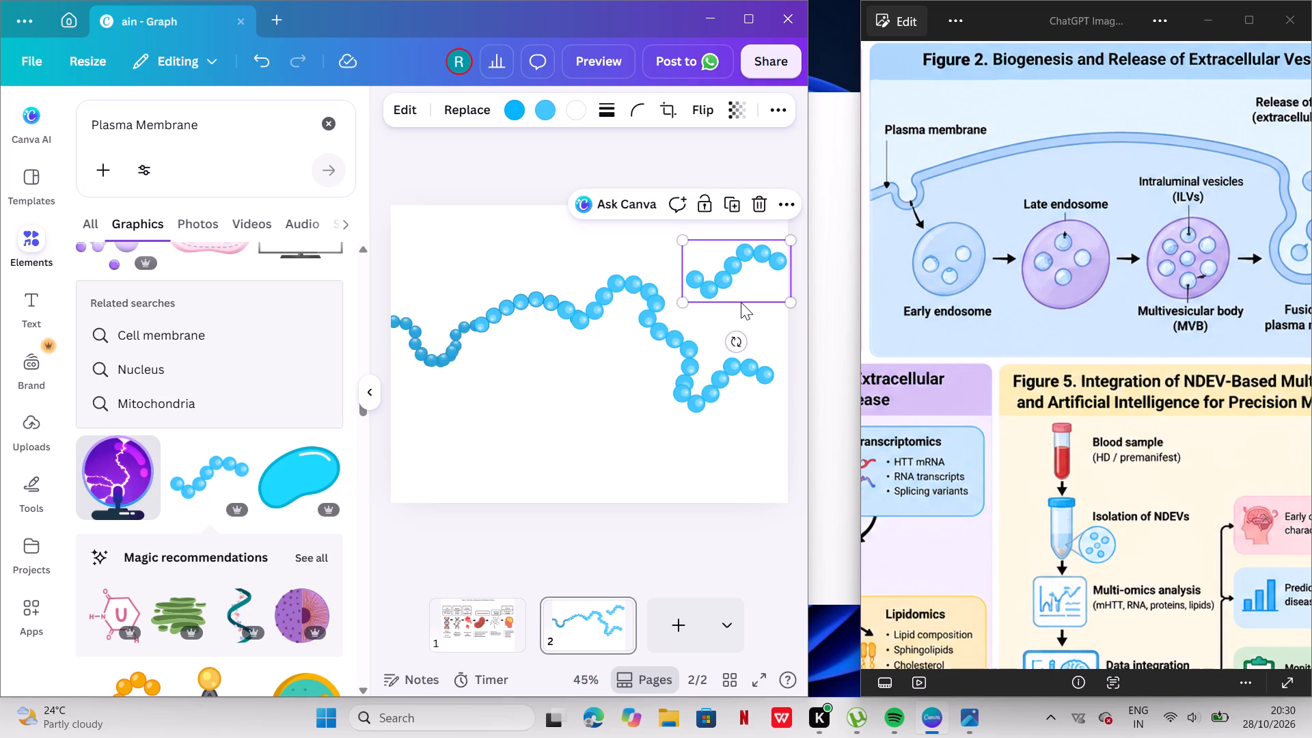
scroll(741, 302, "down", 1)
right_click(743, 271)
left_click(743, 271)
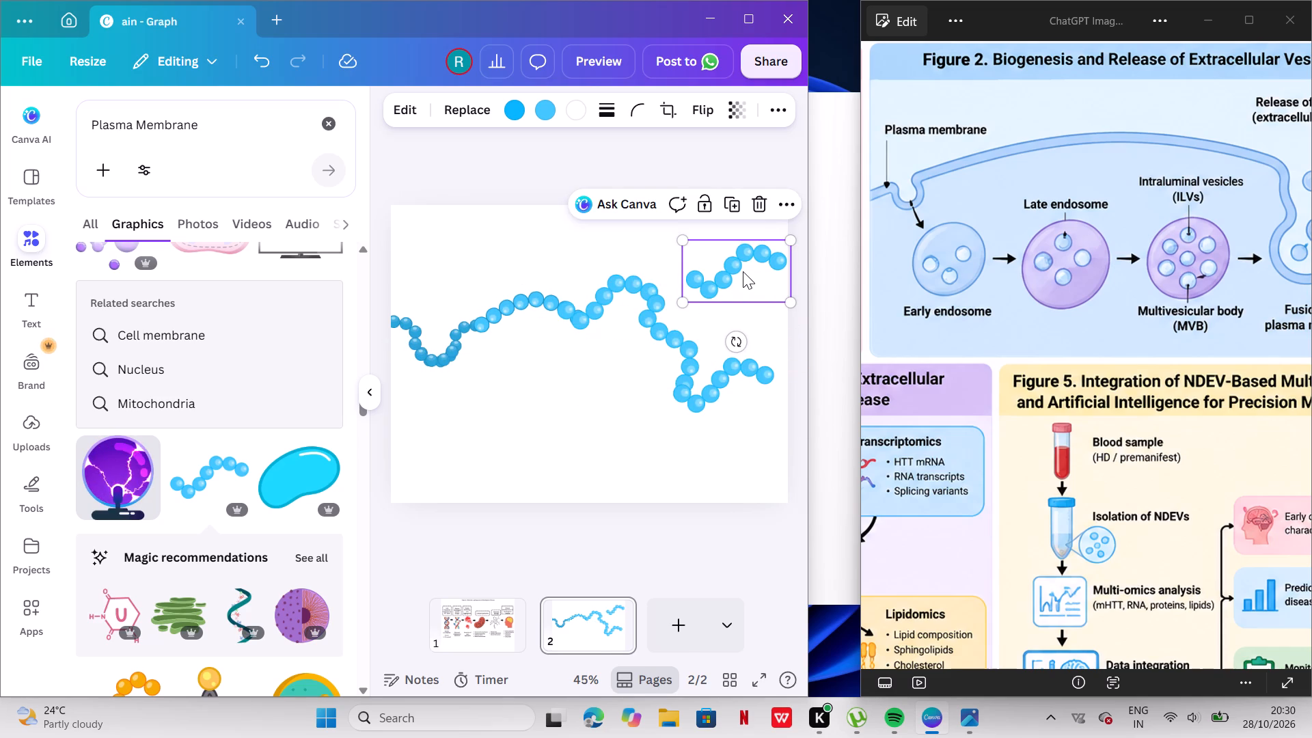
left_click_drag(732, 343, 674, 278)
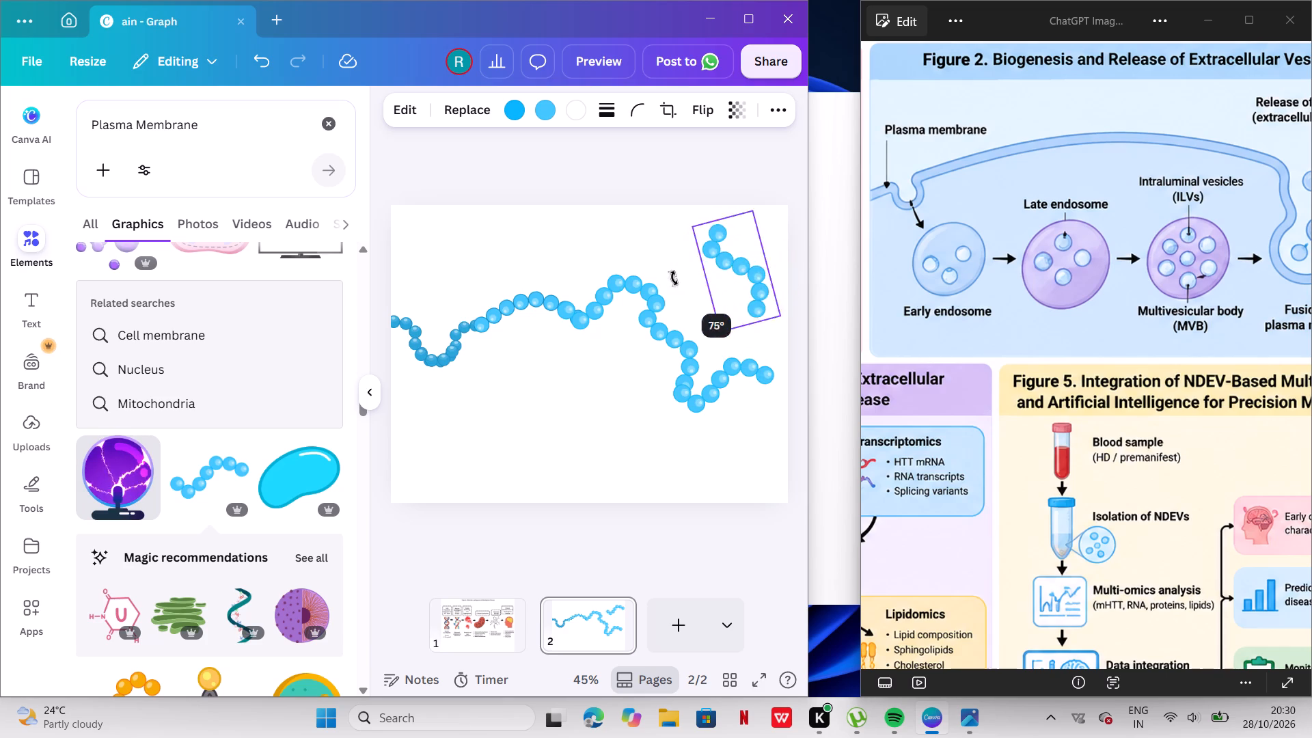
left_click_drag(674, 278, 672, 264)
left_click_drag(734, 267, 752, 297)
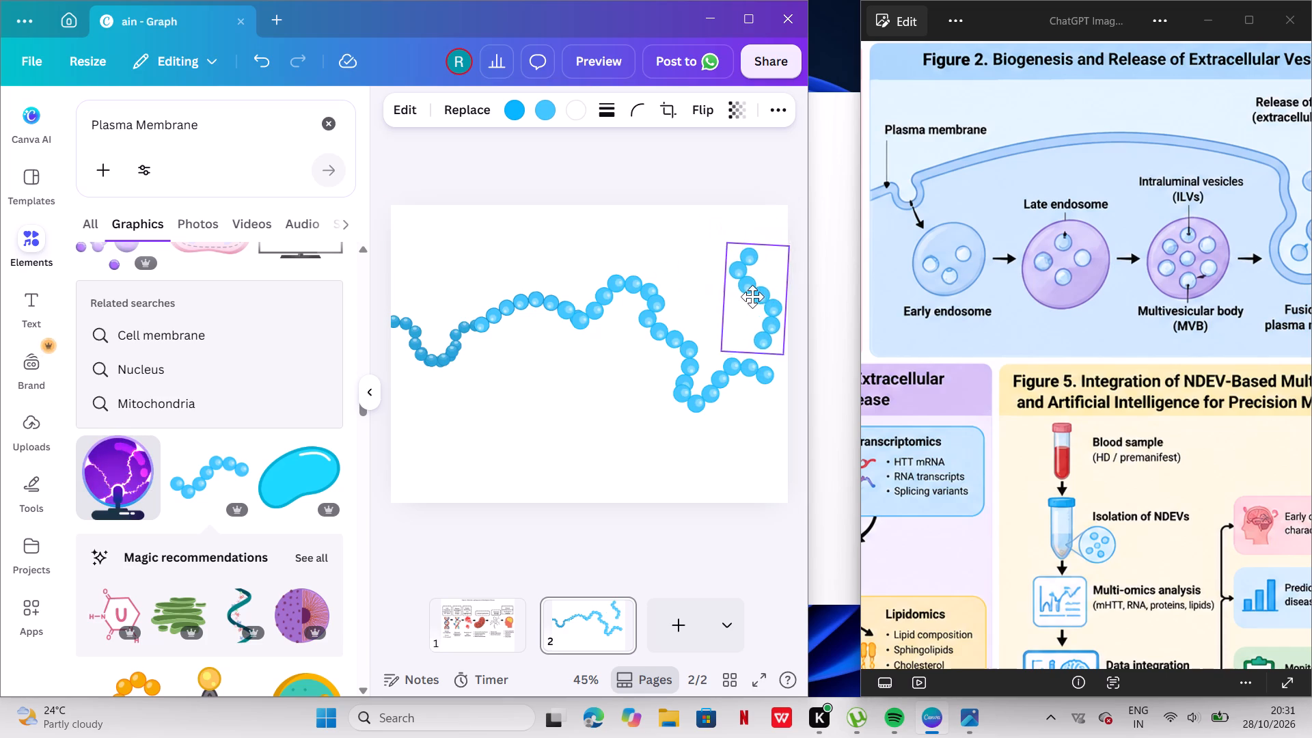
left_click_drag(752, 297, 725, 319)
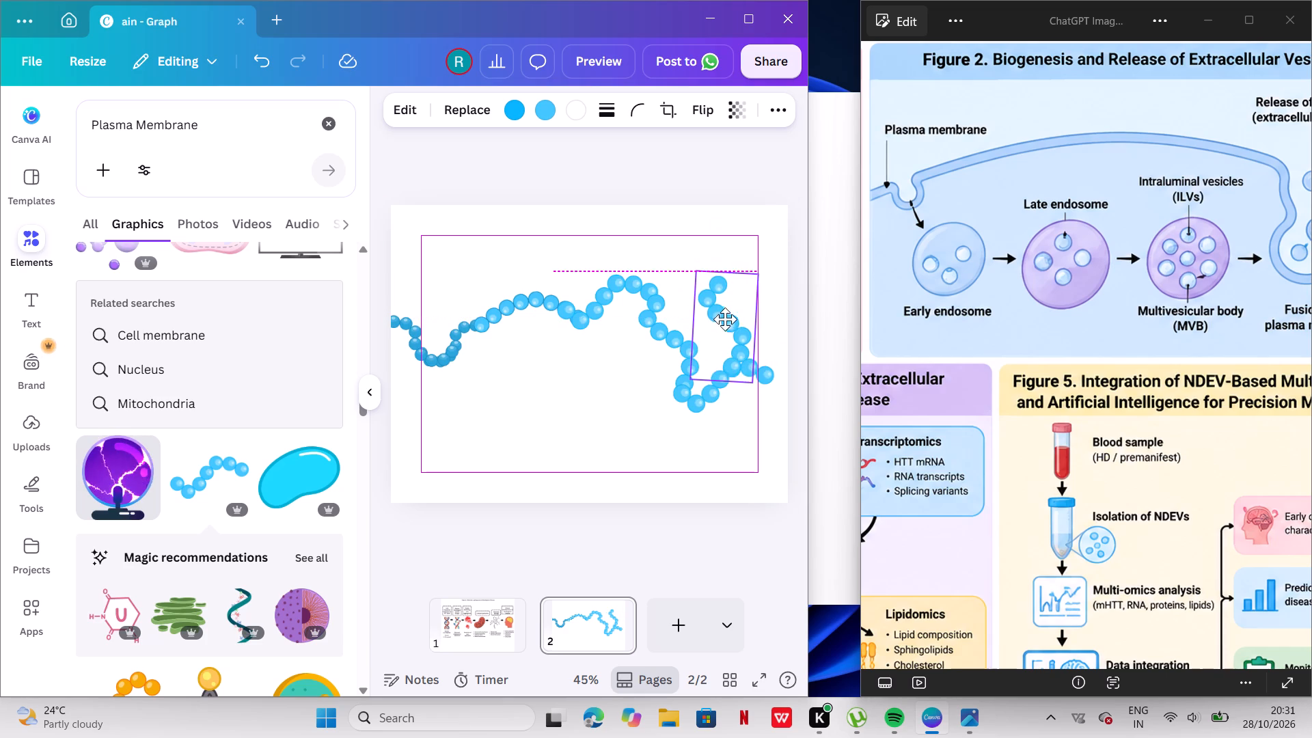
left_click_drag(725, 319, 725, 325)
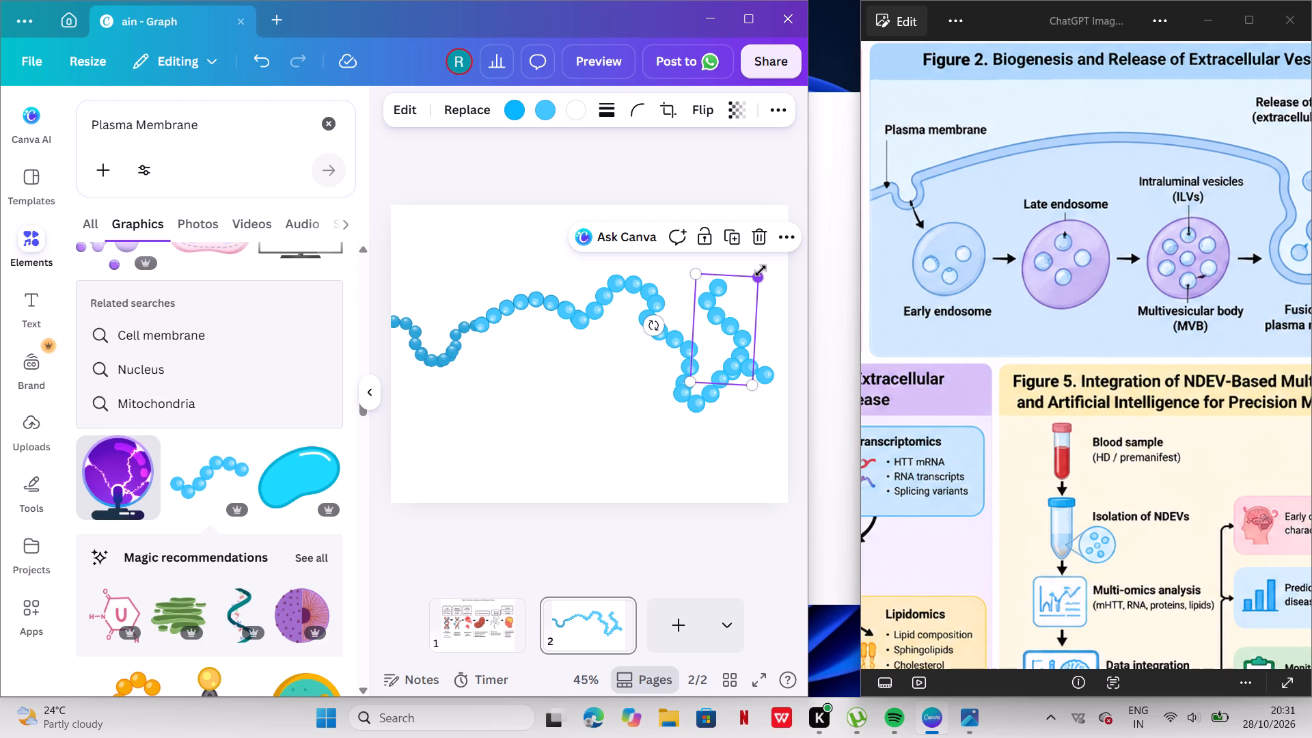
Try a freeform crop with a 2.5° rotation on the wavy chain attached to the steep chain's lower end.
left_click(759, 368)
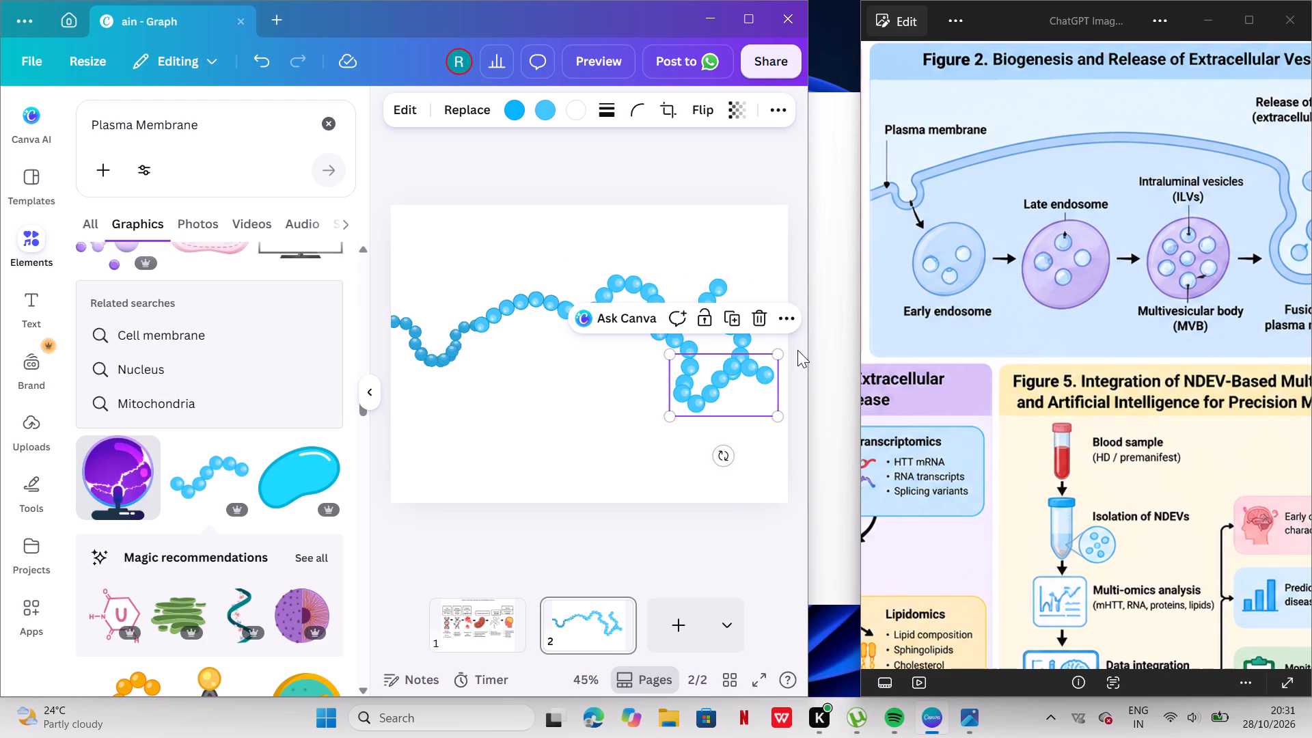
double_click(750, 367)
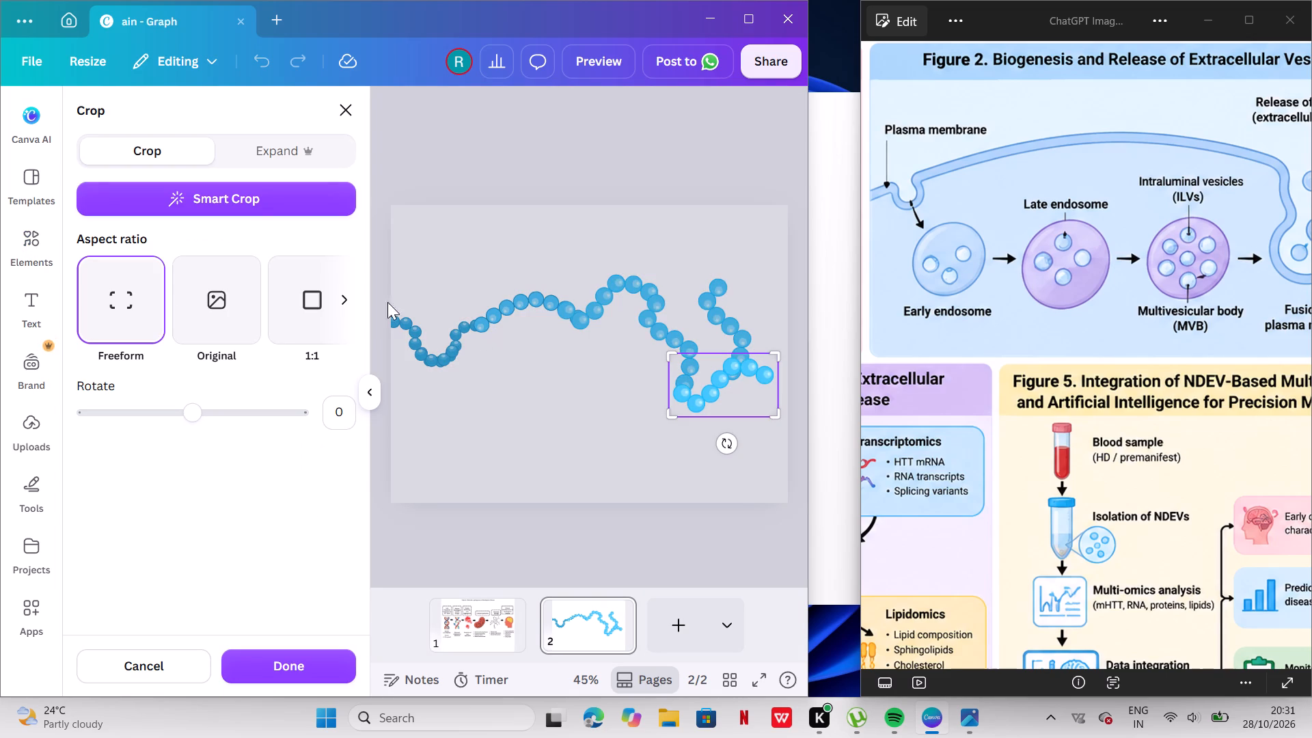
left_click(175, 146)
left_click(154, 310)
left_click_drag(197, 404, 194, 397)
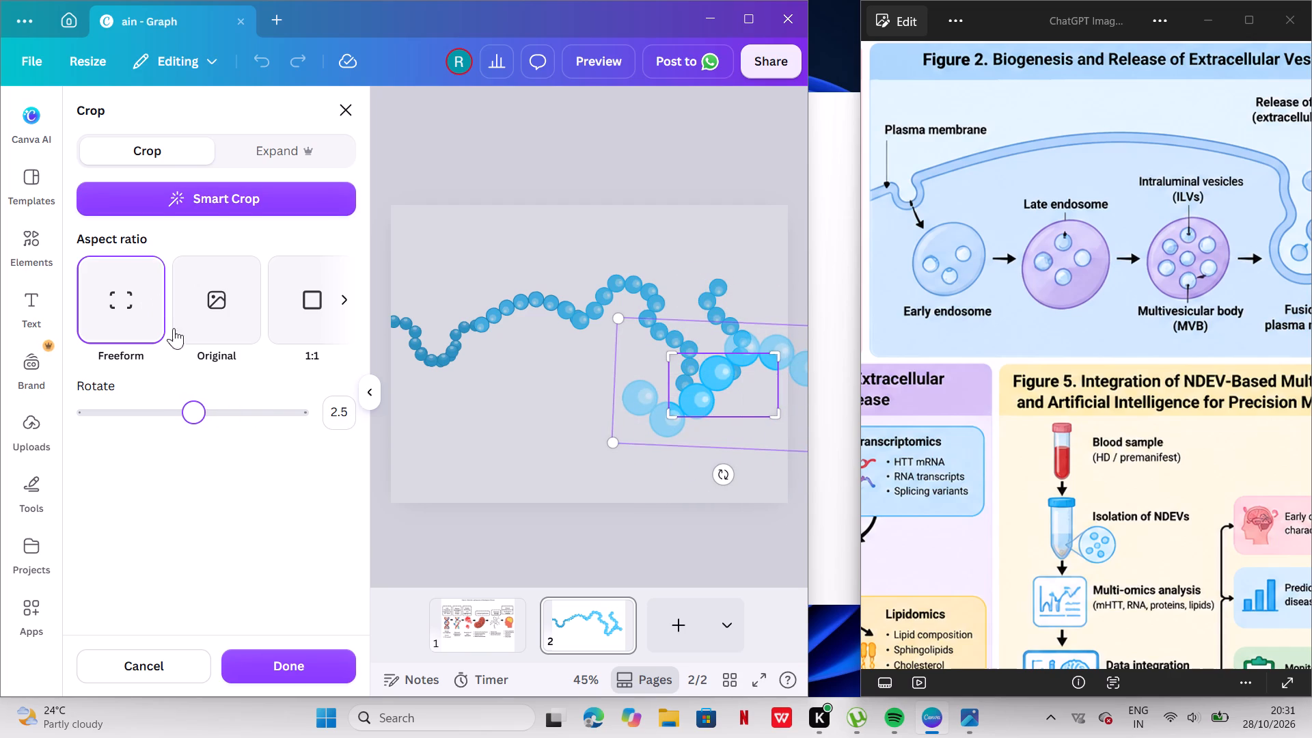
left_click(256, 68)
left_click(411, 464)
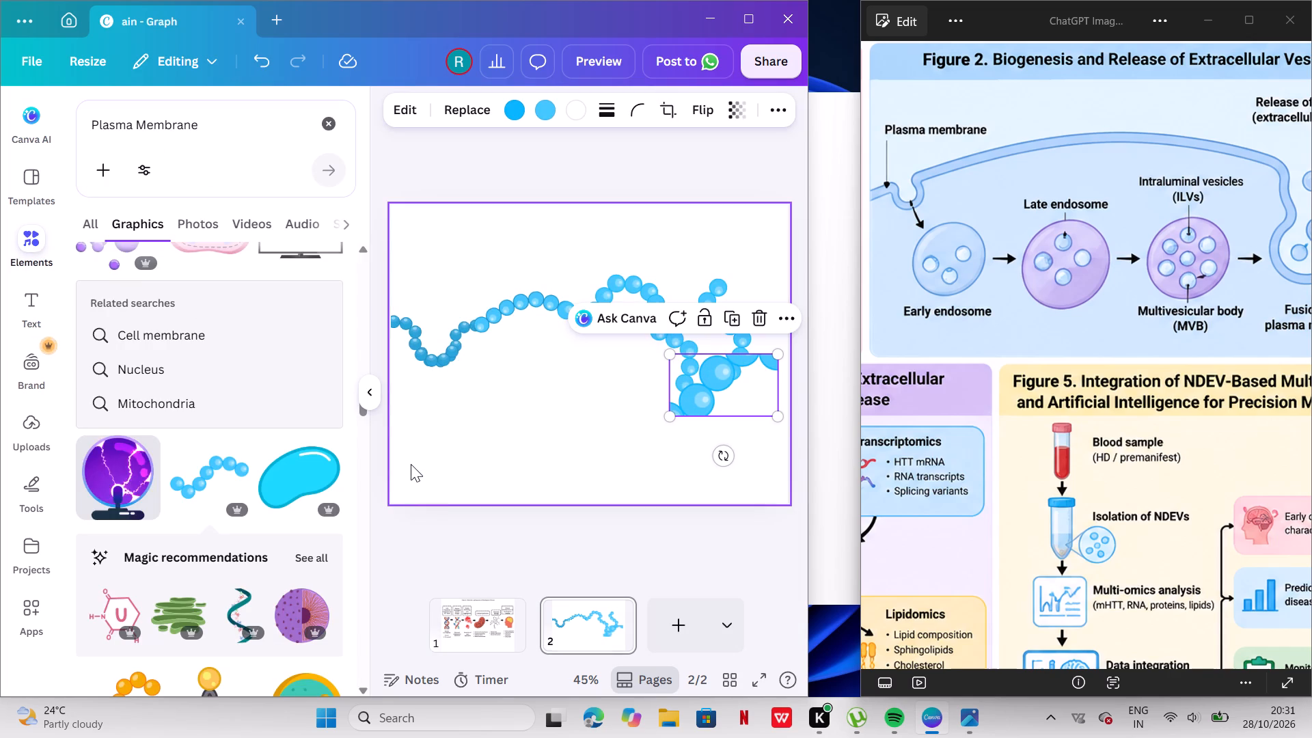
Delete the cropped wavy chain from the steep chain's lower end.
left_click(763, 321)
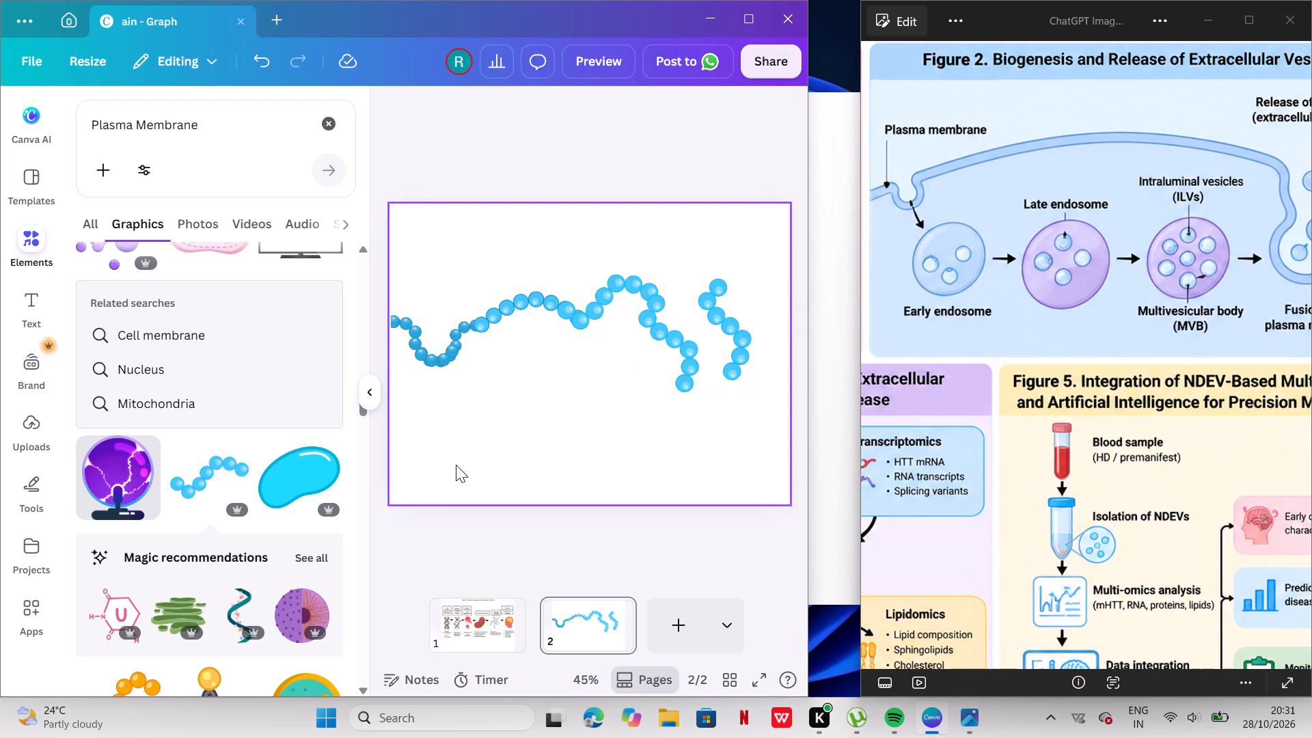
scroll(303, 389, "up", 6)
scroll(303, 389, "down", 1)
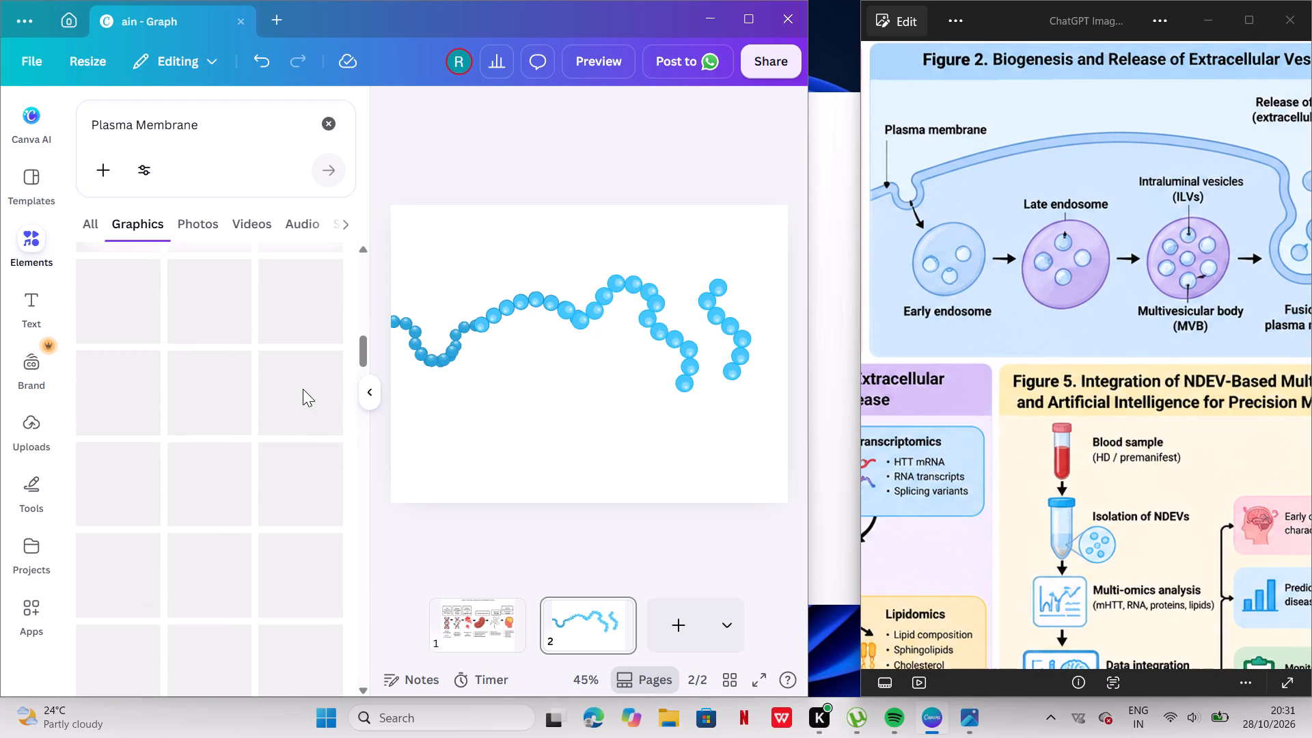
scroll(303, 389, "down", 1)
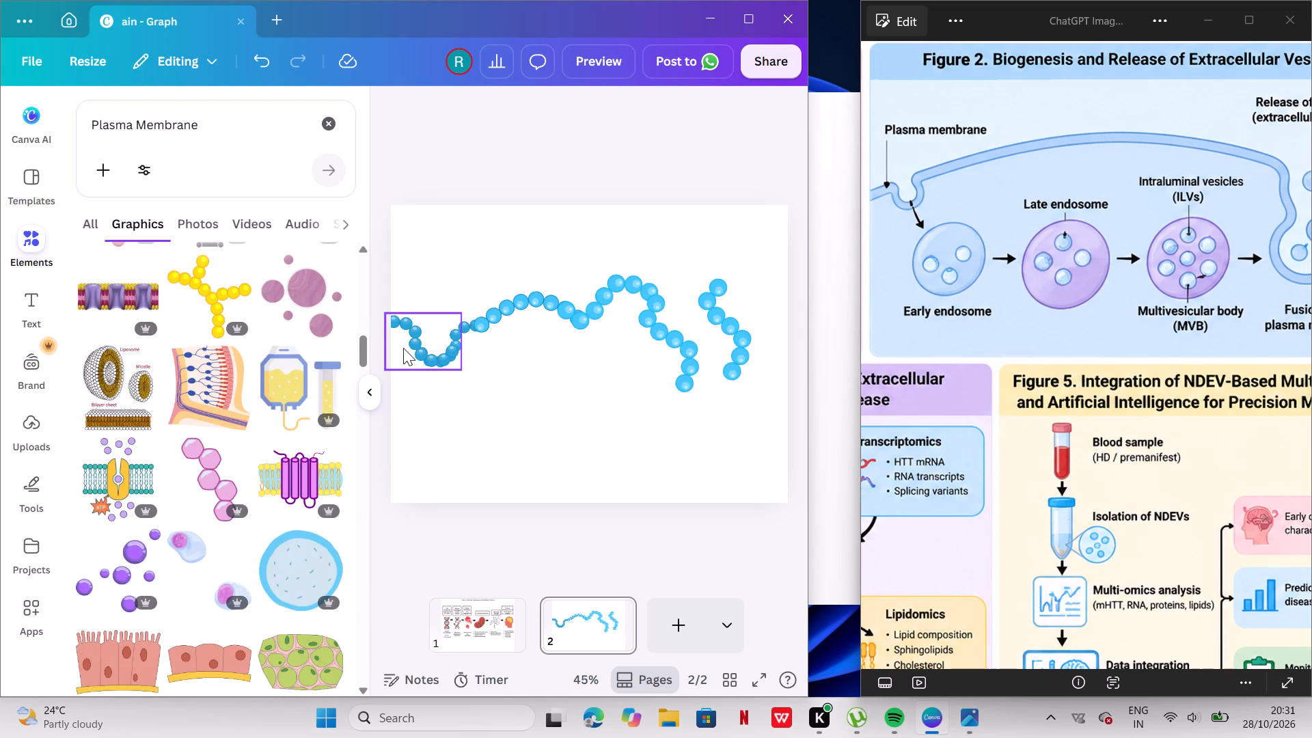
Duplicate the darker blue U-shaped bead chain and place the copy between the two steep chains' lower ends, rotated to about -53°.
left_click(413, 347)
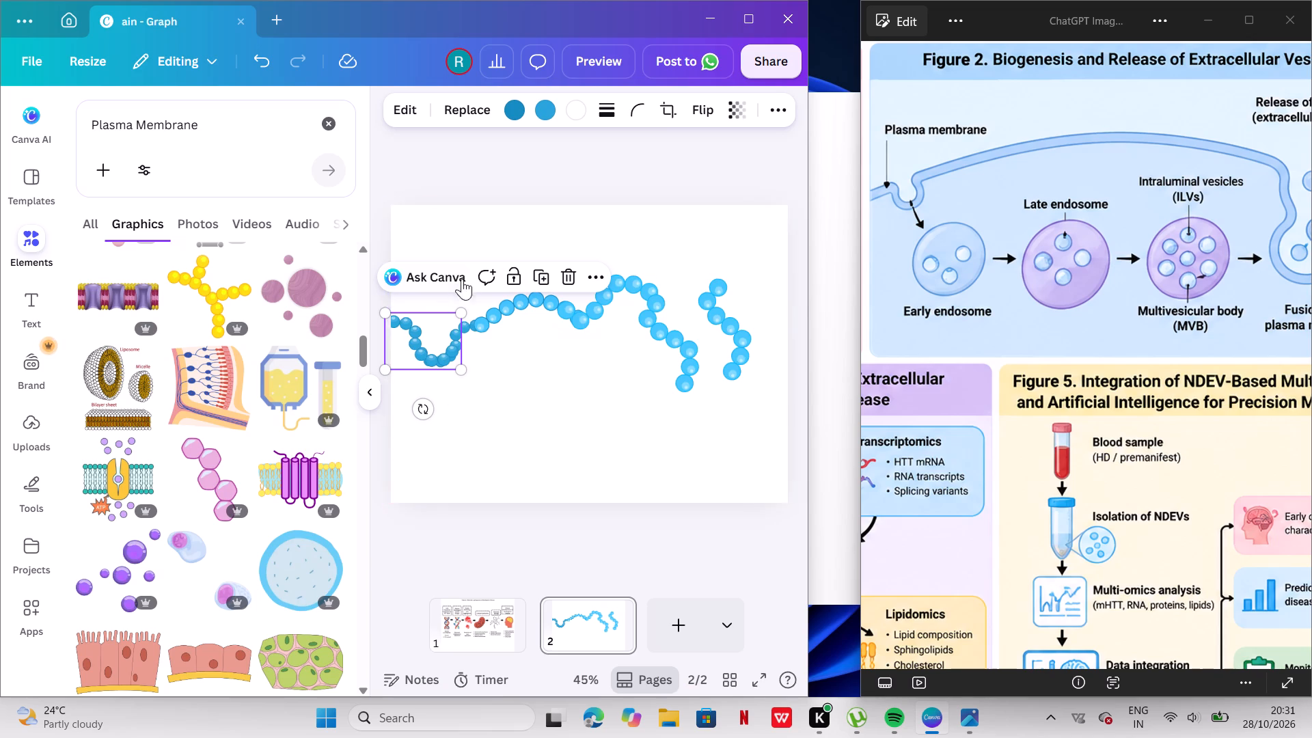
left_click(536, 274)
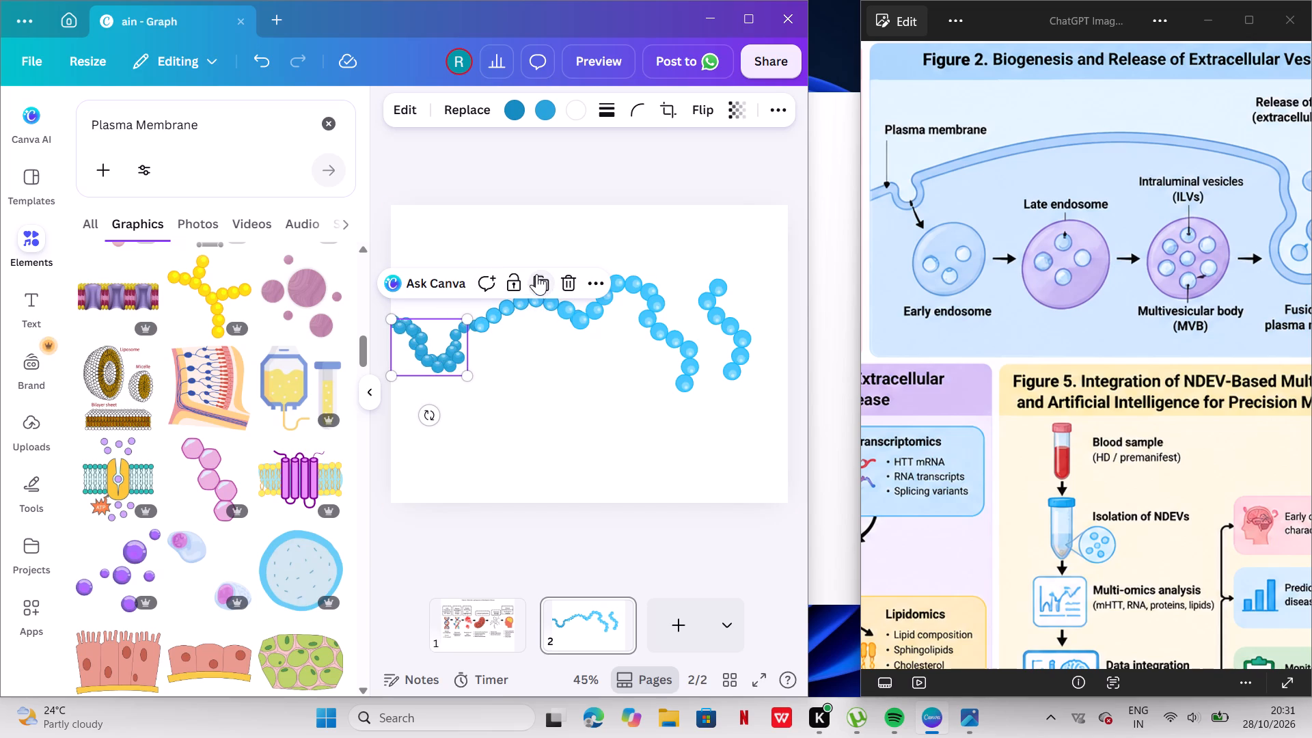
left_click_drag(451, 351, 724, 411)
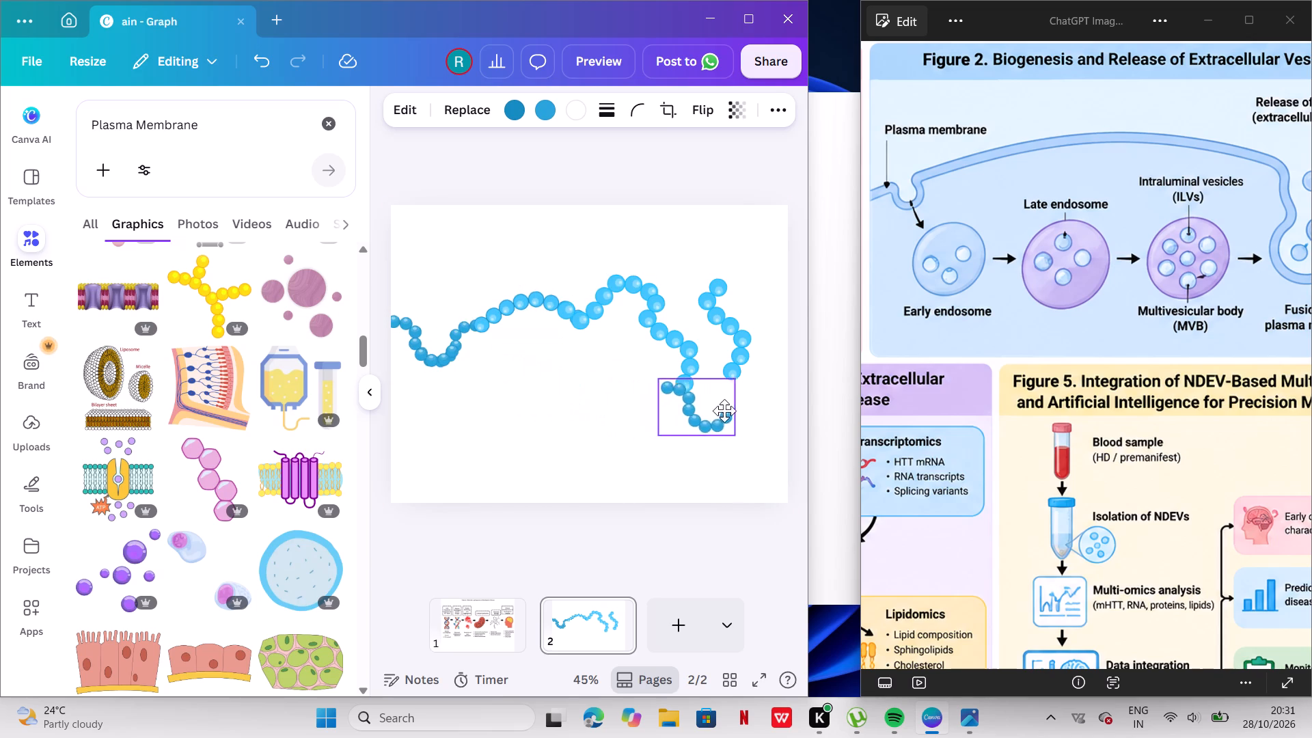
left_click_drag(724, 411, 717, 387)
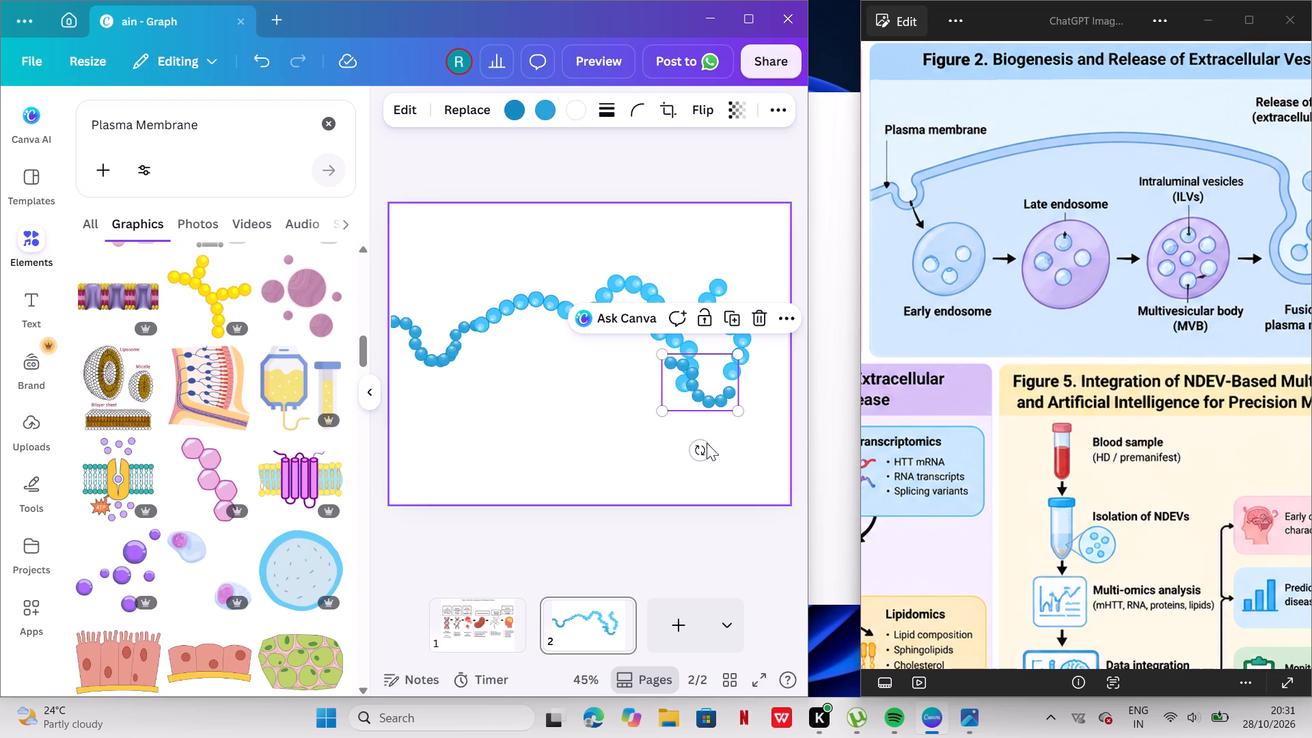
left_click_drag(705, 450, 702, 375)
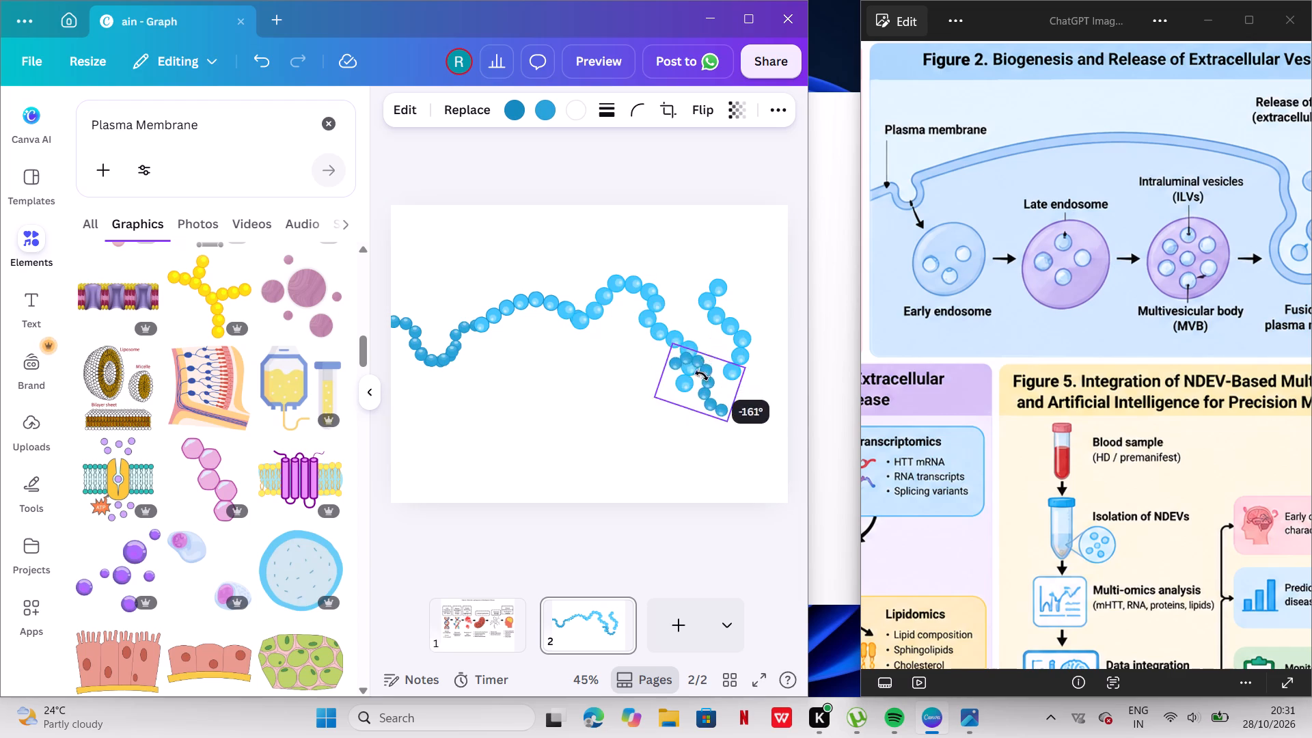
left_click_drag(702, 375, 766, 295)
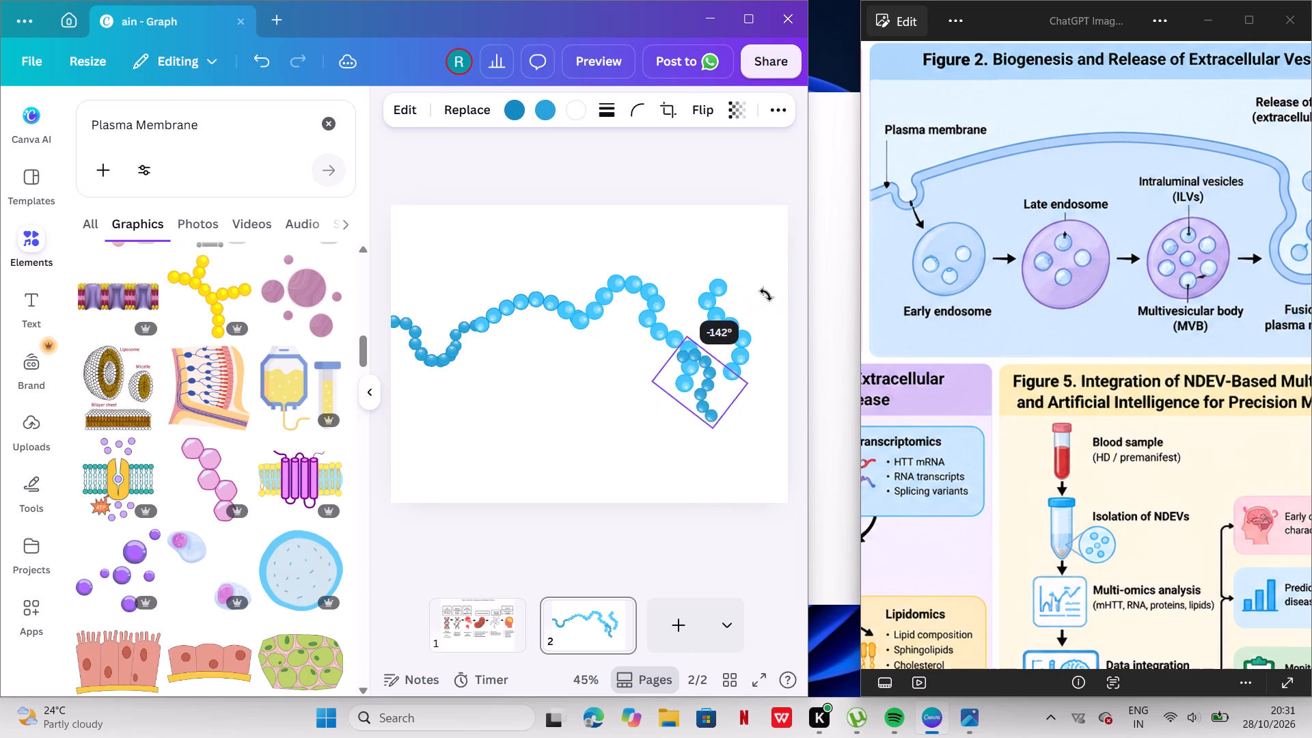
left_click_drag(766, 295, 752, 418)
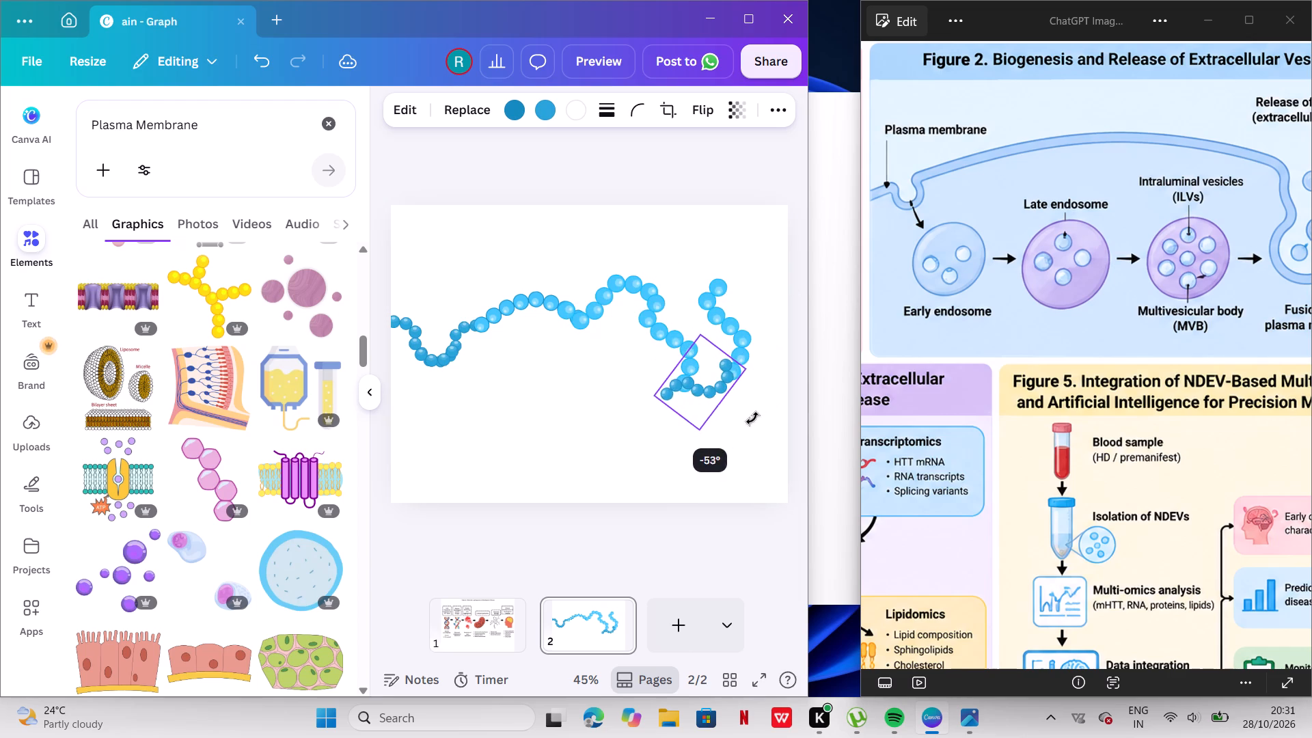
left_click_drag(752, 418, 751, 418)
Crop the rotated U-shaped copy to trim the beads at its outer end that overlap the first steep chain.
double_click(668, 377)
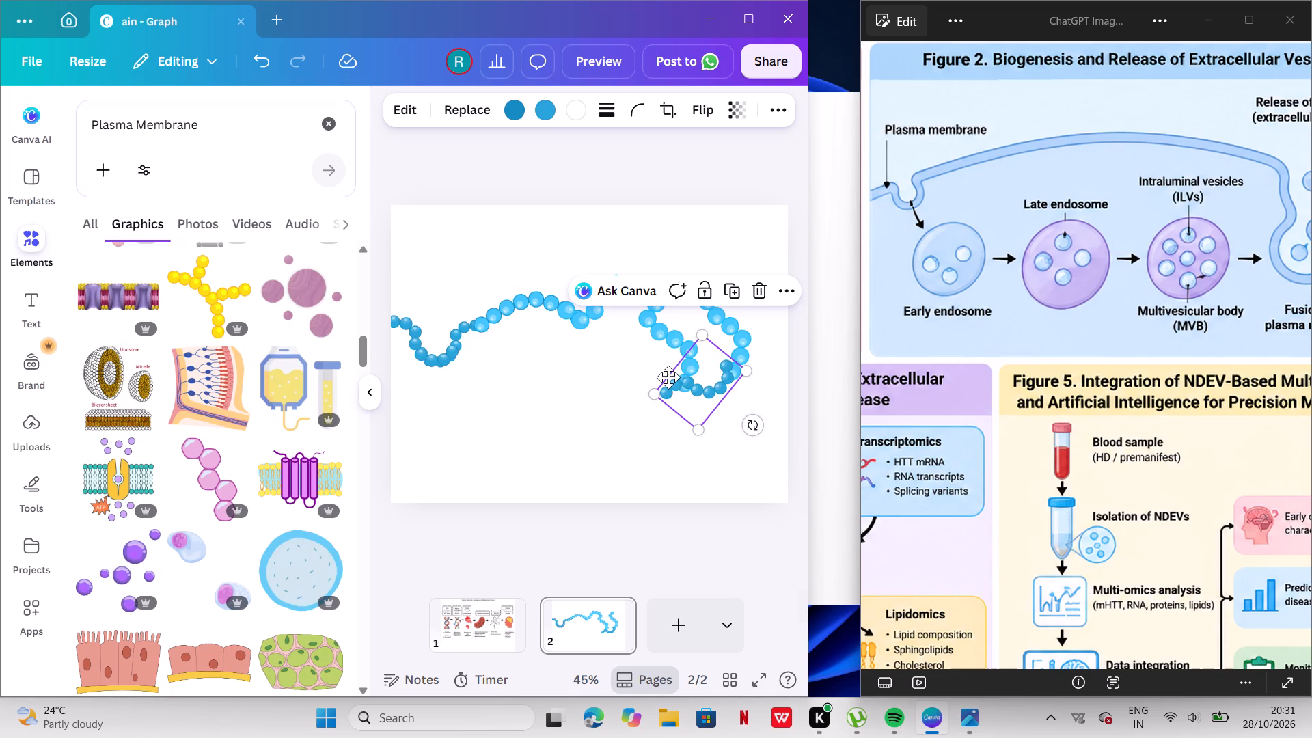
left_click_drag(664, 378, 676, 379)
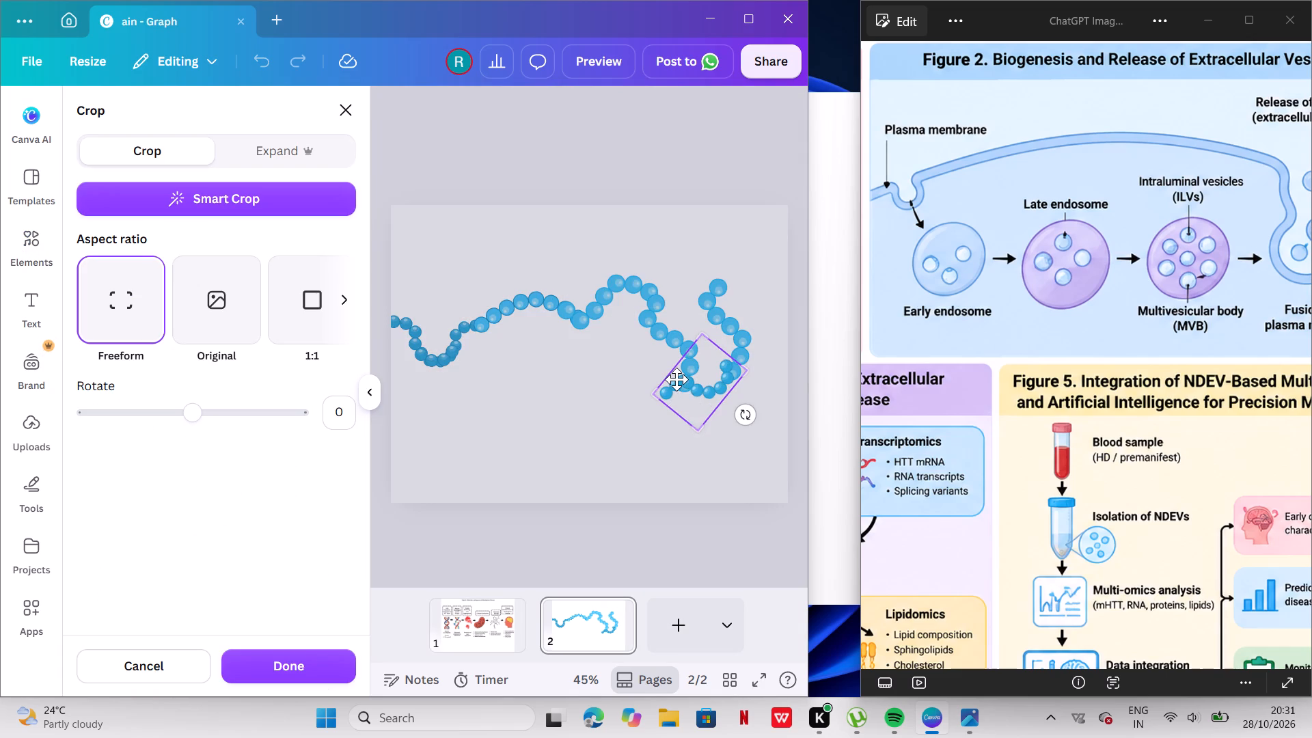
left_click(676, 379)
left_click_drag(705, 336, 709, 337)
left_click_drag(709, 337, 719, 338)
left_click(605, 419)
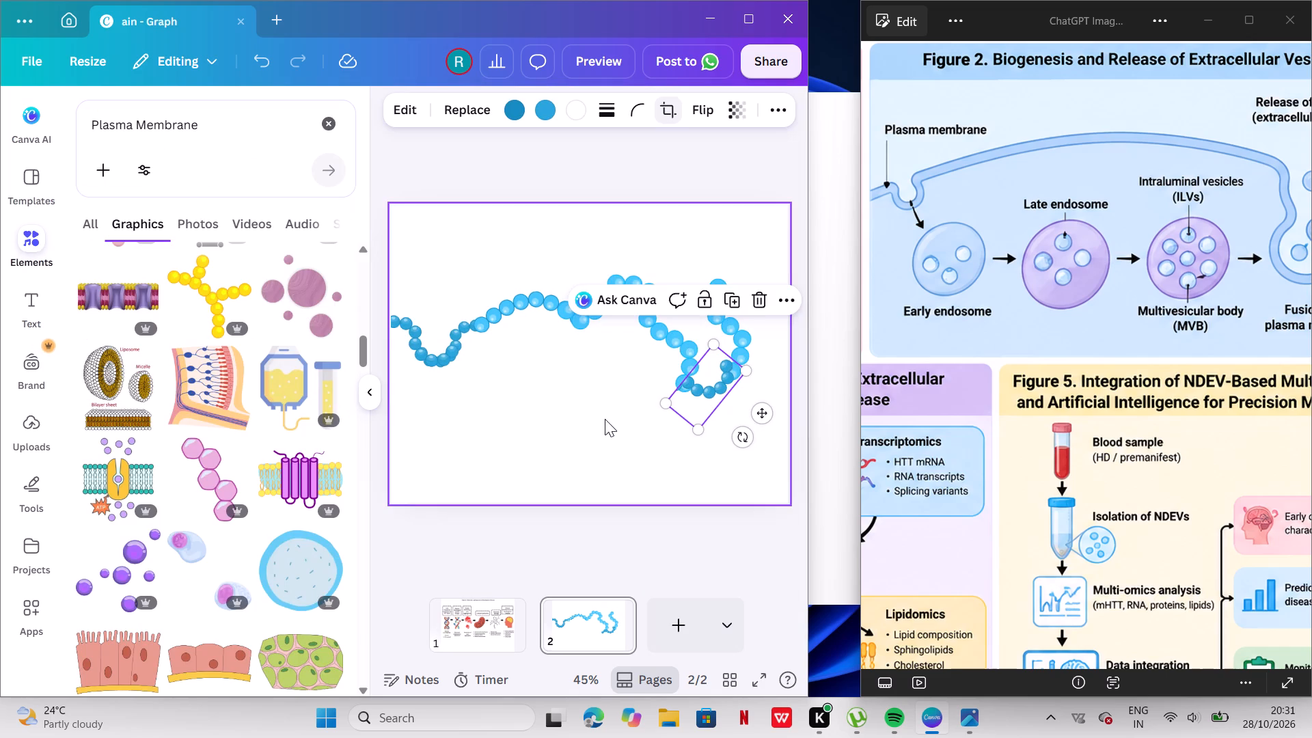
Shift the cropped U-shaped copy slightly downward and shrink it a little to bridge the two steep chains' lower ends.
left_click(711, 388)
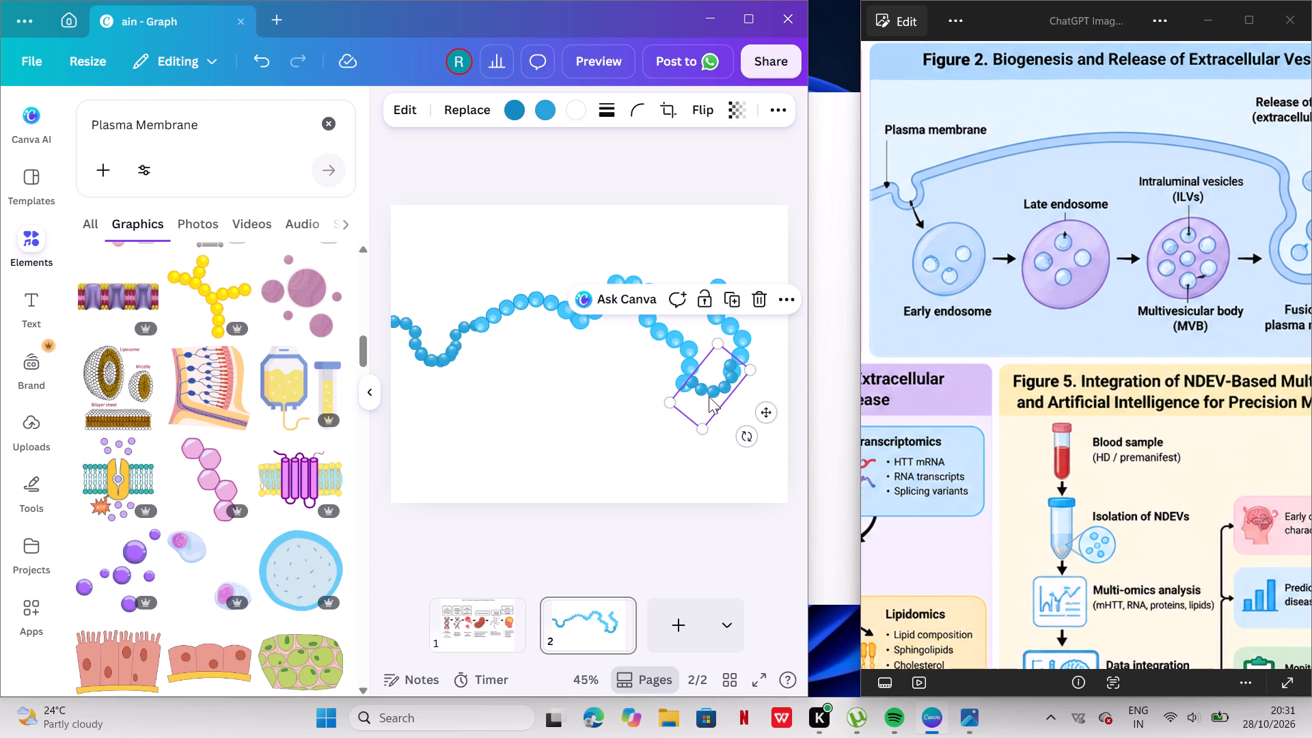
left_click(668, 424)
left_click_drag(733, 375, 729, 383)
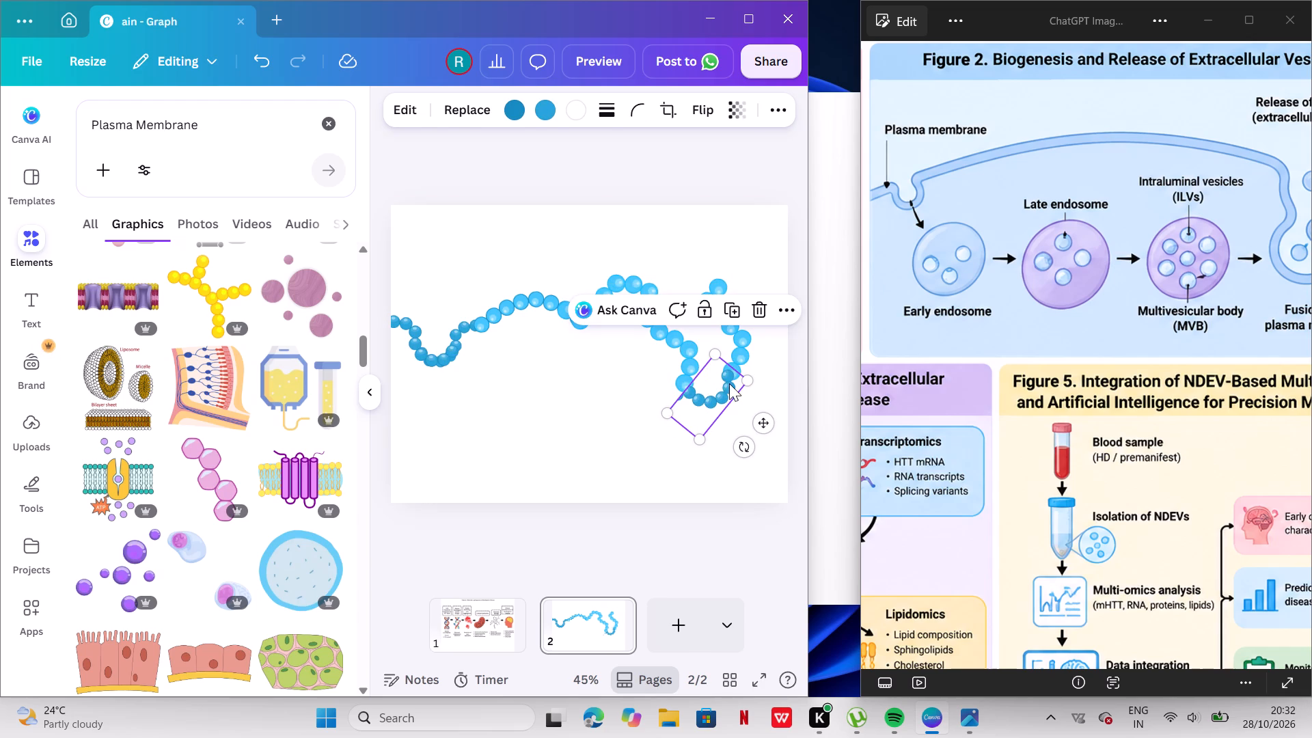
left_click_drag(670, 412, 677, 409)
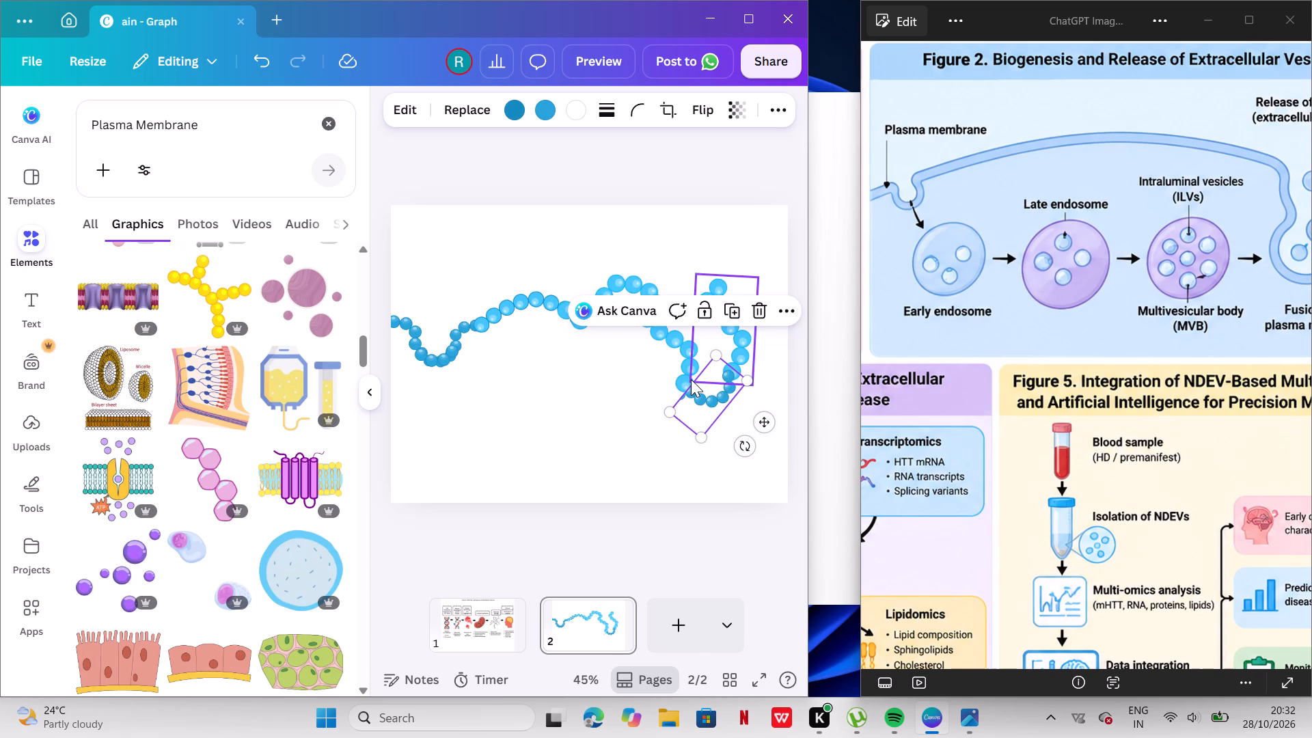
Crop the rotated U-shaped bead copy slightly tighter at its outer end beside the first steep chain.
double_click(688, 390)
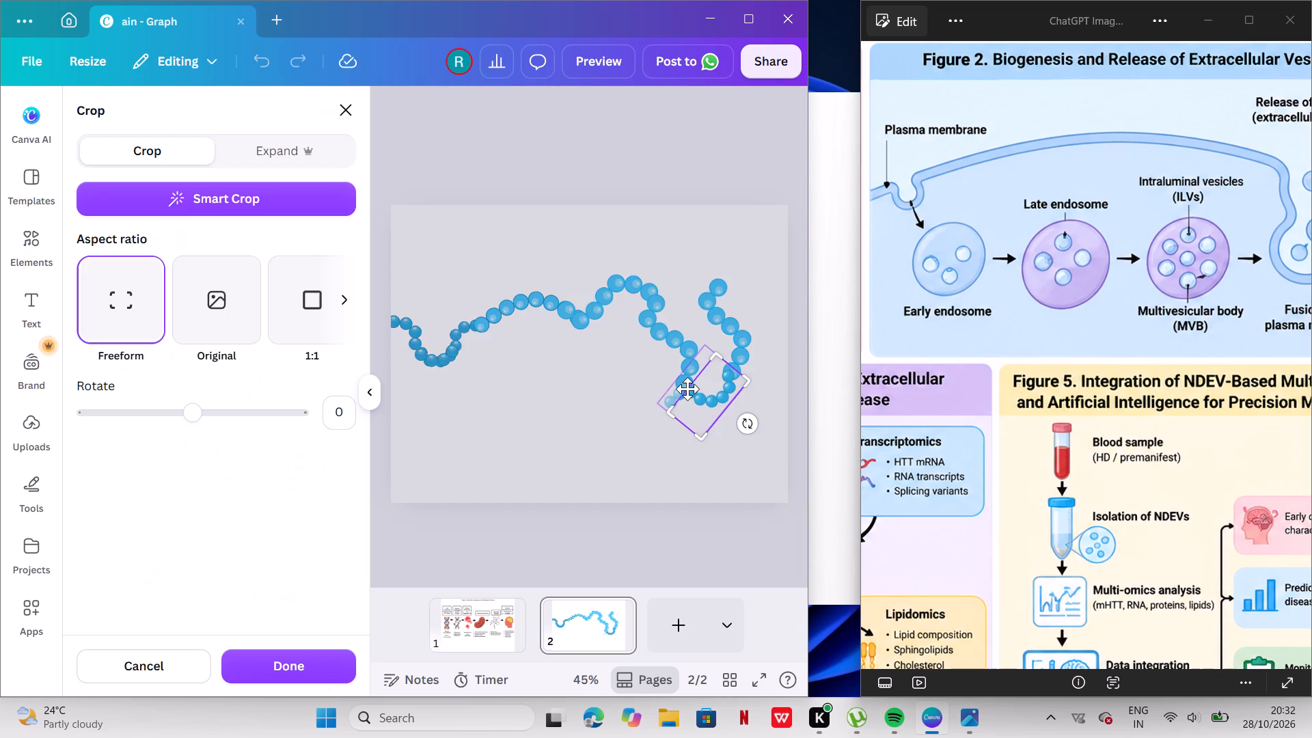
left_click_drag(687, 389, 709, 394)
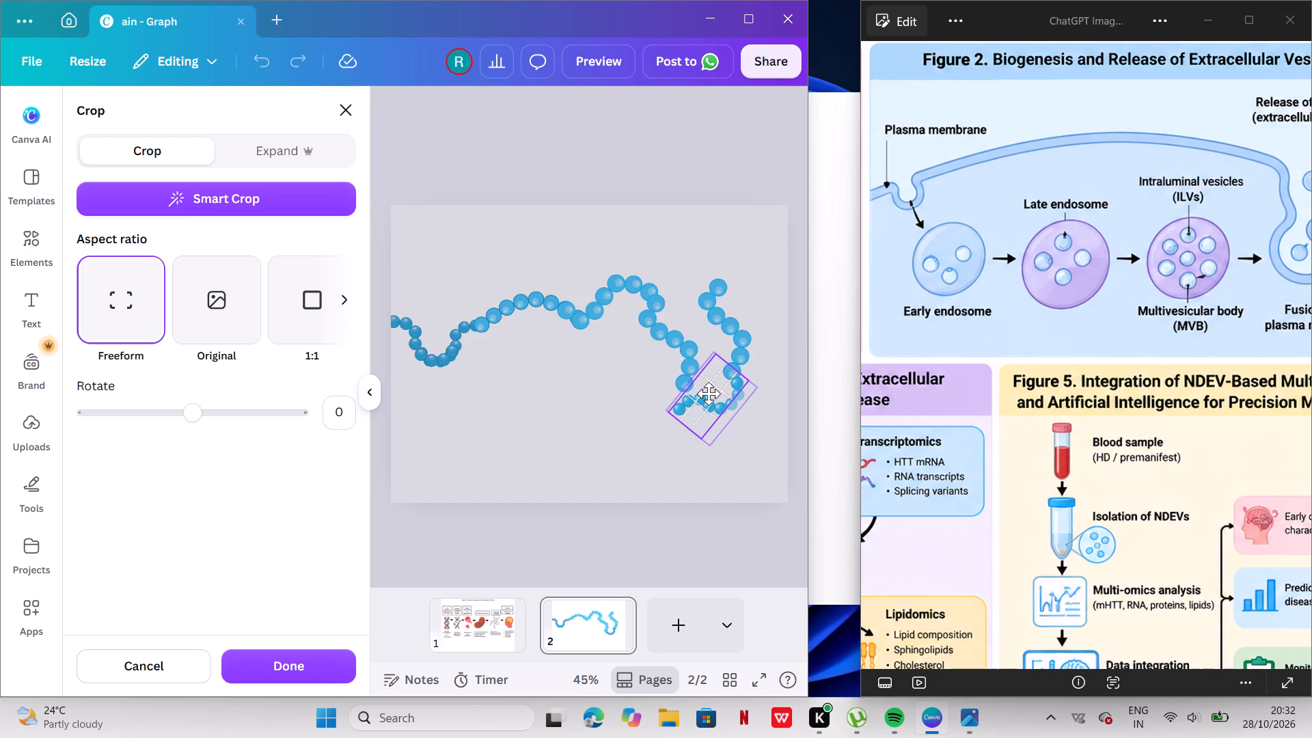
left_click_drag(709, 394, 698, 383)
left_click(677, 413)
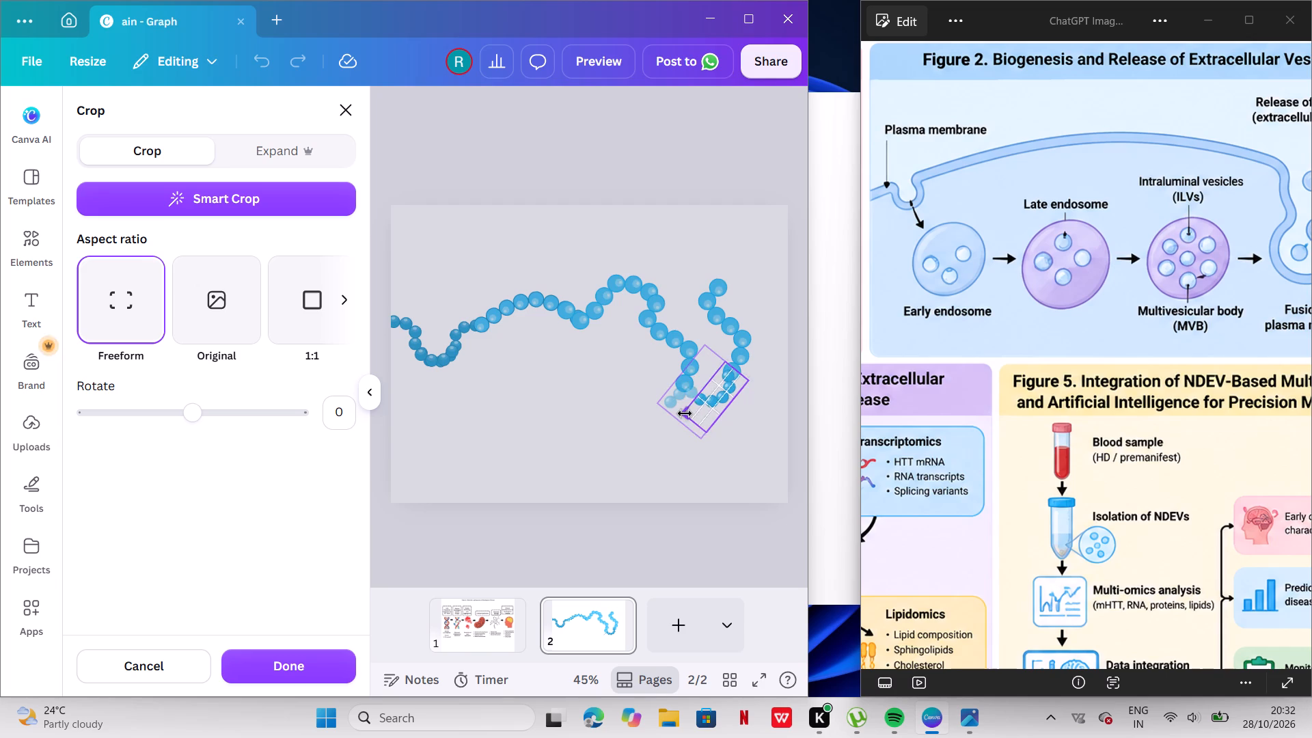
left_click(620, 424)
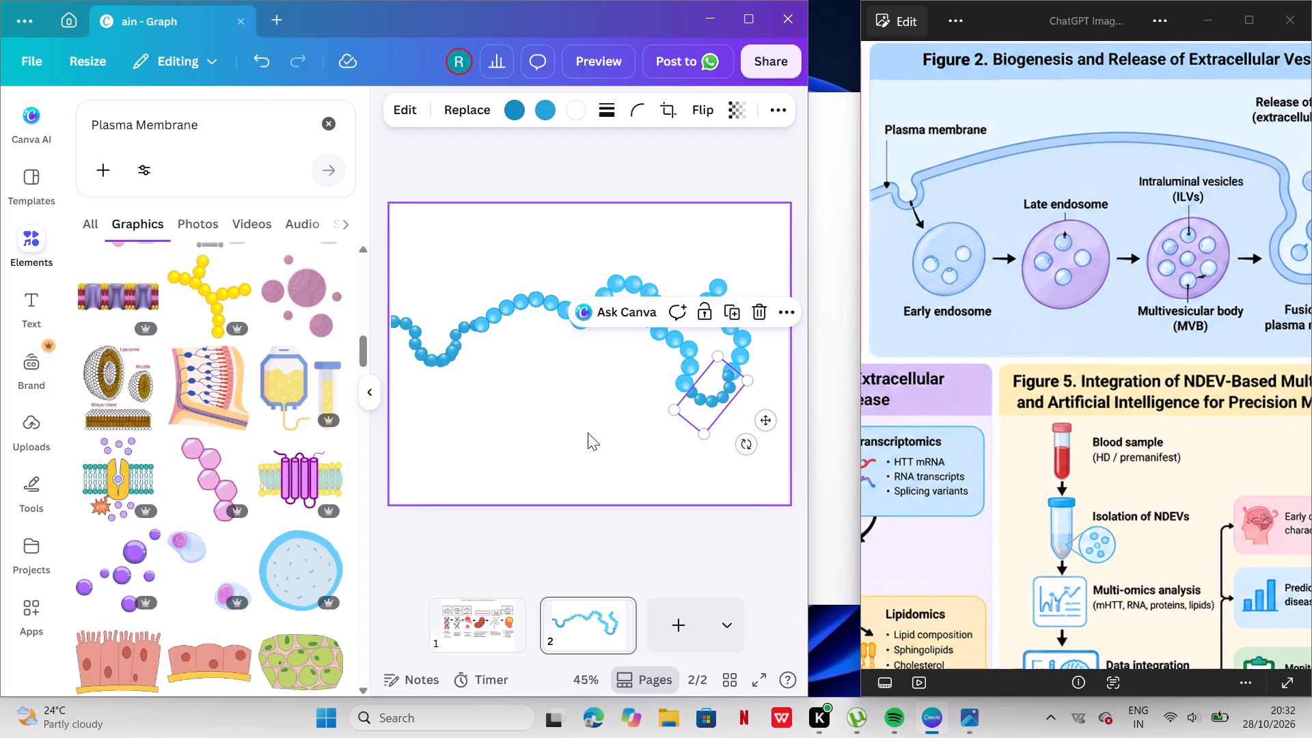
left_click(588, 433)
Enlarge the cropped U-shaped copy slightly from its outer corner so it meets the first steep chain's lower end.
left_click(690, 400)
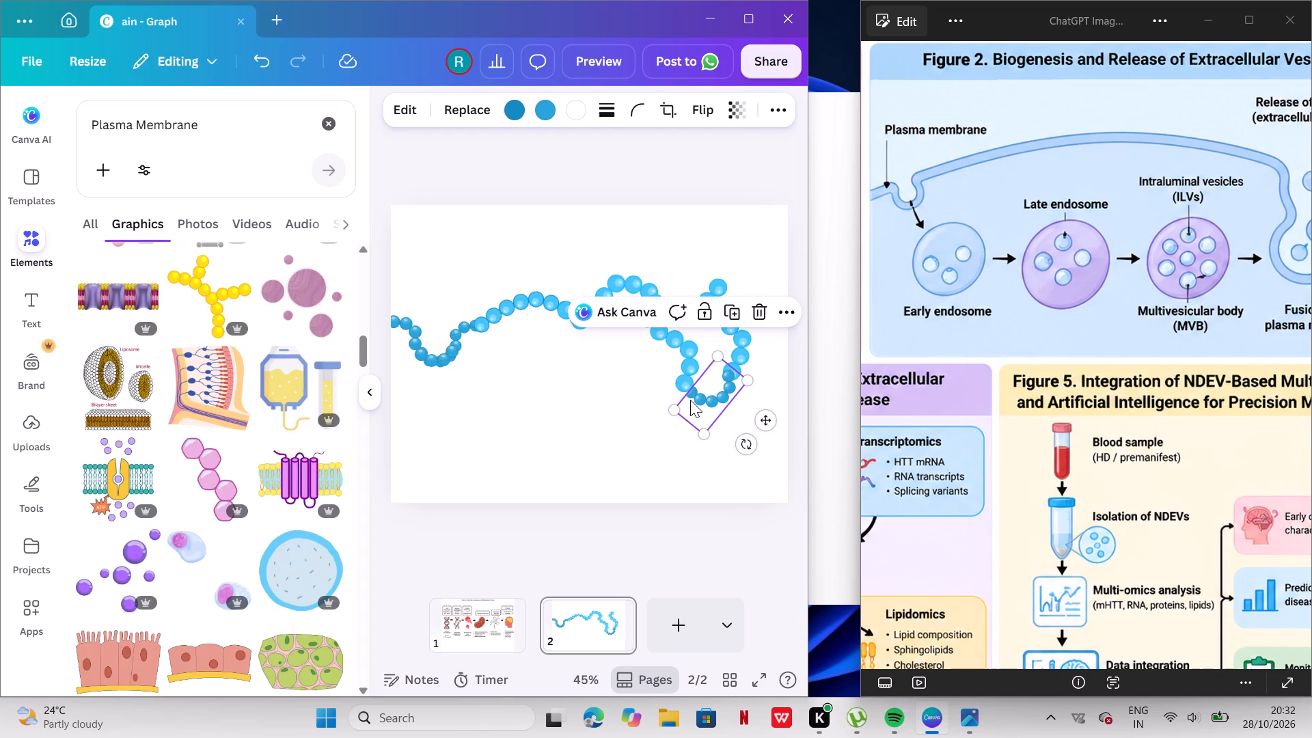
left_click_drag(671, 409, 666, 407)
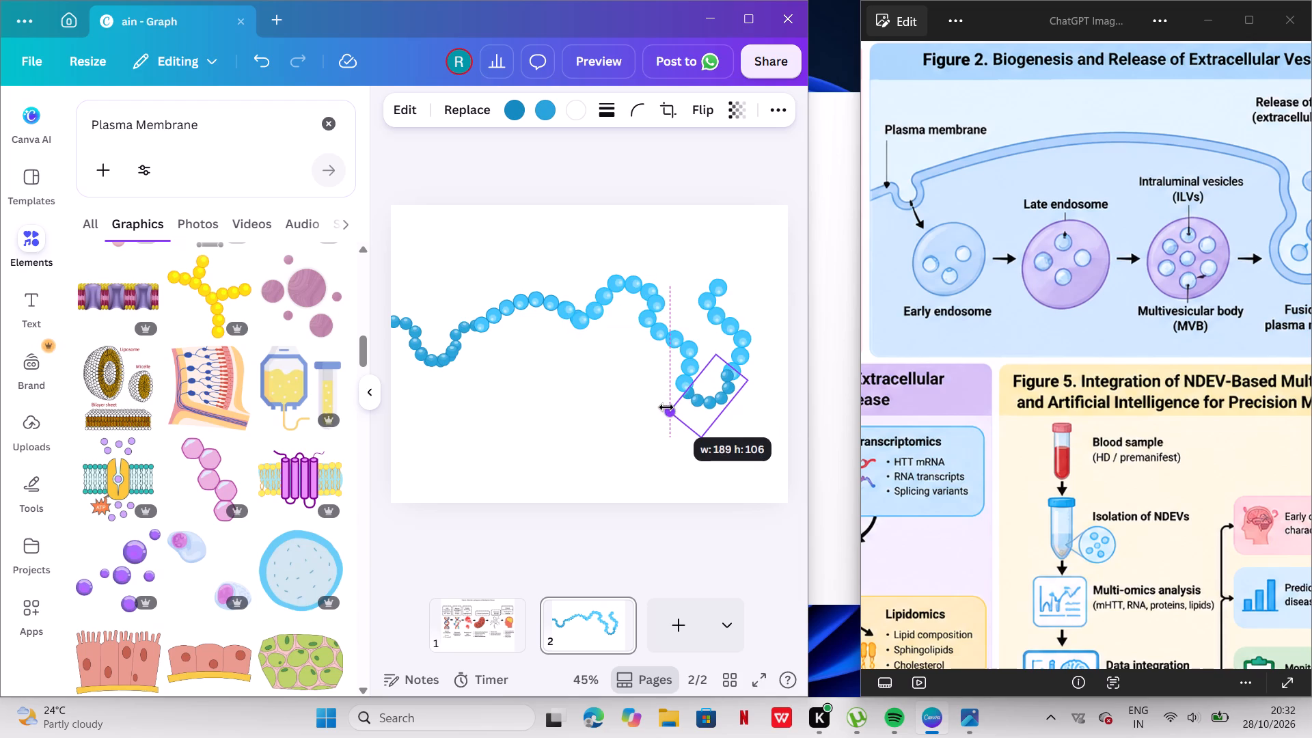
left_click_drag(666, 407, 666, 401)
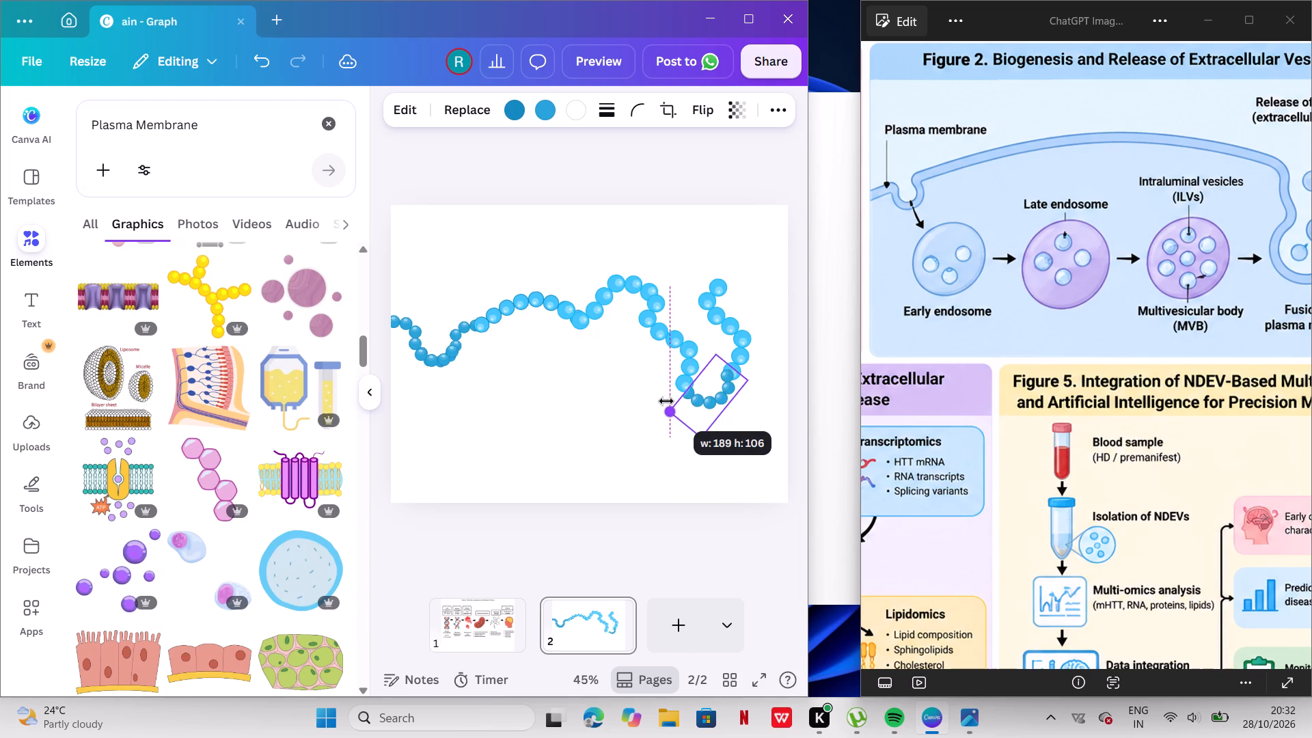
left_click_drag(666, 401, 664, 393)
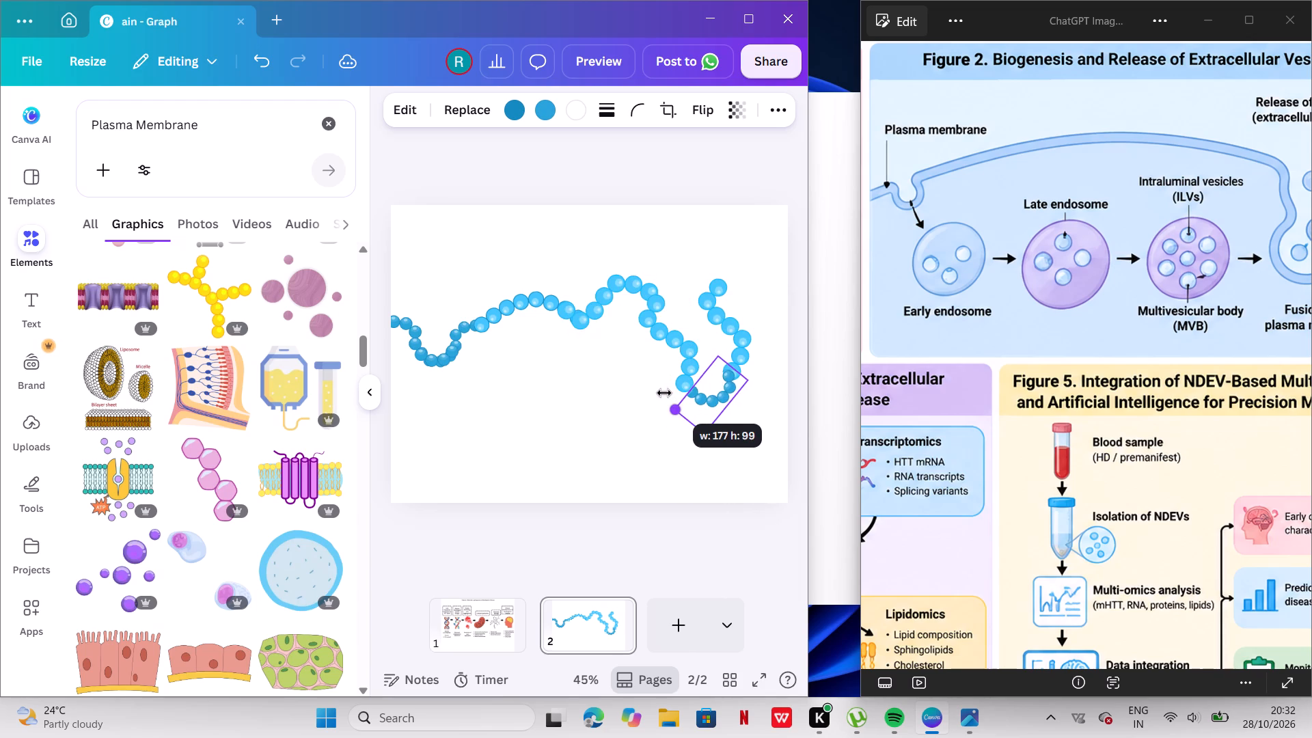
left_click_drag(664, 393, 664, 393)
left_click(664, 393)
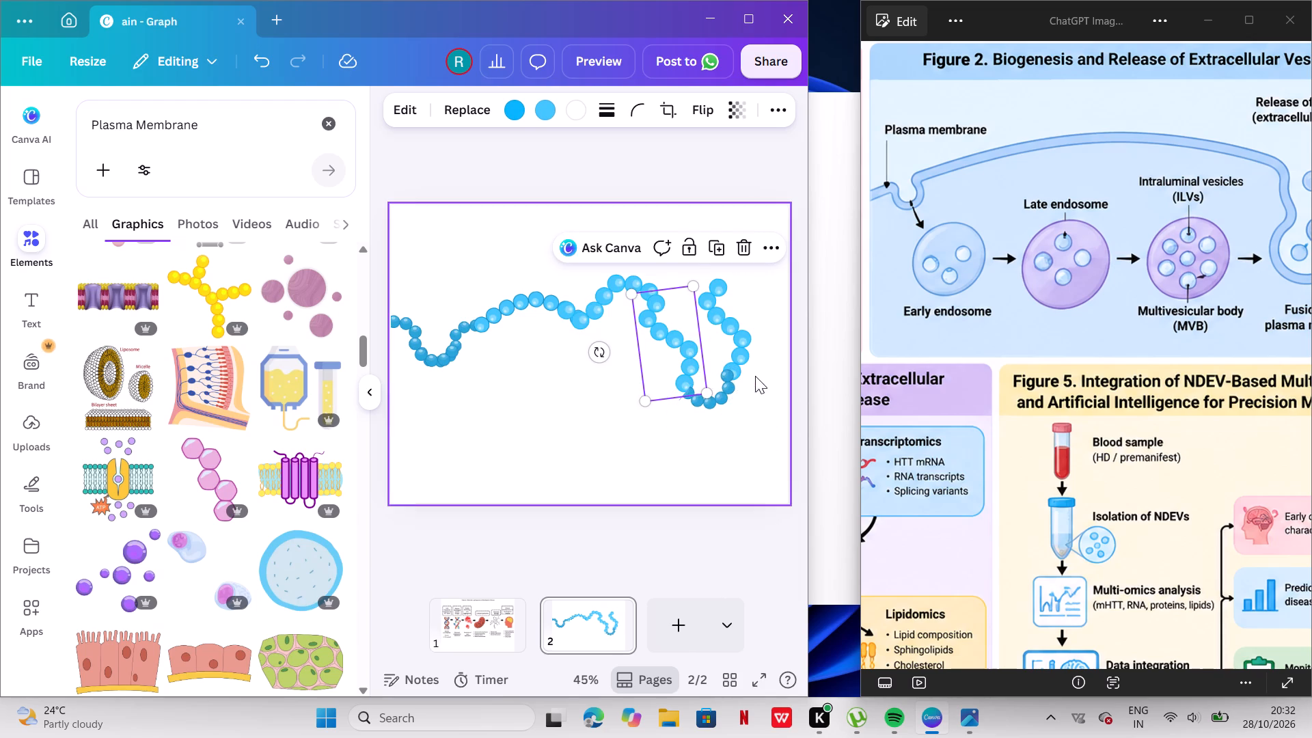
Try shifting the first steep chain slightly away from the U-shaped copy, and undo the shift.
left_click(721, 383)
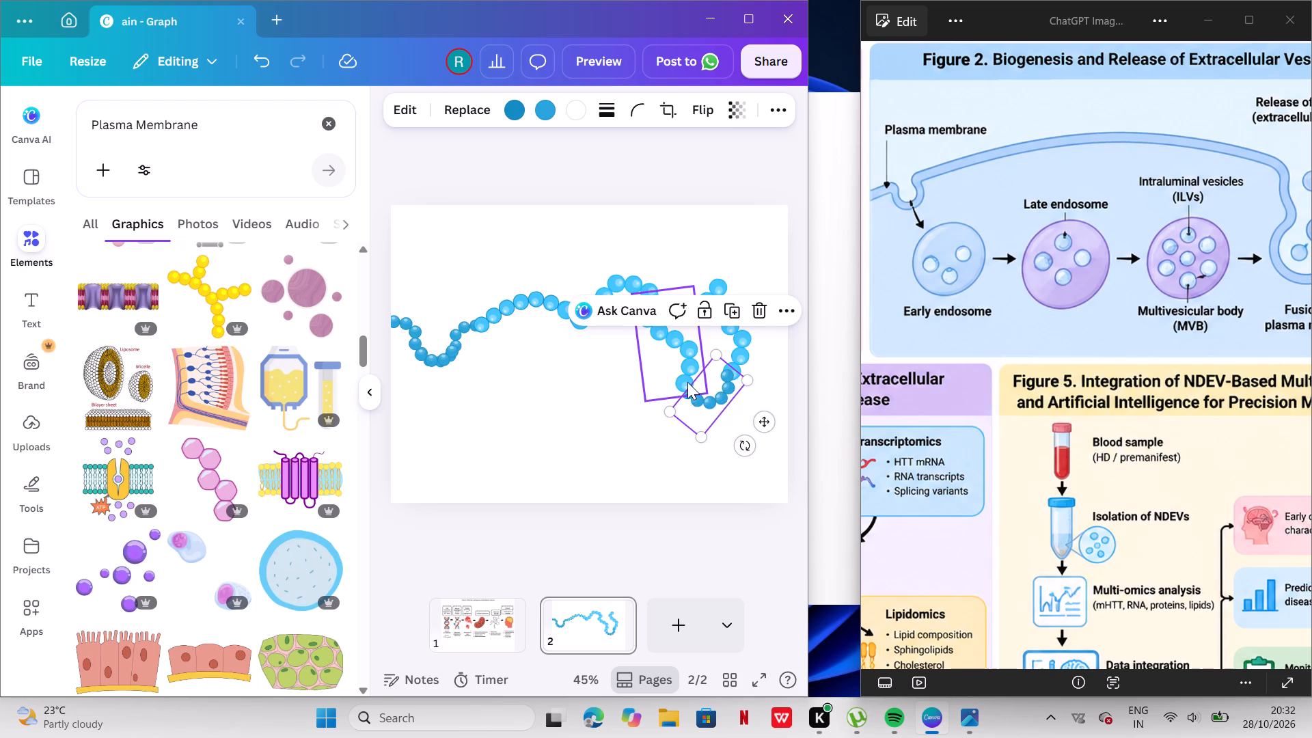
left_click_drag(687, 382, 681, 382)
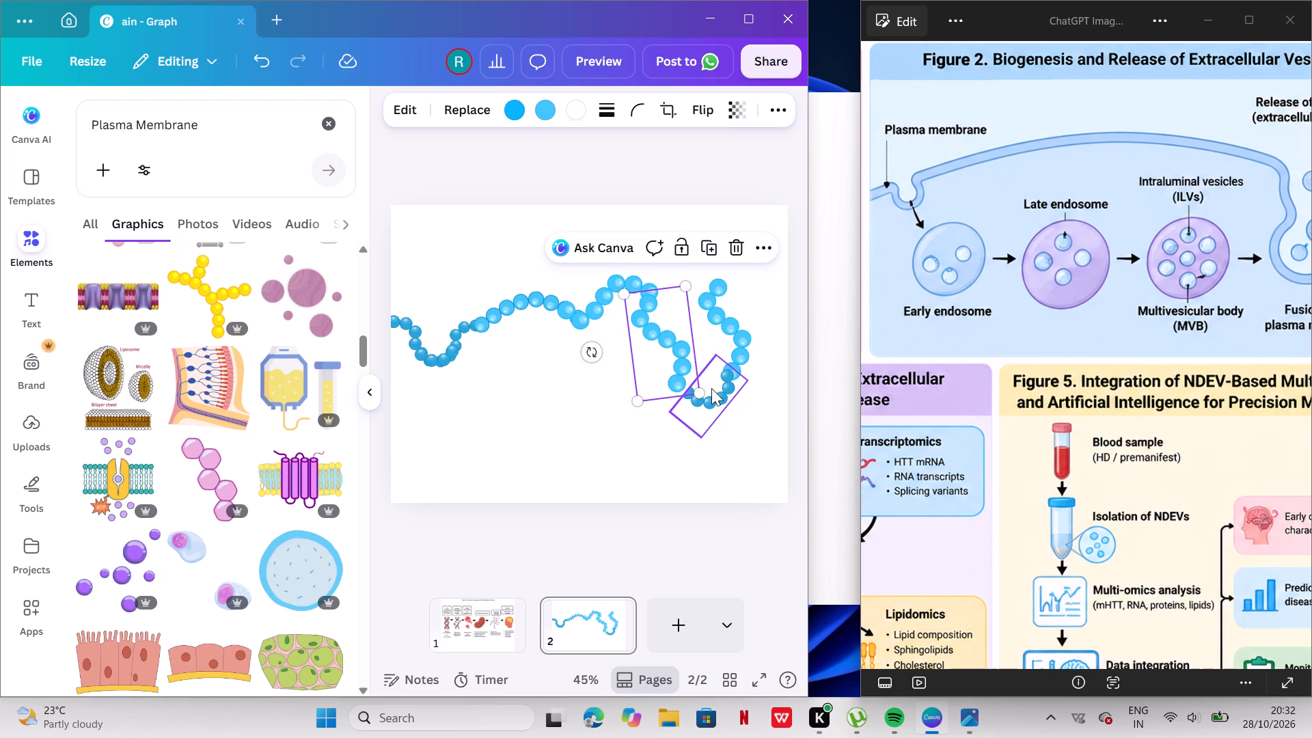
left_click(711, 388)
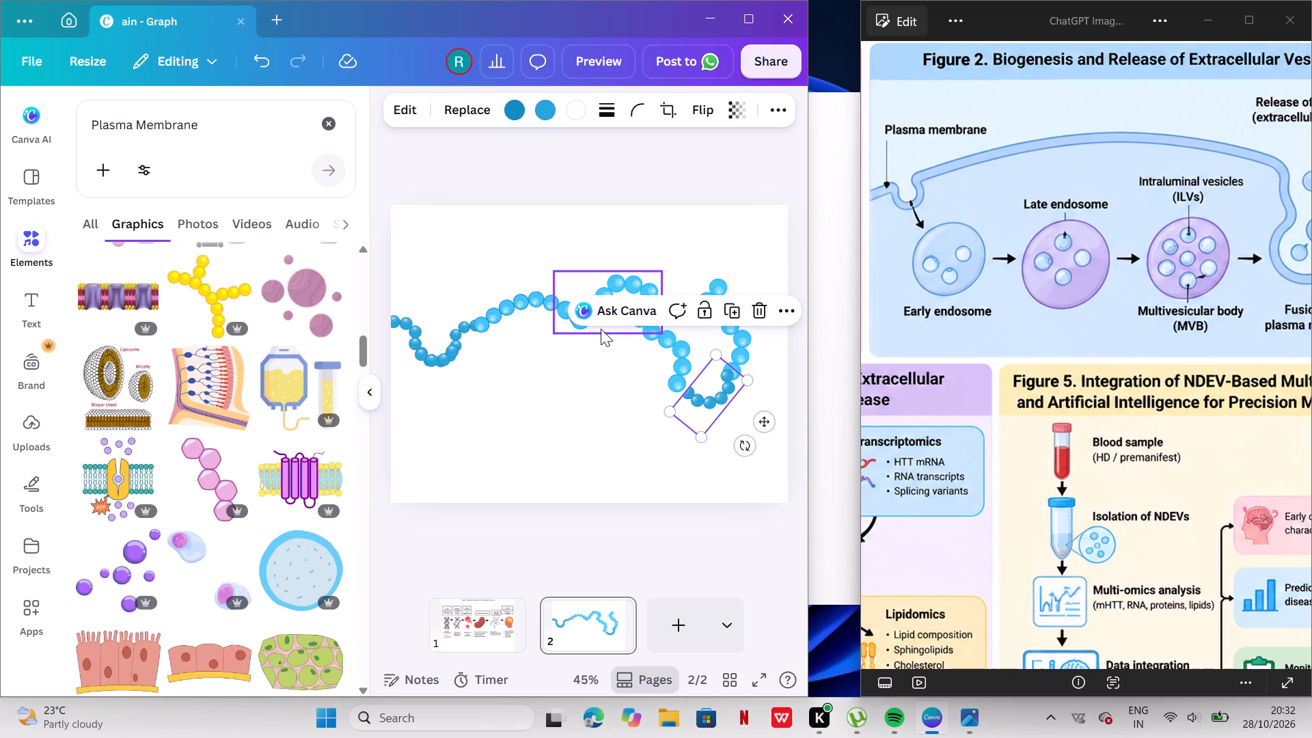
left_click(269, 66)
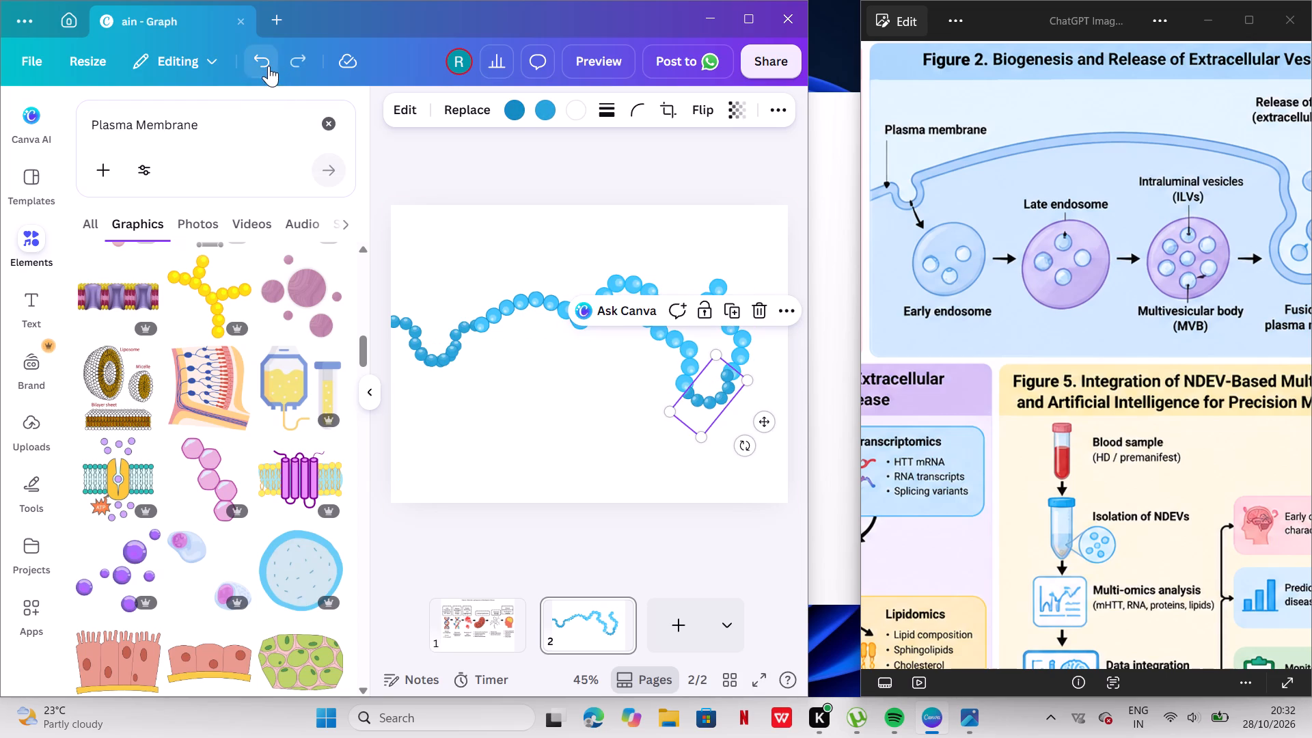
Readjust the U-shaped copy's crop, extending the frame slightly outward around the beads between the steep chains.
left_click(719, 369)
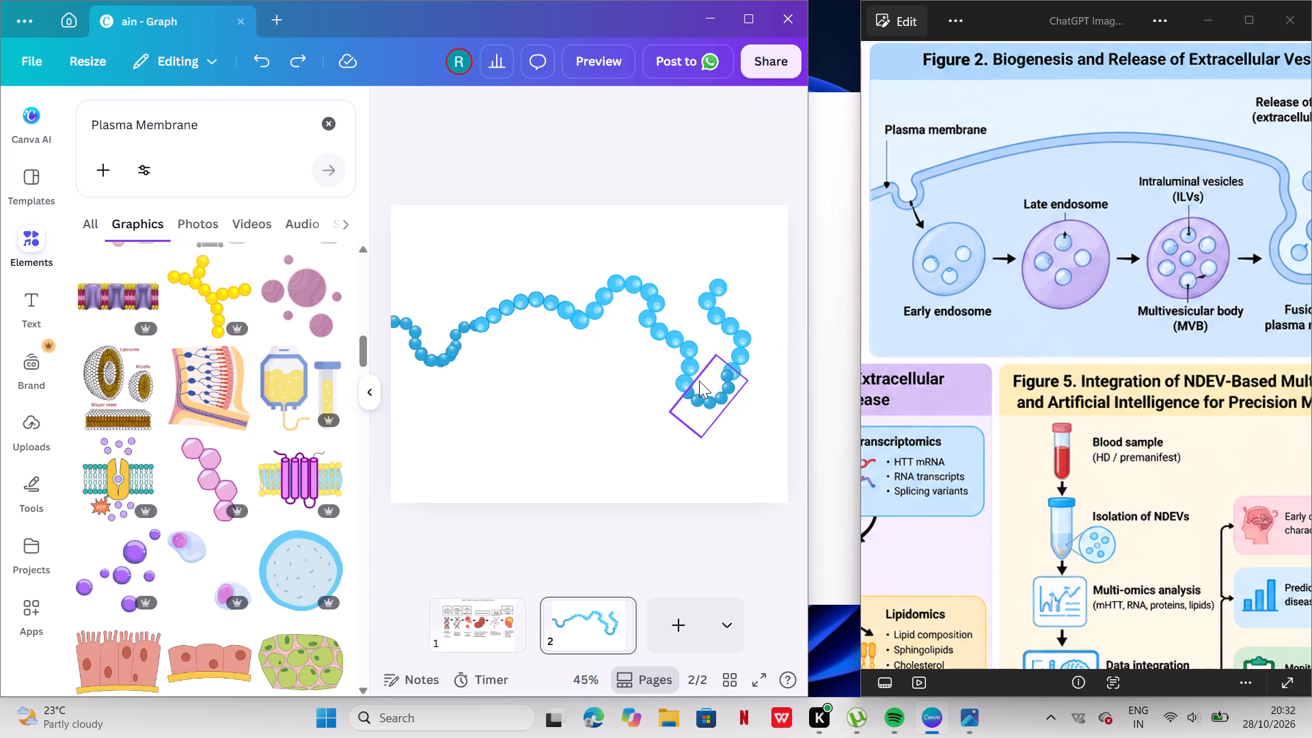
left_click(699, 384)
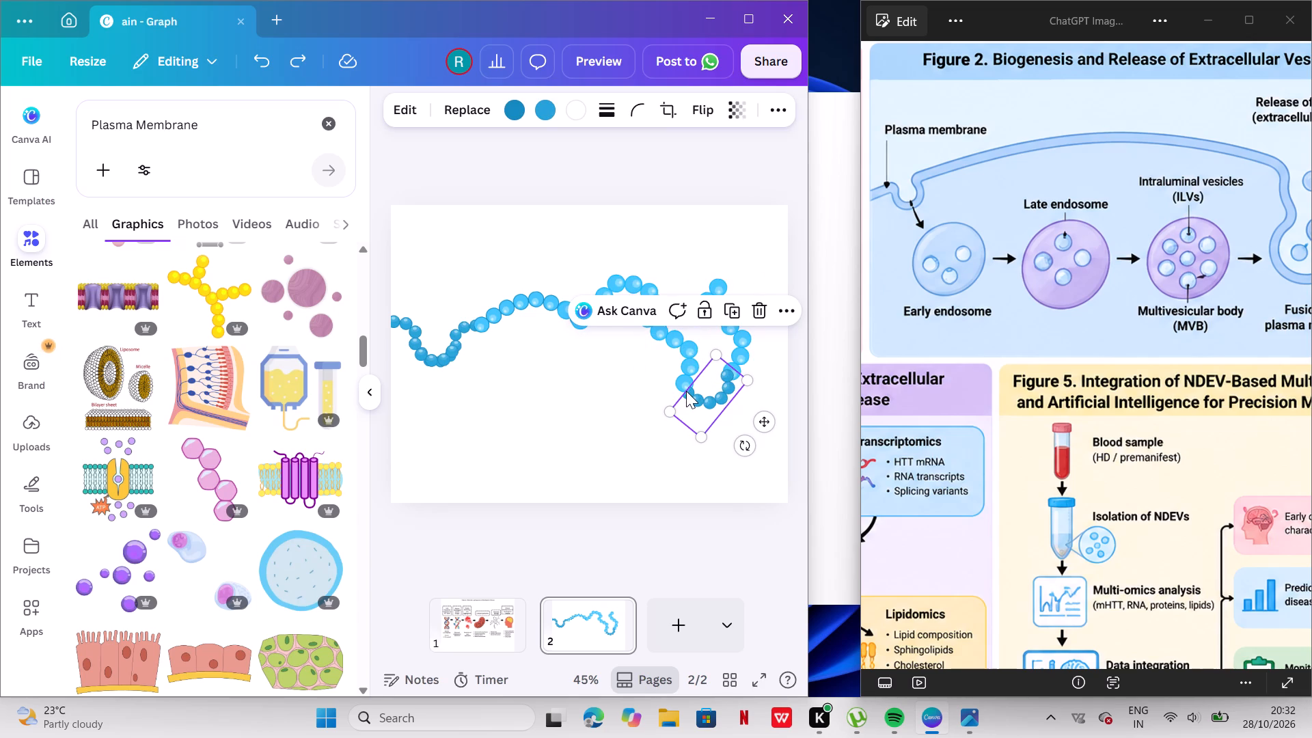
double_click(686, 391)
left_click(686, 391)
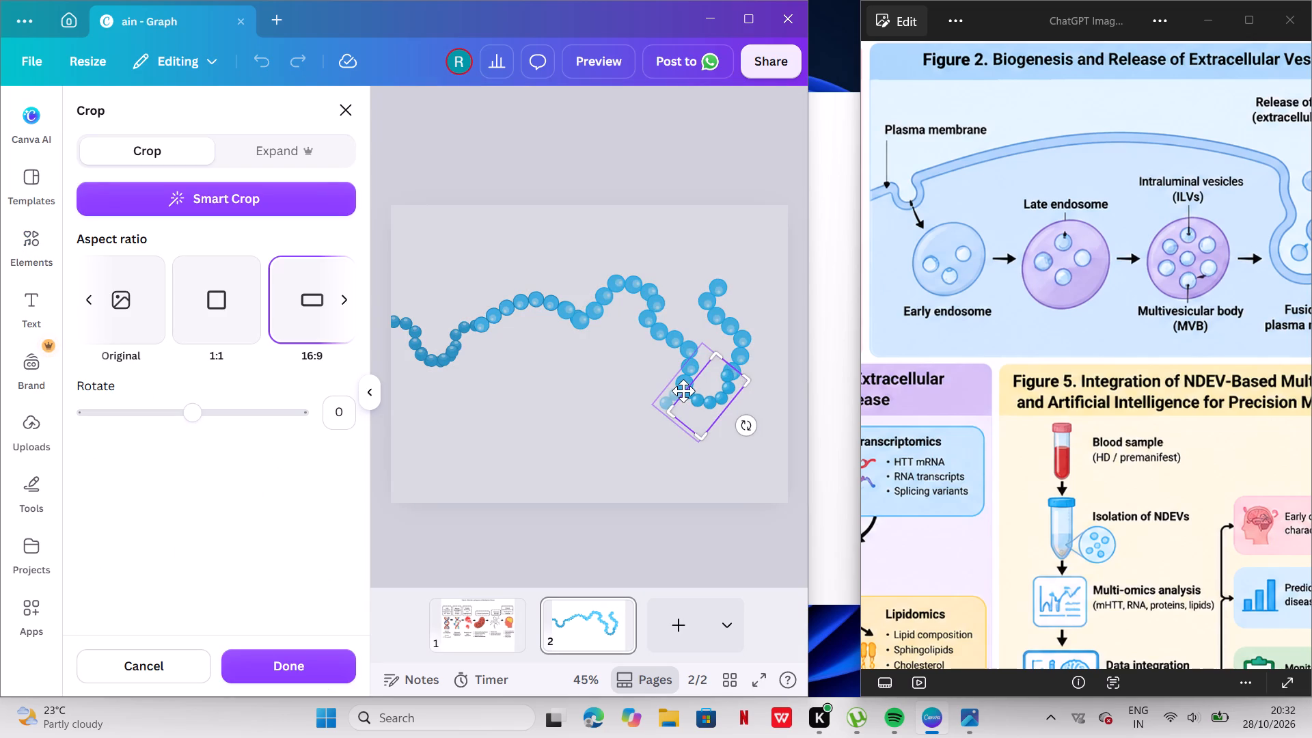
left_click(683, 391)
left_click_drag(690, 394, 670, 391)
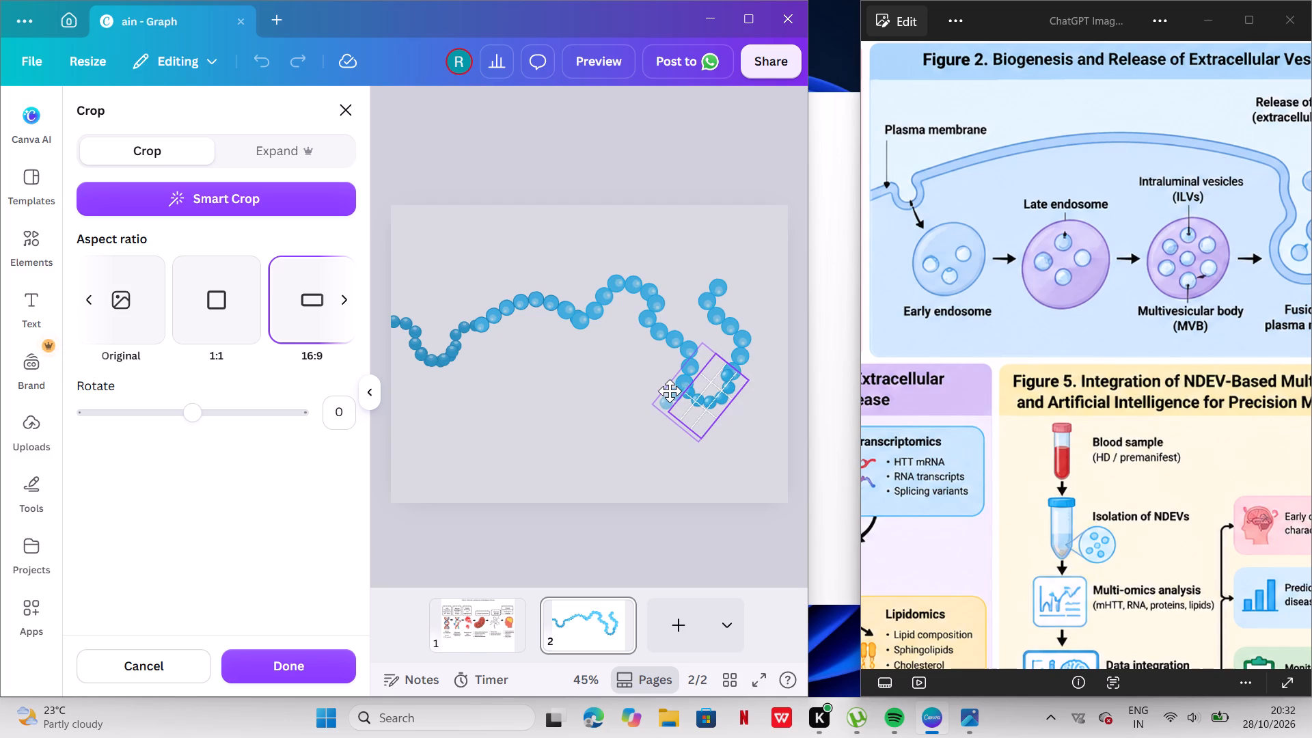
left_click_drag(670, 391, 660, 383)
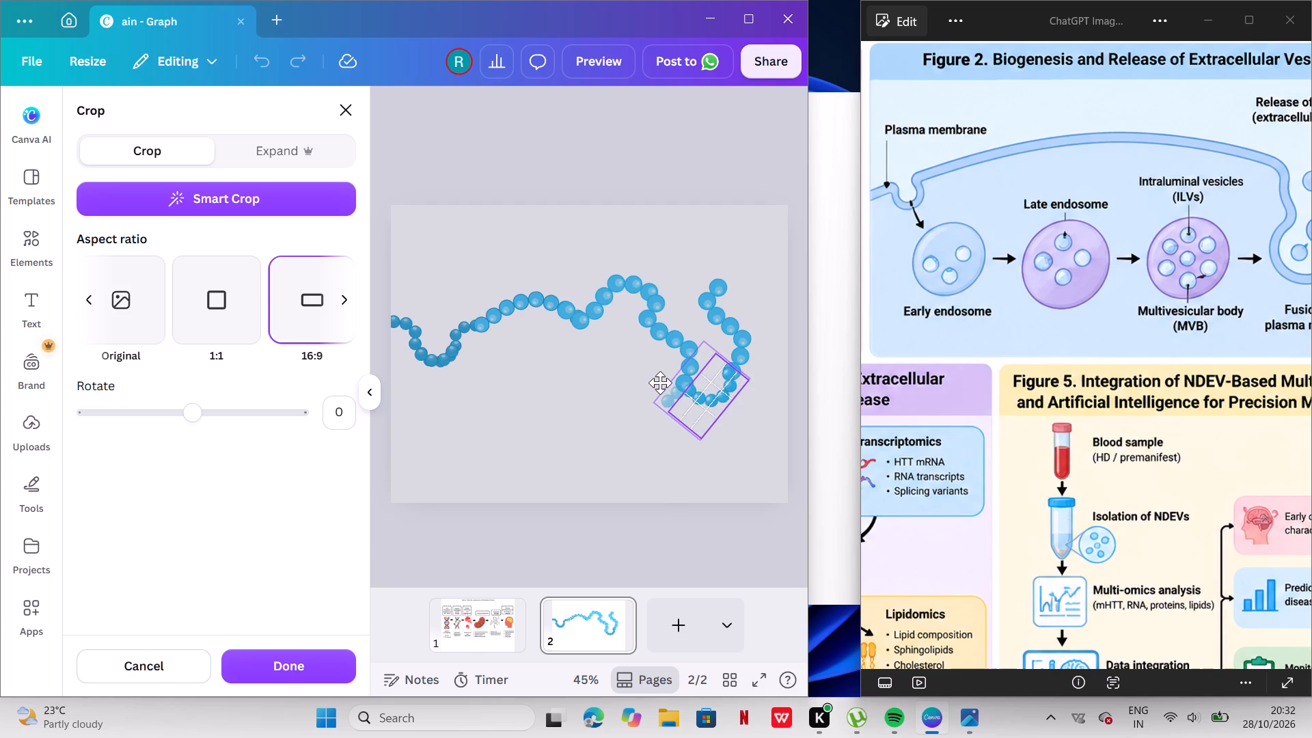
left_click_drag(660, 383, 657, 379)
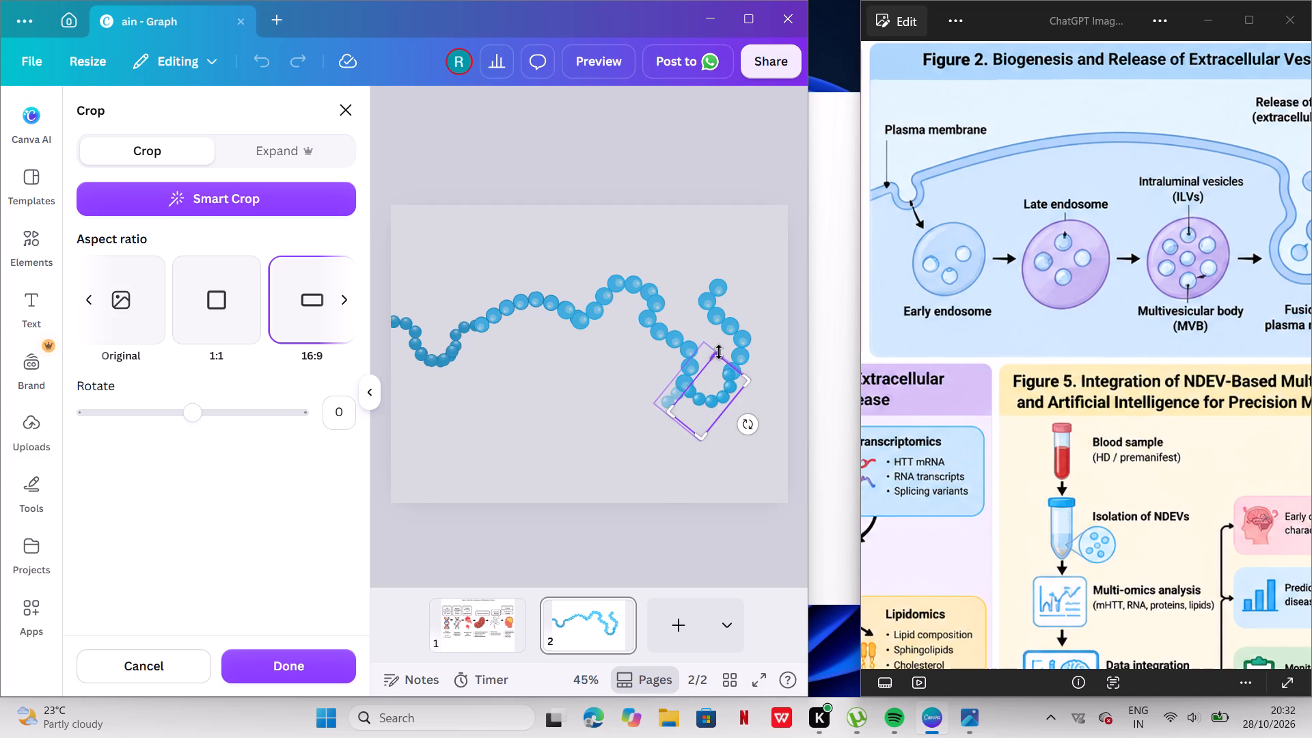
left_click_drag(717, 355, 695, 347)
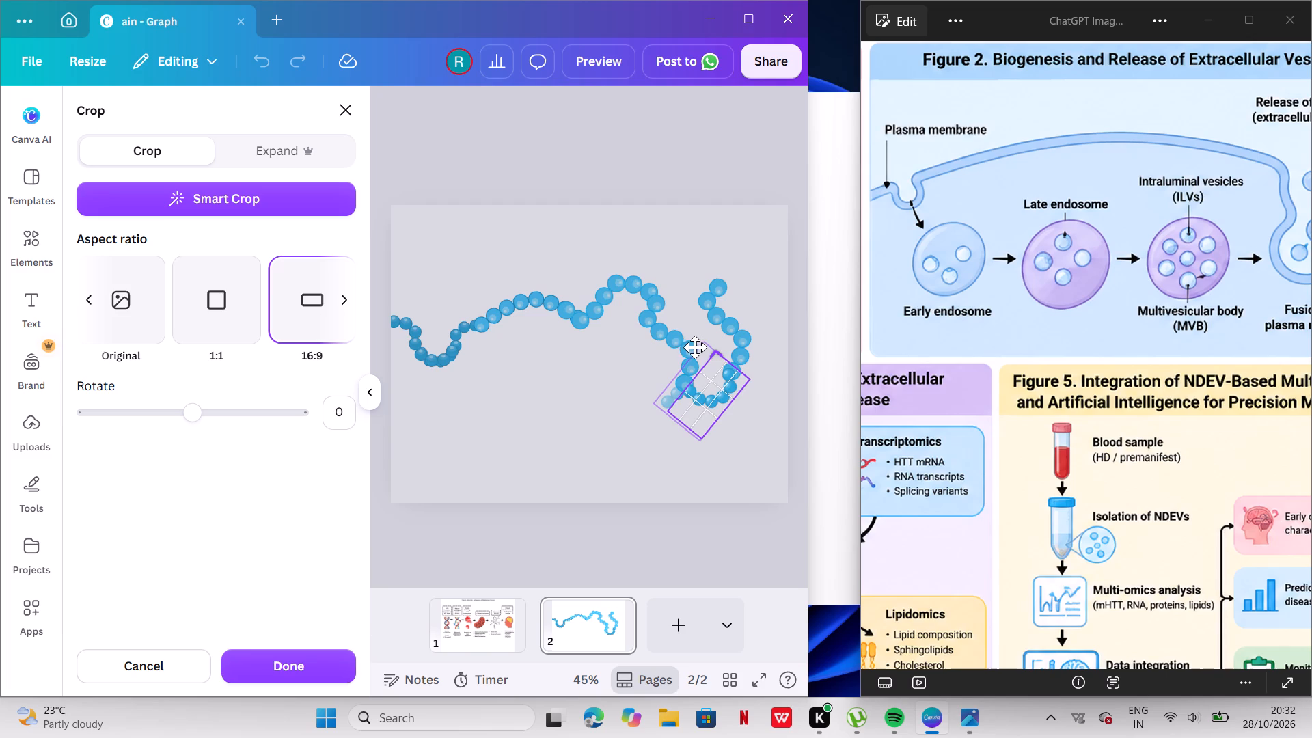
left_click_drag(695, 347, 649, 333)
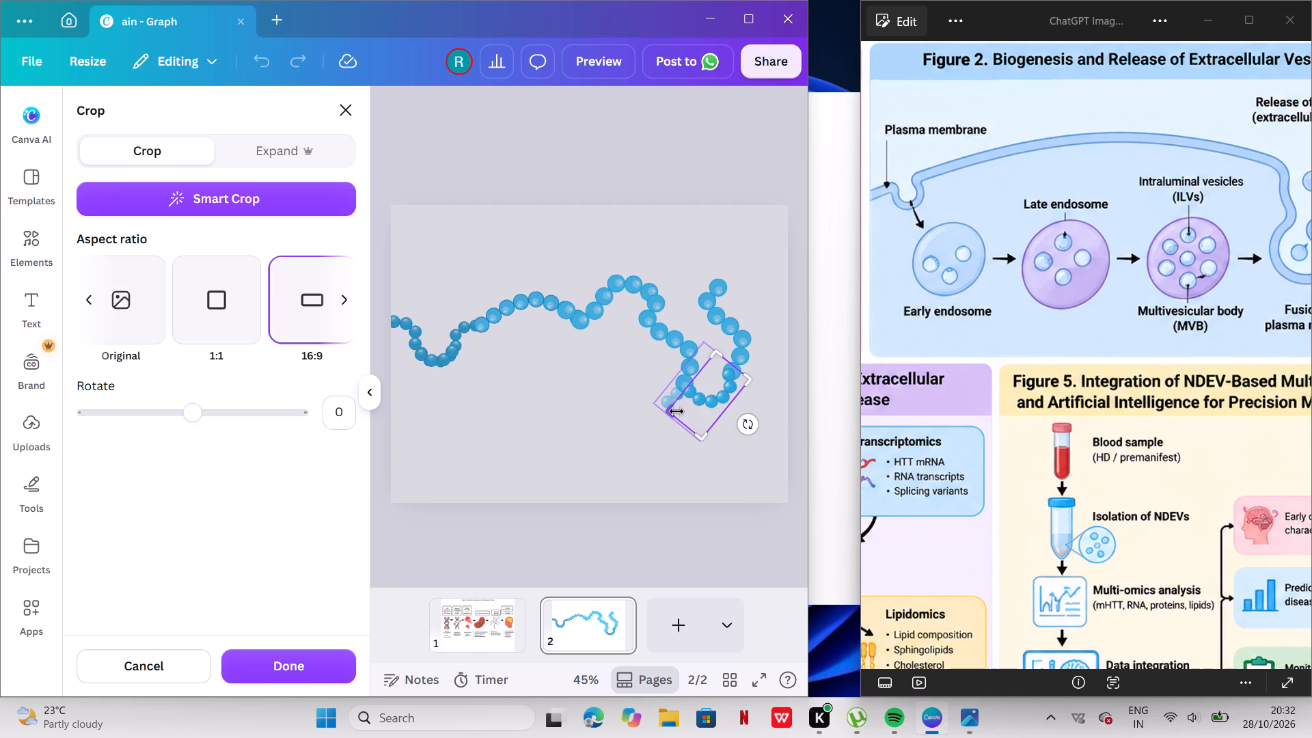
left_click_drag(676, 411, 664, 406)
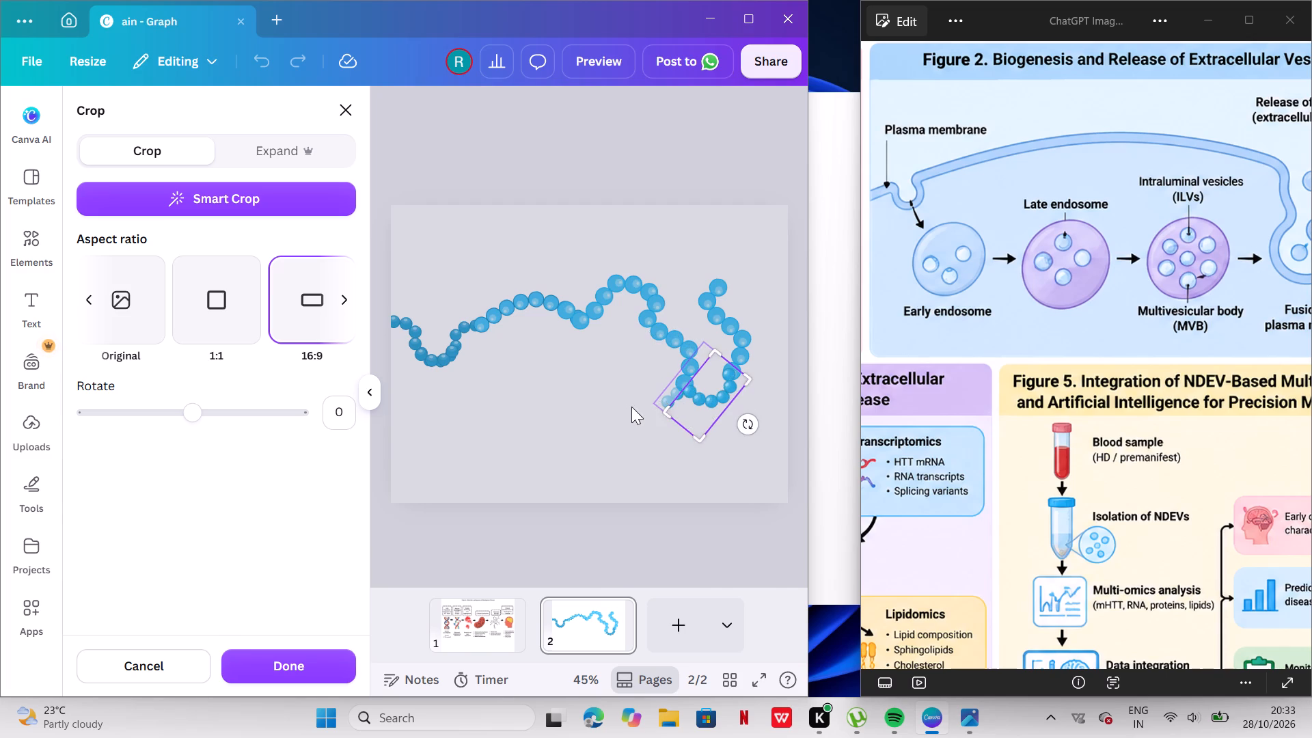
left_click(631, 407)
Nudge the U-shaped copy slightly downward and shrink it a little to connect the two steep chains' lower ends.
left_click(700, 400)
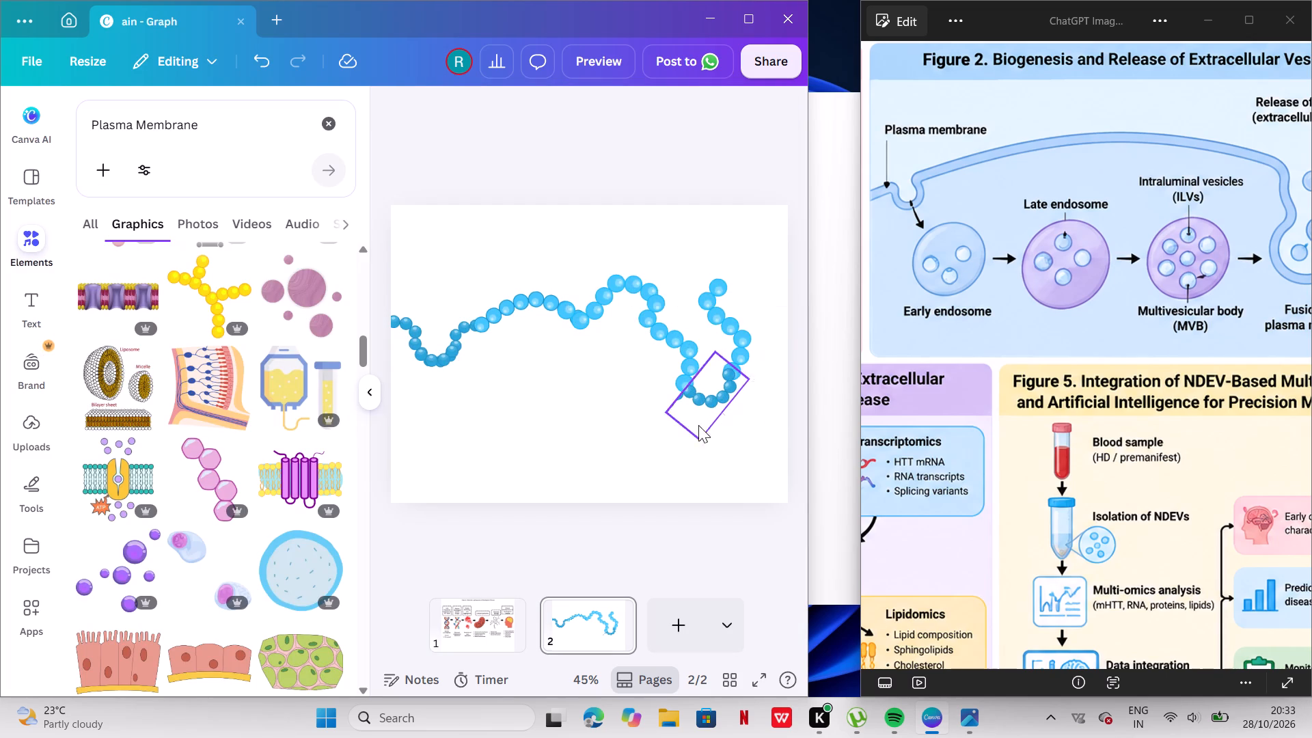
left_click(678, 401)
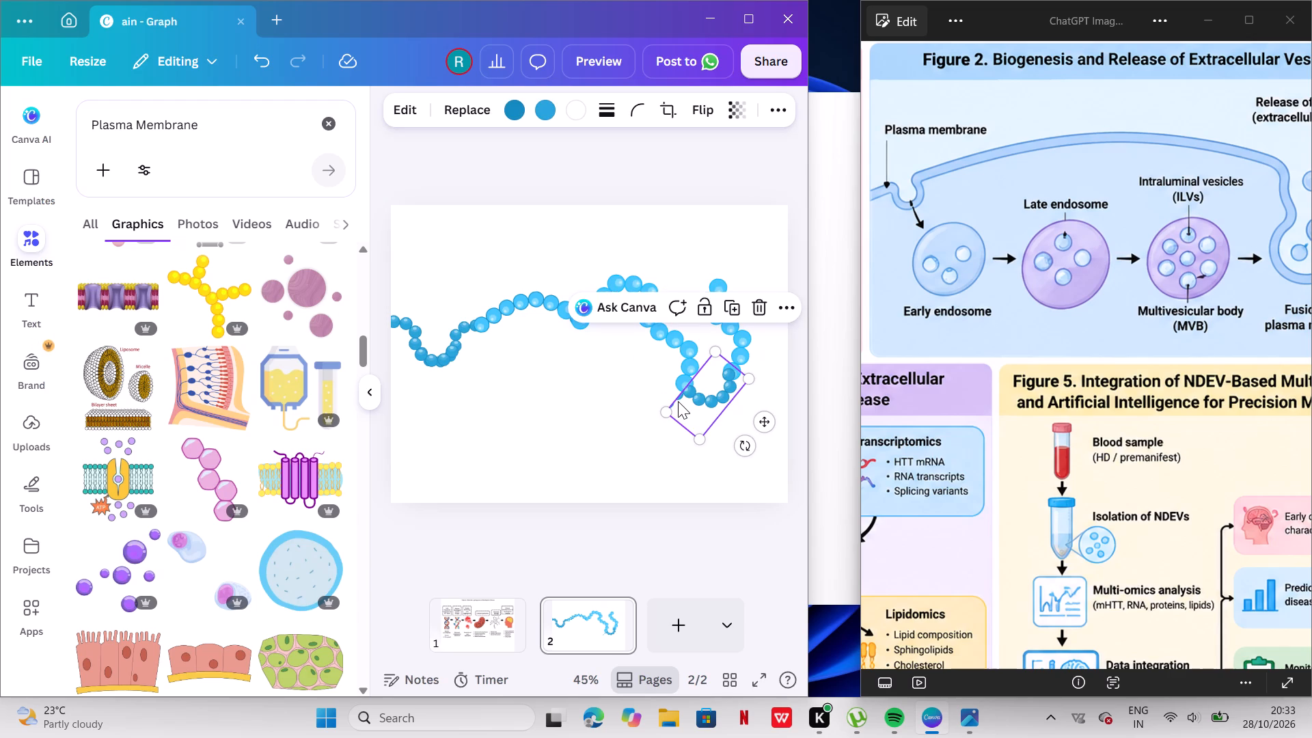
left_click(678, 401)
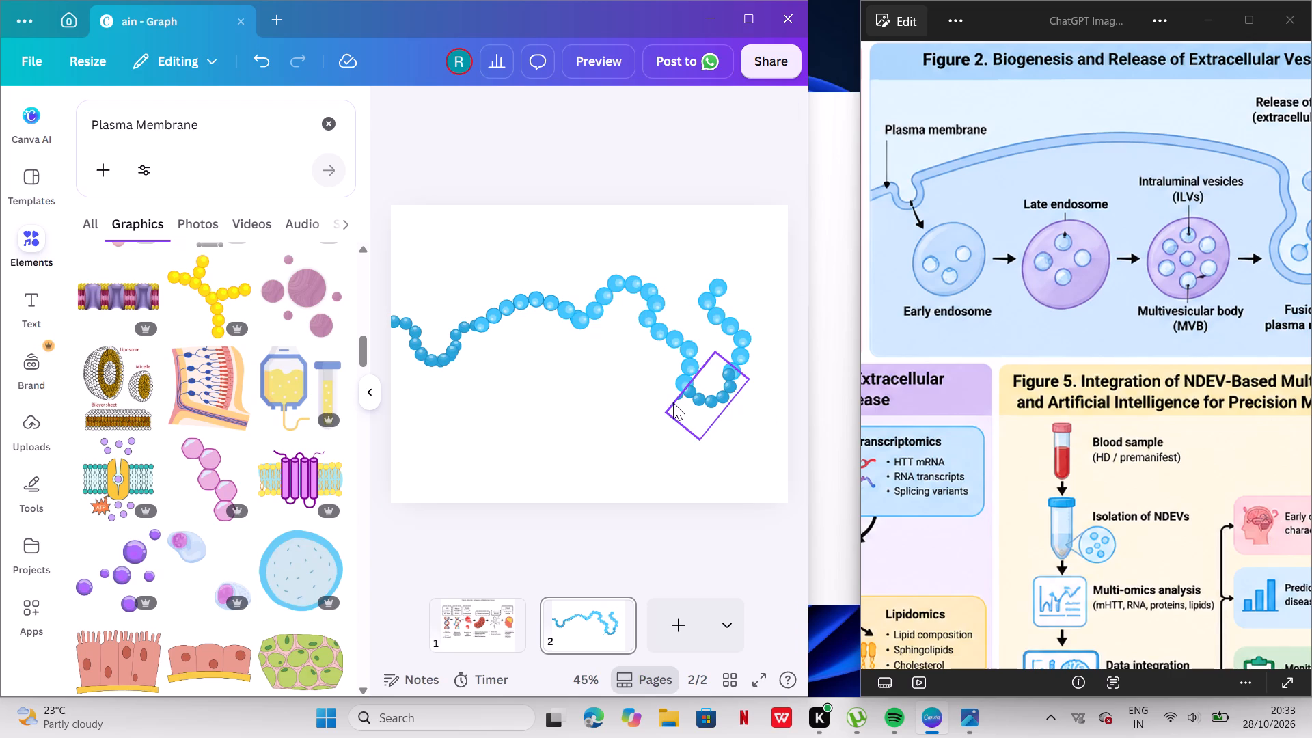
left_click(672, 407)
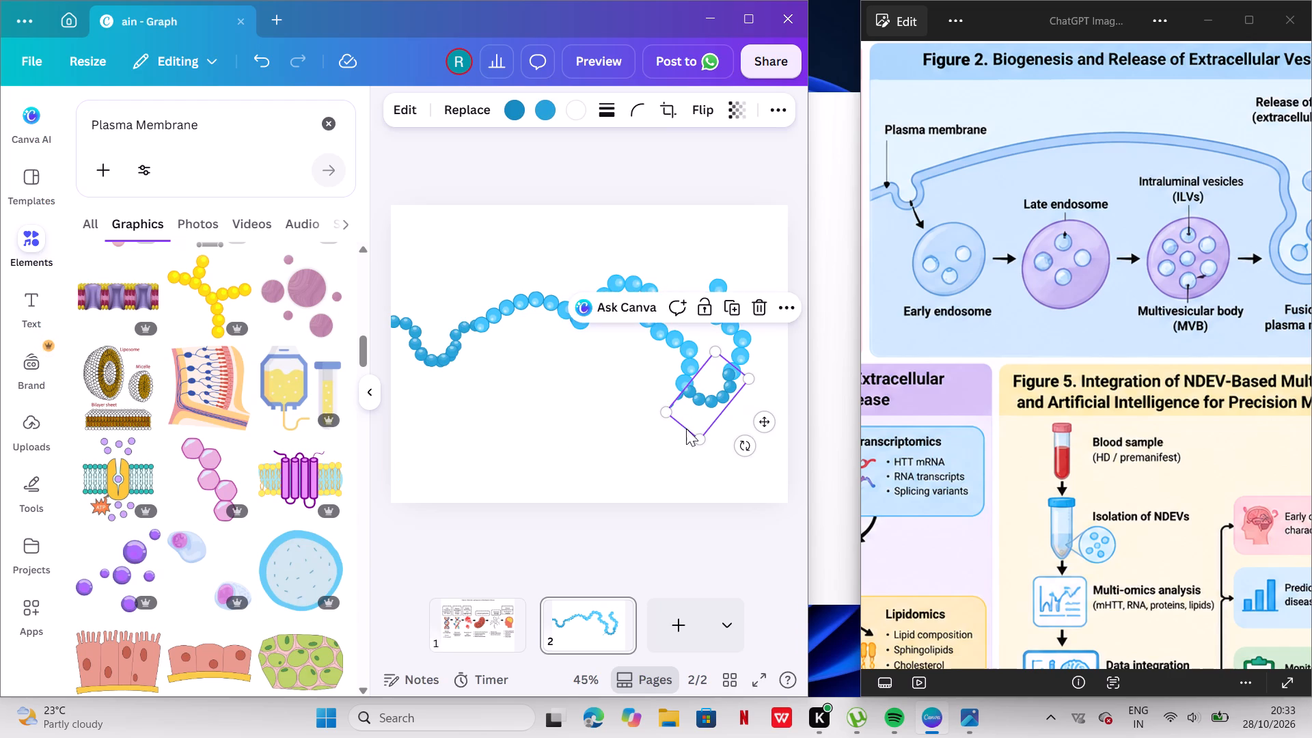
left_click(683, 422)
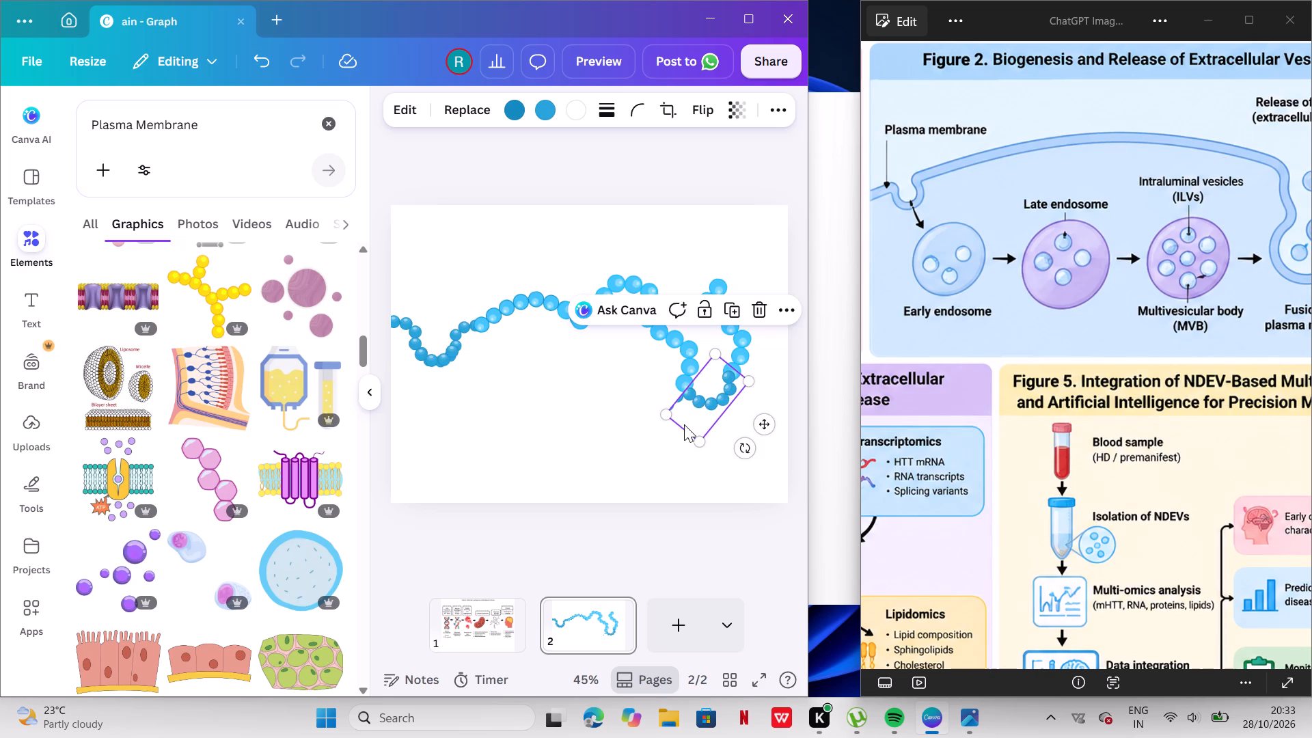
left_click_drag(697, 439, 700, 428)
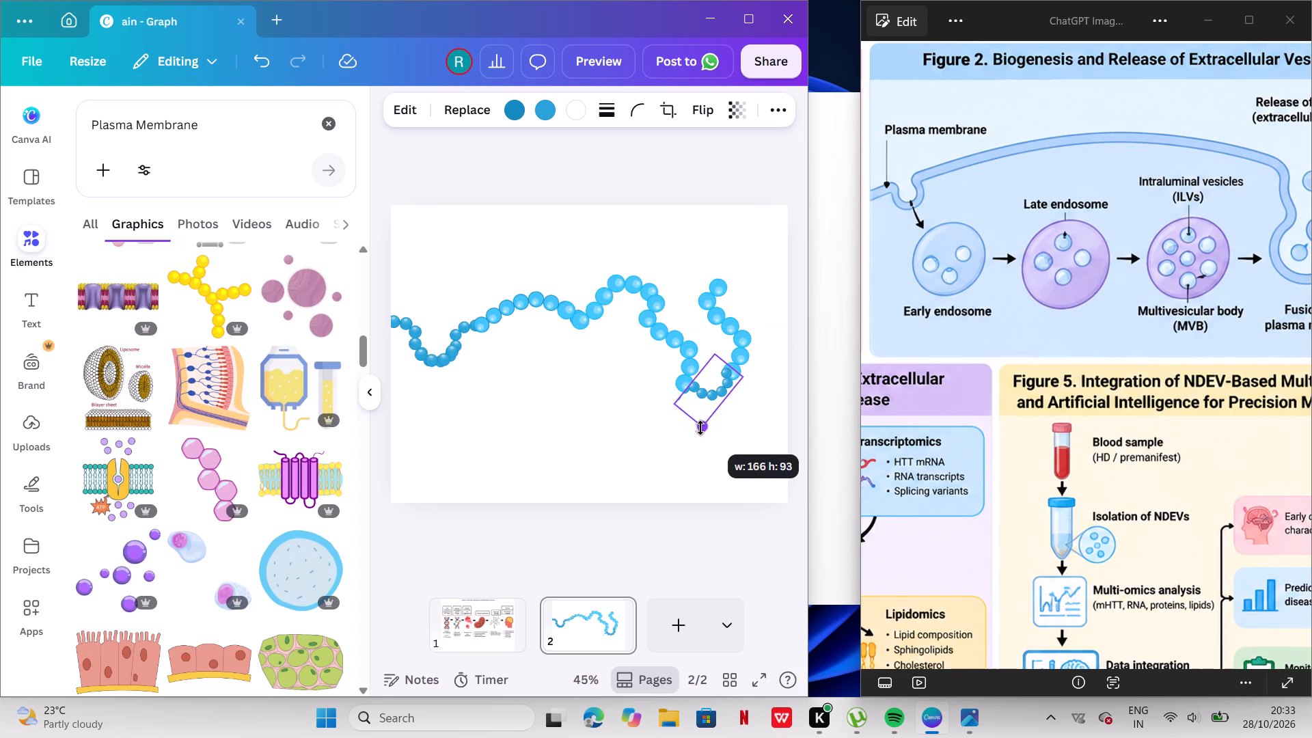
left_click_drag(700, 428, 700, 433)
left_click(681, 401)
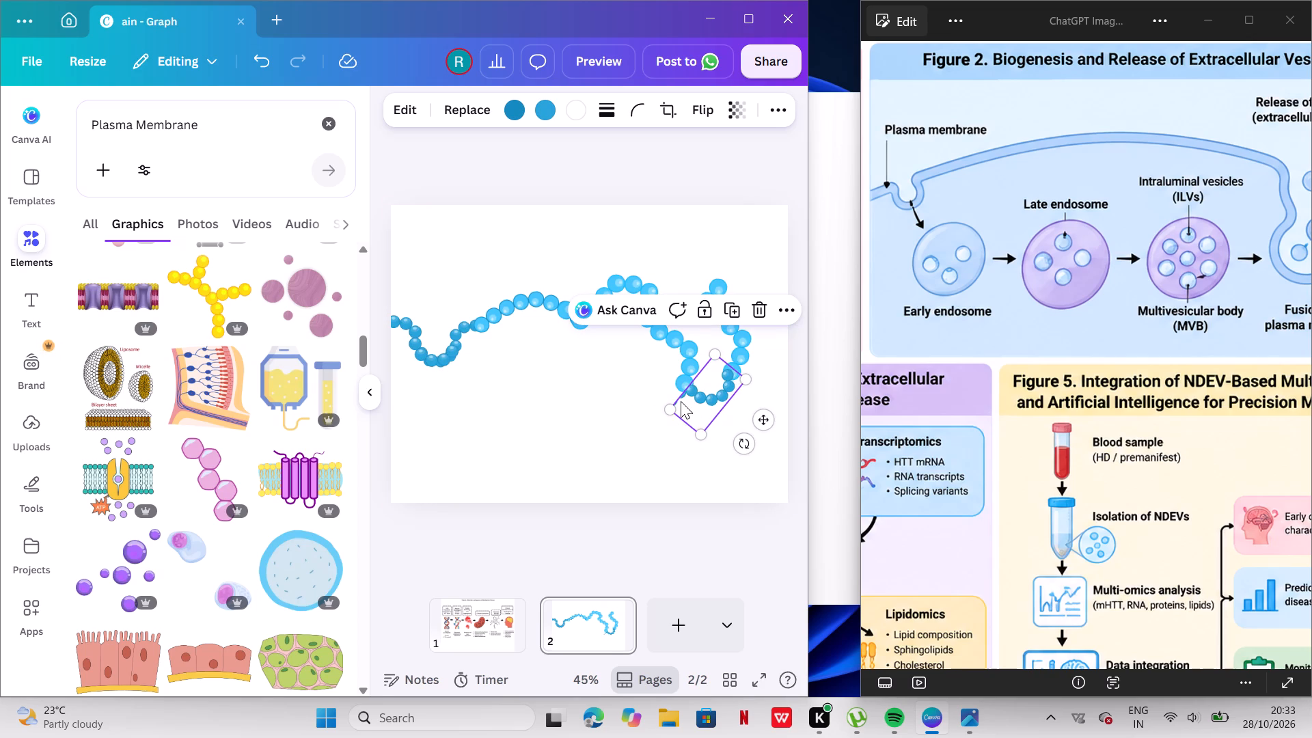
left_click(683, 418)
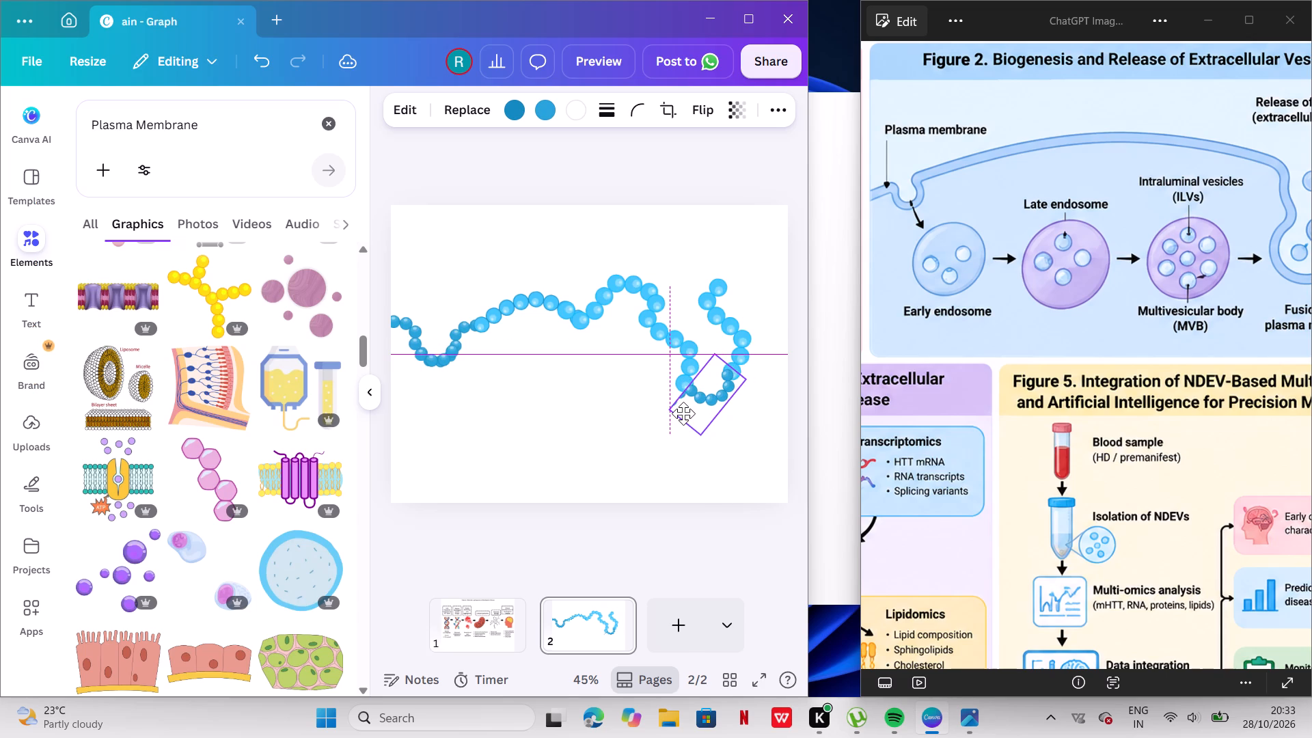
left_click(638, 184)
left_click(638, 184)
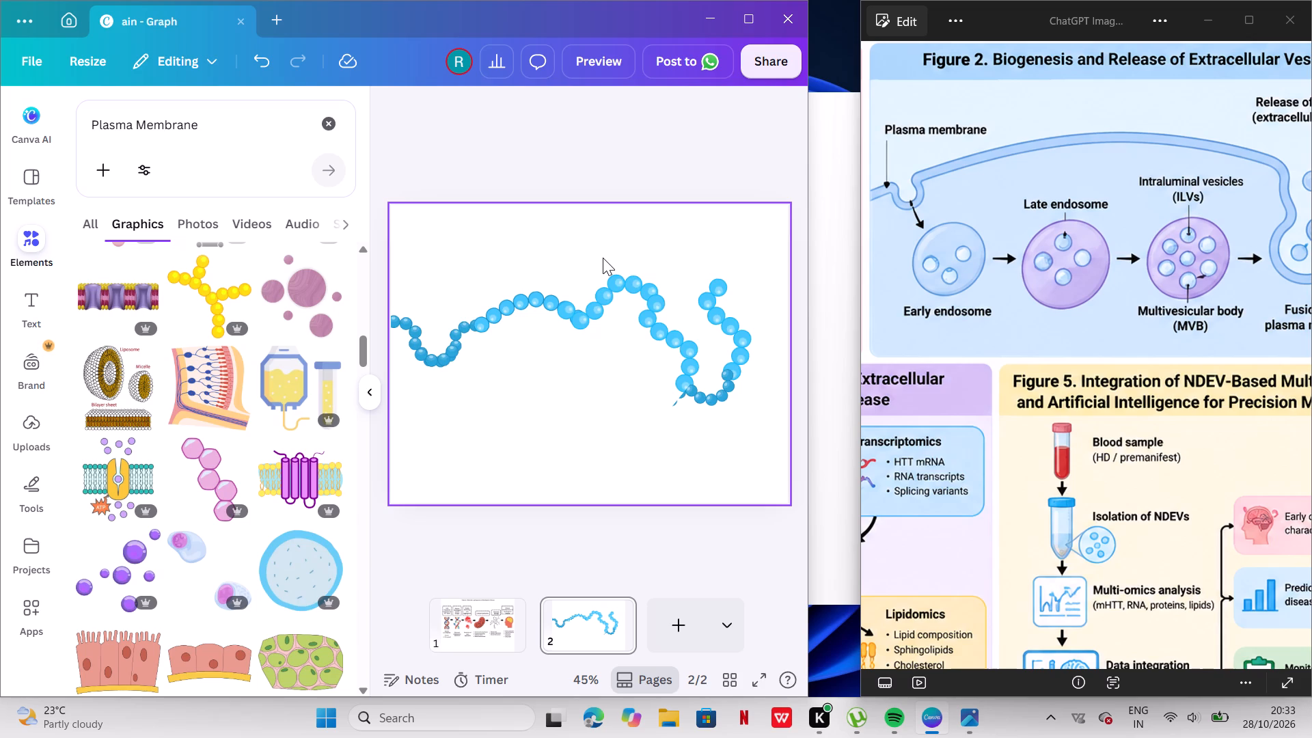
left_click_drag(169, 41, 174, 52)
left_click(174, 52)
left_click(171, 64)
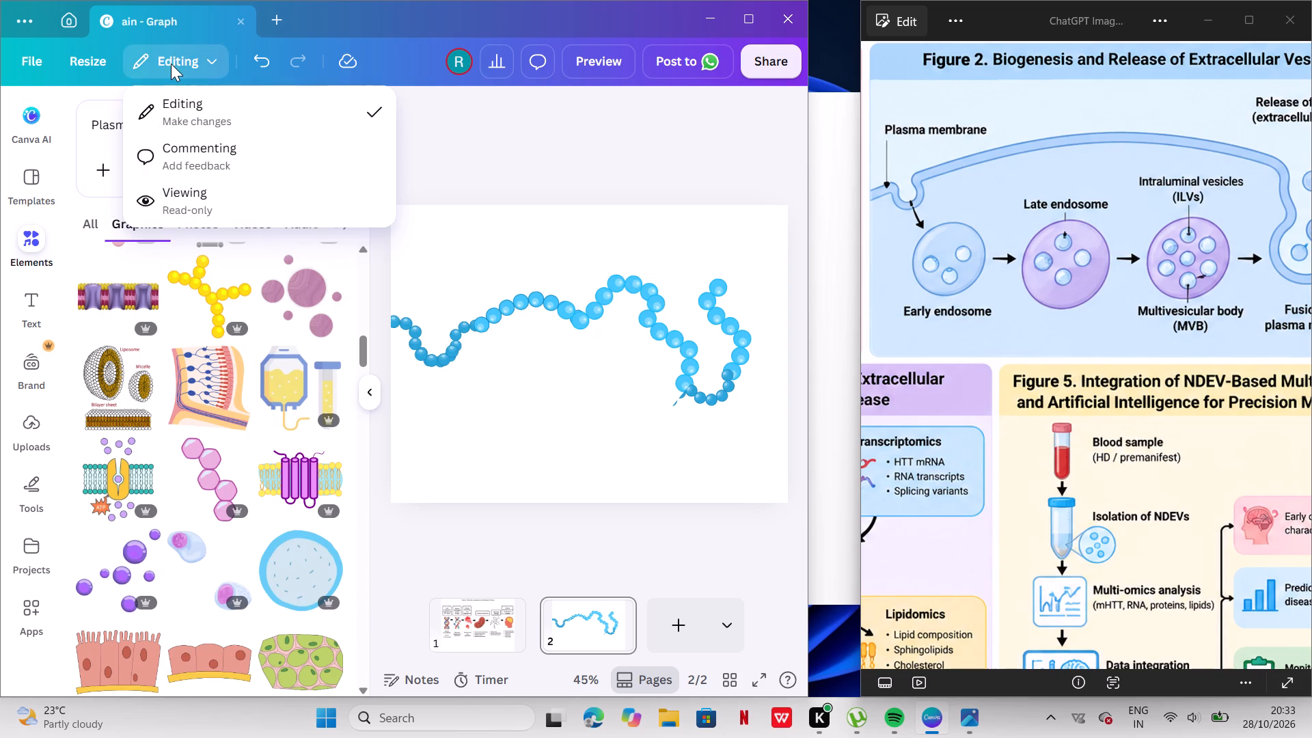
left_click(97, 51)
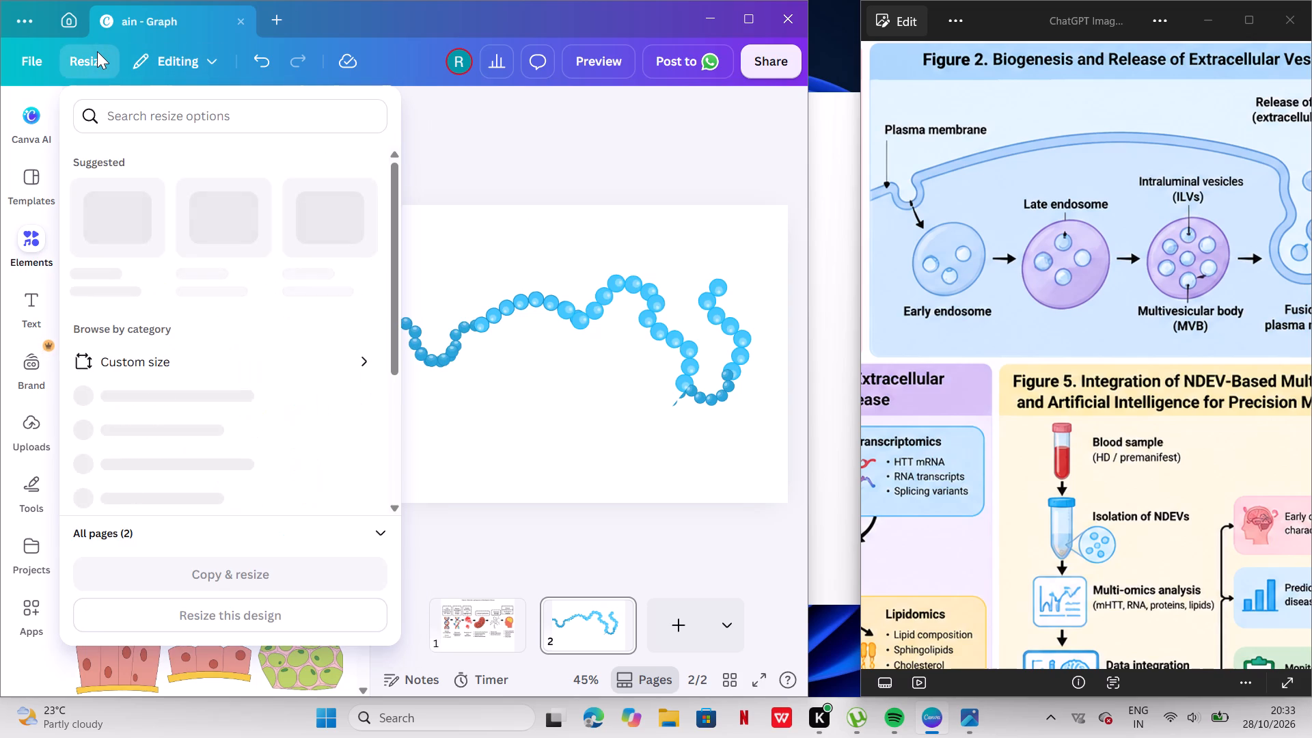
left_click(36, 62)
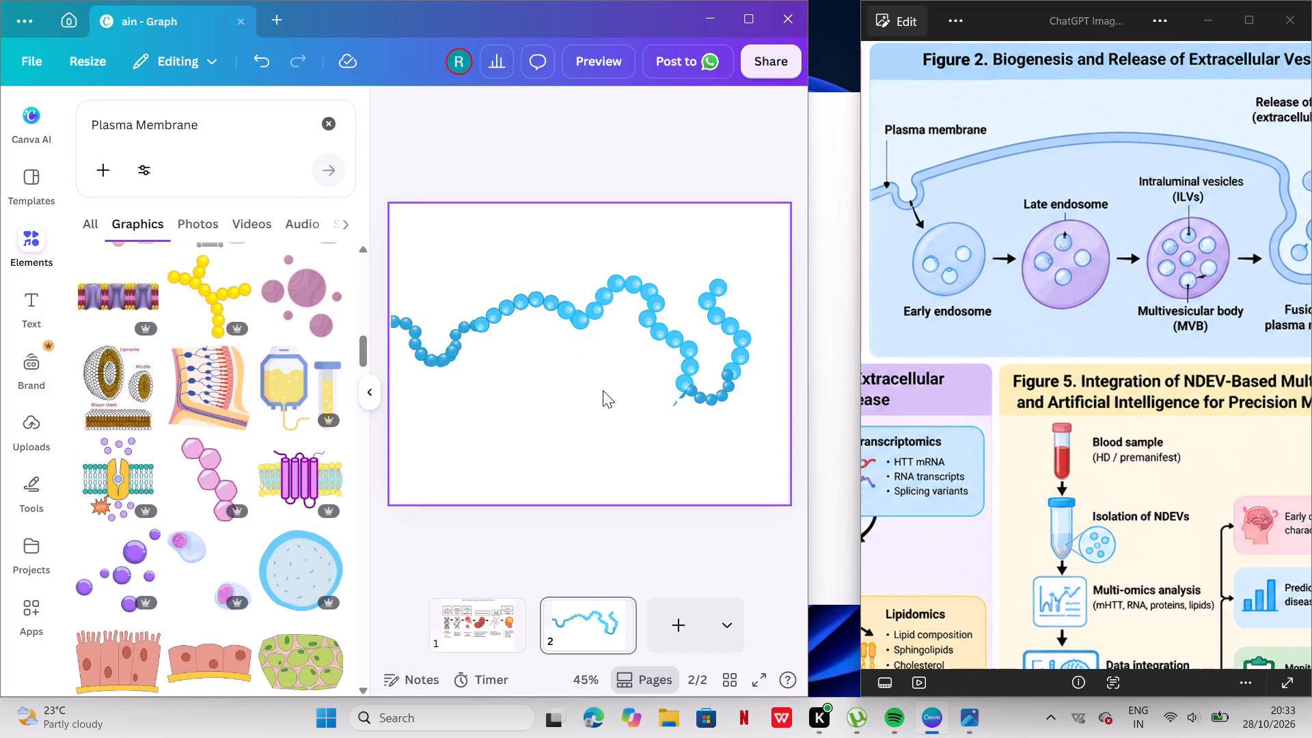
Enlarge the U-shaped copy by pulling its outer corner away from the two steep chains.
left_click(674, 407)
left_click(674, 407)
left_click_drag(674, 407, 635, 393)
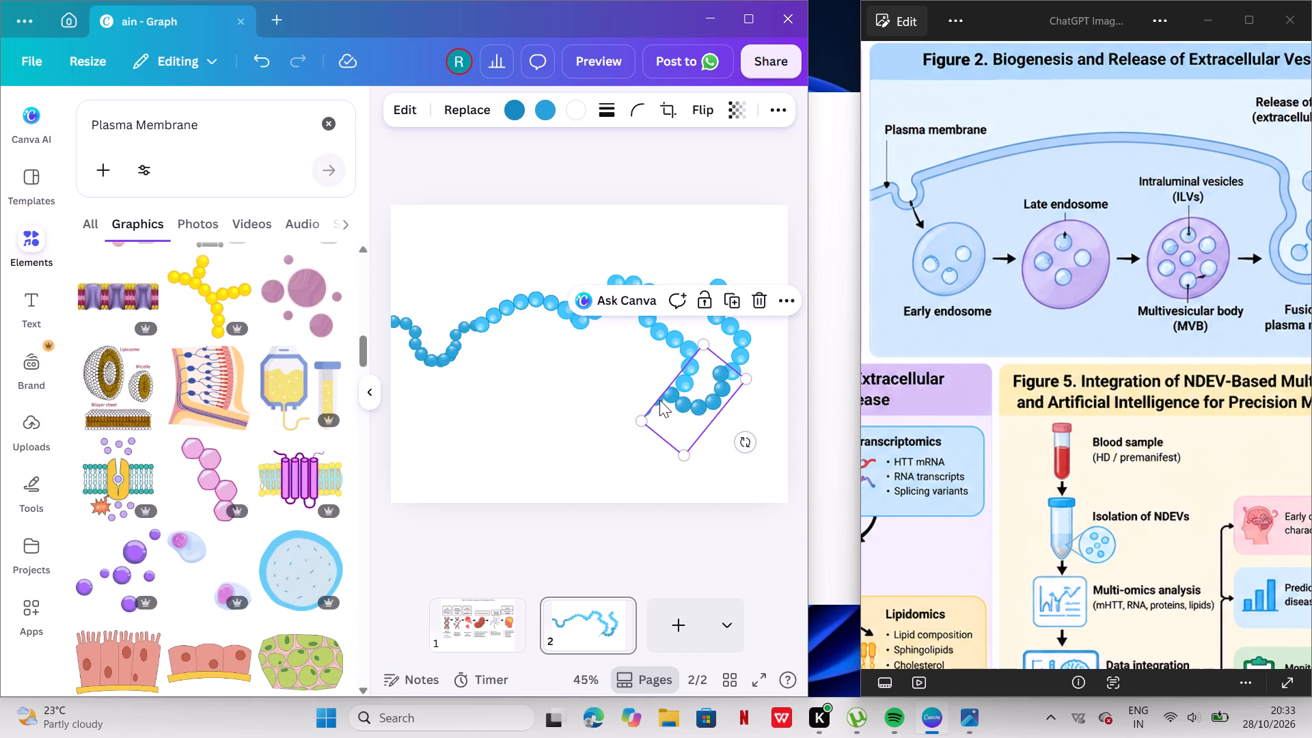
Shift the enlarged U-shaped copy slightly toward the second steep chain so it sits under both chains' lower ends.
left_click(654, 402)
left_click(654, 402)
double_click(654, 402)
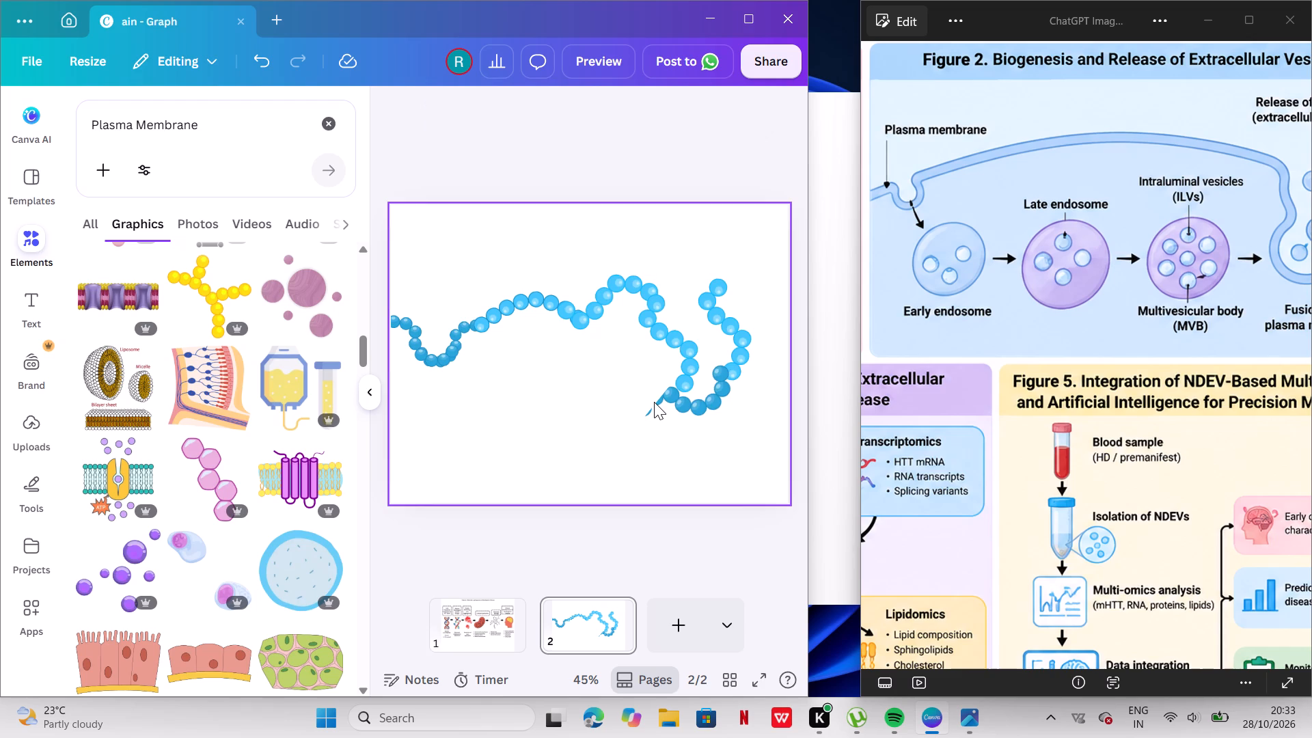
left_click(675, 409)
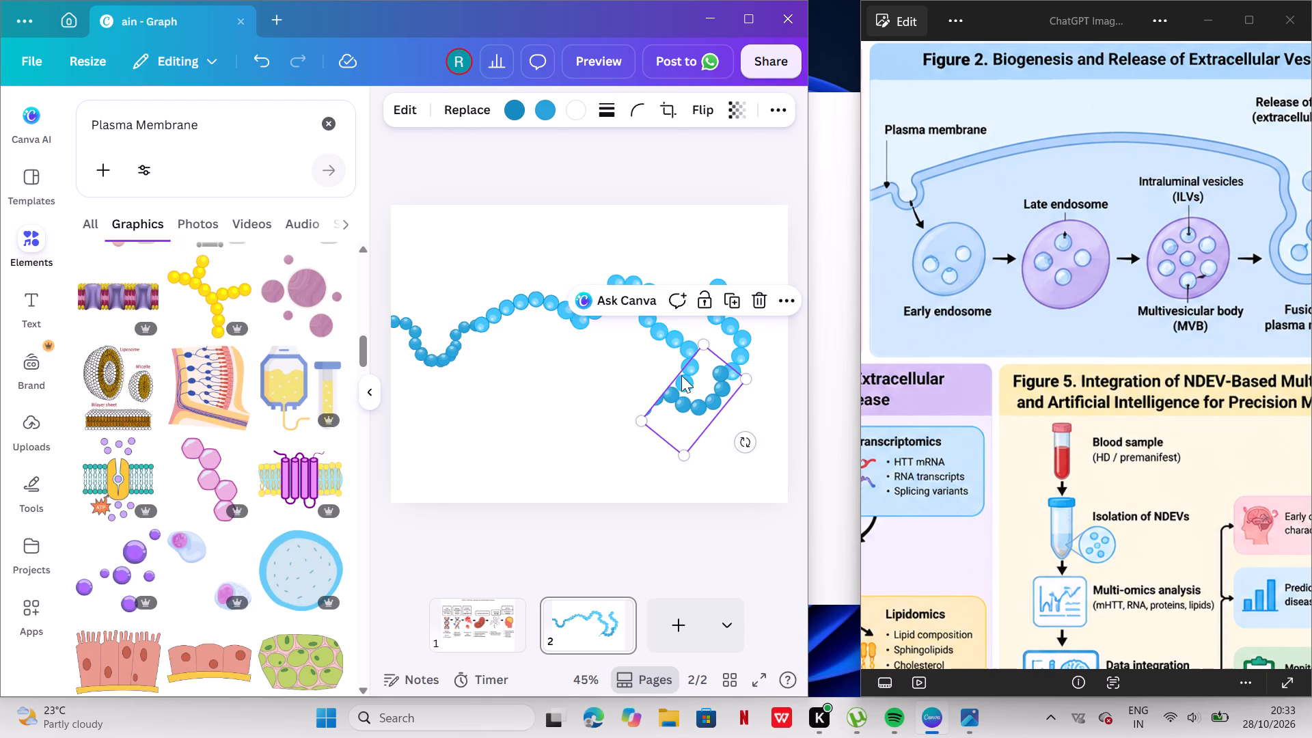
left_click(679, 364)
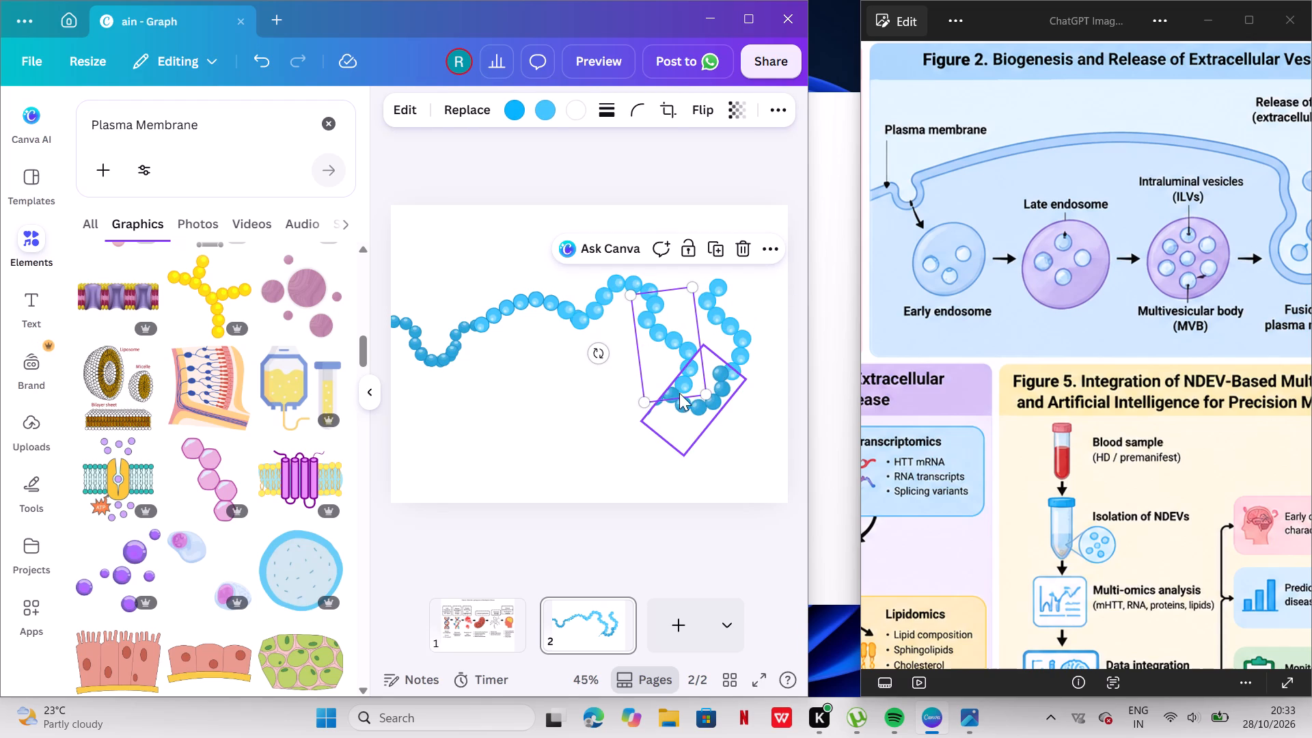
left_click_drag(679, 400, 696, 393)
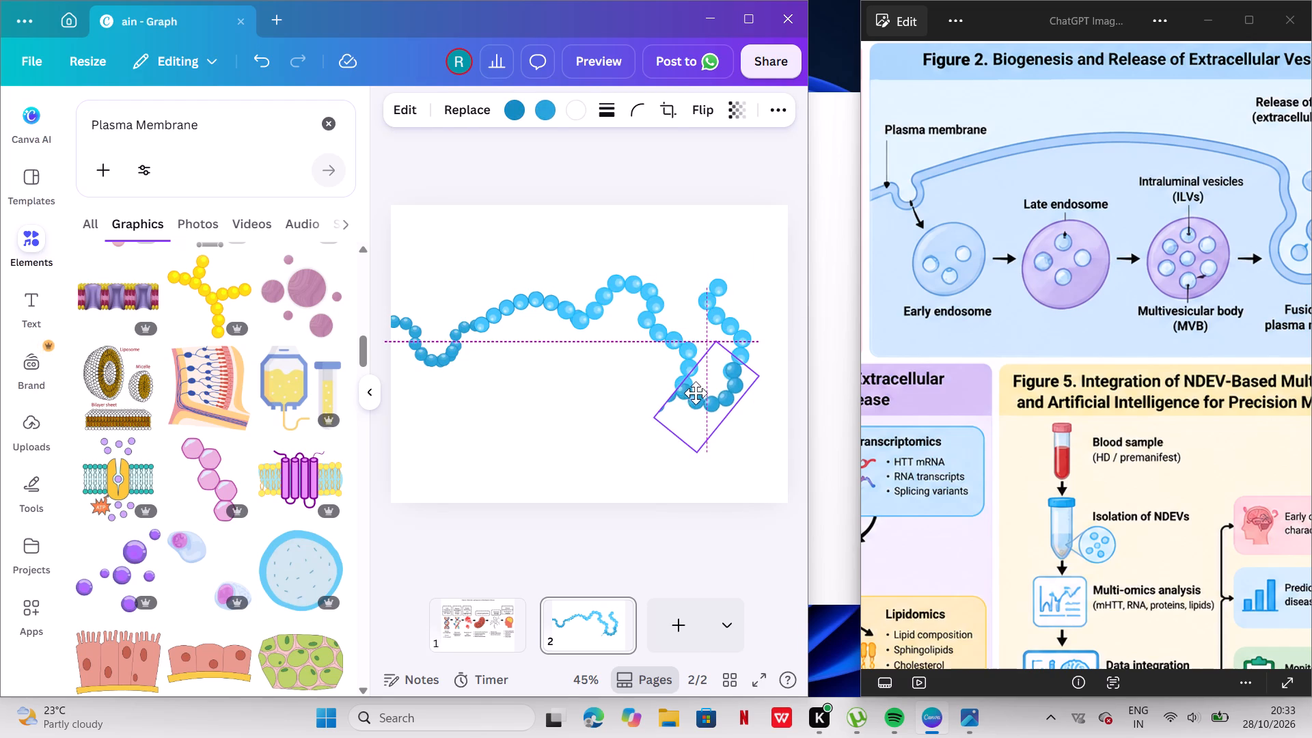
left_click_drag(696, 393, 696, 392)
left_click(696, 393)
left_click_drag(696, 393, 694, 403)
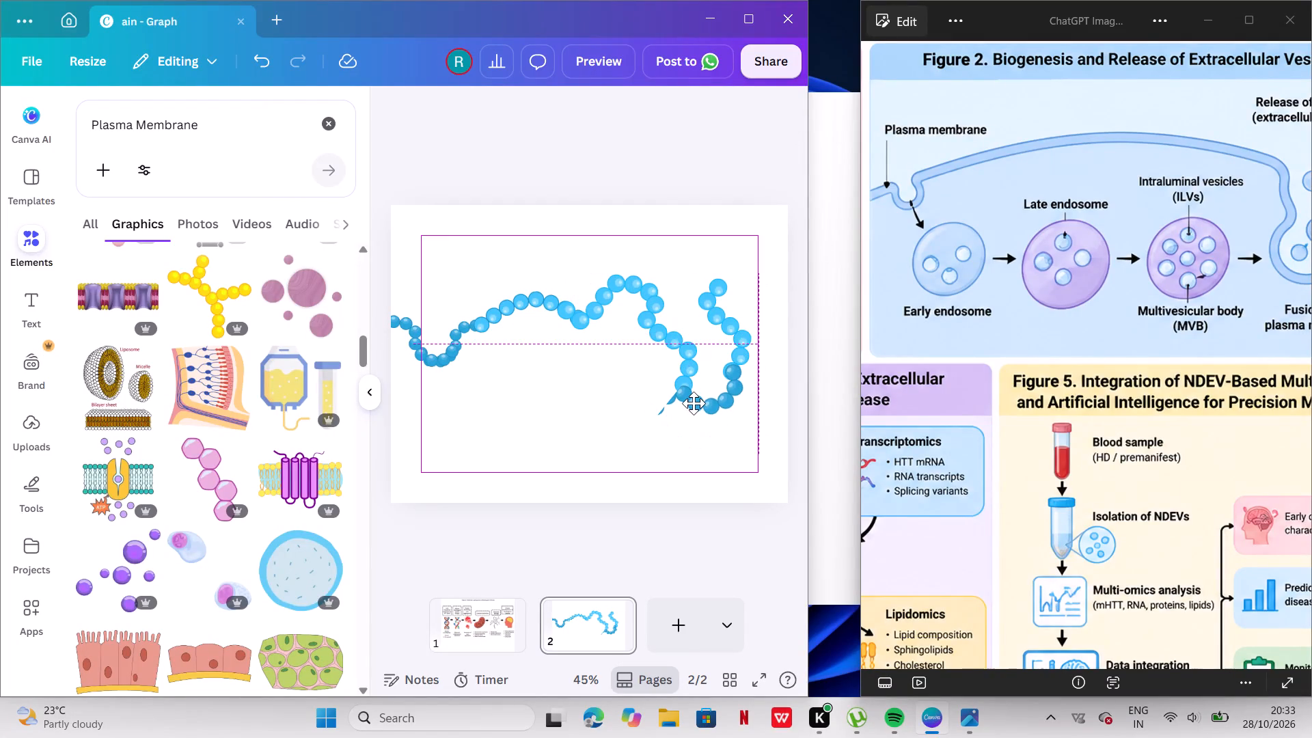
left_click_drag(694, 403, 691, 401)
left_click(673, 402)
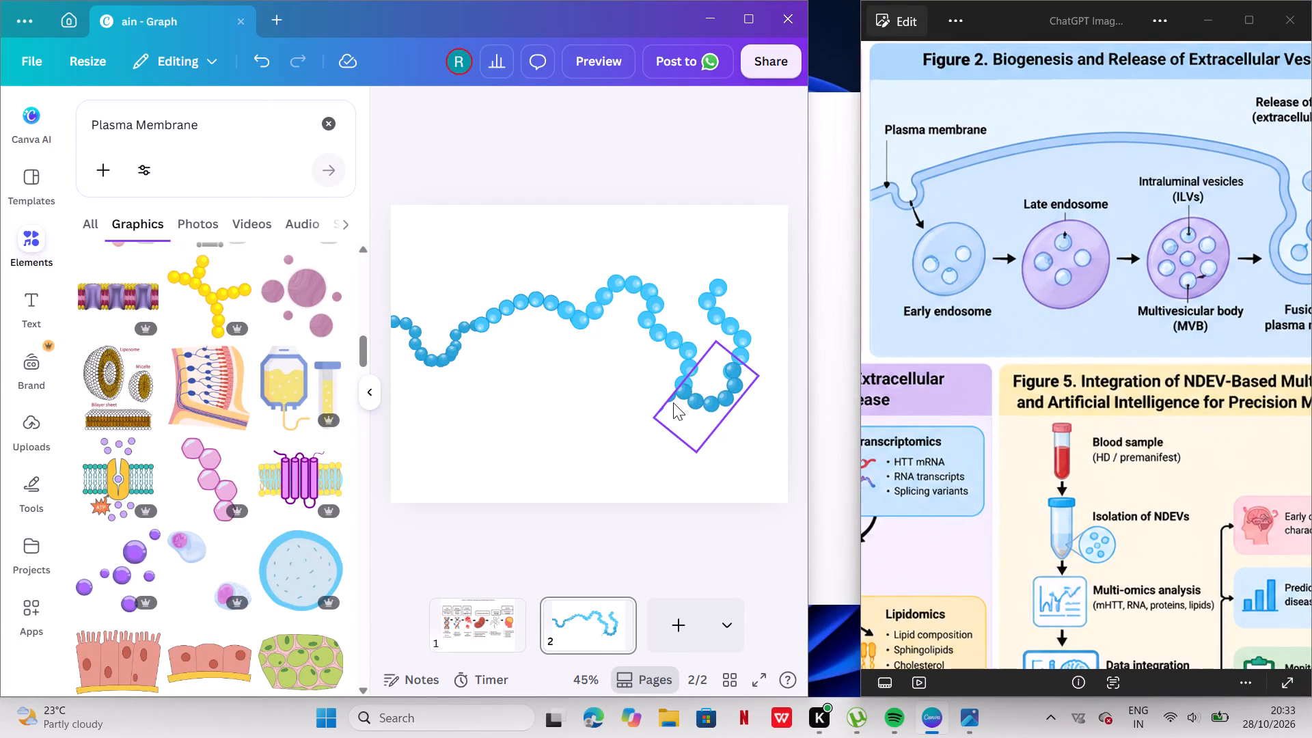
Shrink the U-shaped copy very slightly from its outer corner near the first steep chain.
left_click_drag(656, 413, 661, 411)
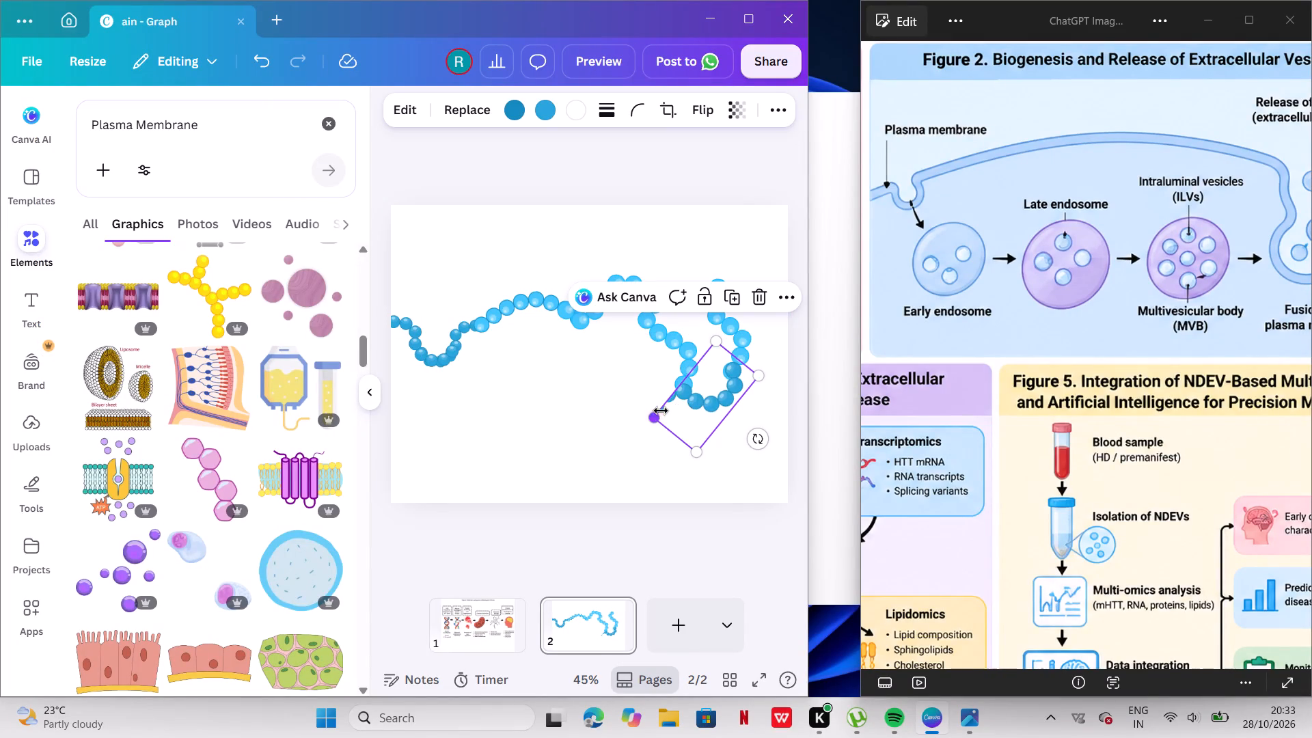
left_click_drag(661, 411, 646, 407)
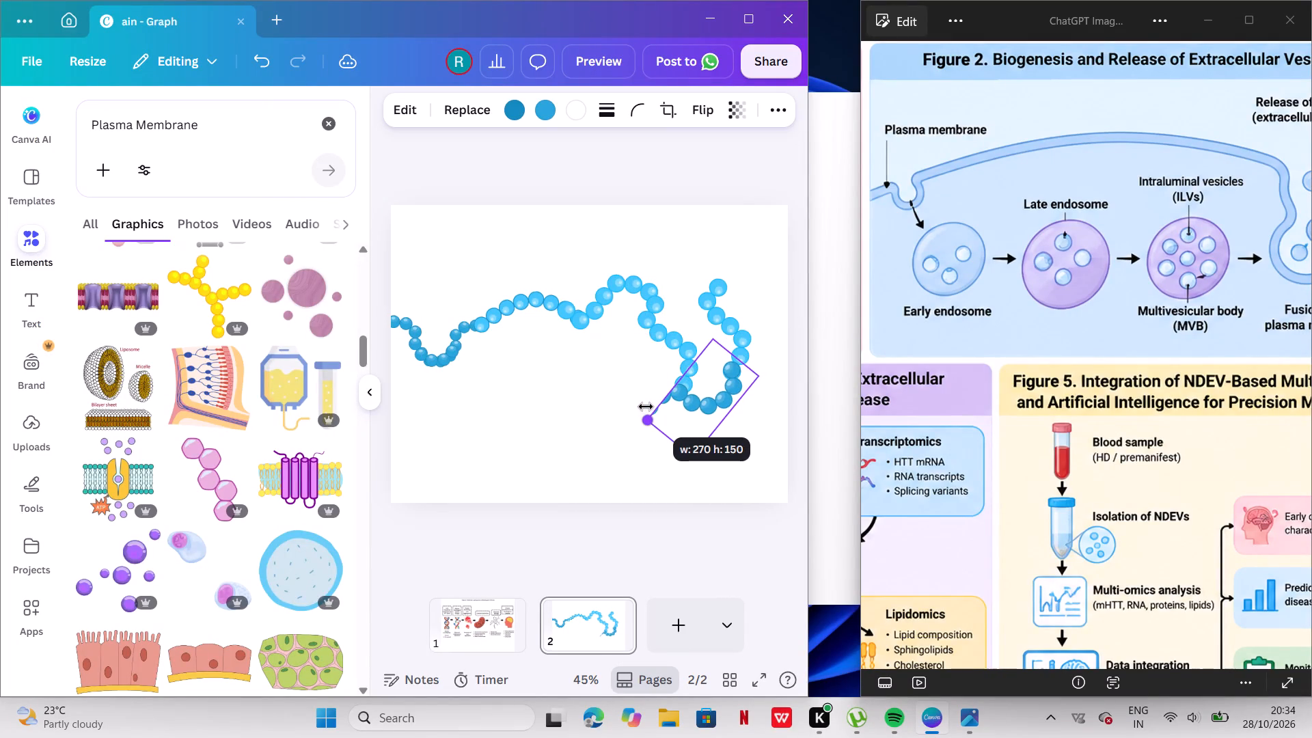
left_click_drag(646, 407, 655, 407)
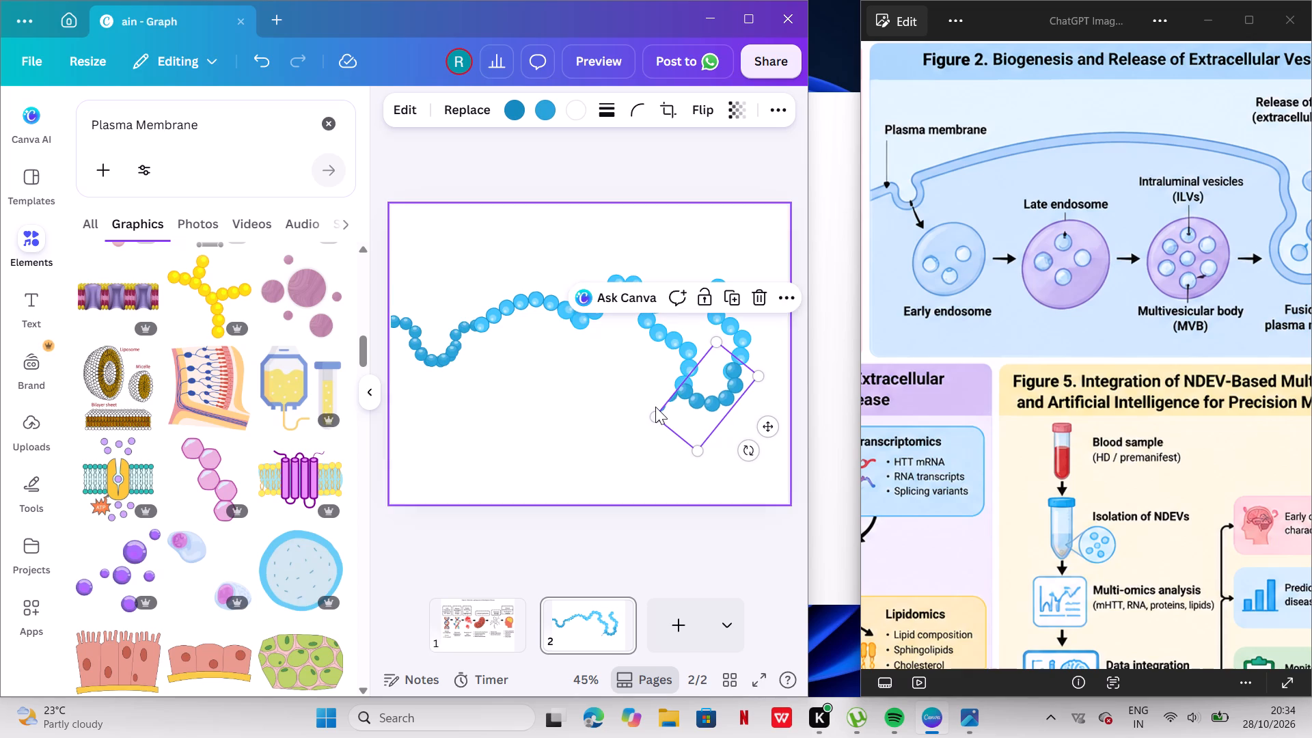
left_click(562, 422)
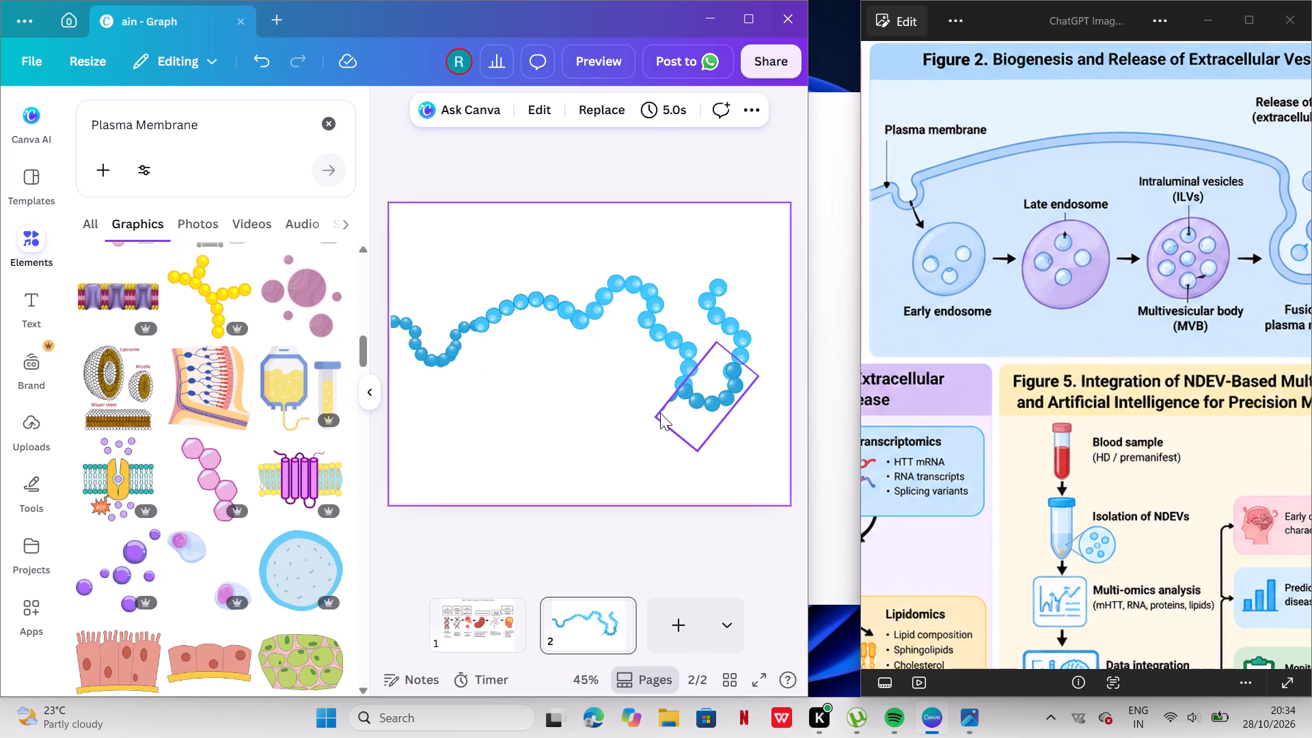
Recrop the U-shaped copy, adjusting the image within the frame and trimming the stray bead fragment outside the first steep chain.
double_click(660, 413)
double_click(688, 400)
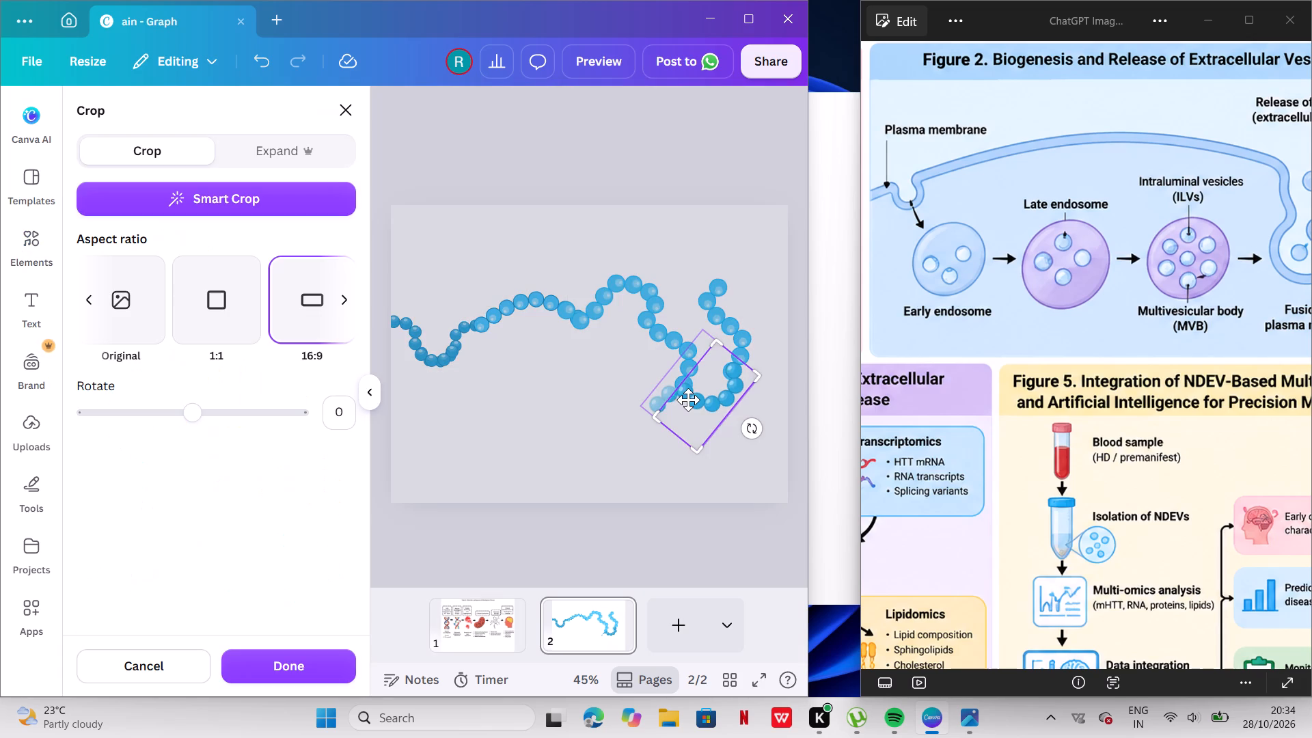
left_click_drag(680, 397, 679, 389)
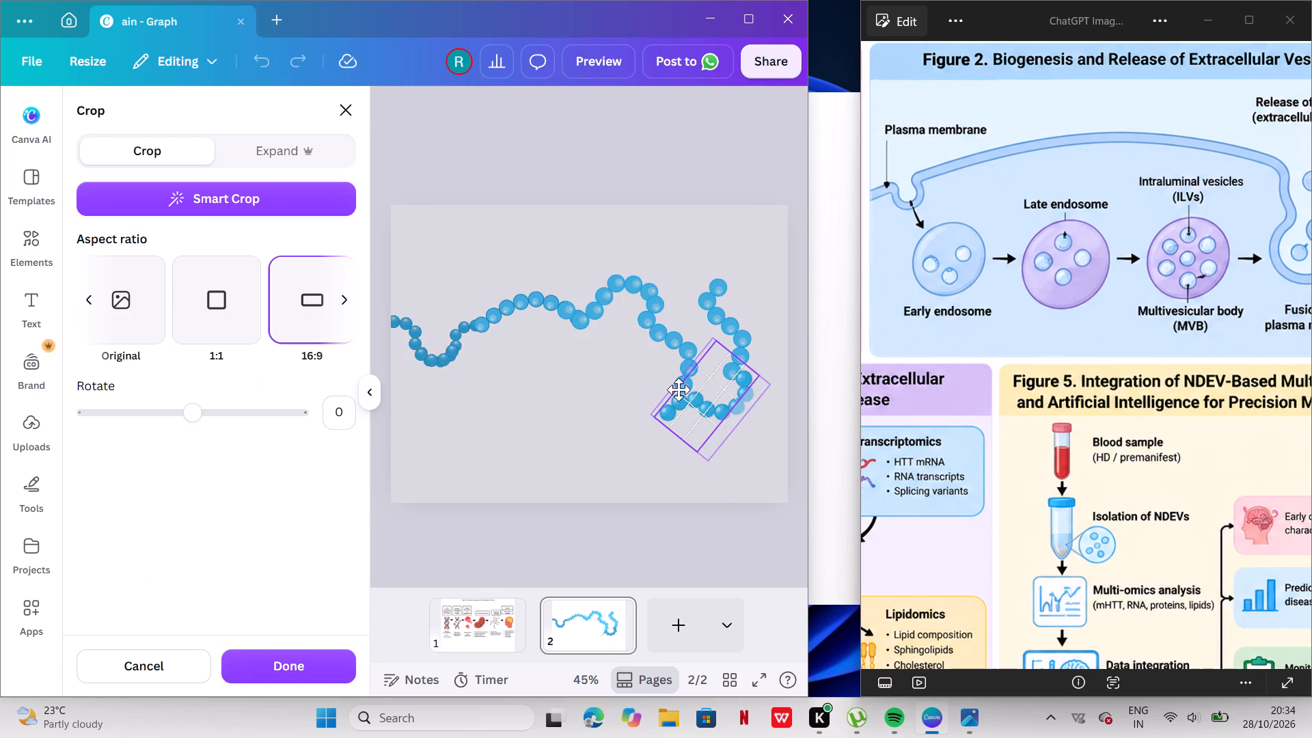
left_click_drag(679, 389, 674, 379)
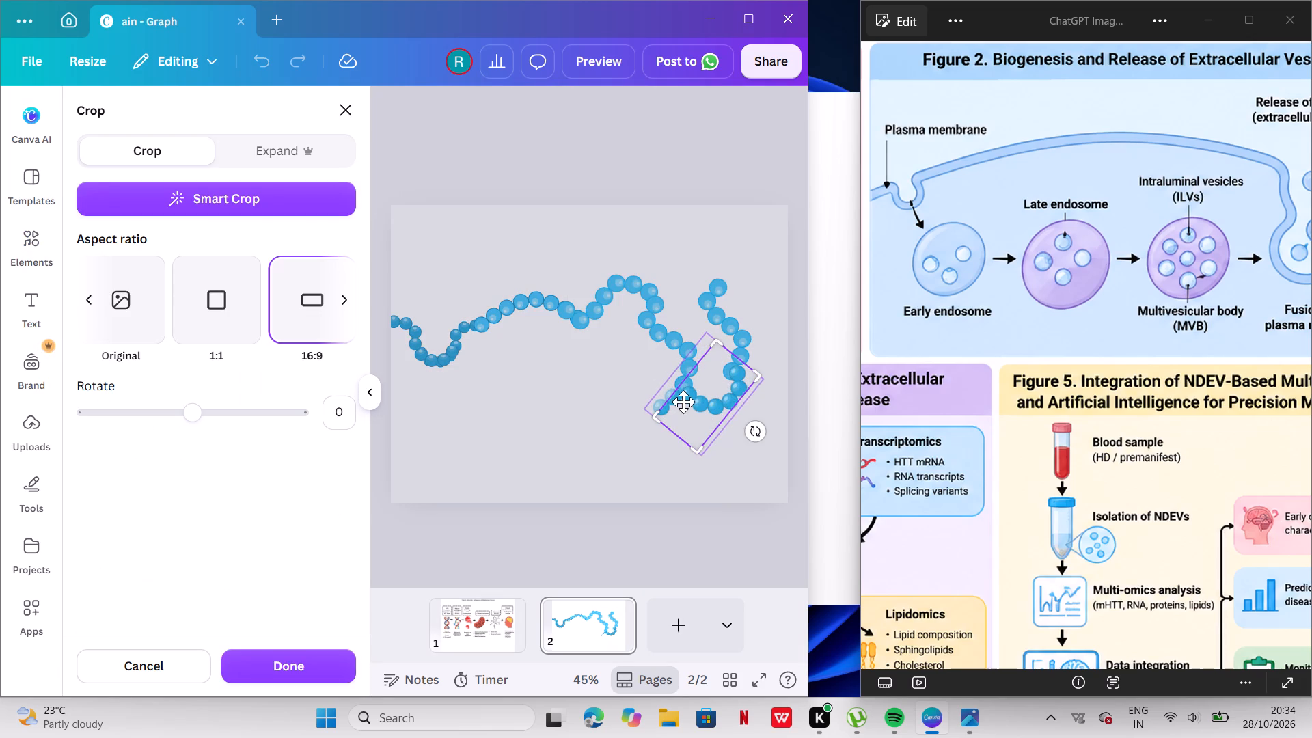
left_click_drag(664, 413, 670, 410)
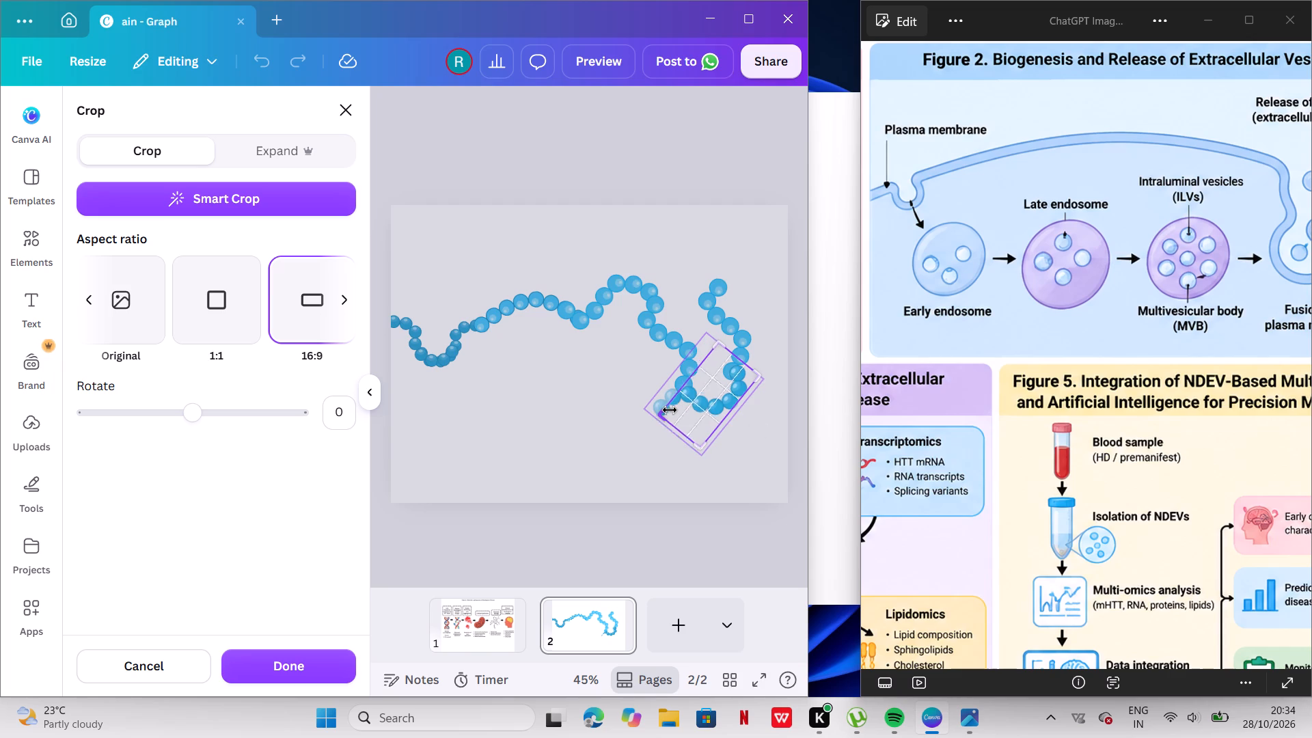
left_click_drag(670, 410, 674, 405)
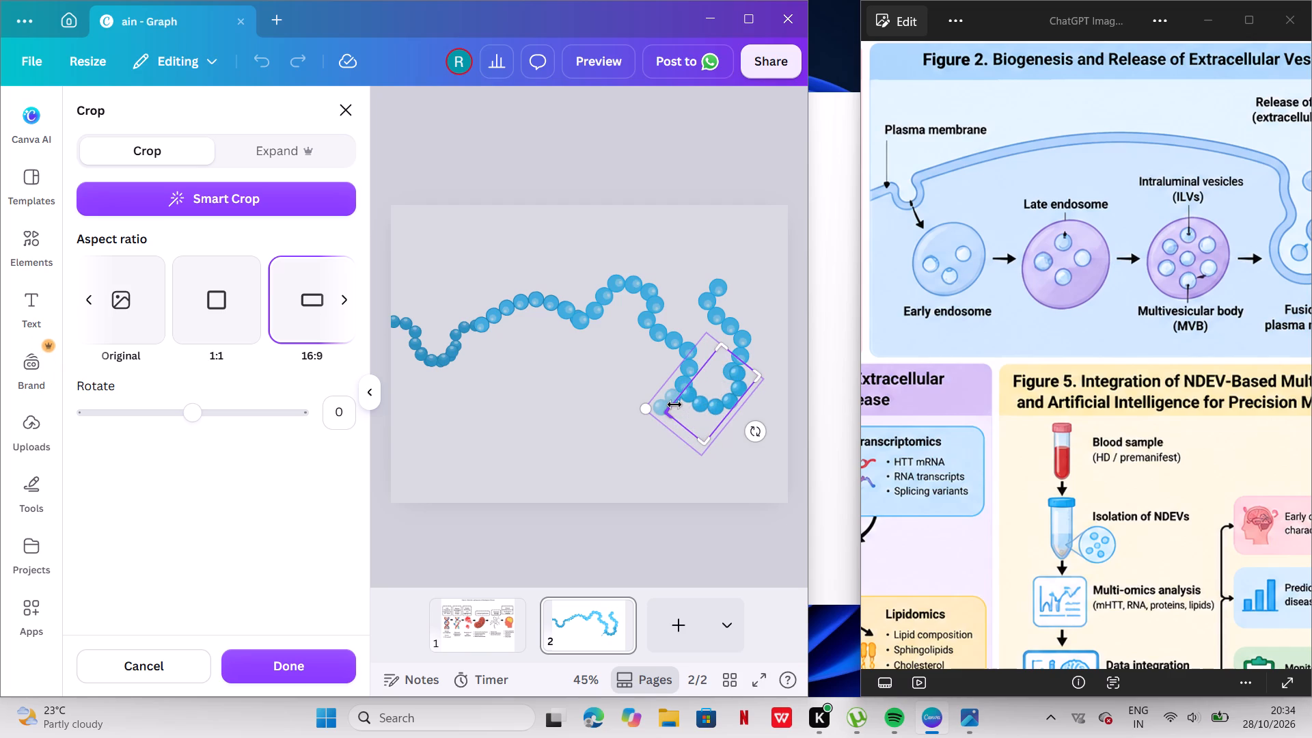
left_click_drag(674, 413, 684, 413)
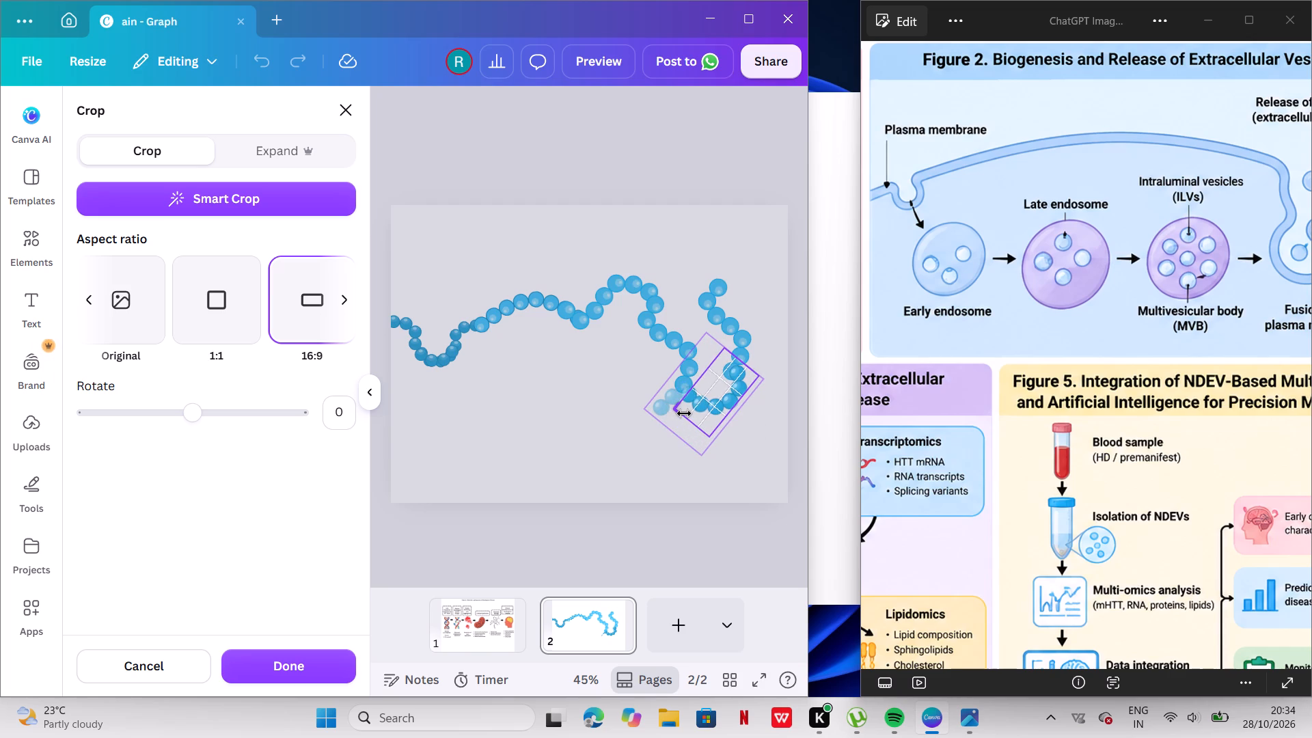
left_click_drag(684, 413, 681, 411)
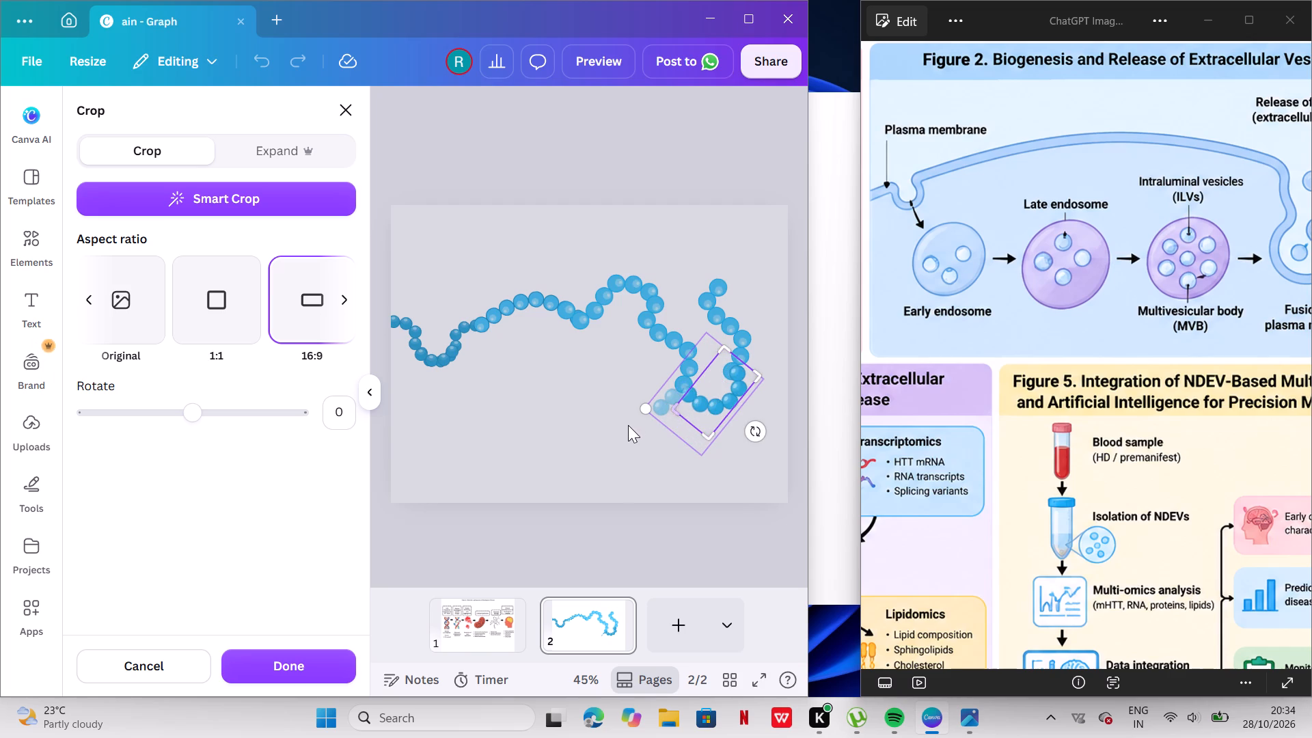
left_click(626, 428)
left_click(613, 418)
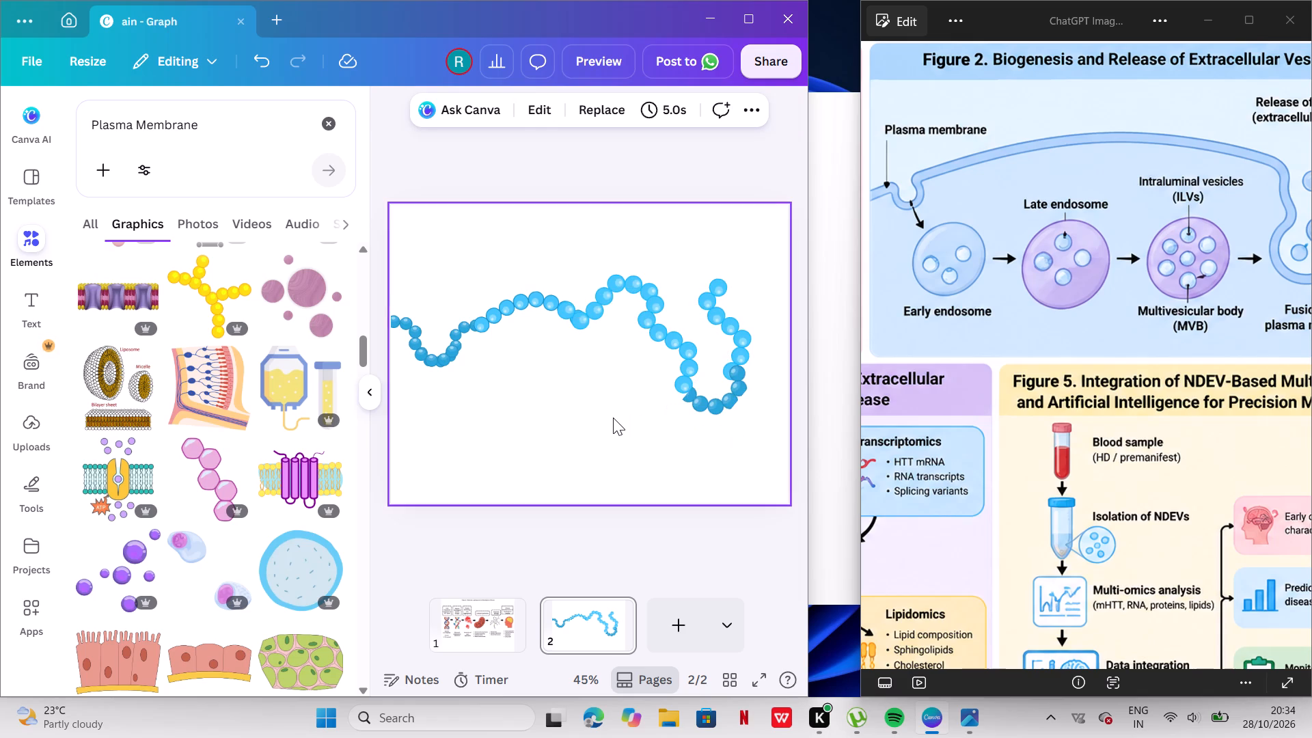
Nudge the first steep chain slightly down and toward the U-shaped copy so its lower end overlaps the U.
left_click_drag(682, 384, 682, 385)
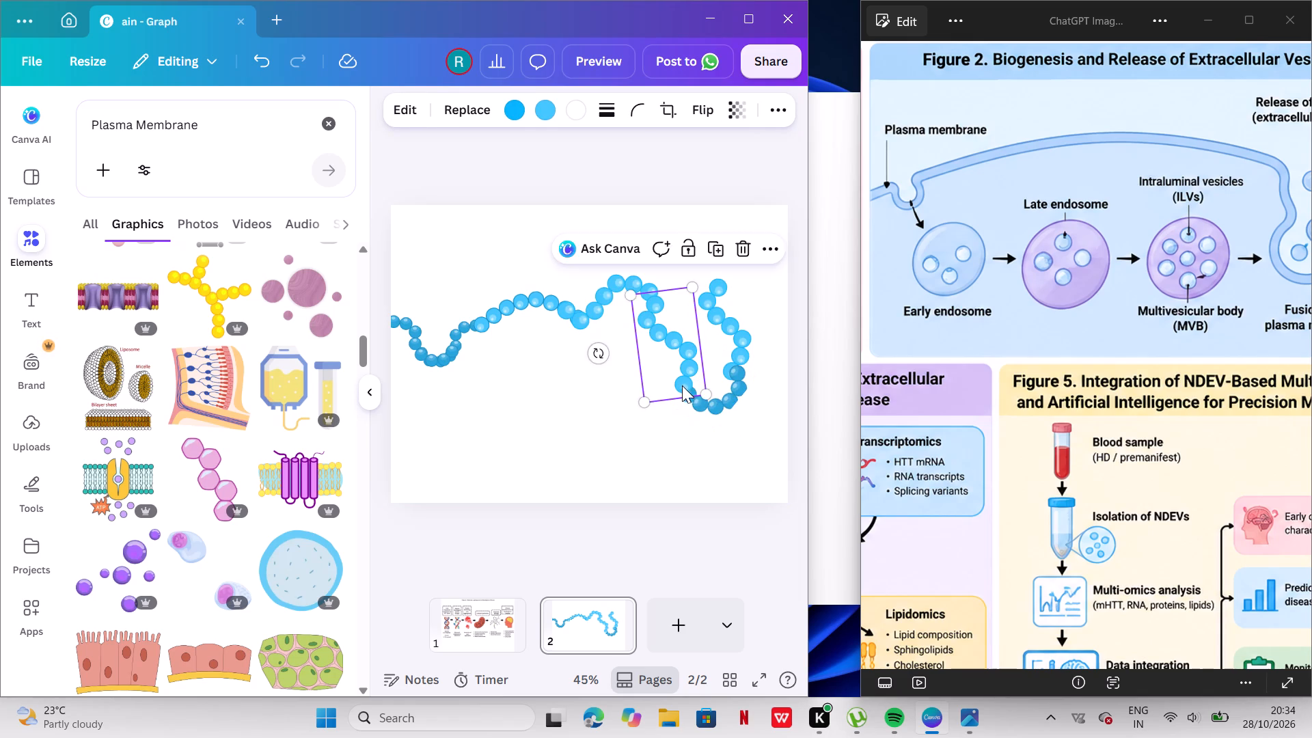
left_click_drag(682, 385, 683, 391)
left_click_drag(546, 381, 727, 388)
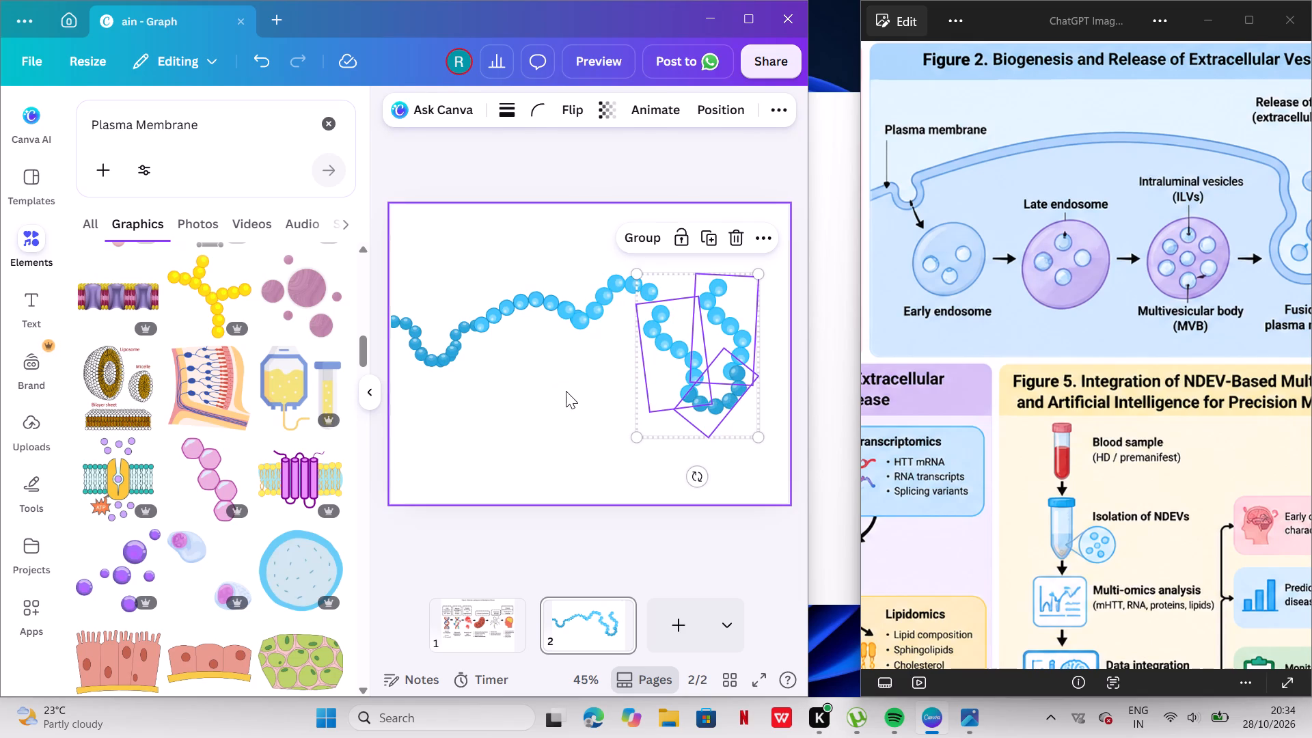
left_click(566, 391)
Move the wavy chain slightly down and to the right to rejoin the first steep chain's upper end.
left_click_drag(651, 293, 659, 300)
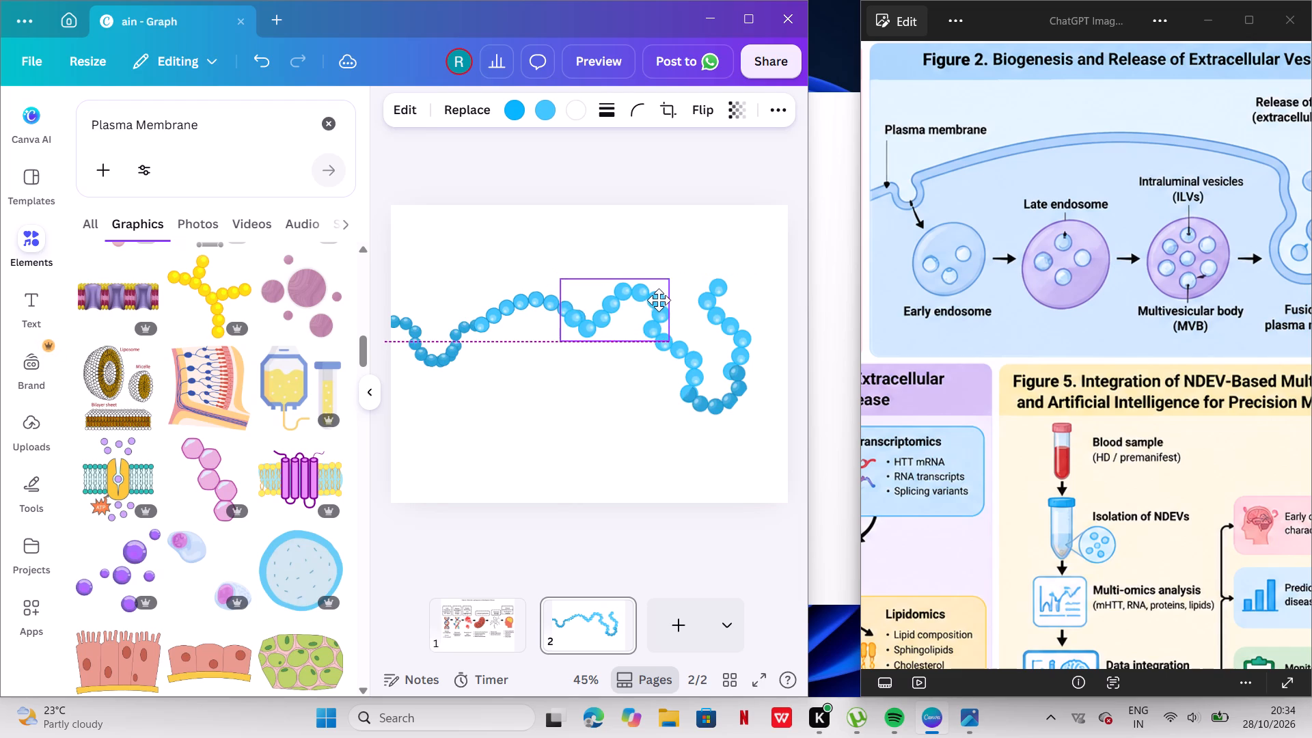
left_click_drag(659, 300, 661, 301)
left_click(556, 386)
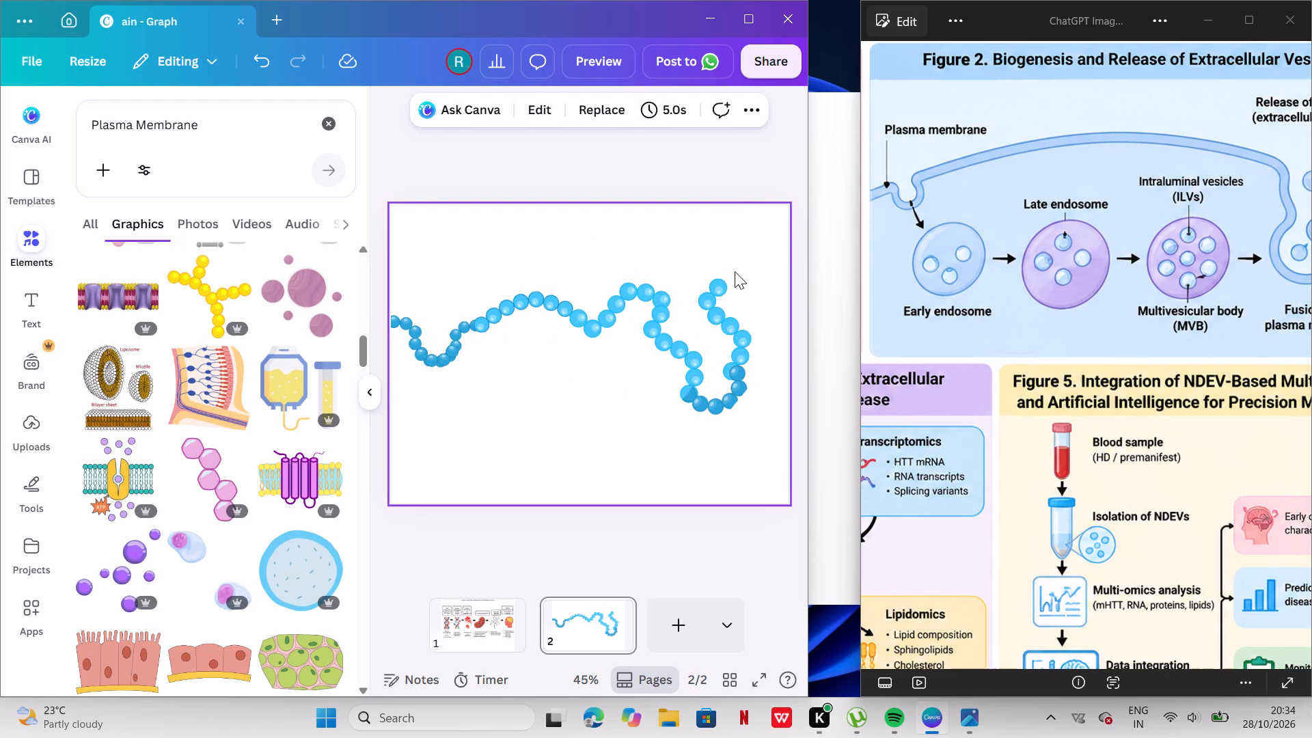
Duplicate the arched chain and place the copy from the second steep chain's top out past the page's right edge.
left_click(512, 320)
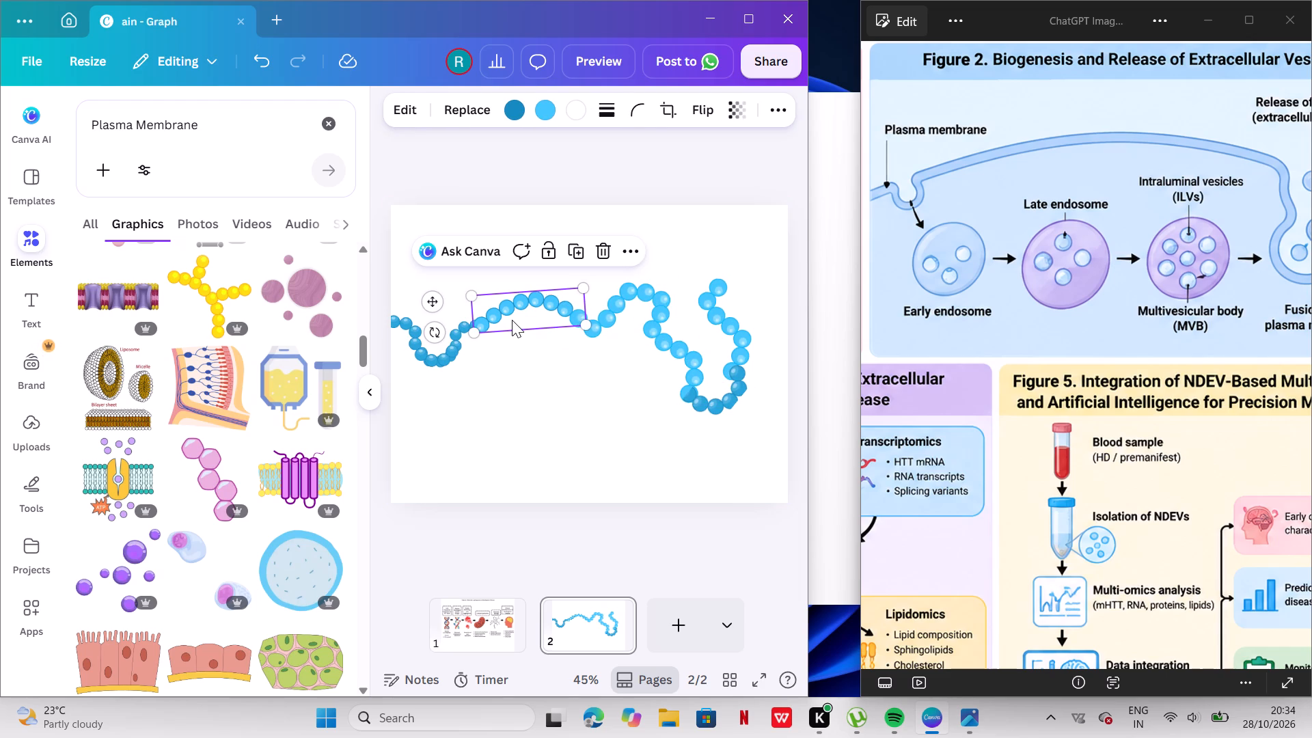
left_click(575, 251)
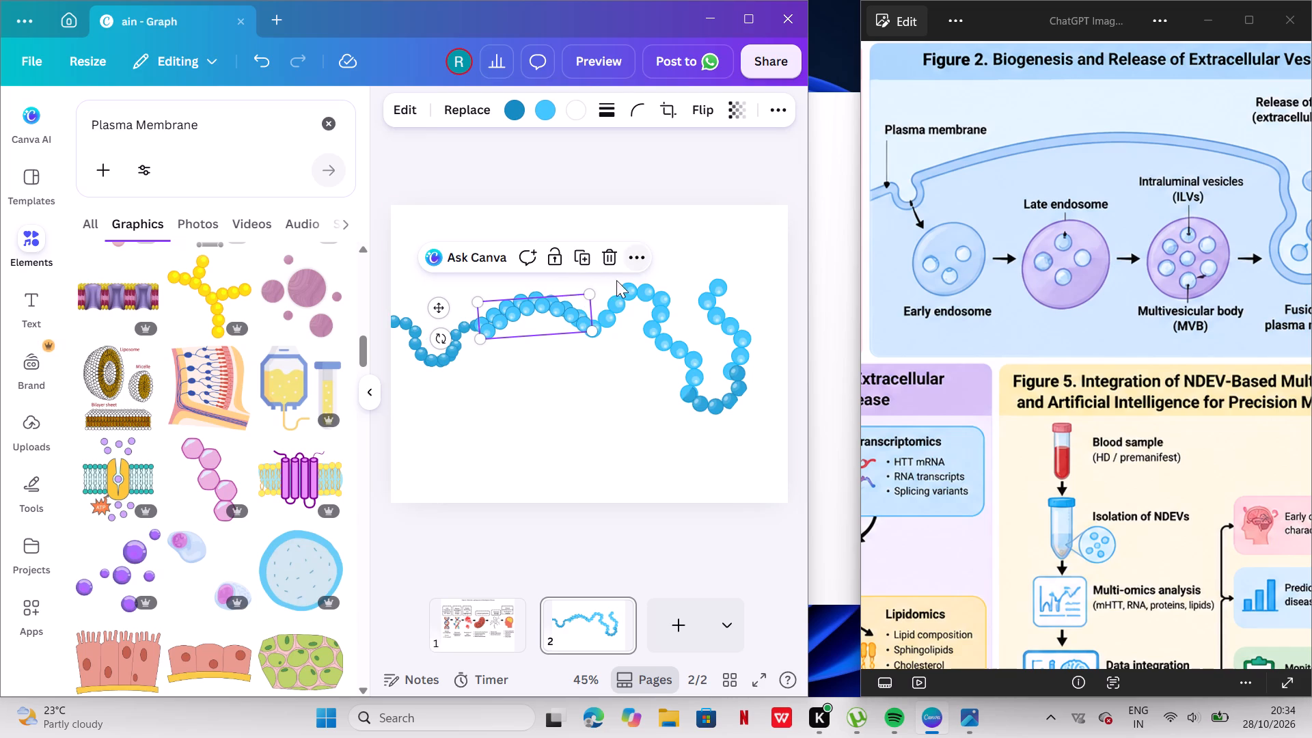
left_click_drag(571, 306, 780, 252)
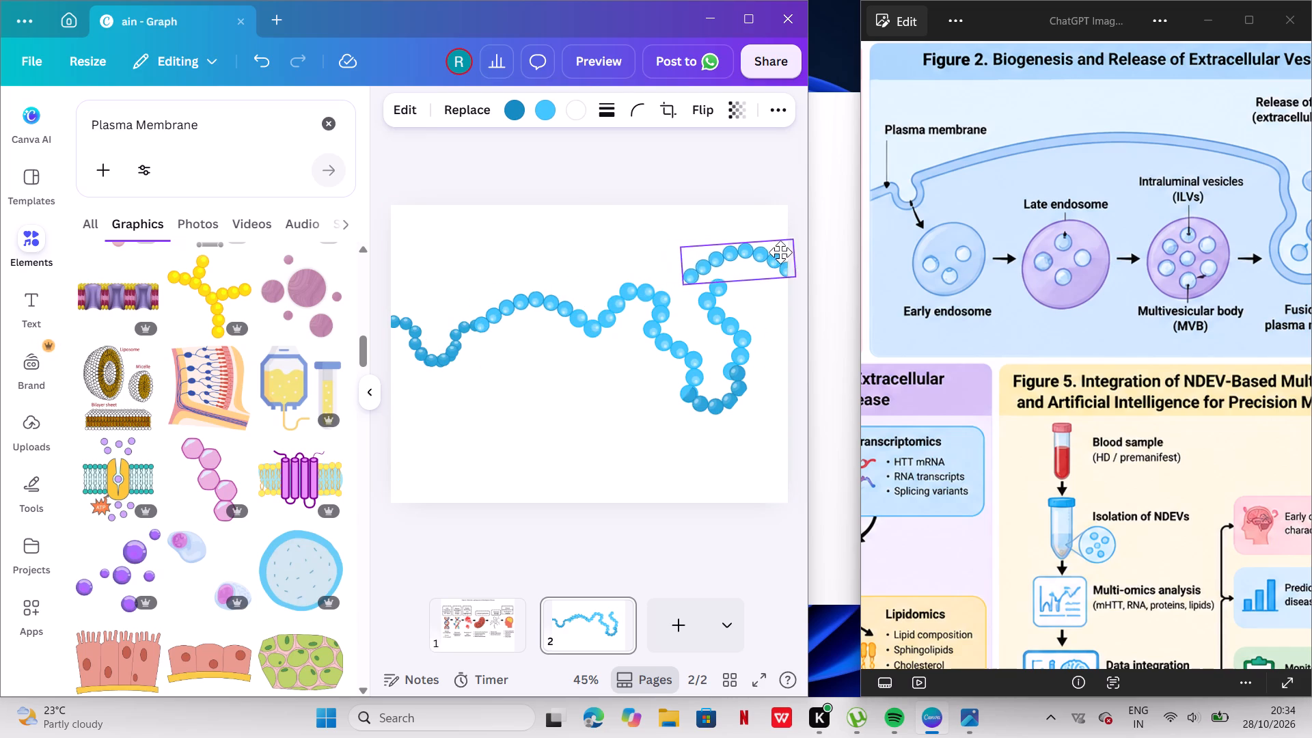
left_click_drag(780, 252, 809, 257)
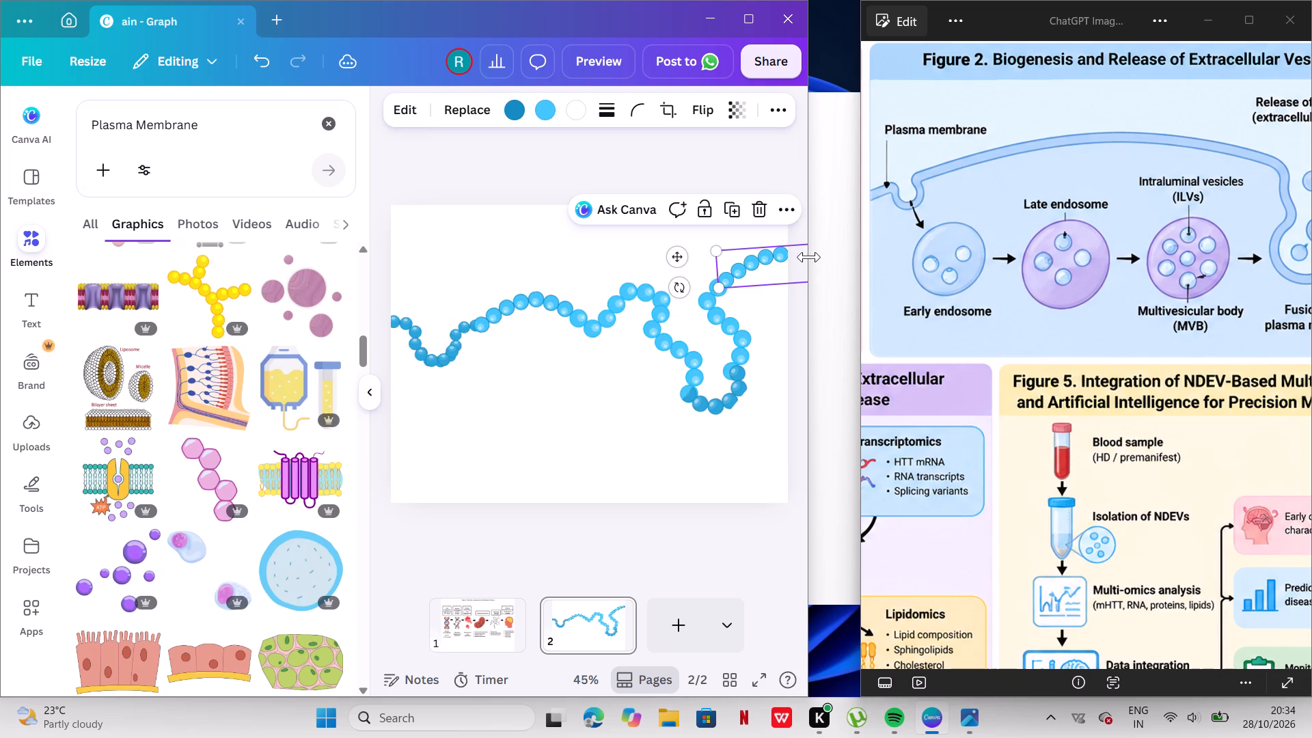
Shift the second steep chain slightly right and down, above the U-shaped copy's outer end.
left_click_drag(623, 456, 705, 404)
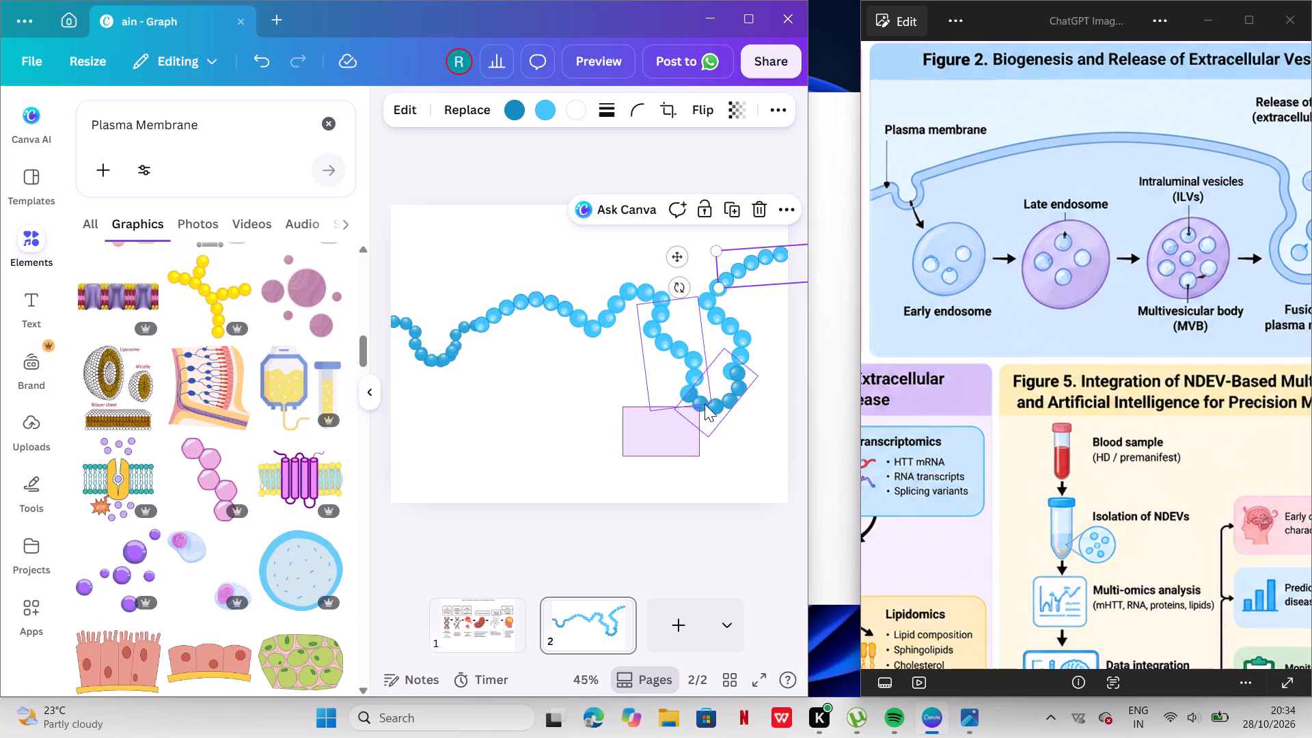
left_click_drag(705, 404, 603, 476)
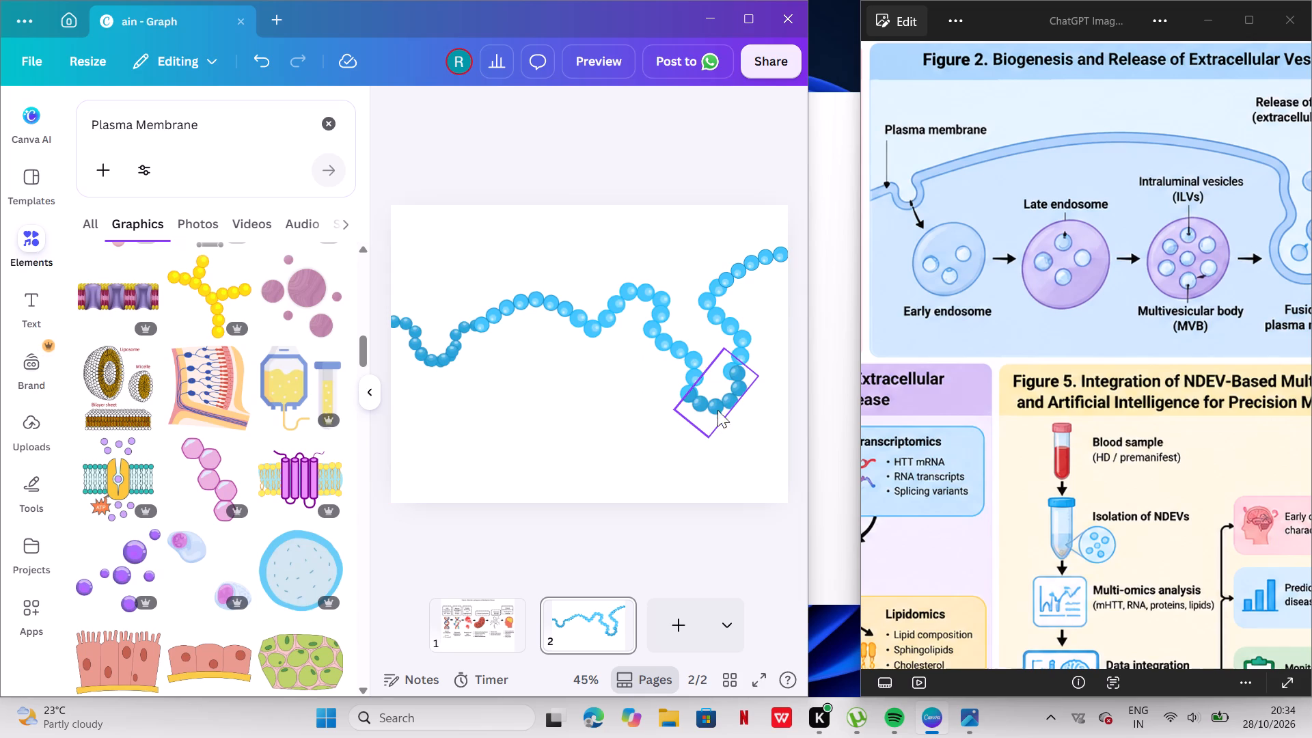
left_click(720, 399)
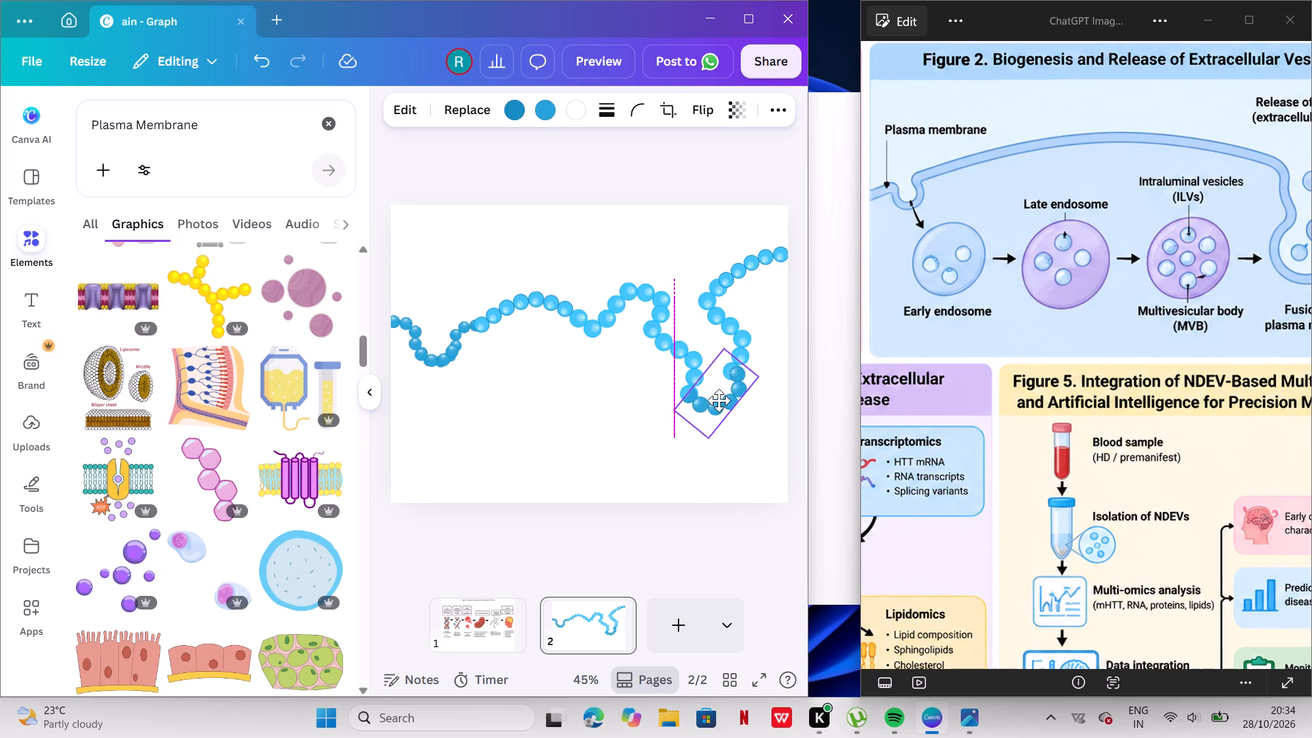
left_click(719, 400)
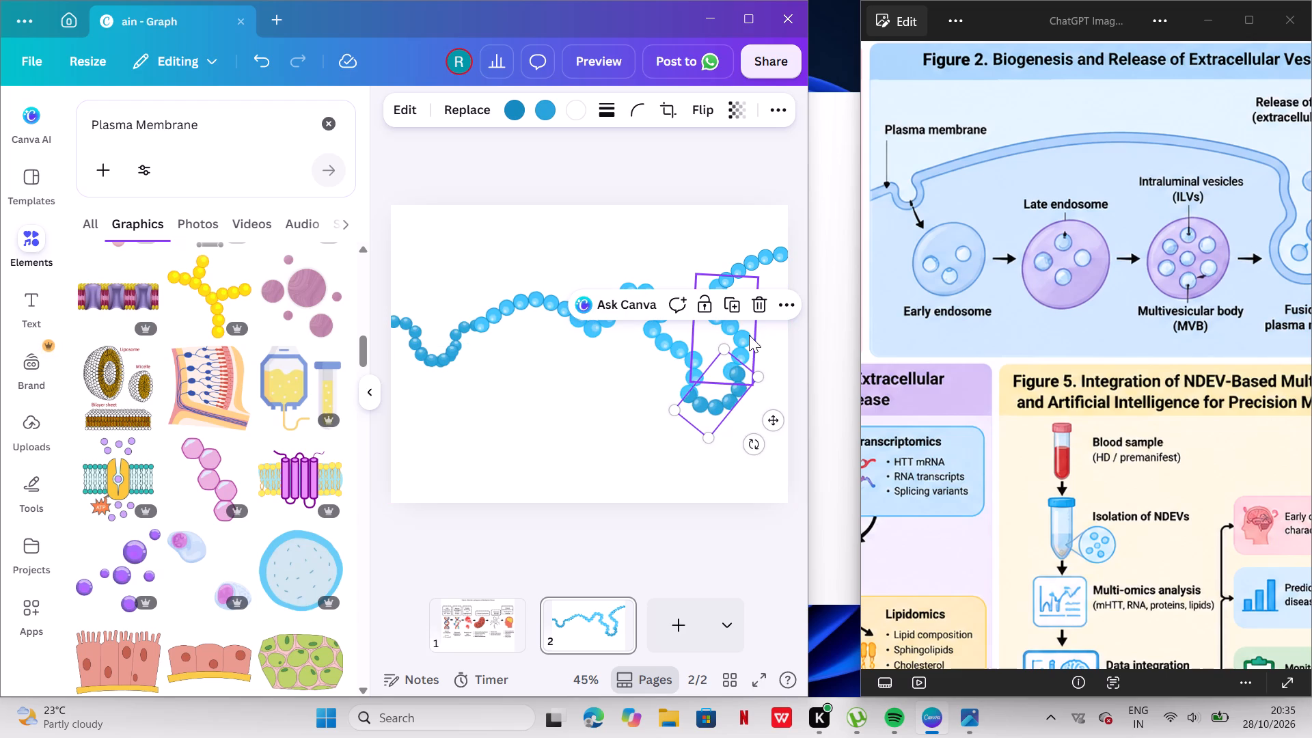
left_click(747, 338)
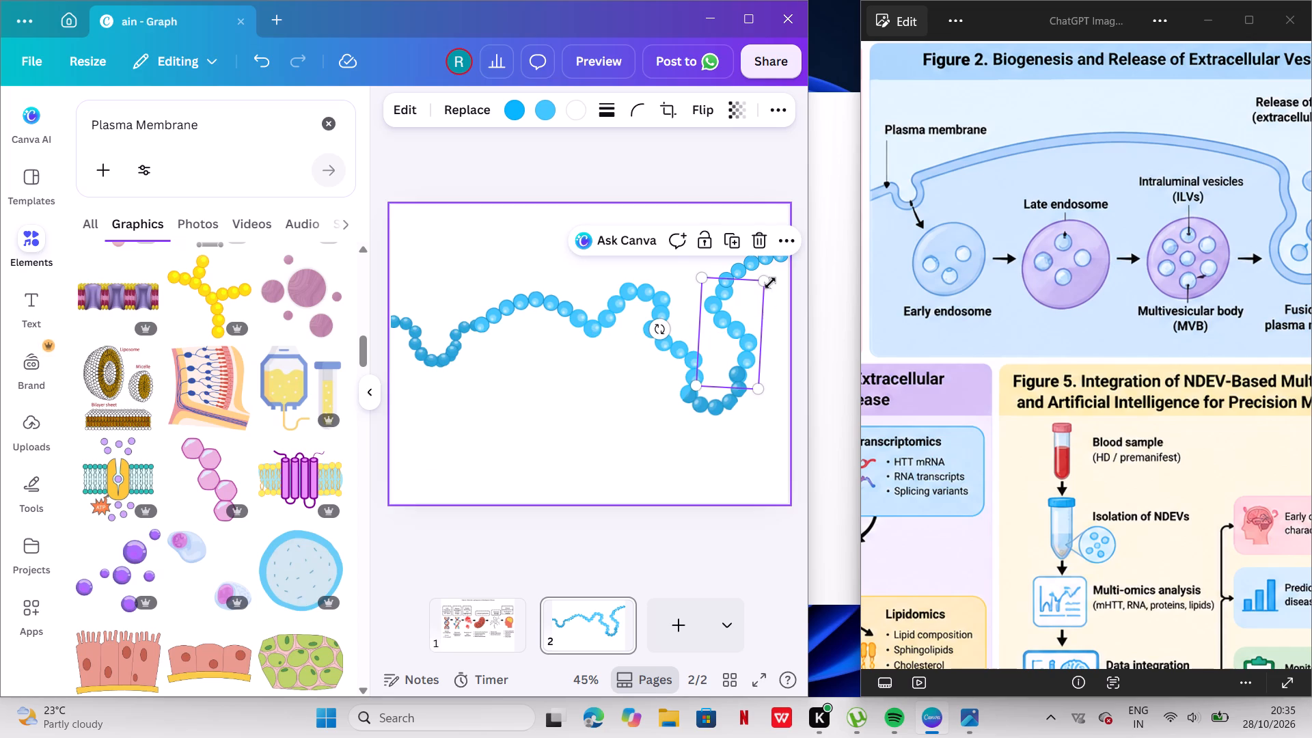
Lower the arched copy slightly so it joins the top of the second steep chain.
left_click_drag(748, 266, 747, 274)
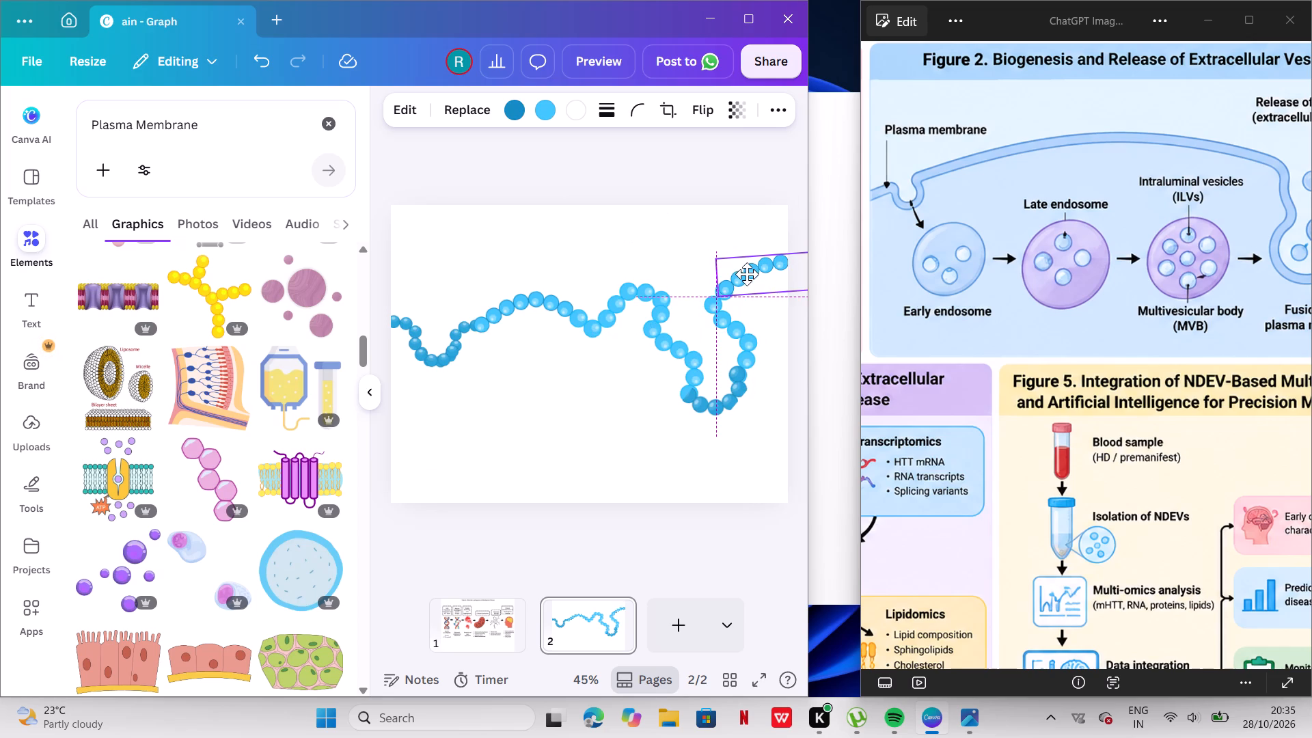
left_click_drag(747, 274, 746, 277)
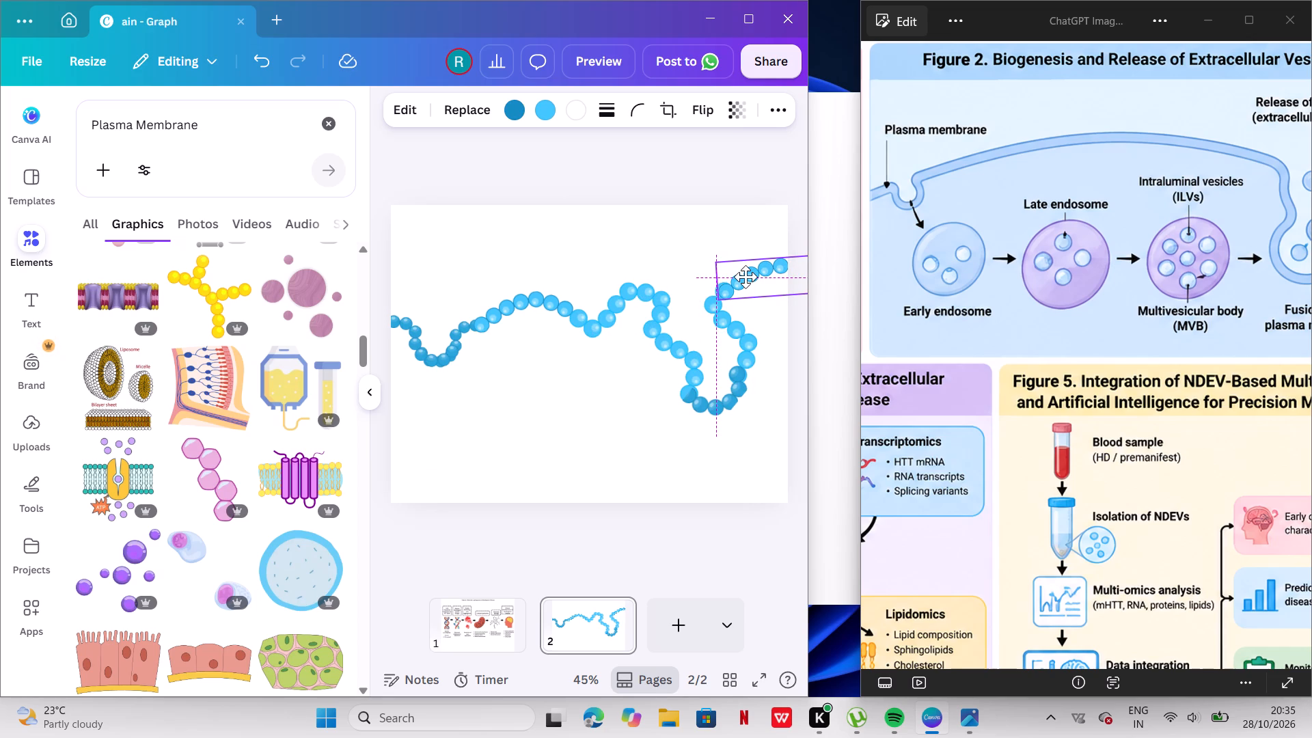
left_click_drag(746, 277, 746, 276)
Fine-tune the arched copy's position above the top of the second steep chain.
left_click_drag(746, 276, 746, 275)
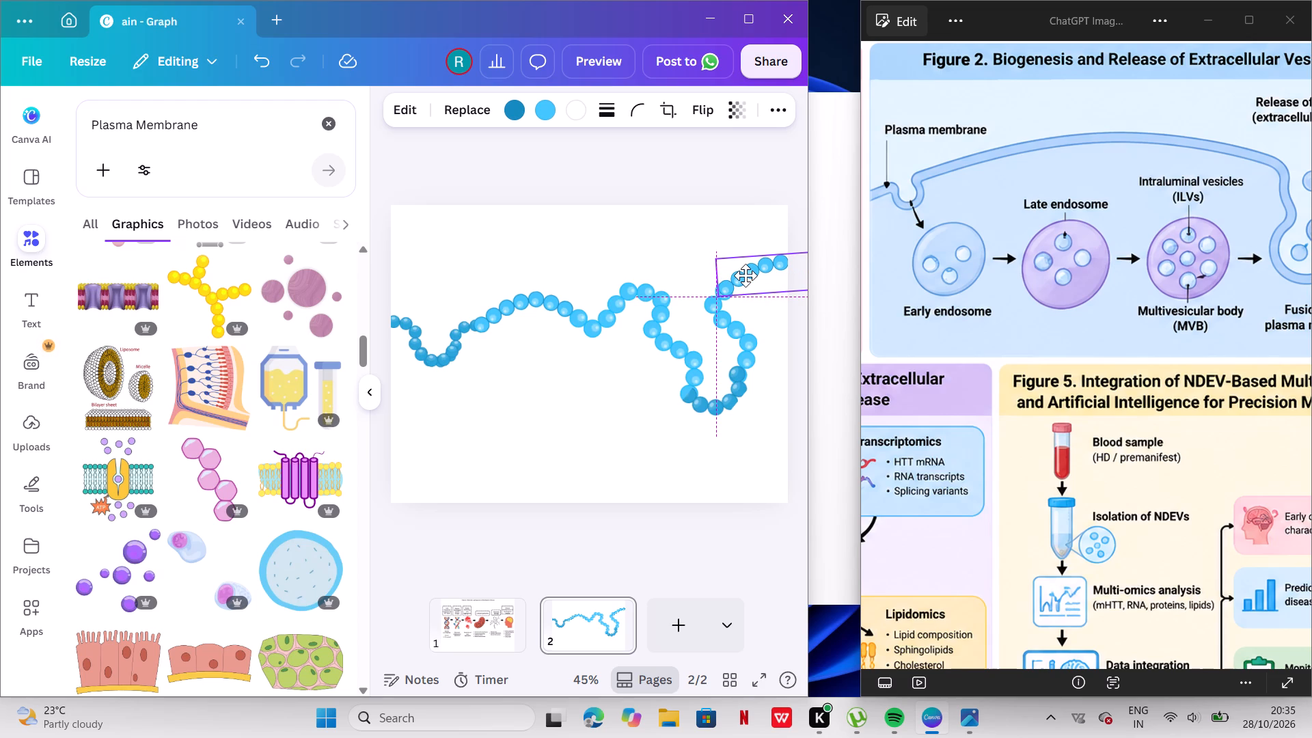
left_click_drag(746, 275, 745, 276)
left_click(513, 469)
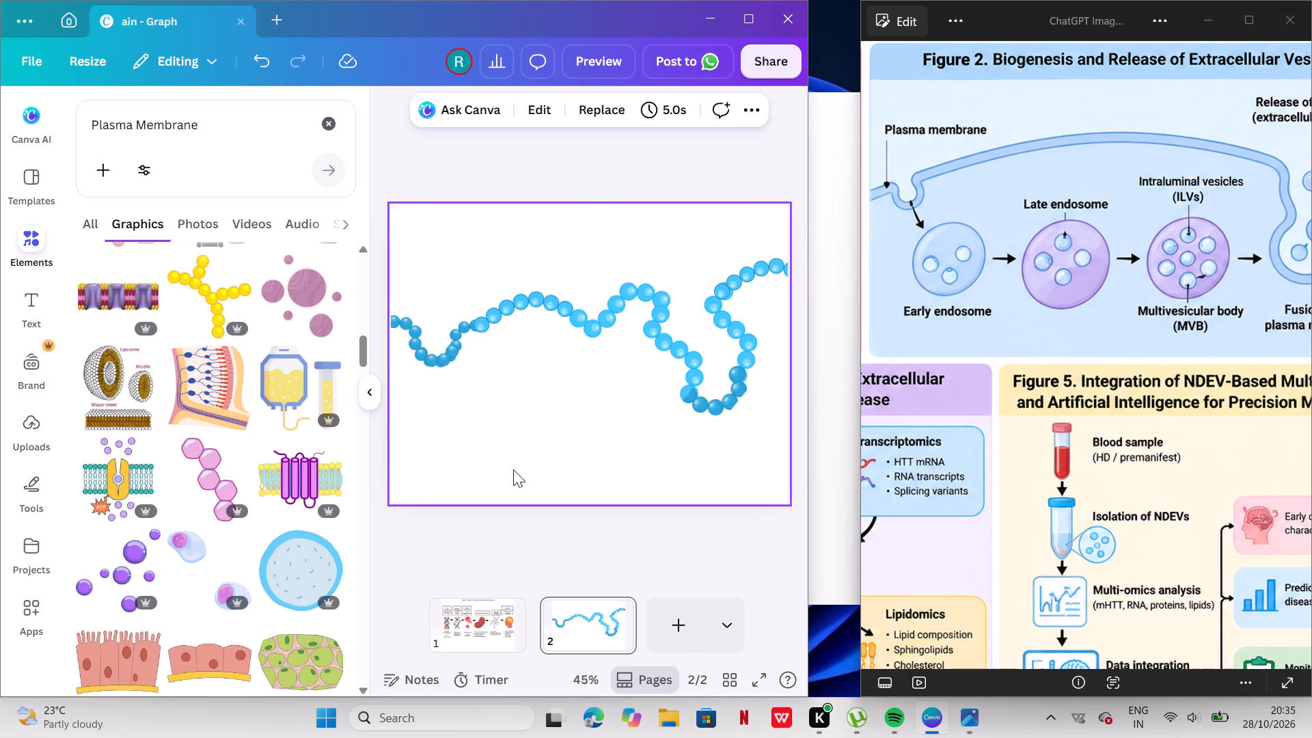
Shift the second darker bead chain in the first dip slightly left to tighten the dip, and enlarge it marginally.
left_click(466, 336)
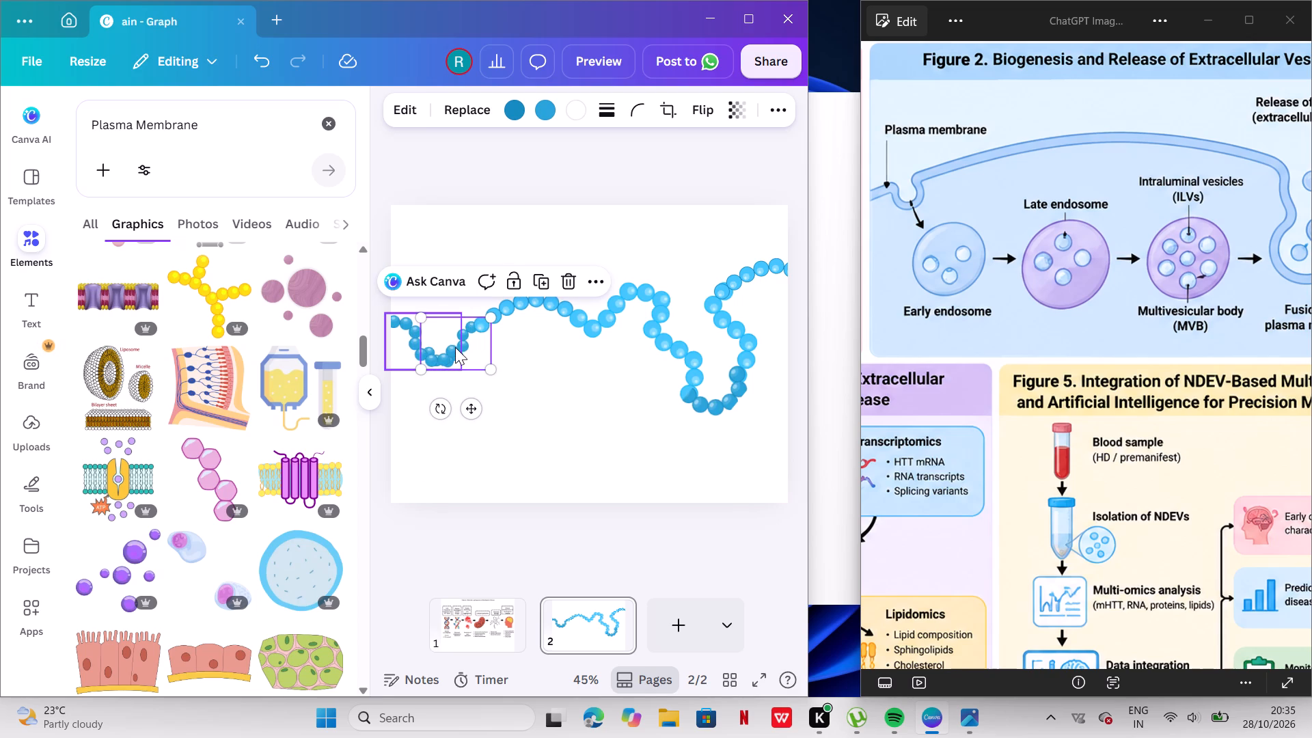
left_click_drag(455, 347, 460, 345)
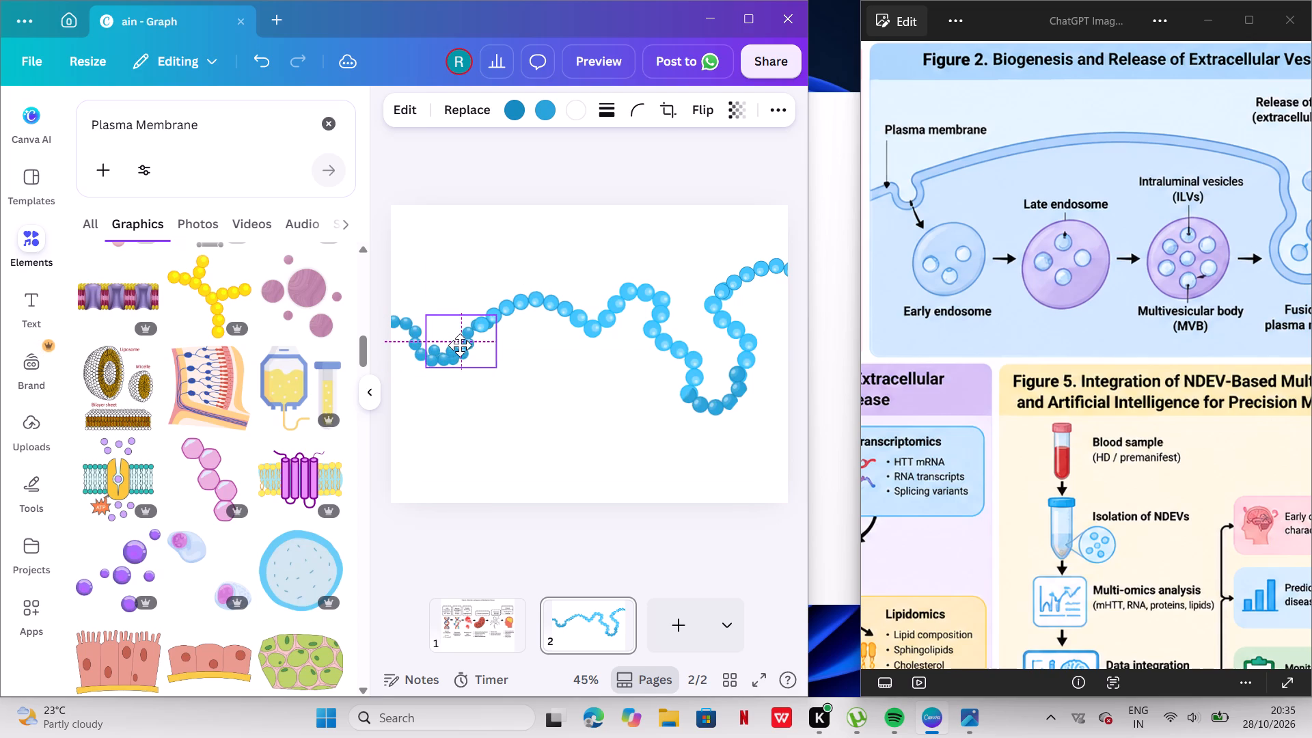
left_click_drag(460, 345, 468, 357)
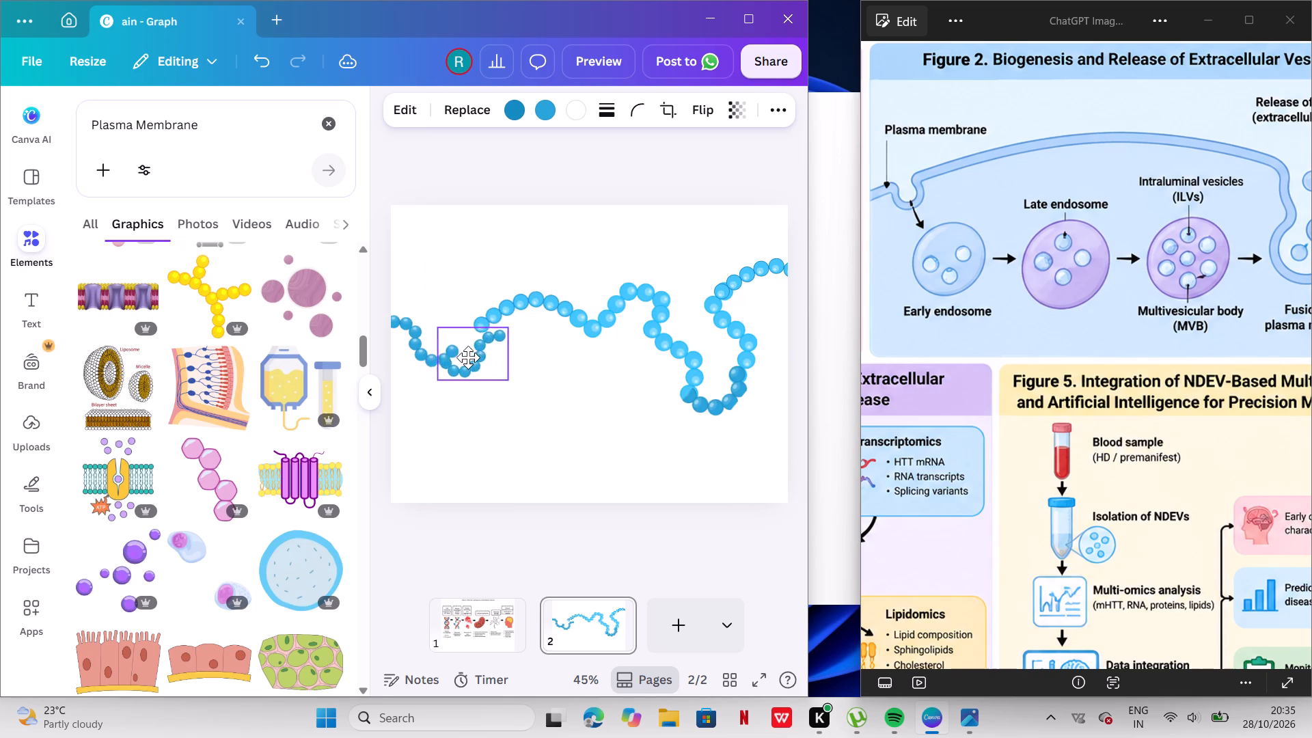
left_click_drag(468, 357, 448, 344)
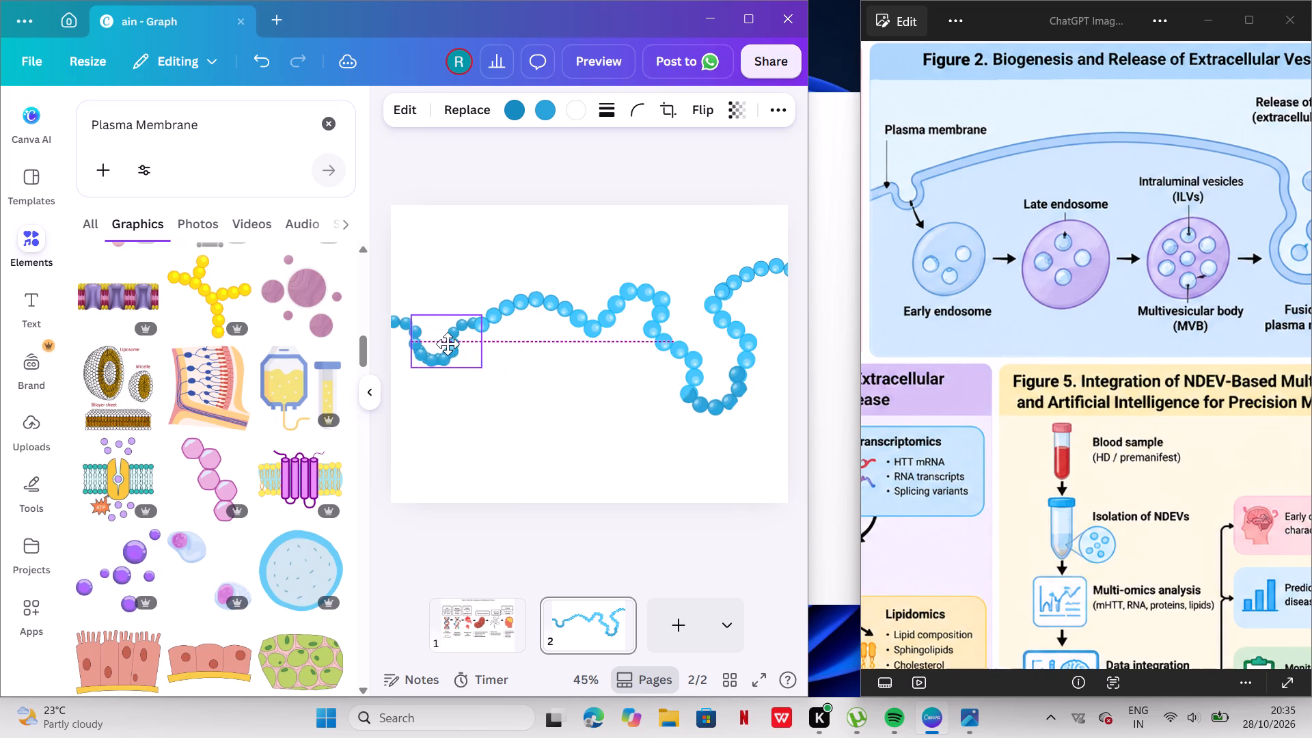
left_click_drag(448, 344, 447, 344)
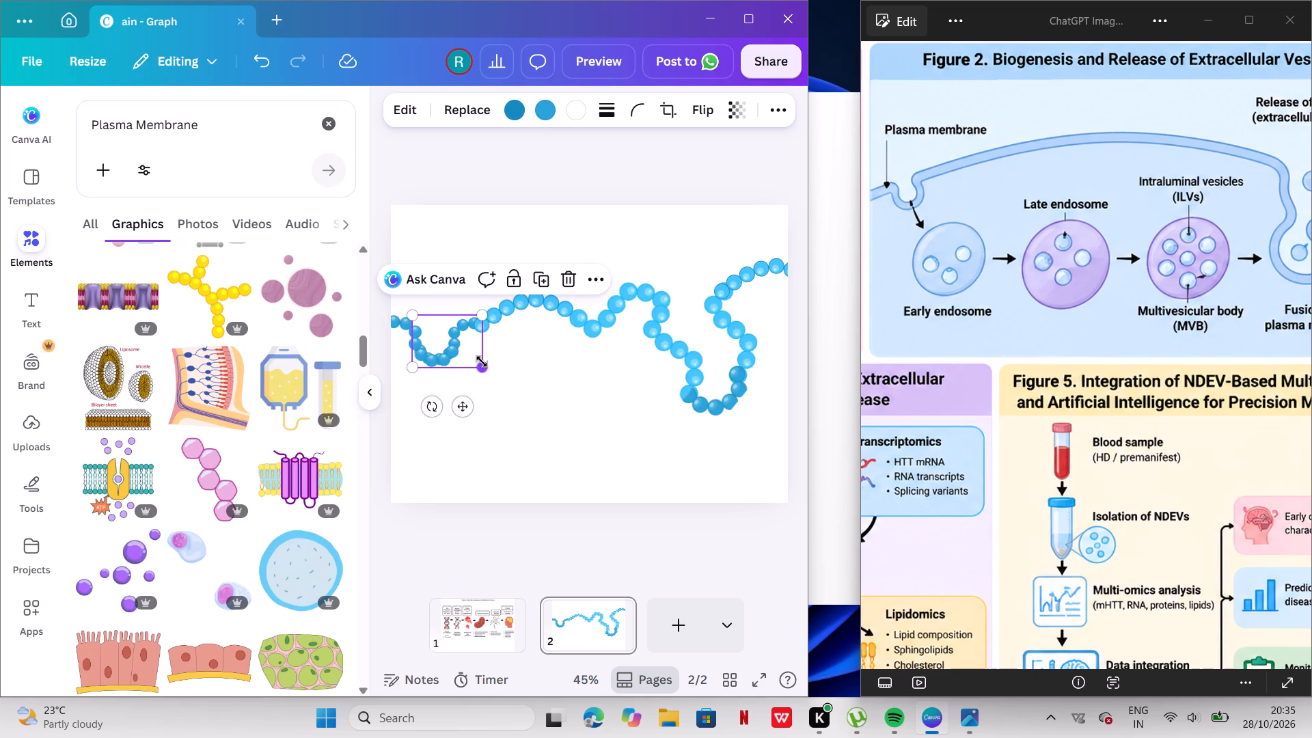
left_click(484, 361)
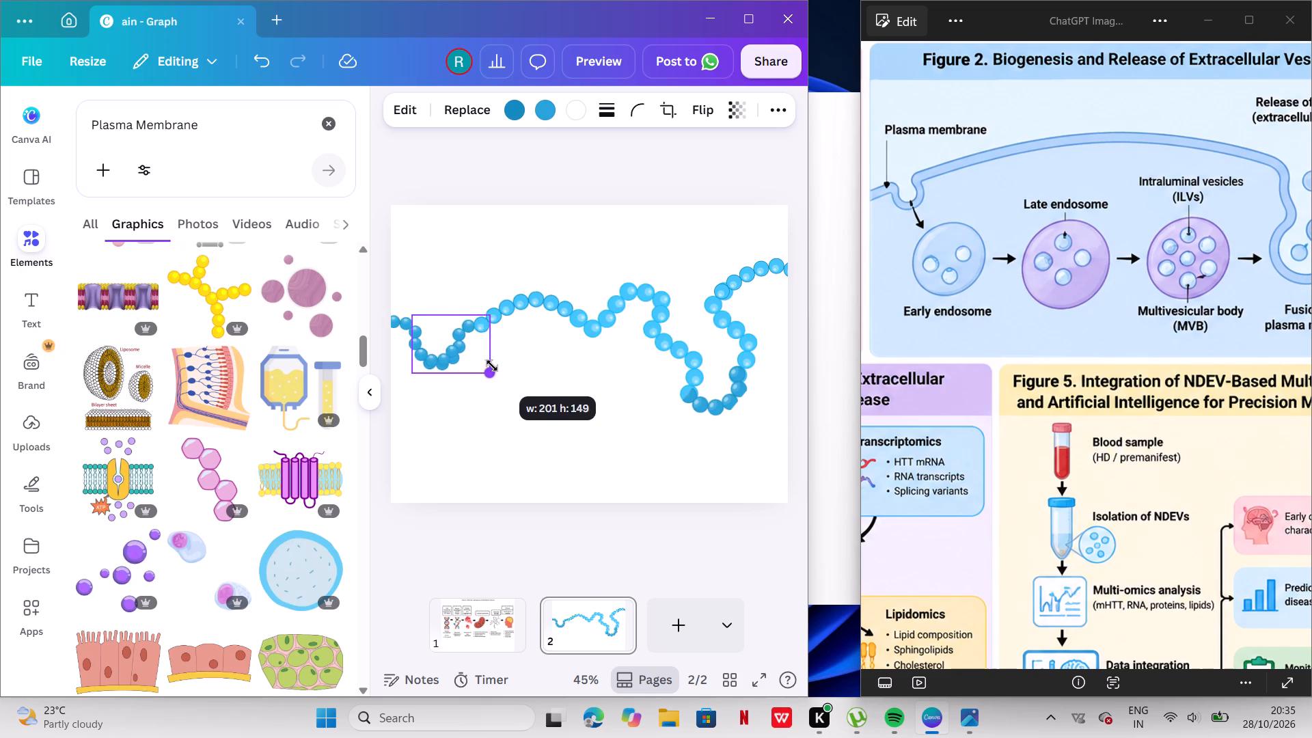
Enlarge the long arched chain slightly toward the first dip so its beads meet the dip's upper end.
left_click(508, 315)
left_click_drag(469, 292, 456, 288)
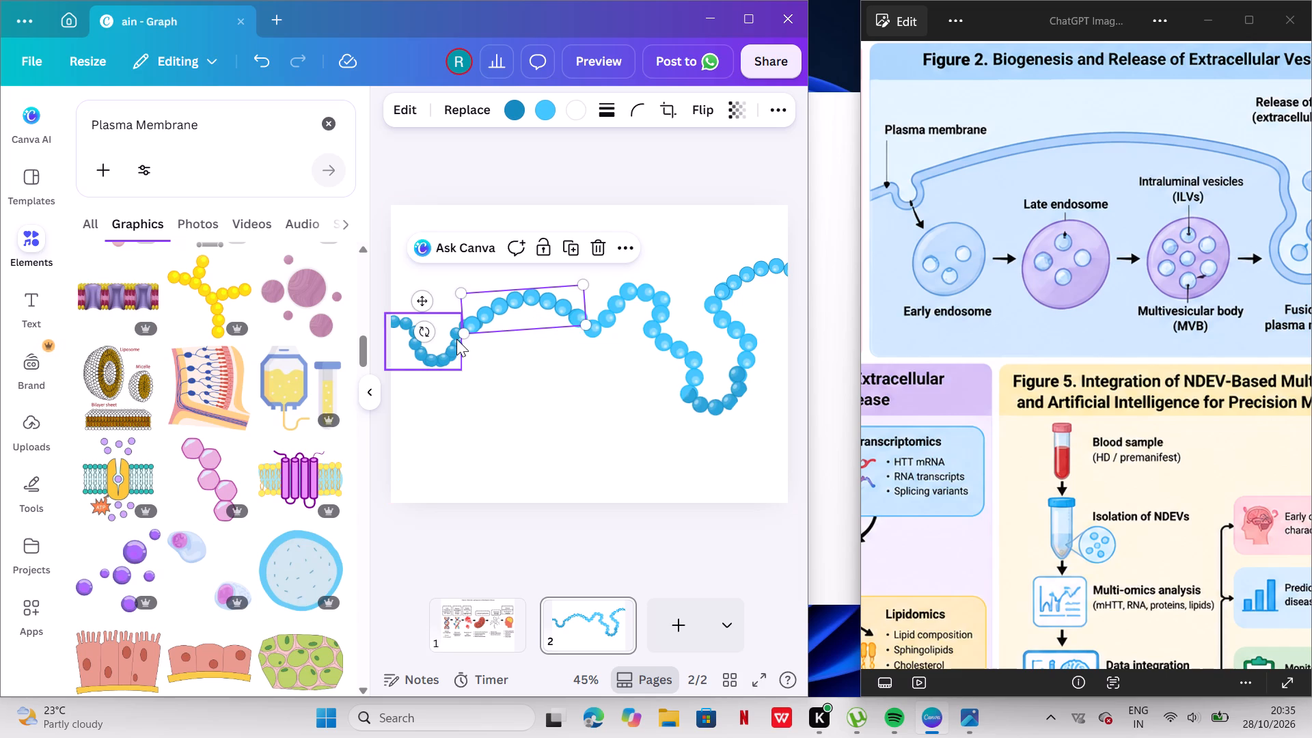
left_click(502, 403)
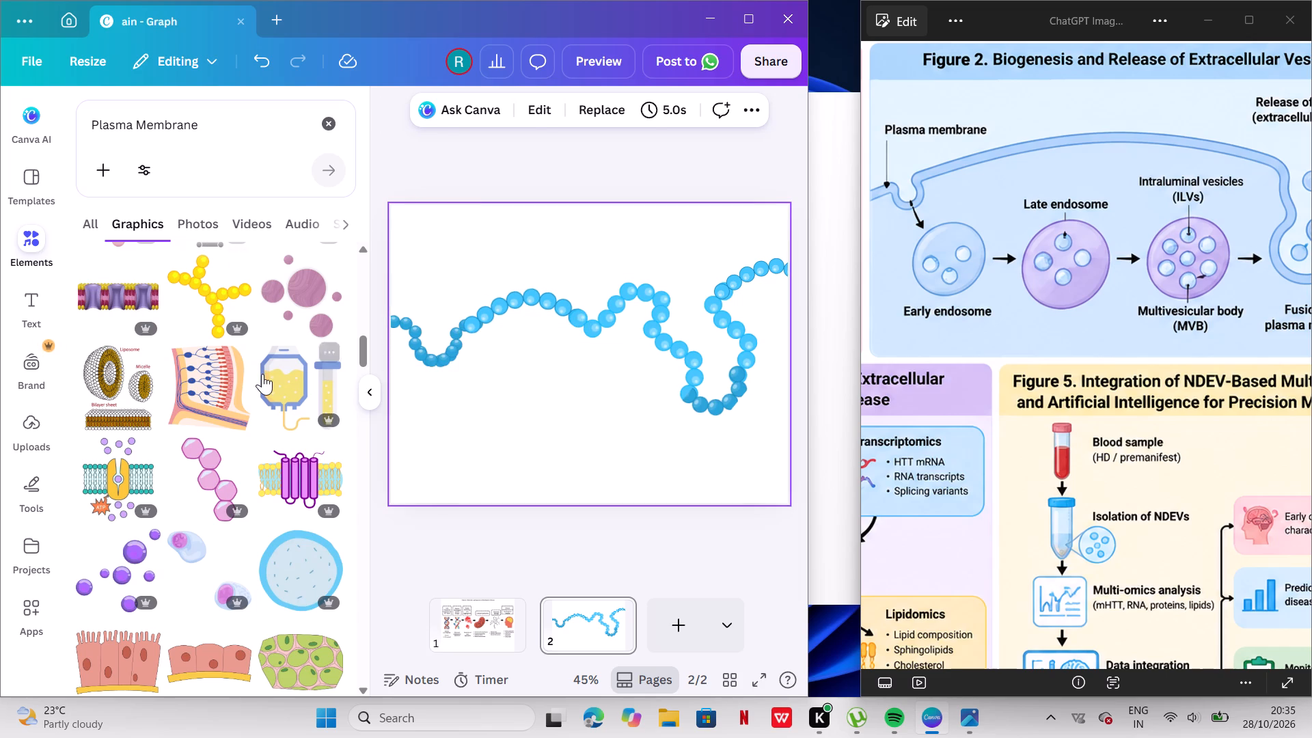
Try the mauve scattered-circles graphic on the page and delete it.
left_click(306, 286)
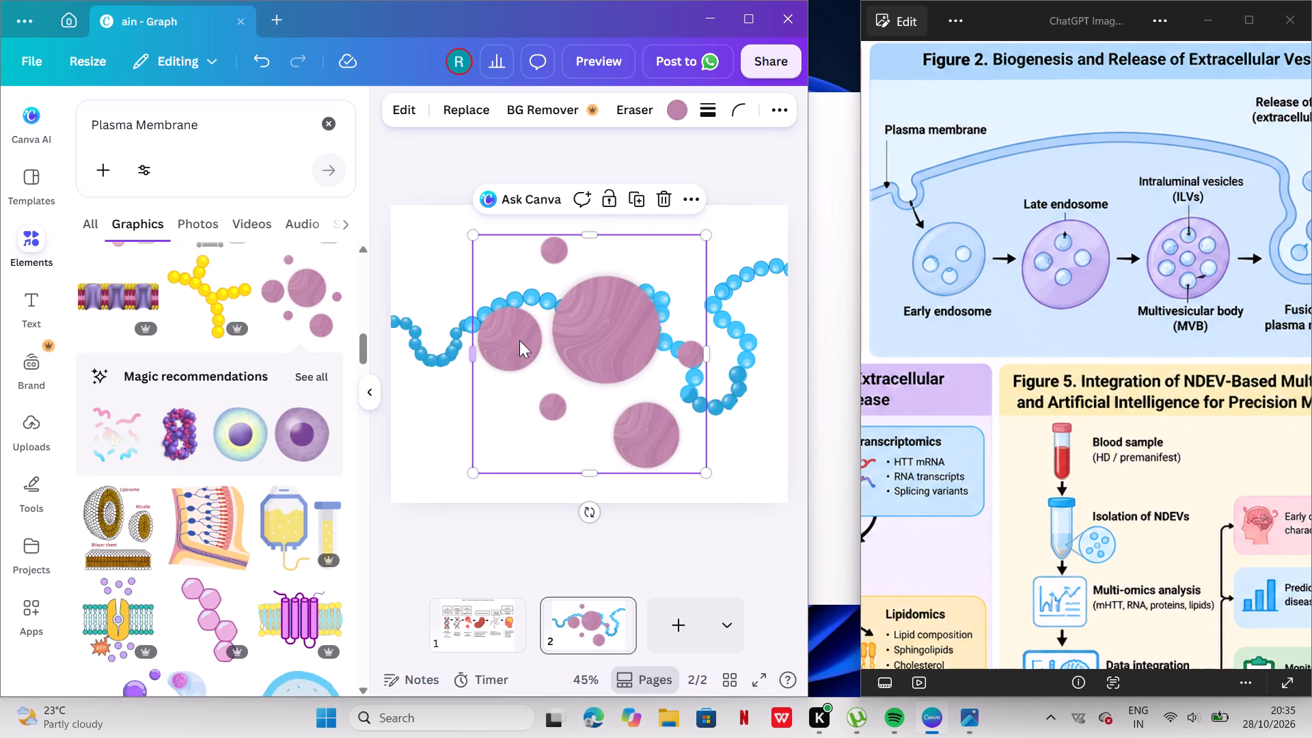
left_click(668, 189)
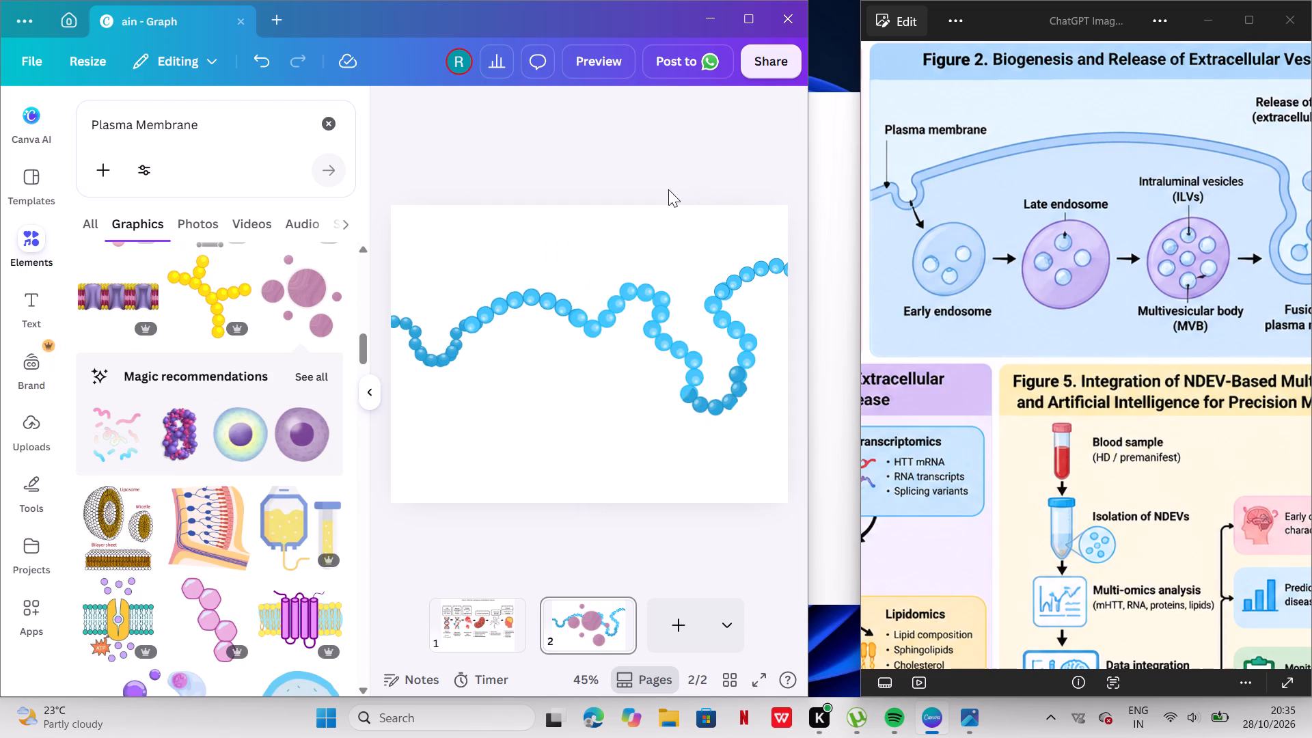
Browse all Magic recommendations for the mauve circles graphic for suitable vesicle artwork, and return to the search results.
left_click(303, 379)
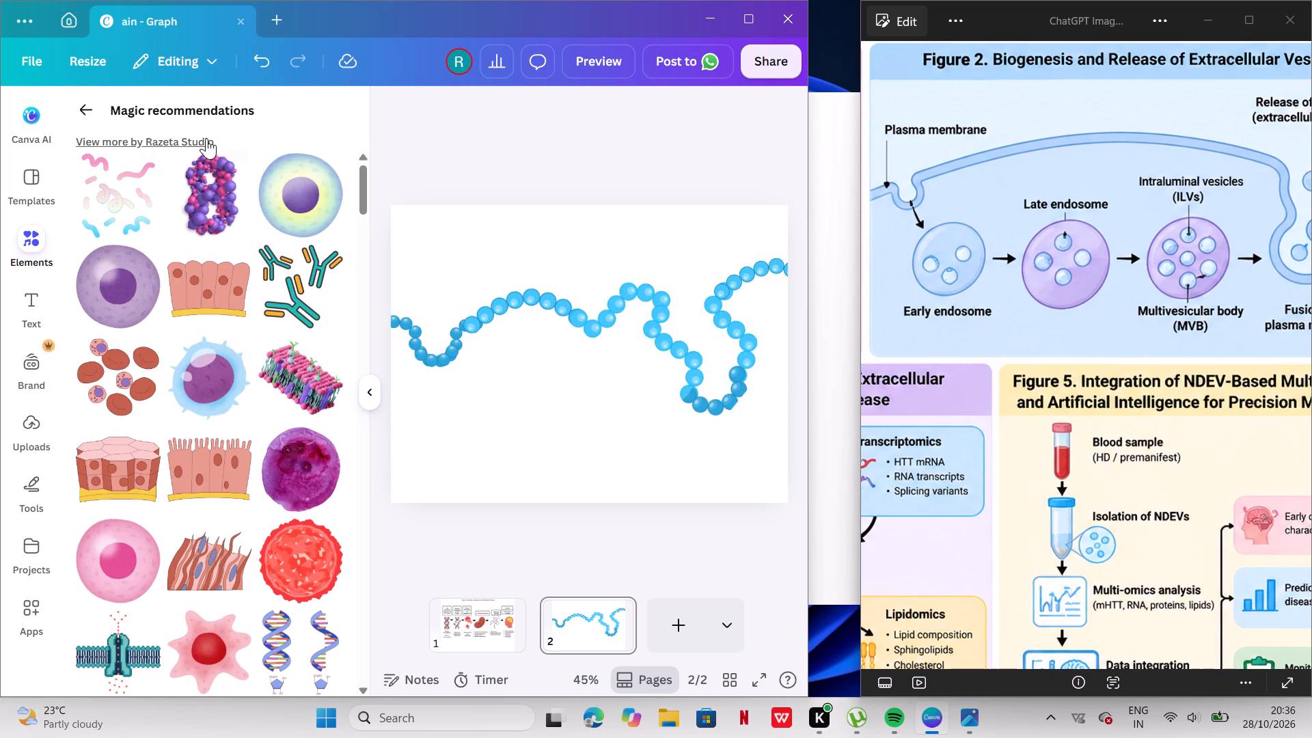
scroll(223, 397, "down", 5)
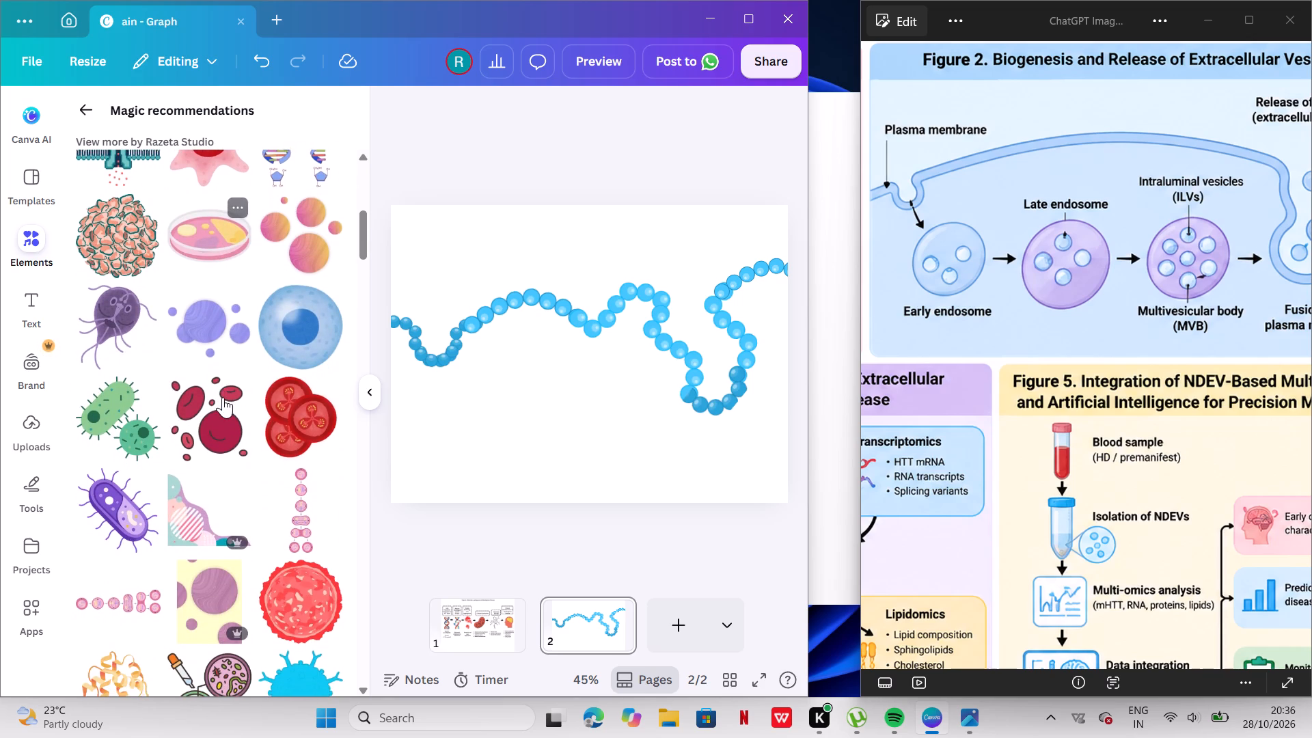
scroll(223, 397, "down", 1)
scroll(305, 422, "down", 3)
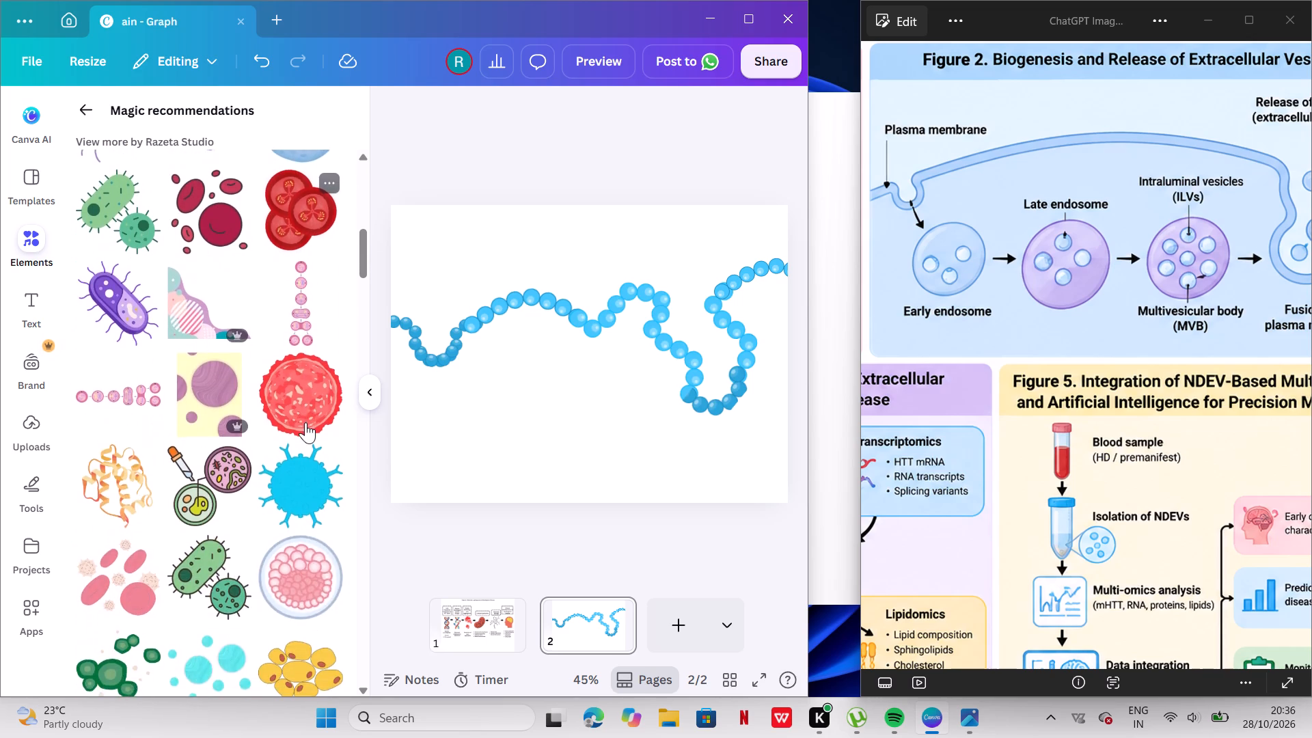
scroll(305, 422, "down", 2)
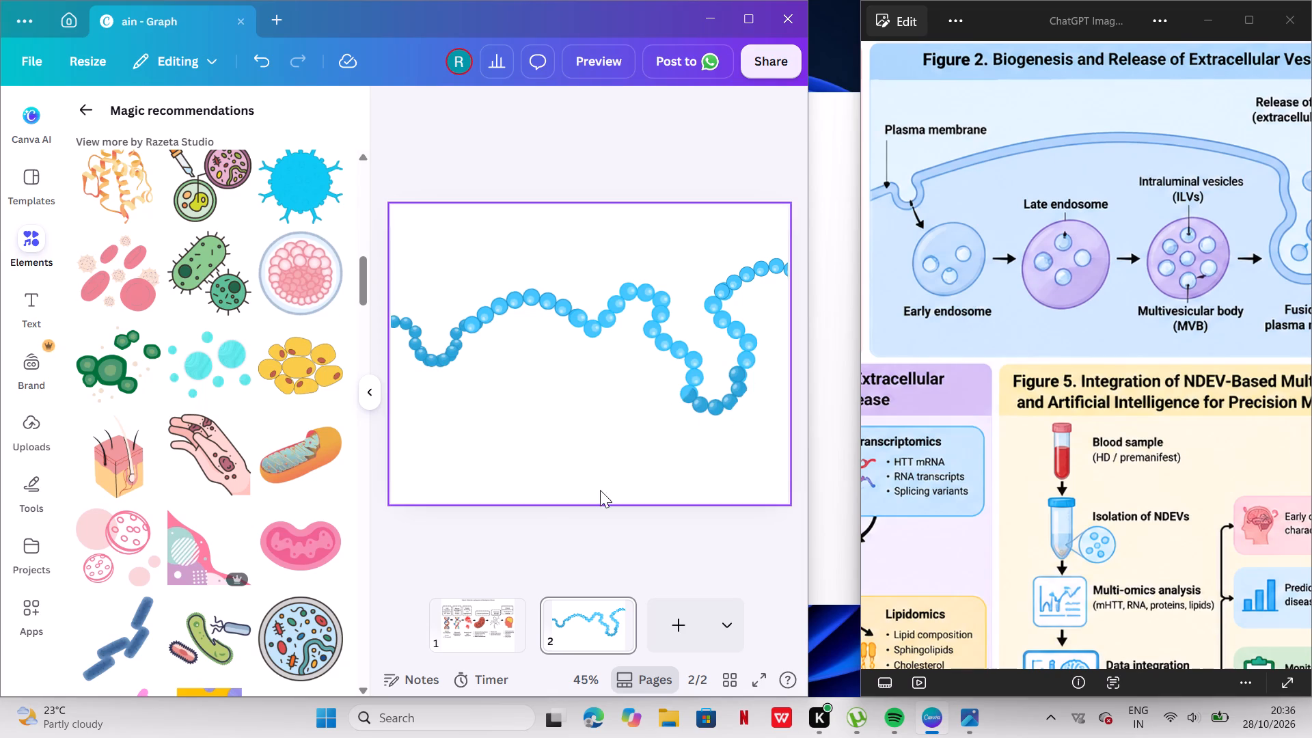
scroll(295, 494, "down", 4)
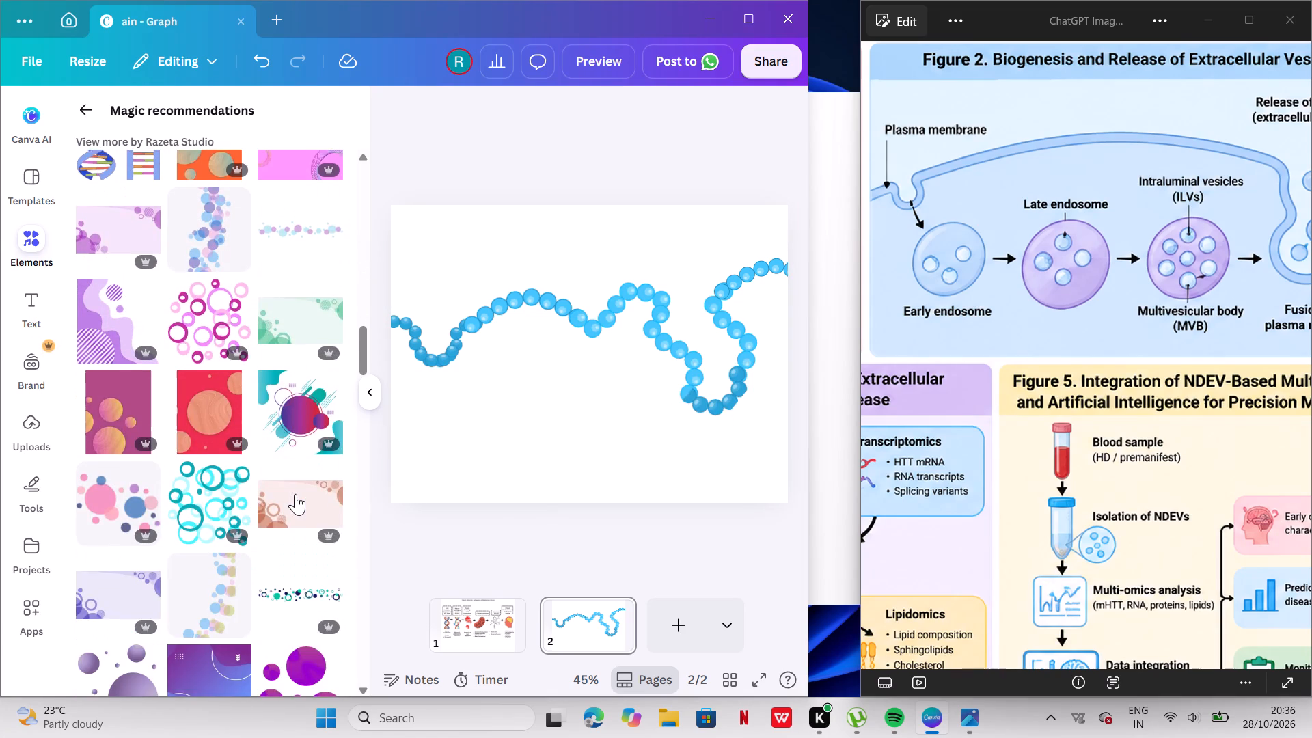
scroll(295, 494, "down", 4)
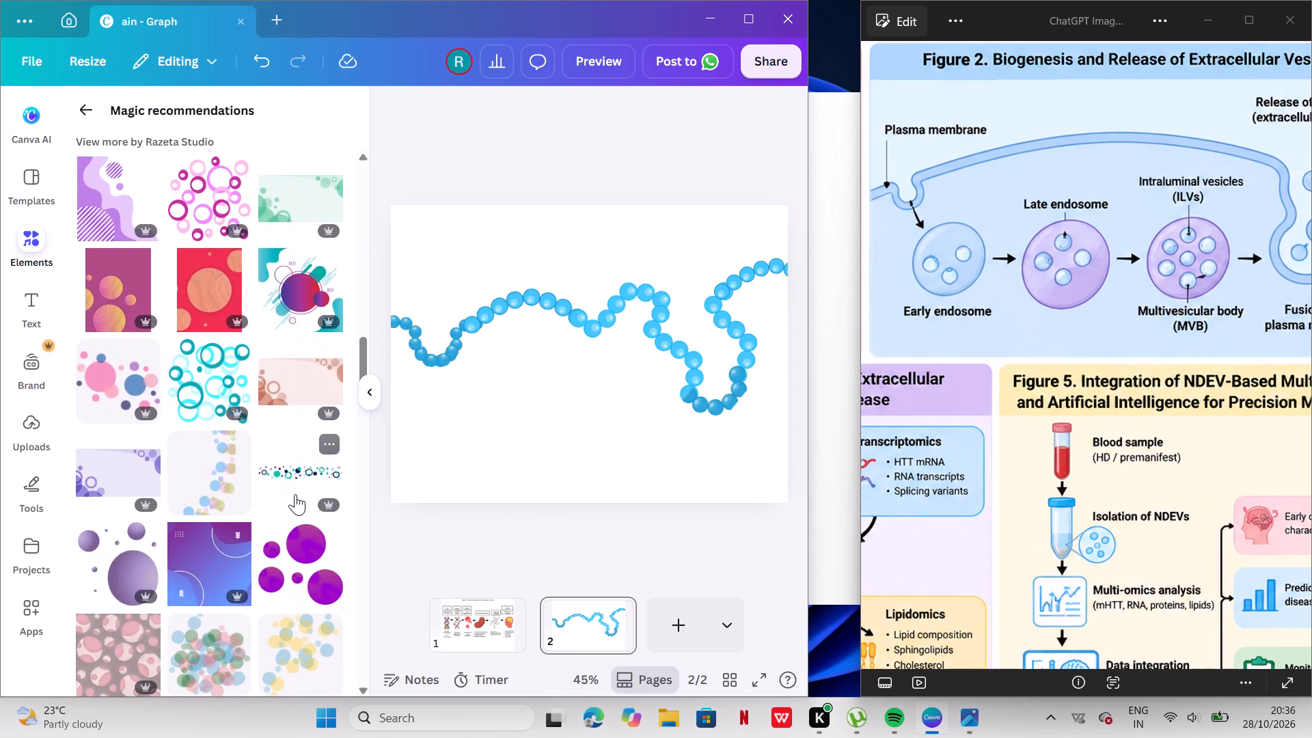
scroll(295, 494, "down", 2)
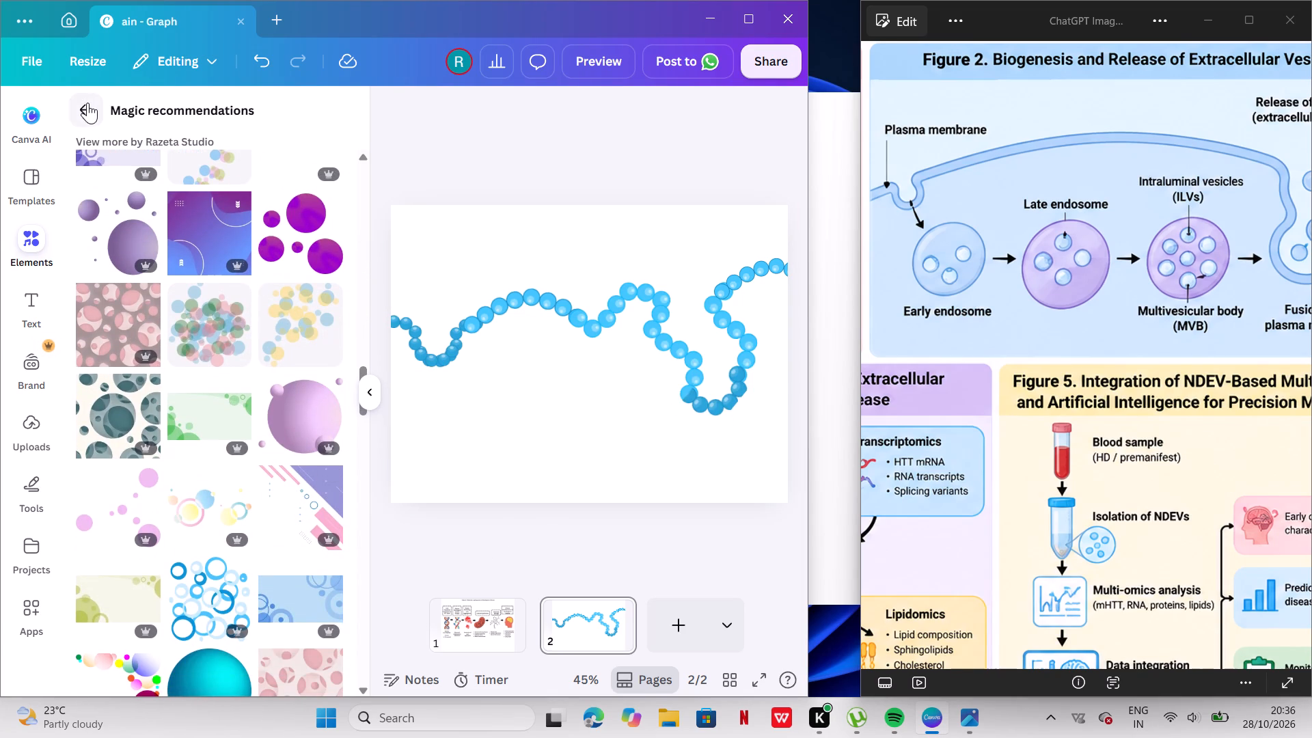
left_click(87, 102)
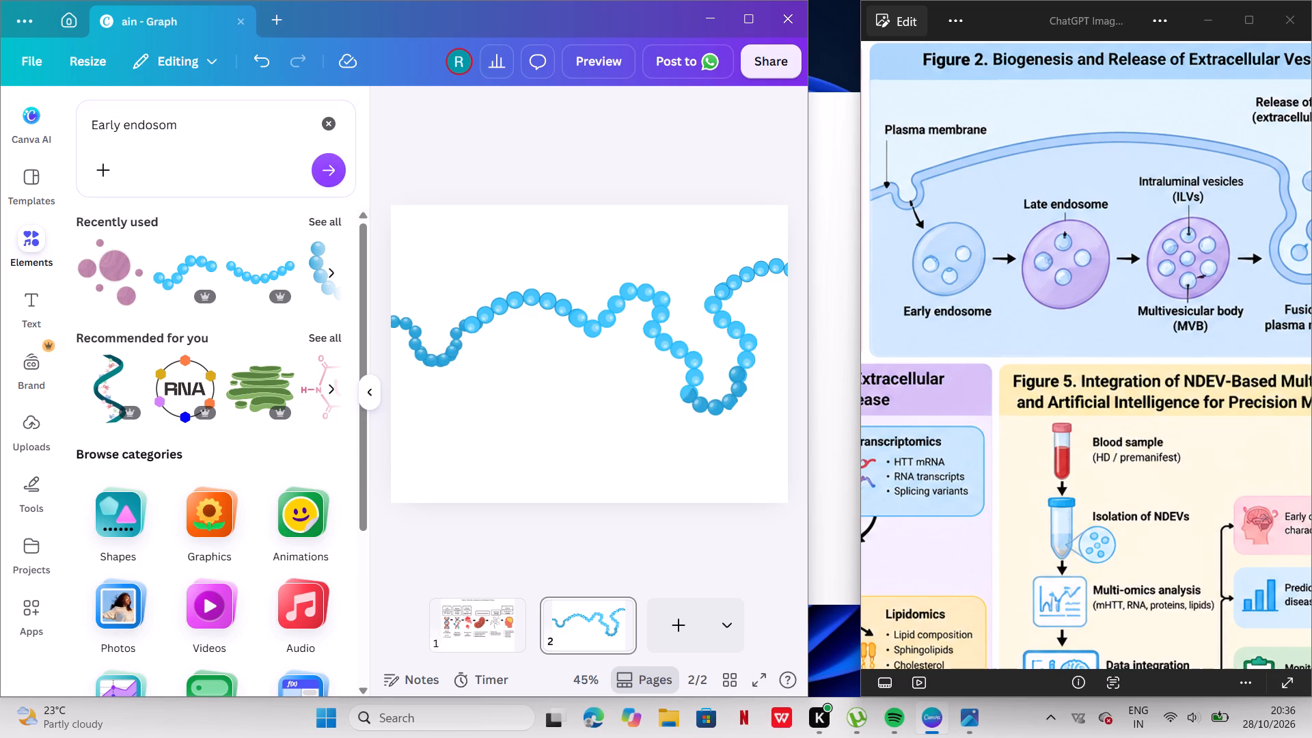
left_click(190, 120)
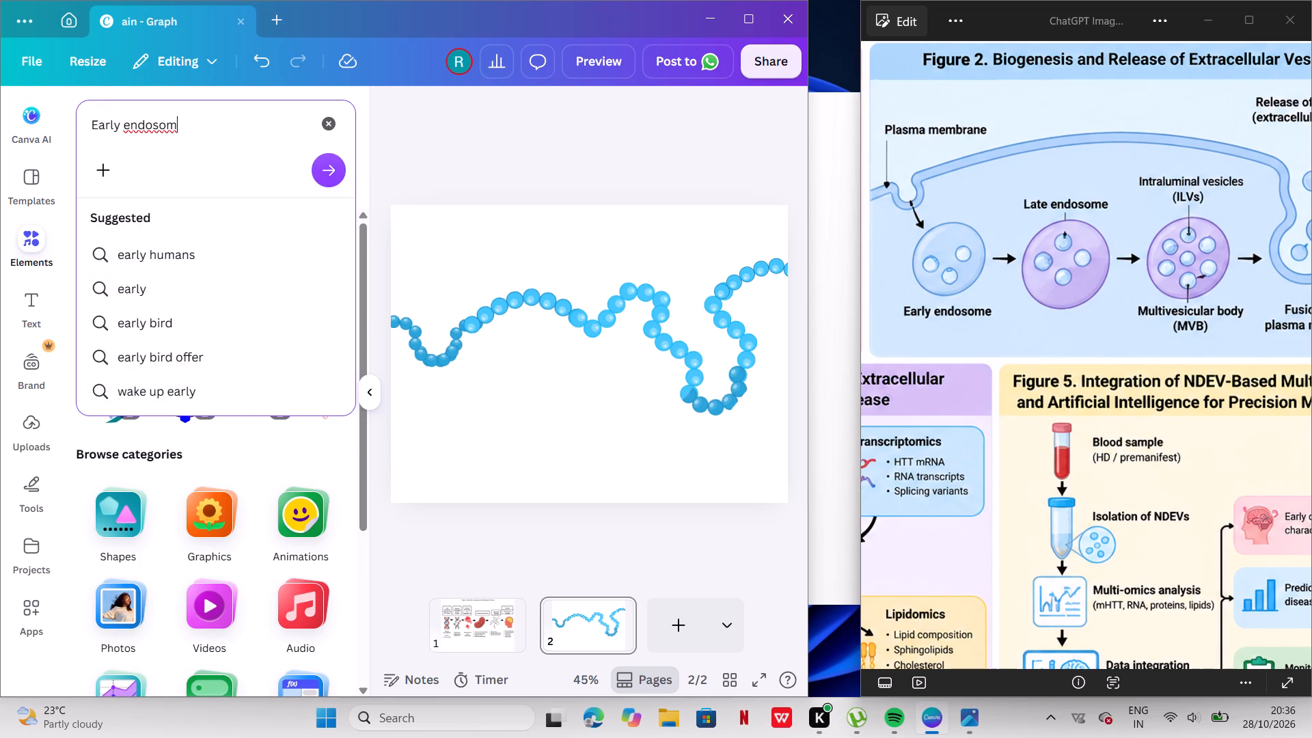
key("e")
key("Return")
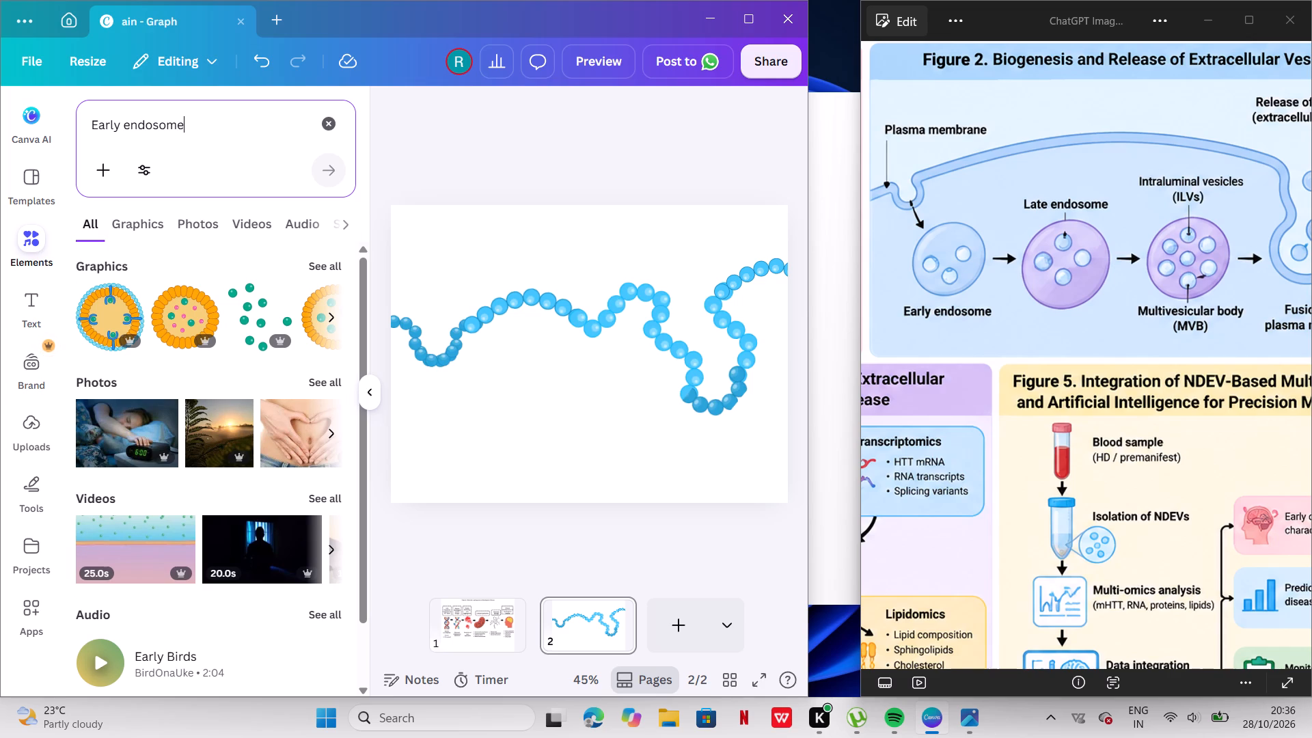
left_click(329, 262)
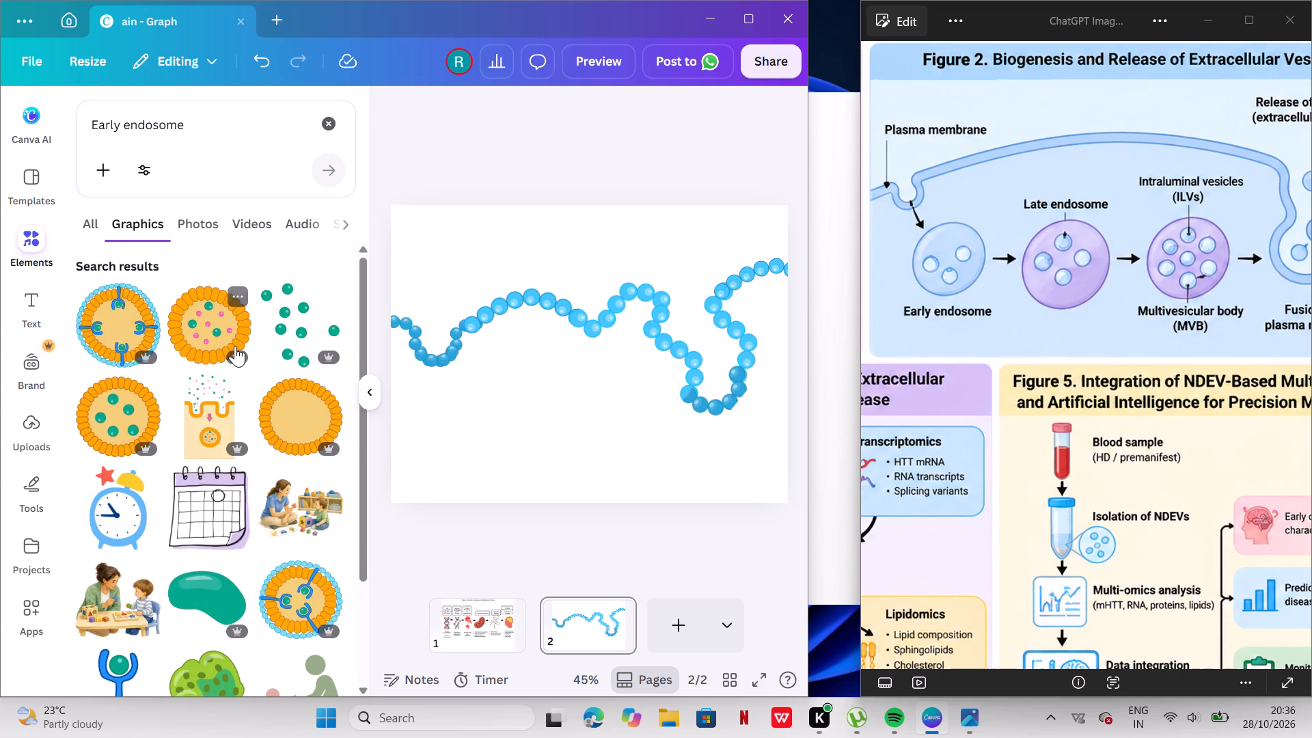
scroll(235, 346, "down", 4)
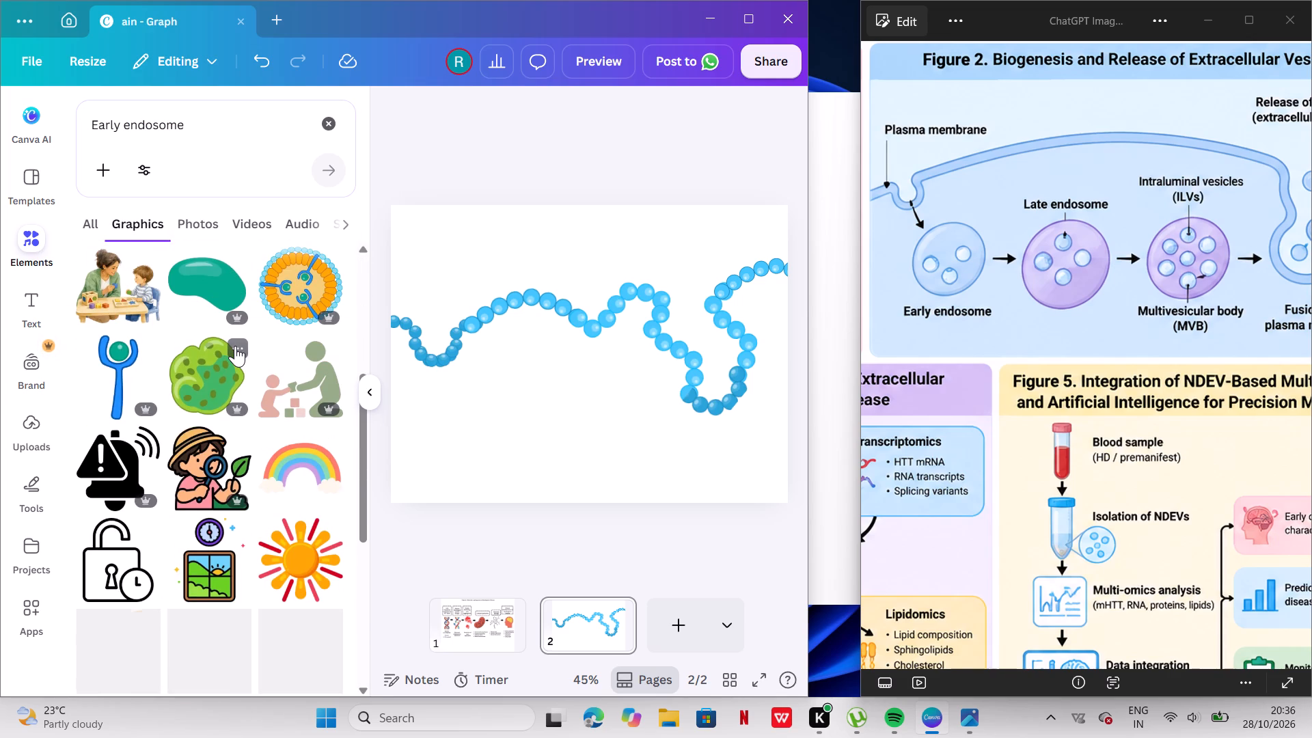
scroll(235, 346, "down", 3)
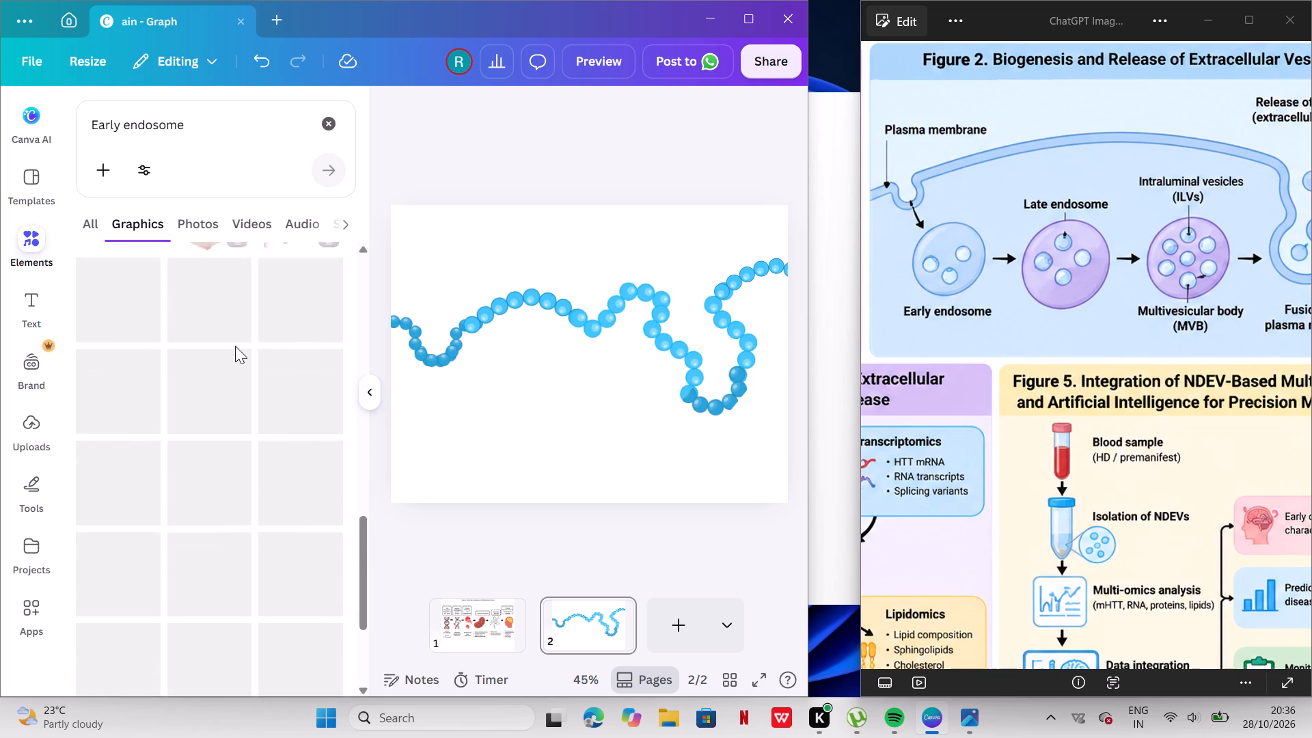
scroll(235, 346, "down", 1)
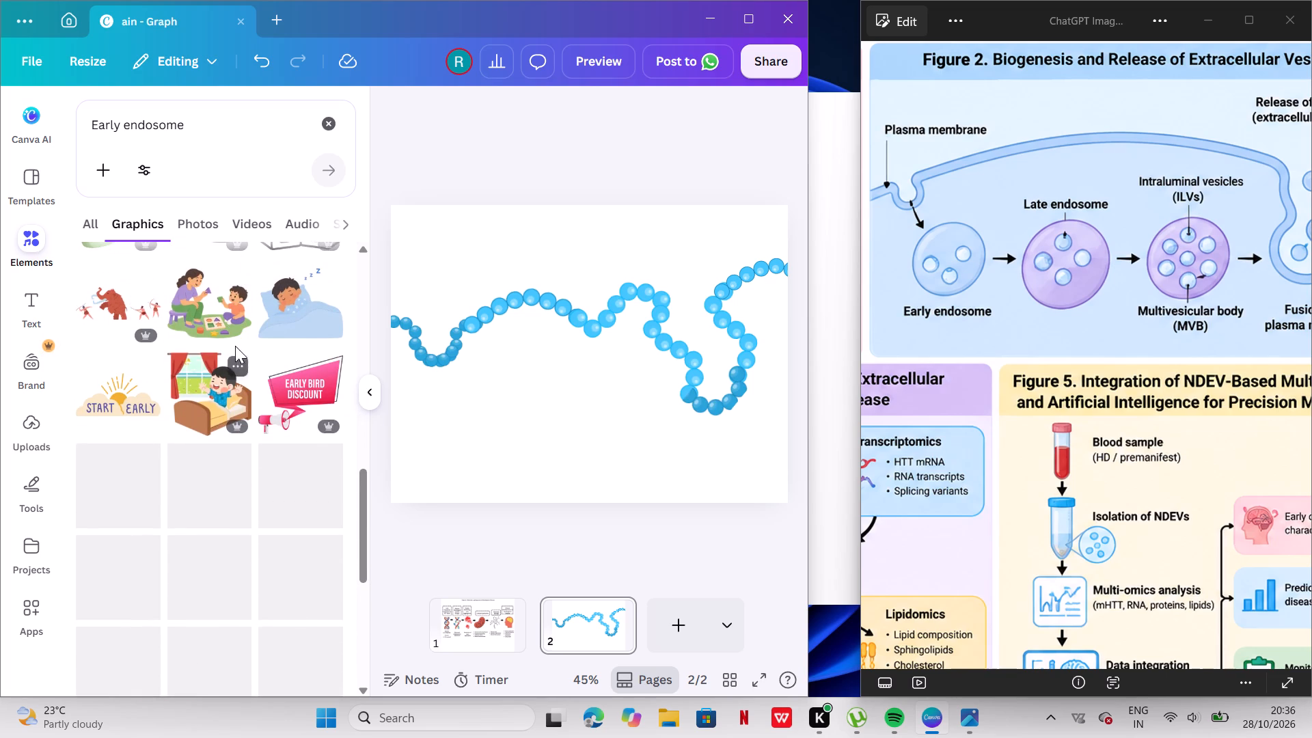
scroll(235, 346, "down", 2)
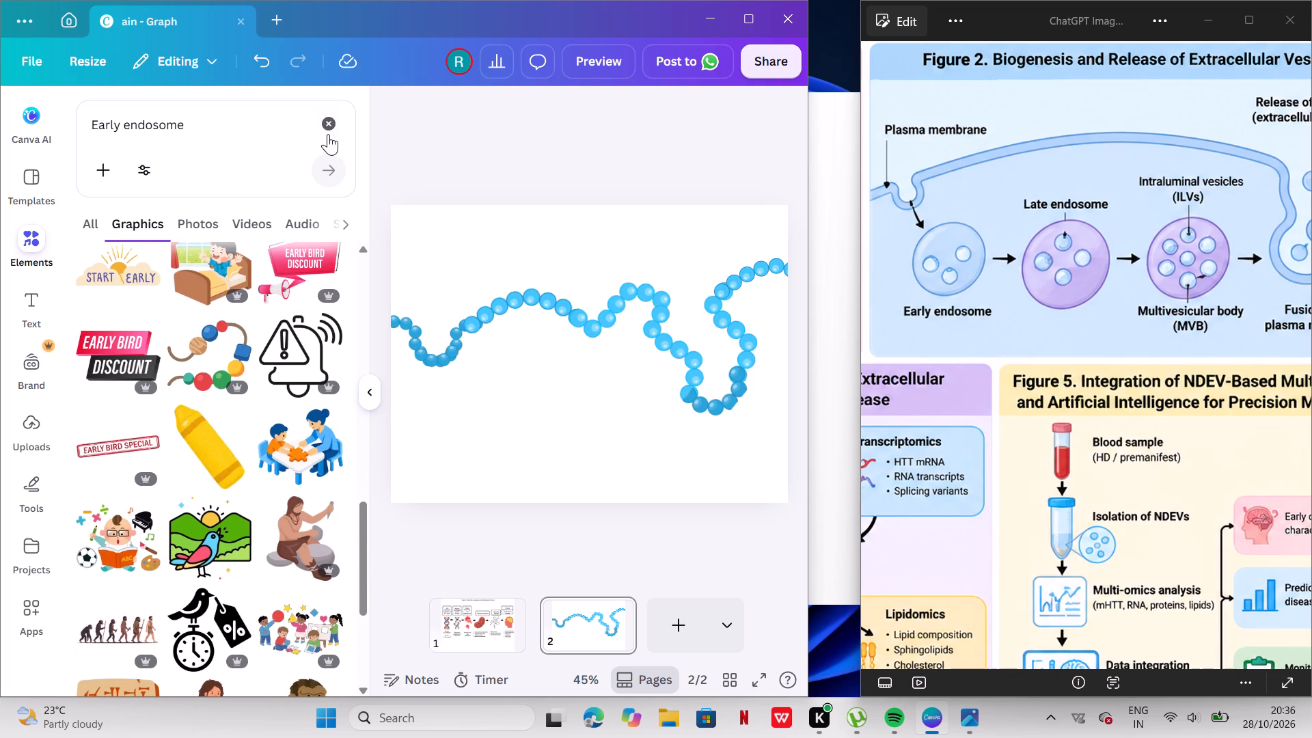
Add the purple-outlined light blue cell from the "Plasma Membrane" graphics results, shrink it and place it below the chain's first dip.
left_click(331, 130)
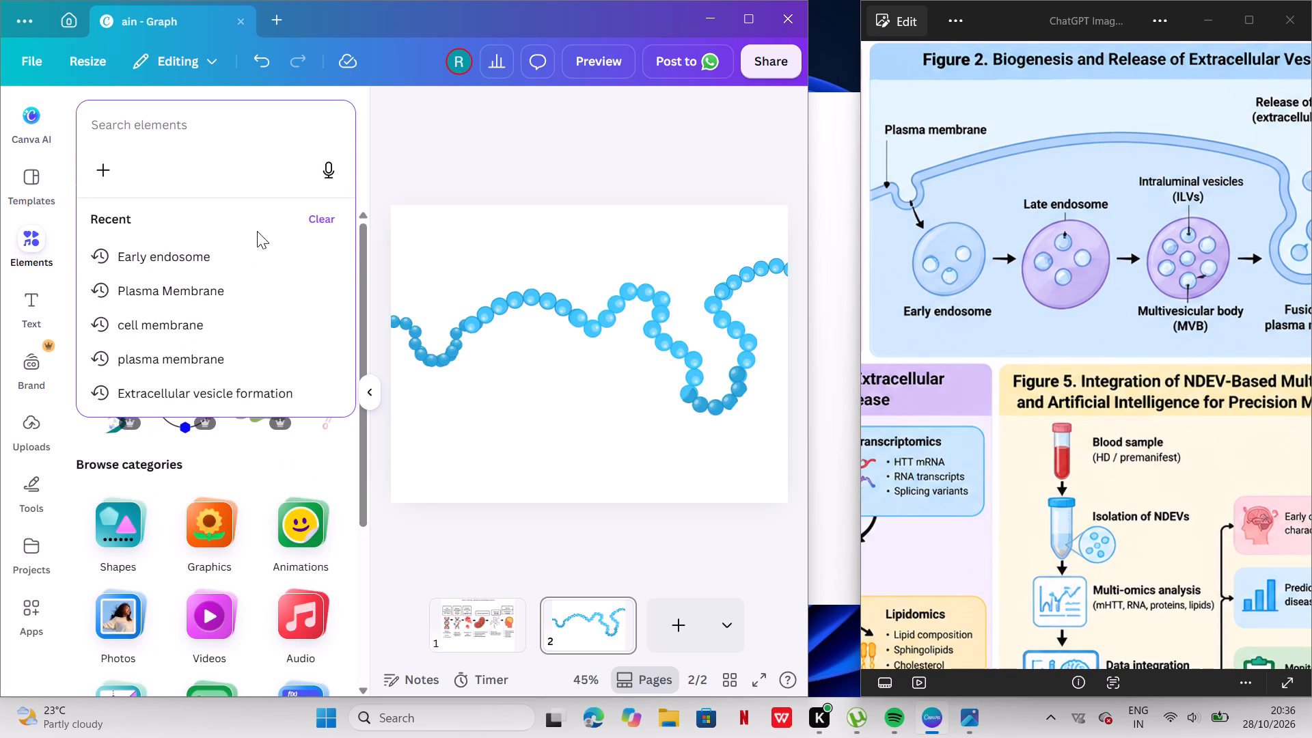
left_click(251, 278)
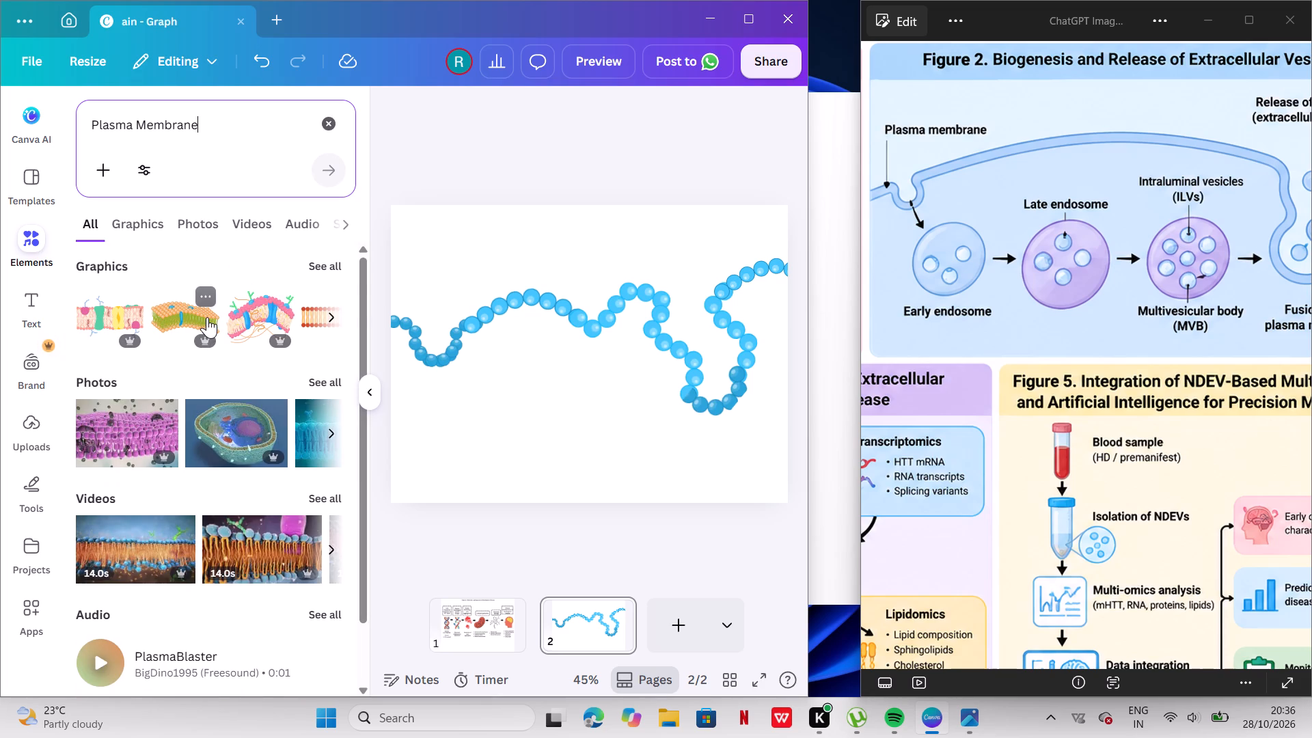
scroll(207, 317, "down", 8)
scroll(207, 317, "up", 4)
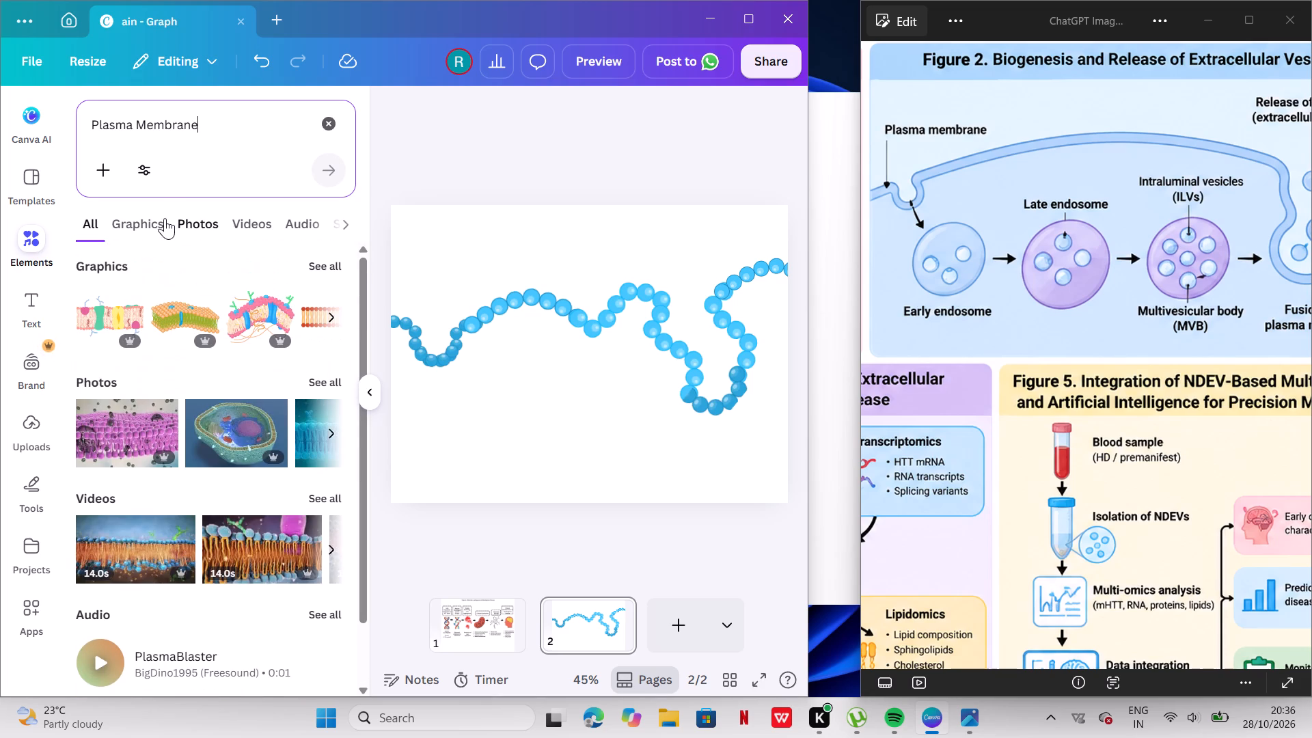
left_click(157, 221)
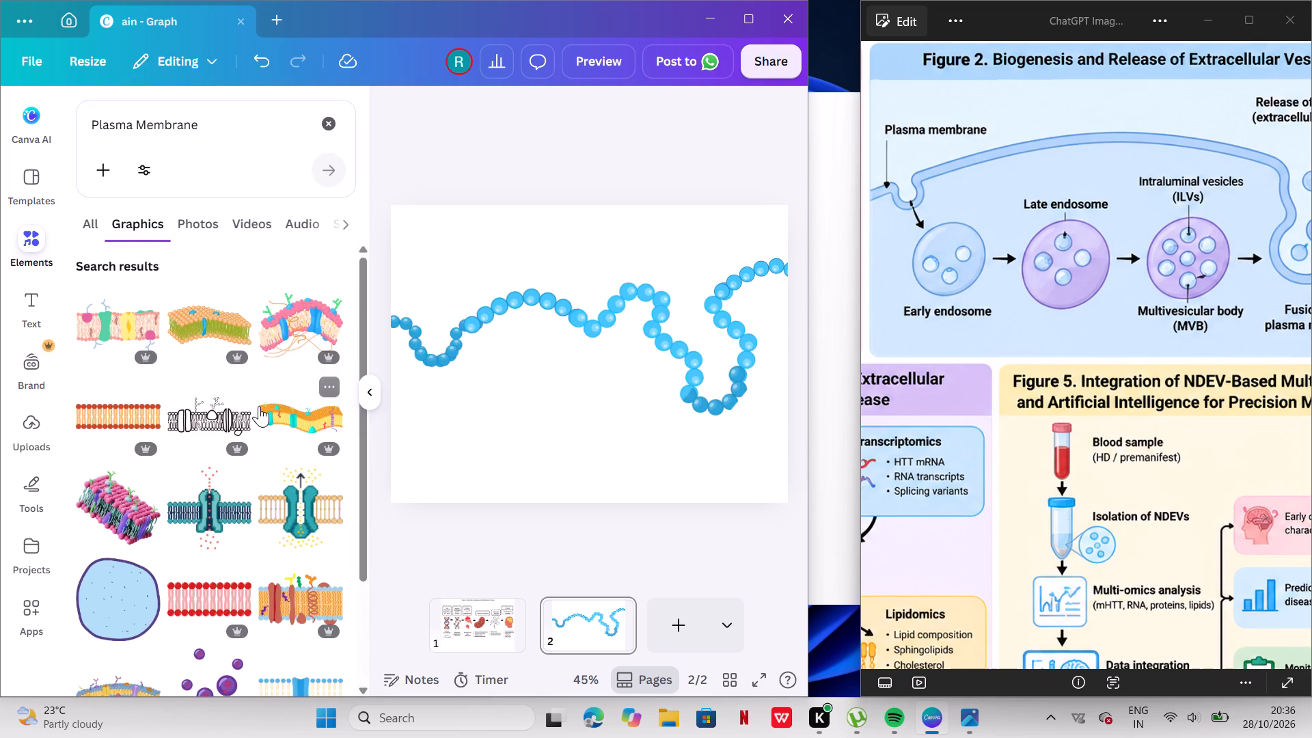
scroll(259, 406, "down", 2)
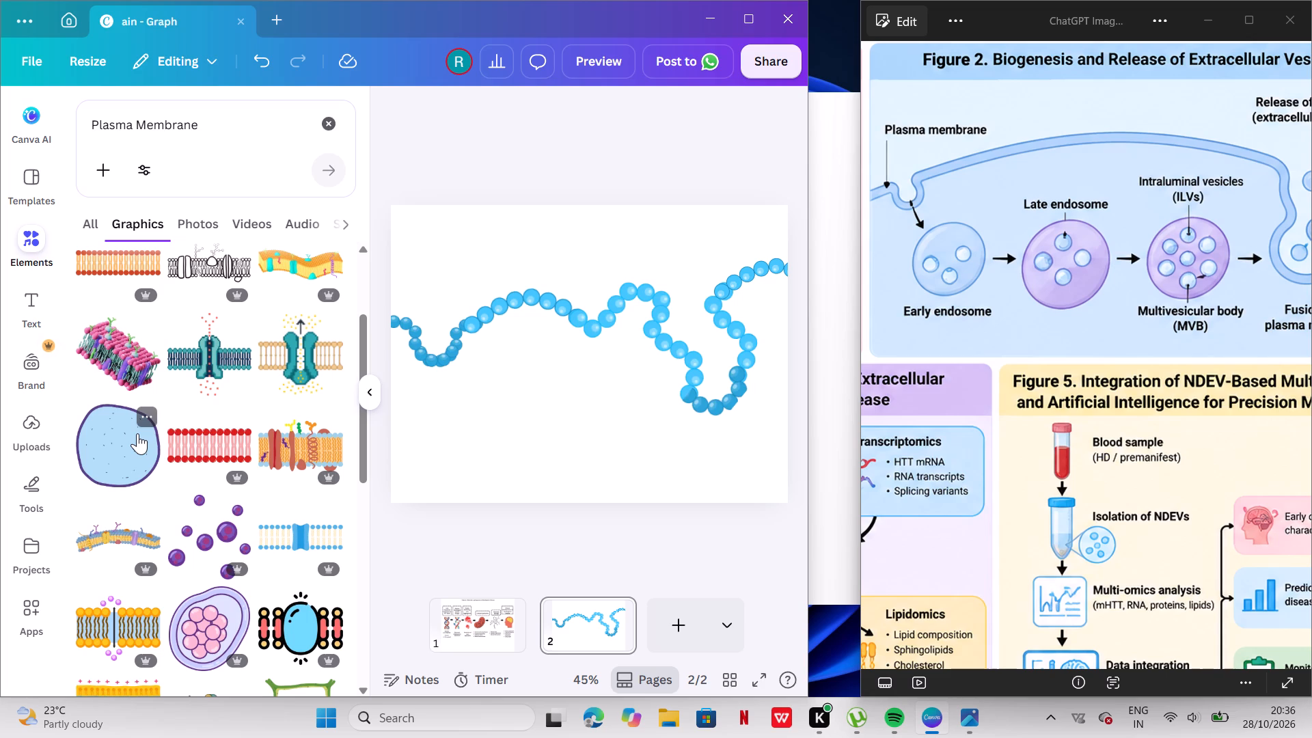
left_click(137, 433)
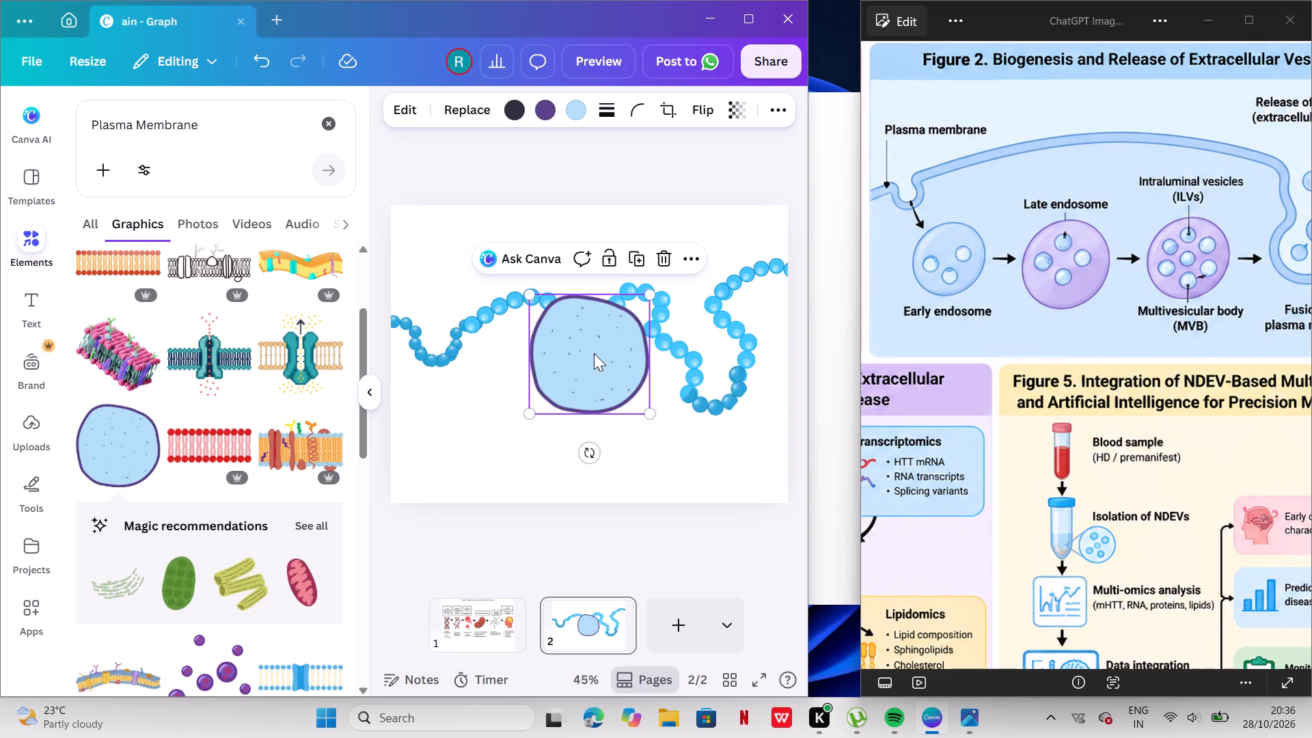
left_click_drag(594, 353, 473, 428)
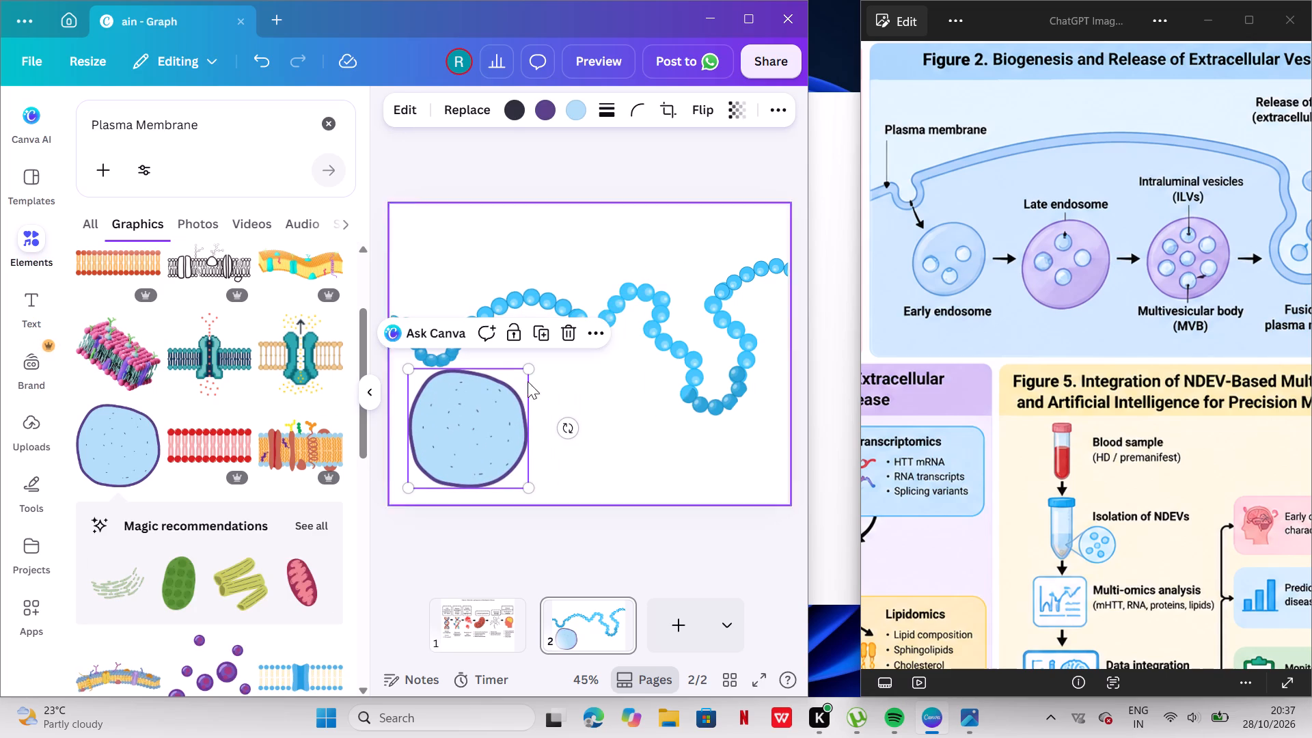
left_click_drag(527, 370, 478, 425)
left_click_drag(417, 459, 424, 424)
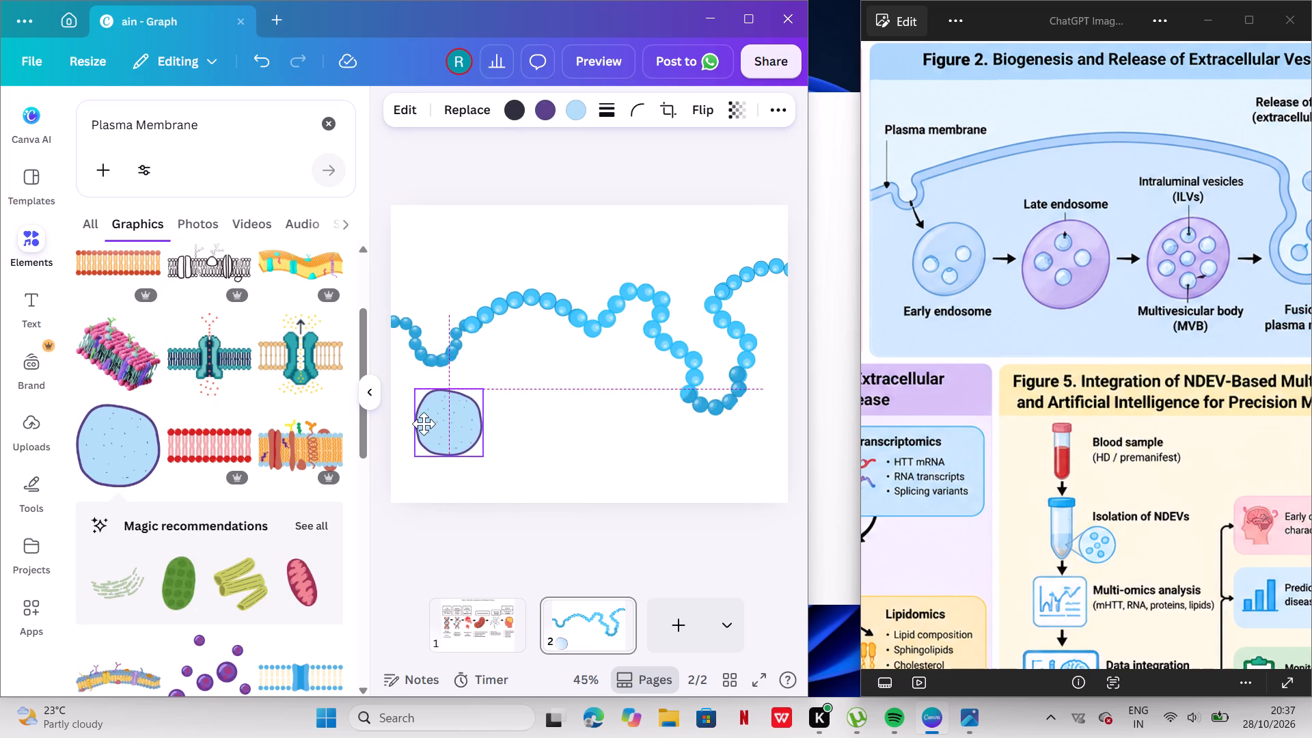
left_click_drag(424, 424, 423, 424)
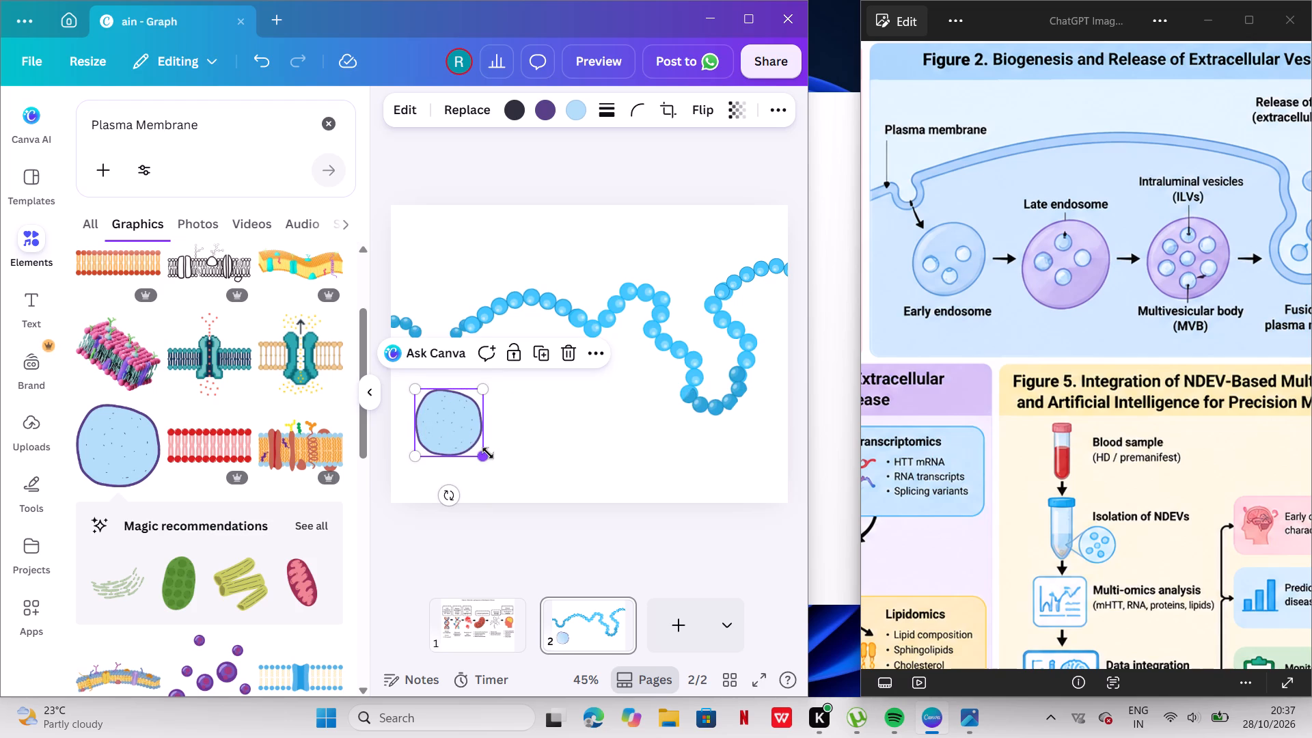
left_click_drag(484, 456, 469, 440)
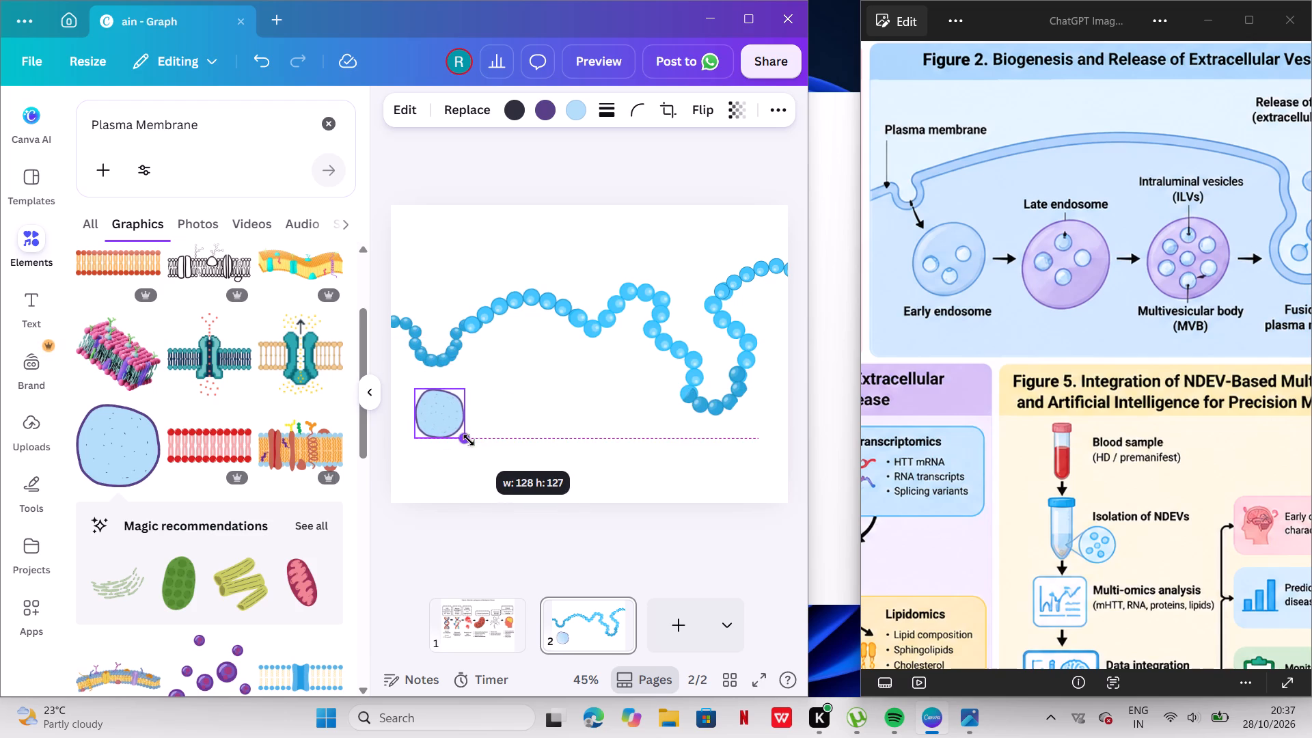
left_click_drag(469, 440, 471, 440)
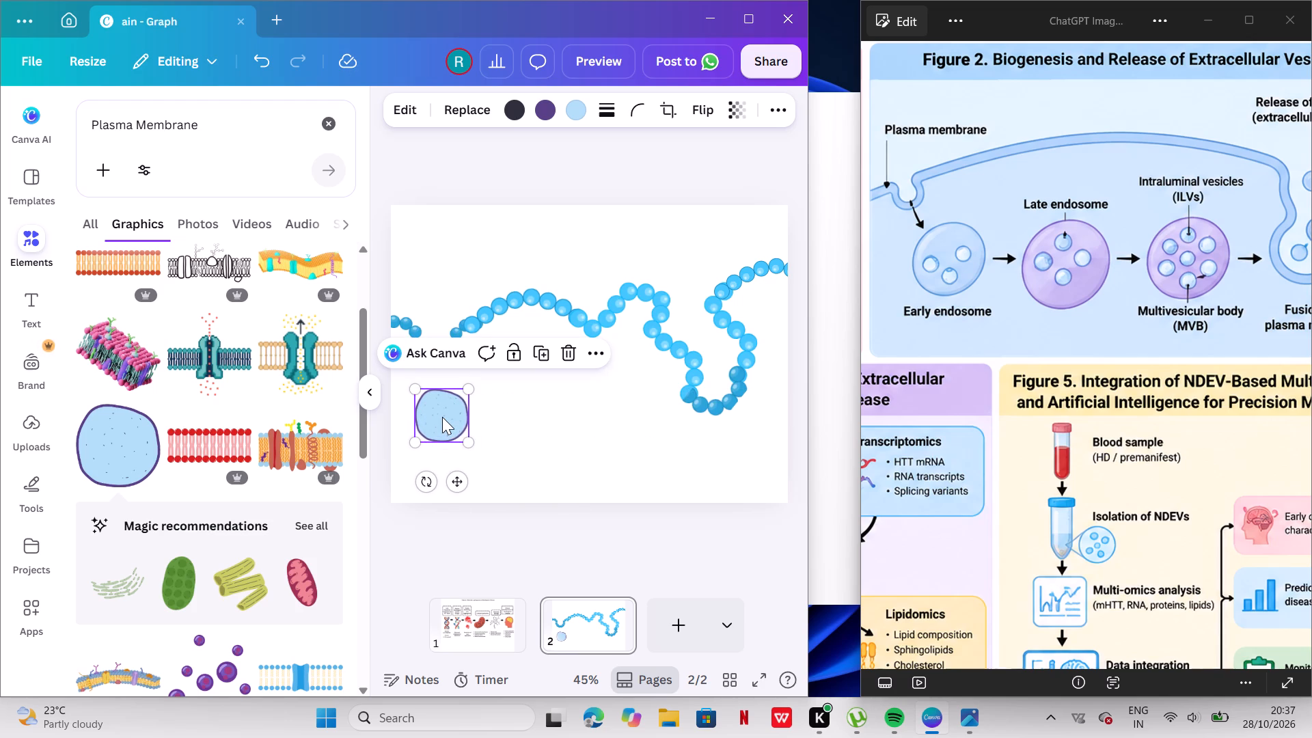
left_click_drag(442, 417, 448, 424)
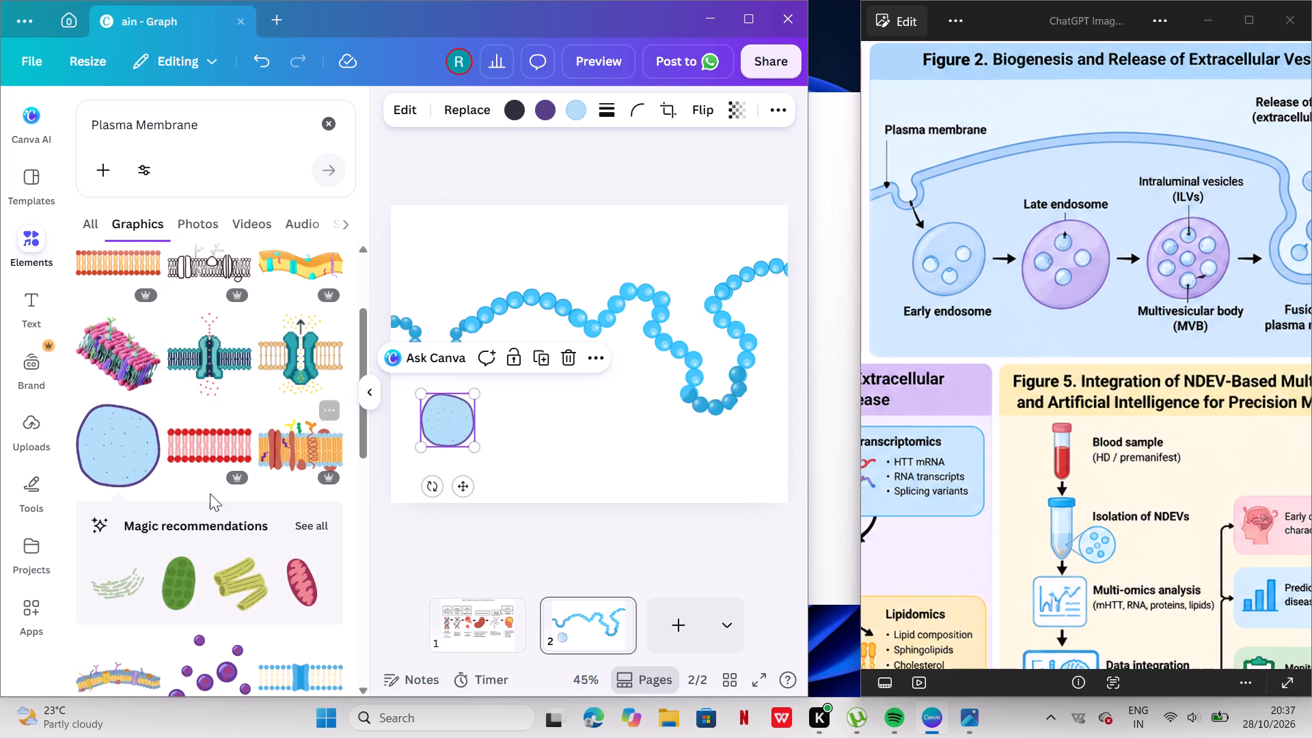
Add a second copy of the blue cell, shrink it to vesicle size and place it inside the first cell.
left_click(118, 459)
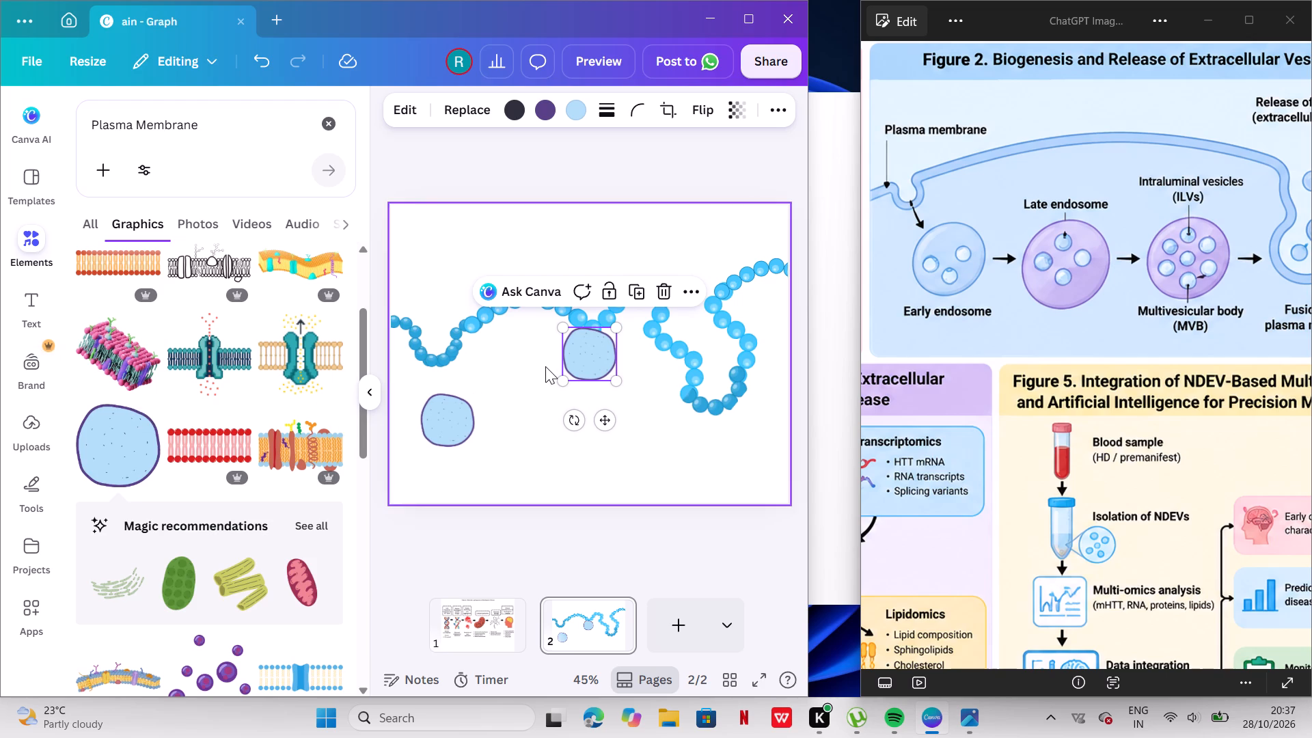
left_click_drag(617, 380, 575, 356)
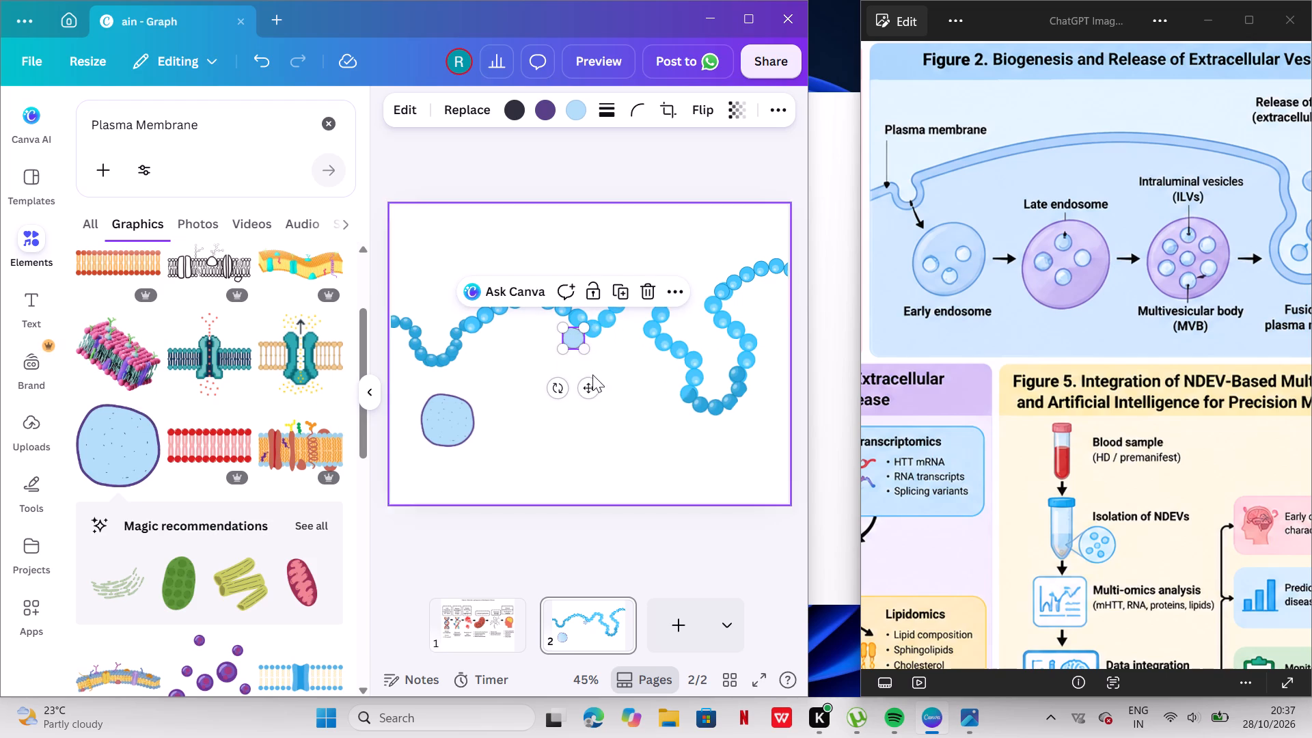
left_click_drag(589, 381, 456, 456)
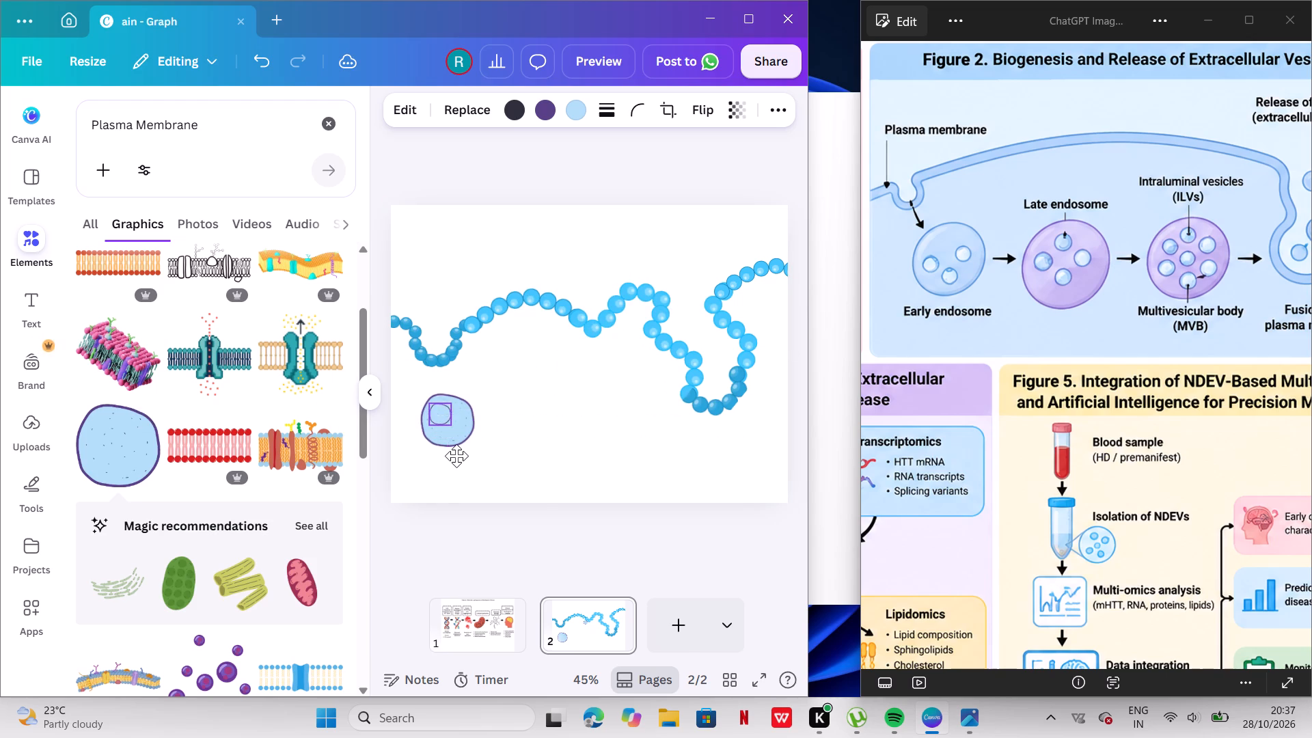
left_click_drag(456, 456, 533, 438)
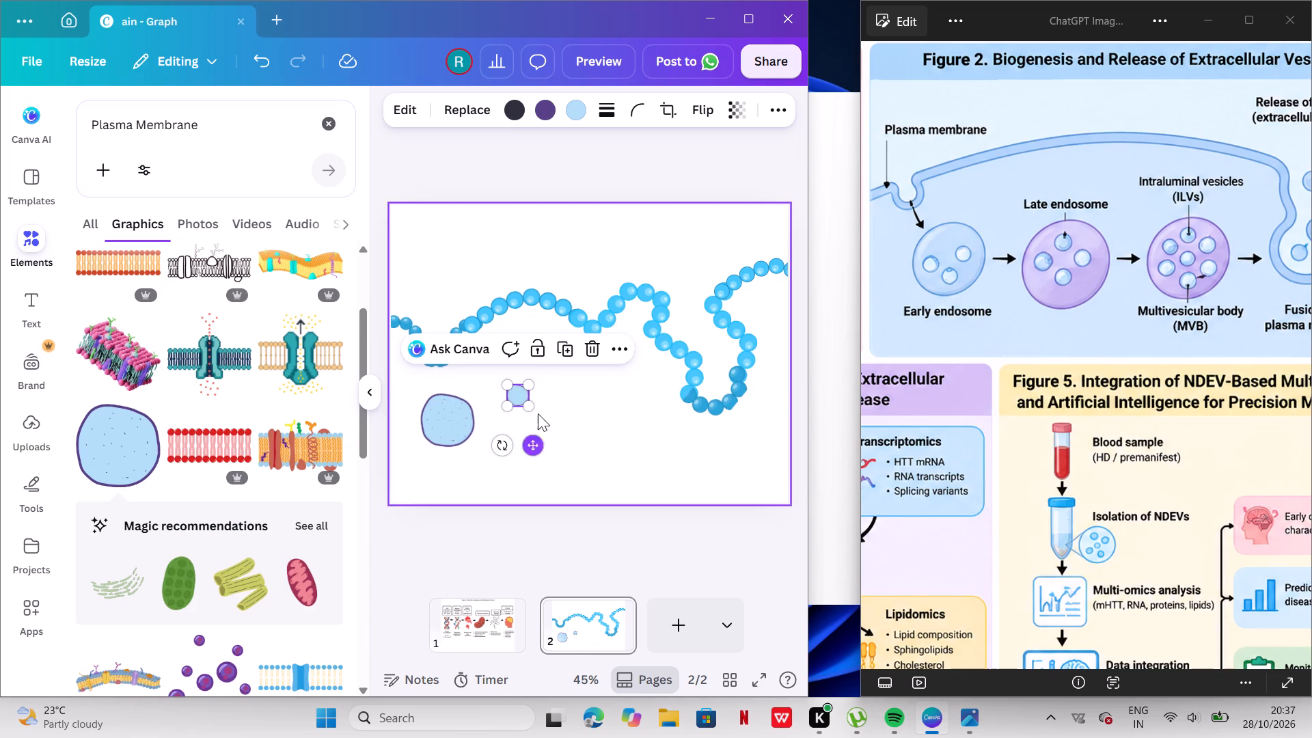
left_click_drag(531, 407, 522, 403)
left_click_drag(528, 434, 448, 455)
Enlarge the outer blue cell slightly, keeping it below the chain's first dip.
left_click(471, 435)
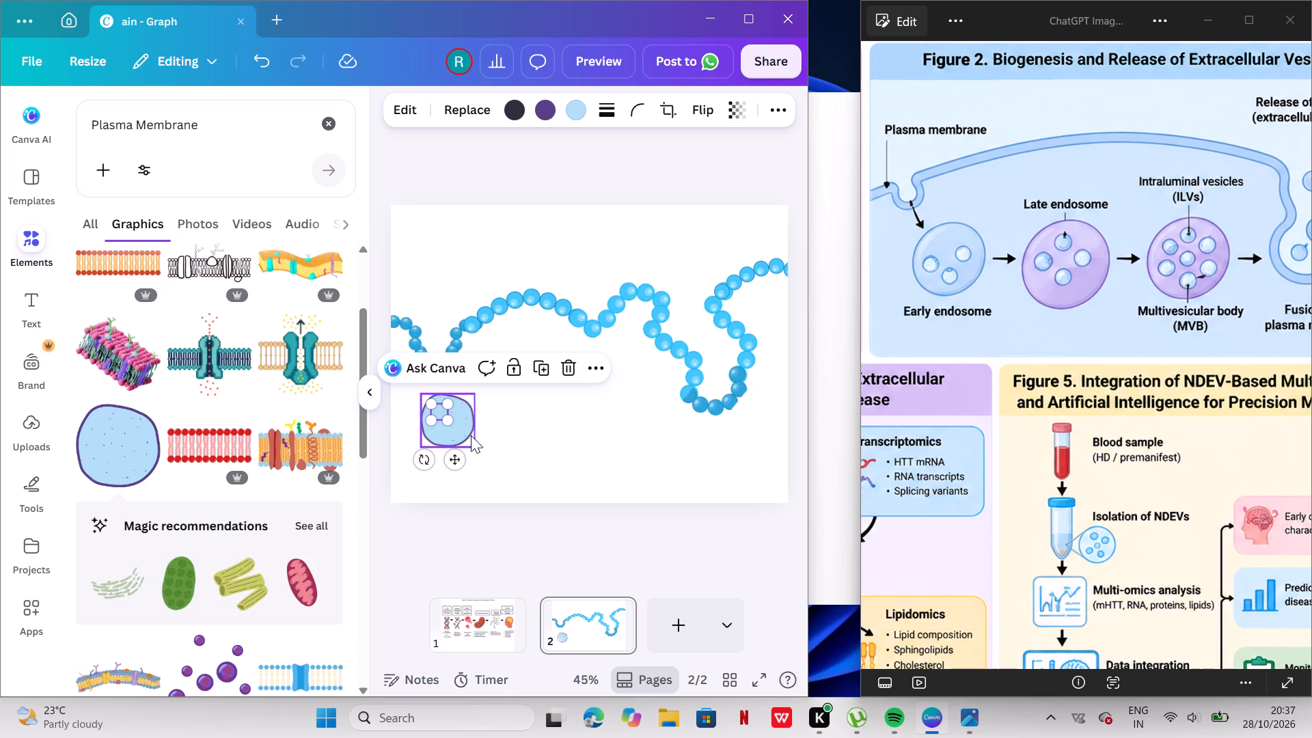
left_click_drag(476, 448, 487, 450)
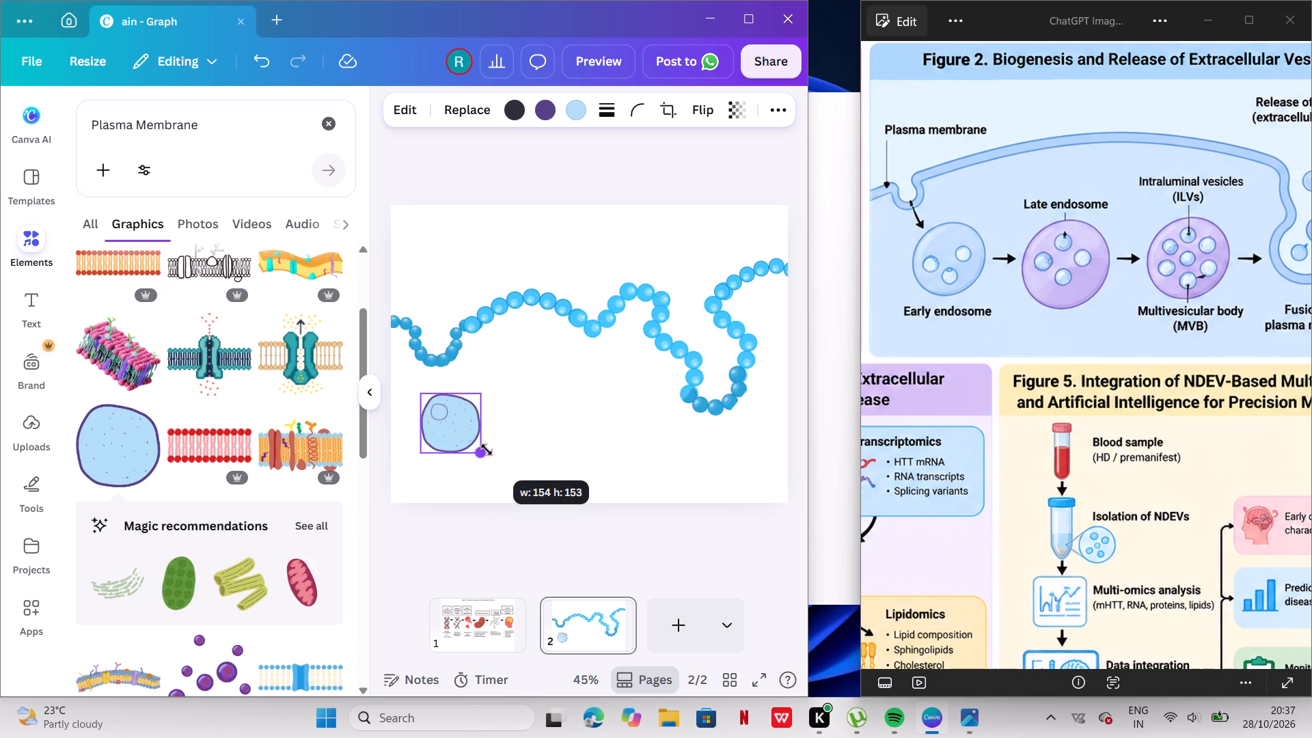
left_click_drag(487, 450, 490, 450)
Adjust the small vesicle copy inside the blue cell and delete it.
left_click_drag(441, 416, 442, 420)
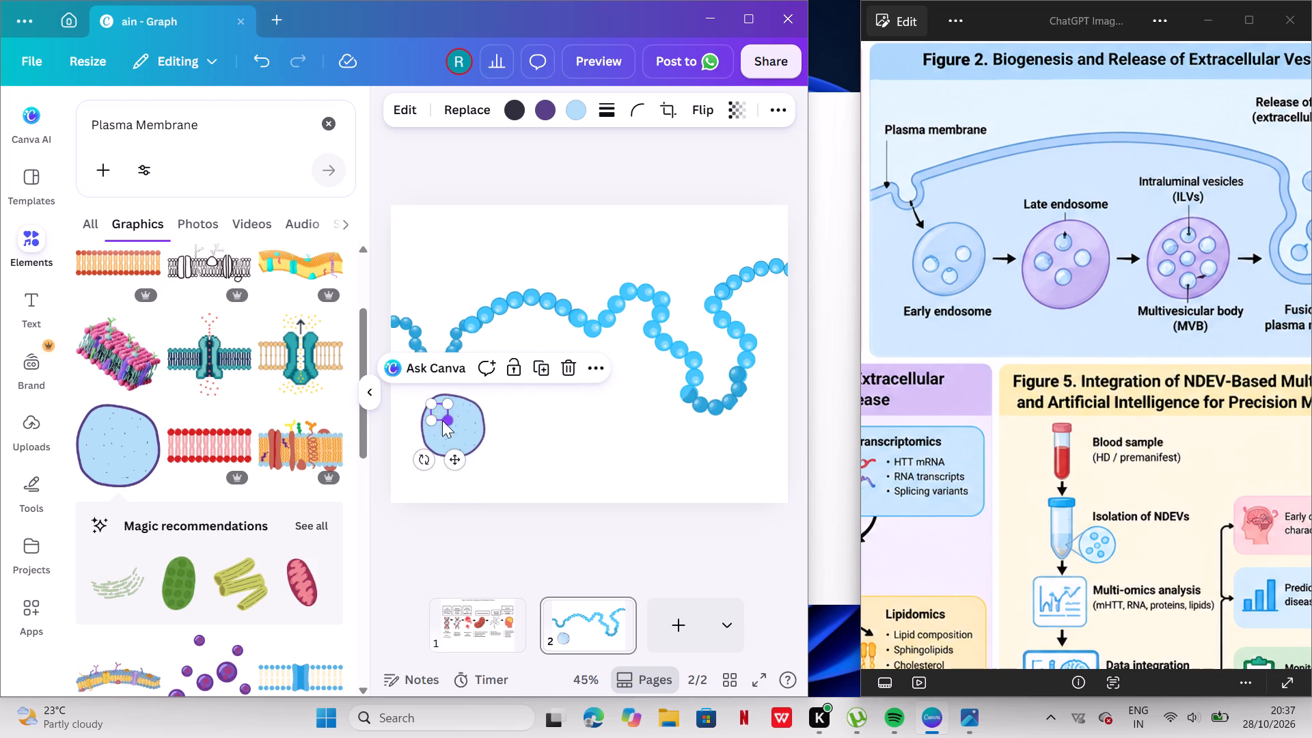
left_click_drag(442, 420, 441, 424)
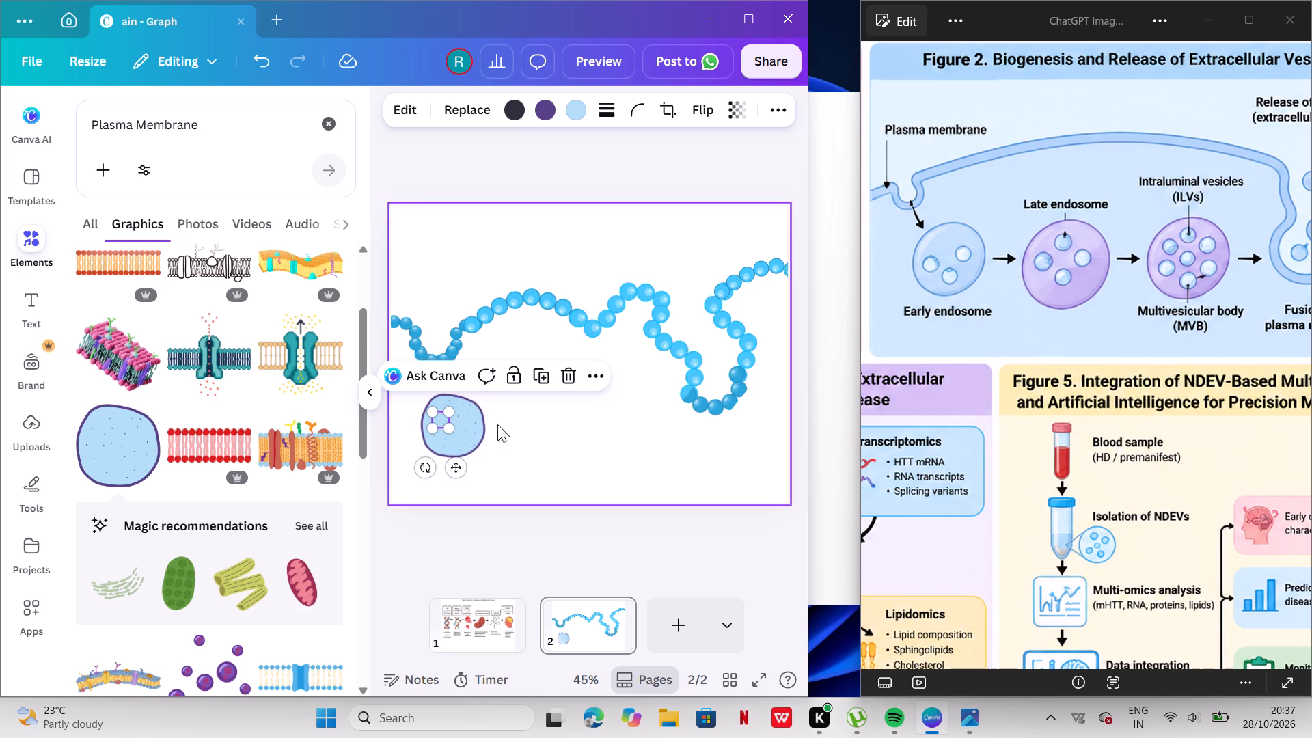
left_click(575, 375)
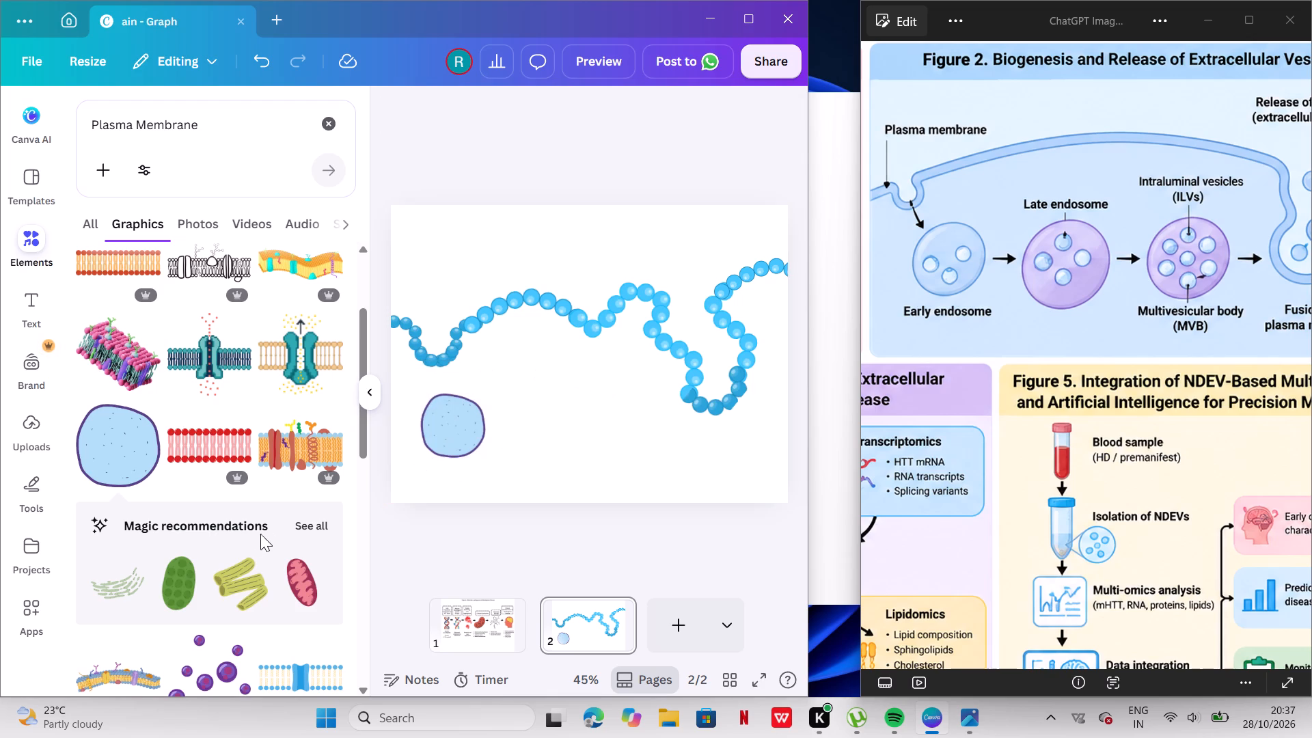
Examine the remaining "Plasma Membrane" graphics results for suitable inner vesicle artwork.
scroll(258, 539, "down", 6)
scroll(258, 539, "up", 1)
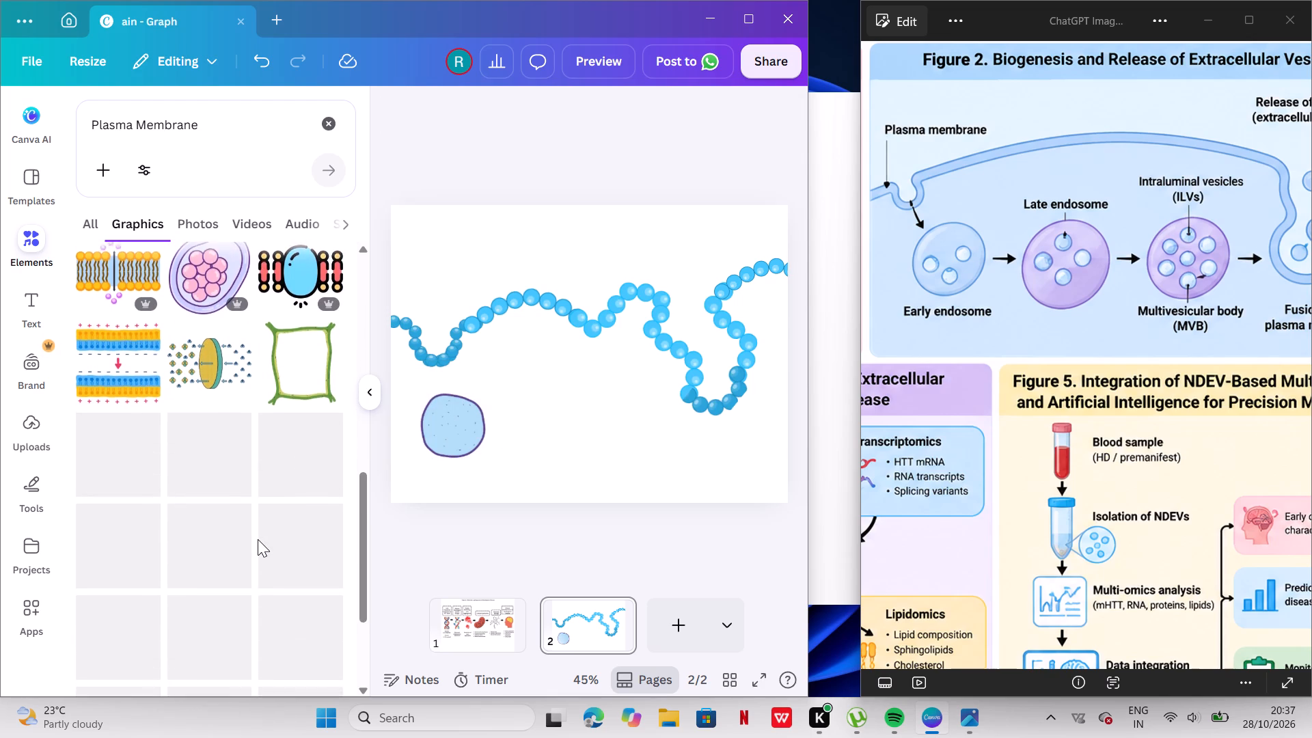
scroll(258, 539, "up", 1)
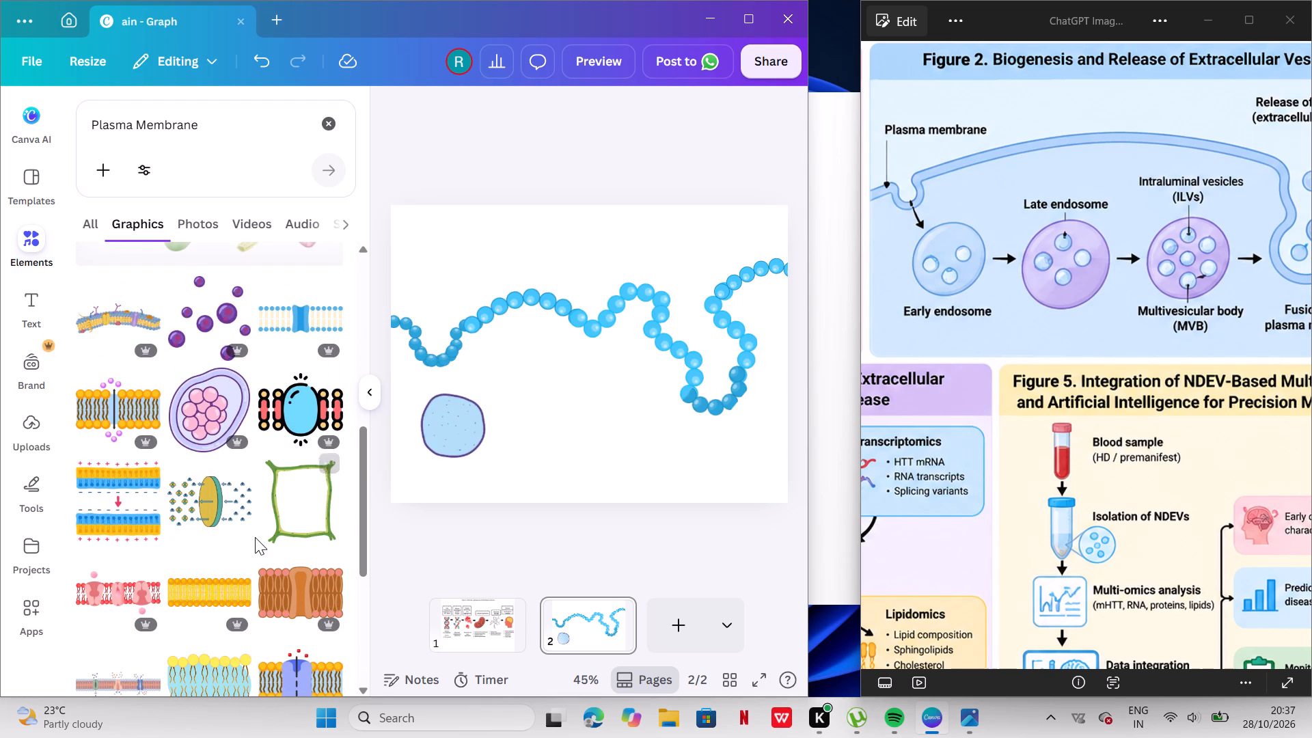
scroll(255, 537, "down", 7)
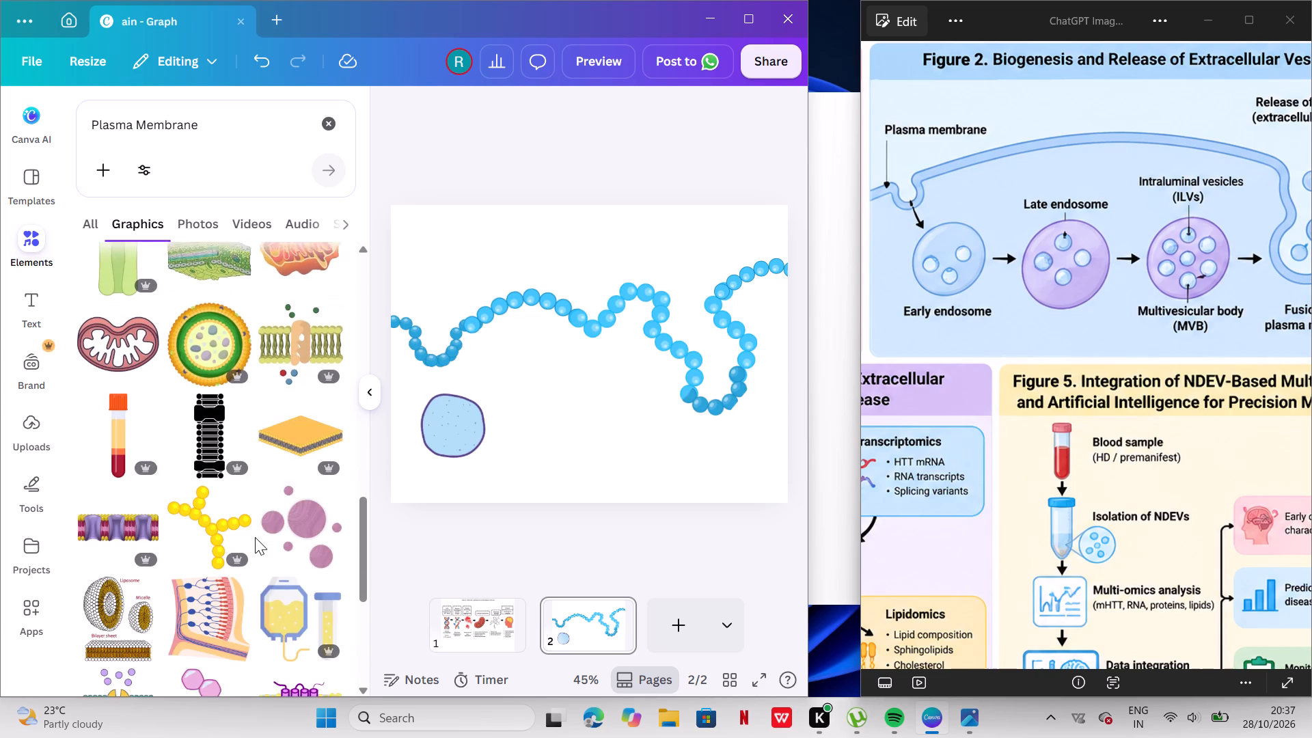
scroll(255, 537, "down", 1)
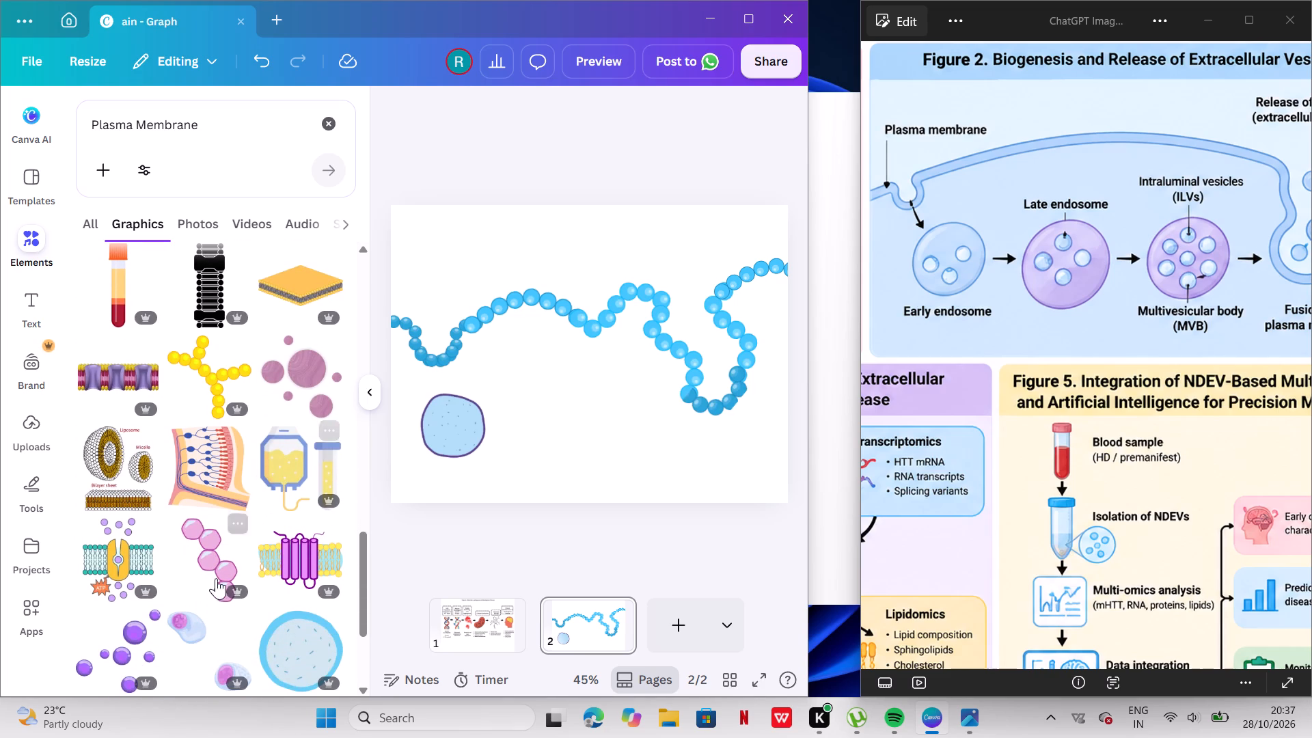
scroll(215, 581, "down", 3)
scroll(215, 581, "up", 1)
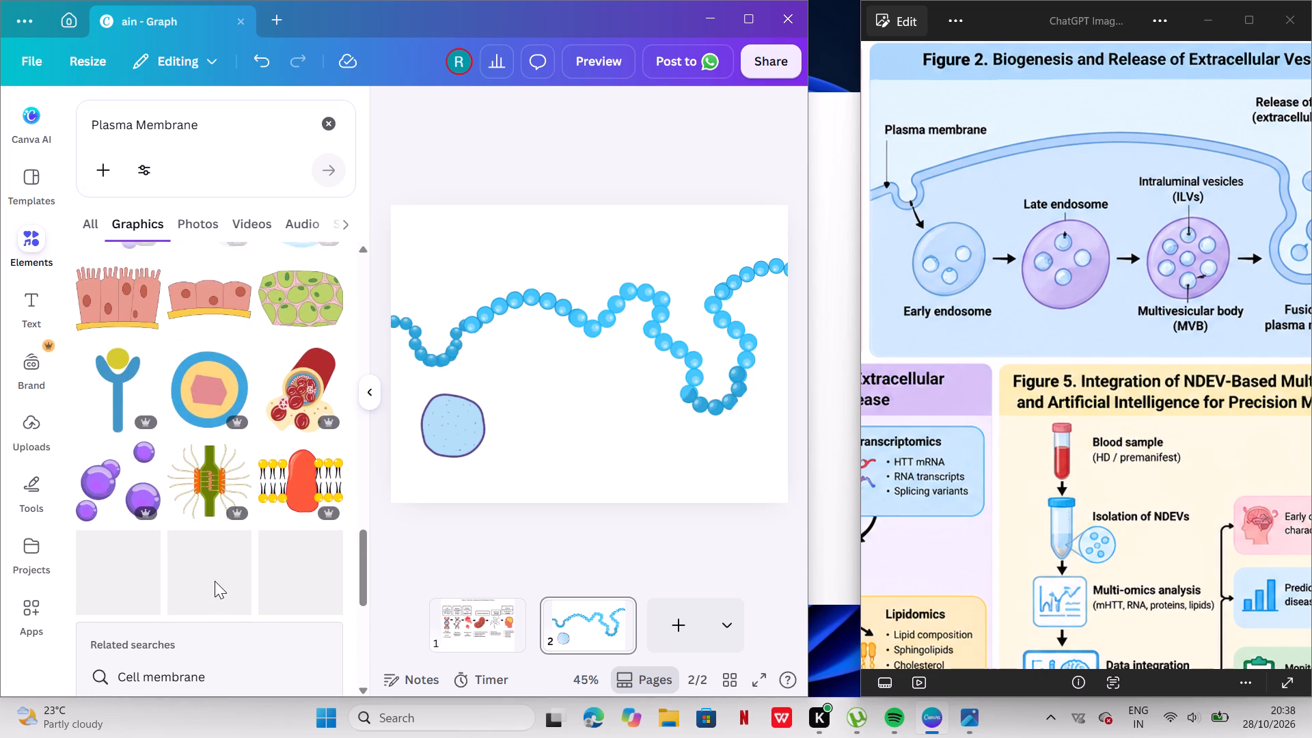
scroll(215, 581, "up", 1)
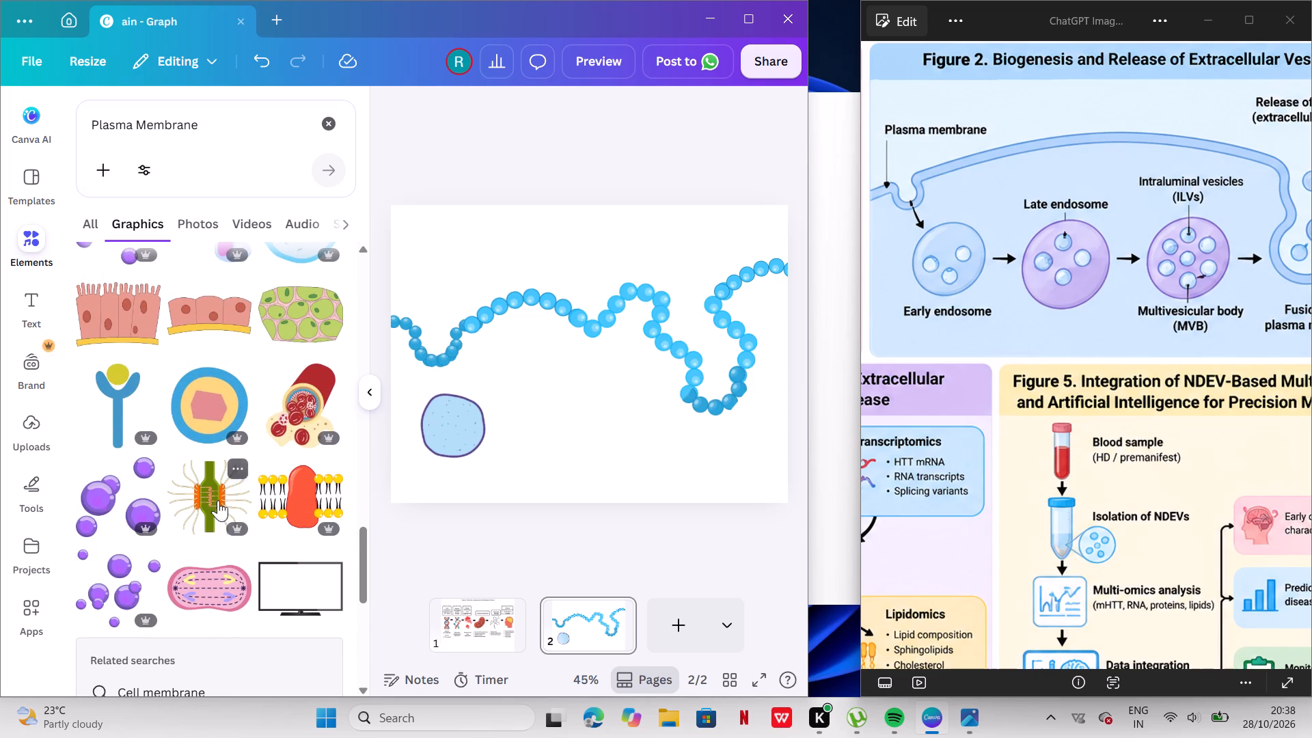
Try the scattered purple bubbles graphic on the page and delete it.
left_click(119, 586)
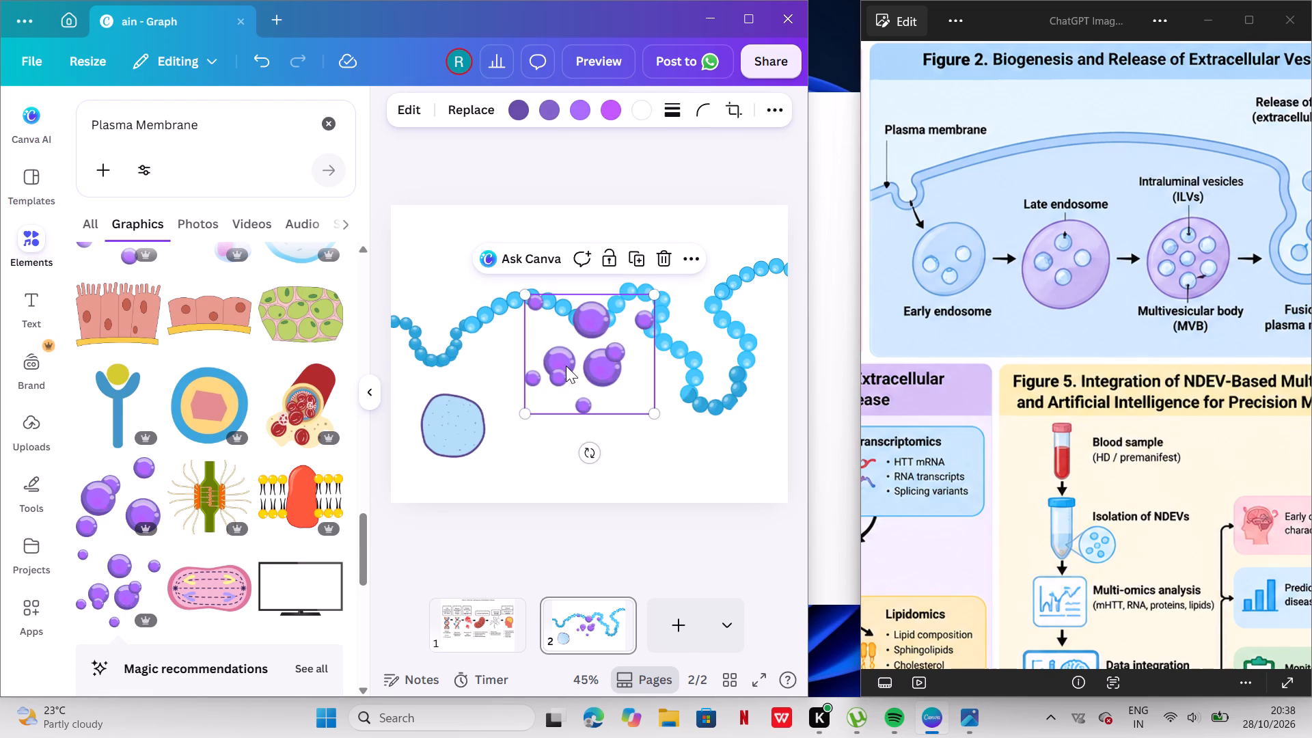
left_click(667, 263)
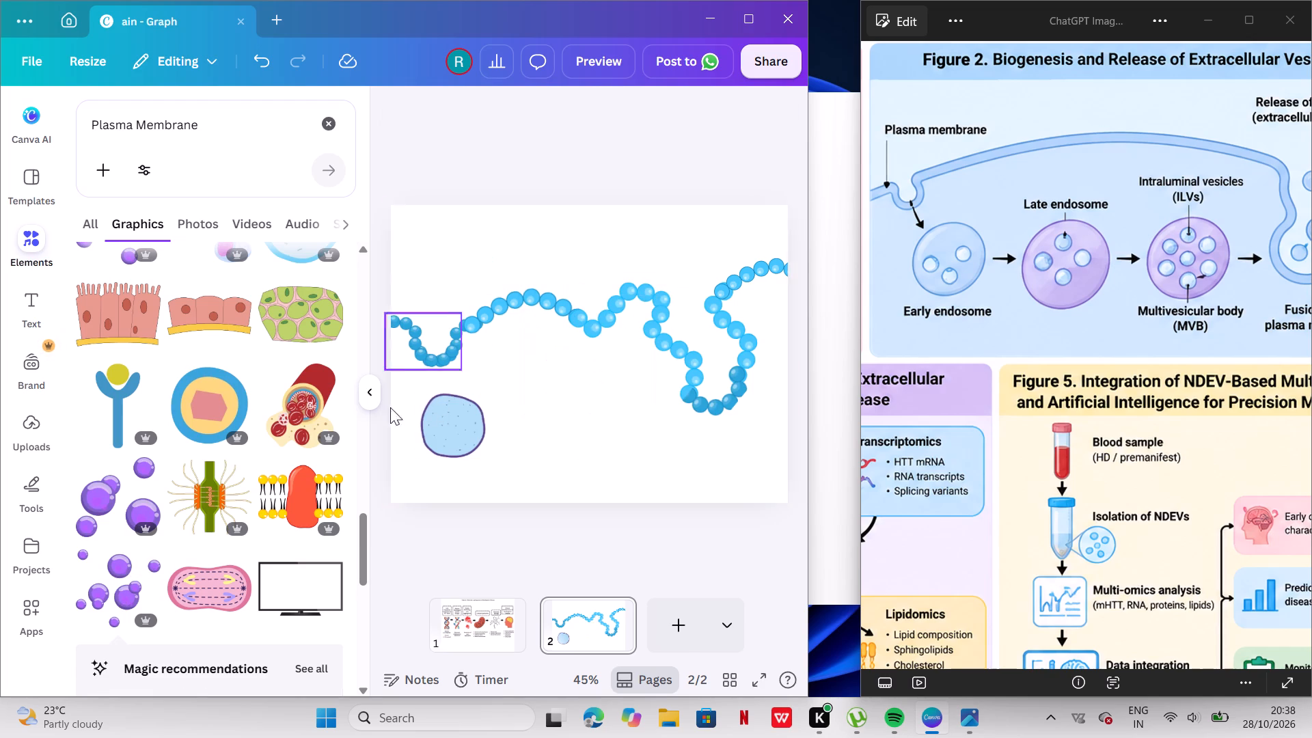
Add the orange cell trio graphic from the magic recommendations, shrink it and place it inside the blue cell as inner vesicles.
scroll(259, 508, "down", 5)
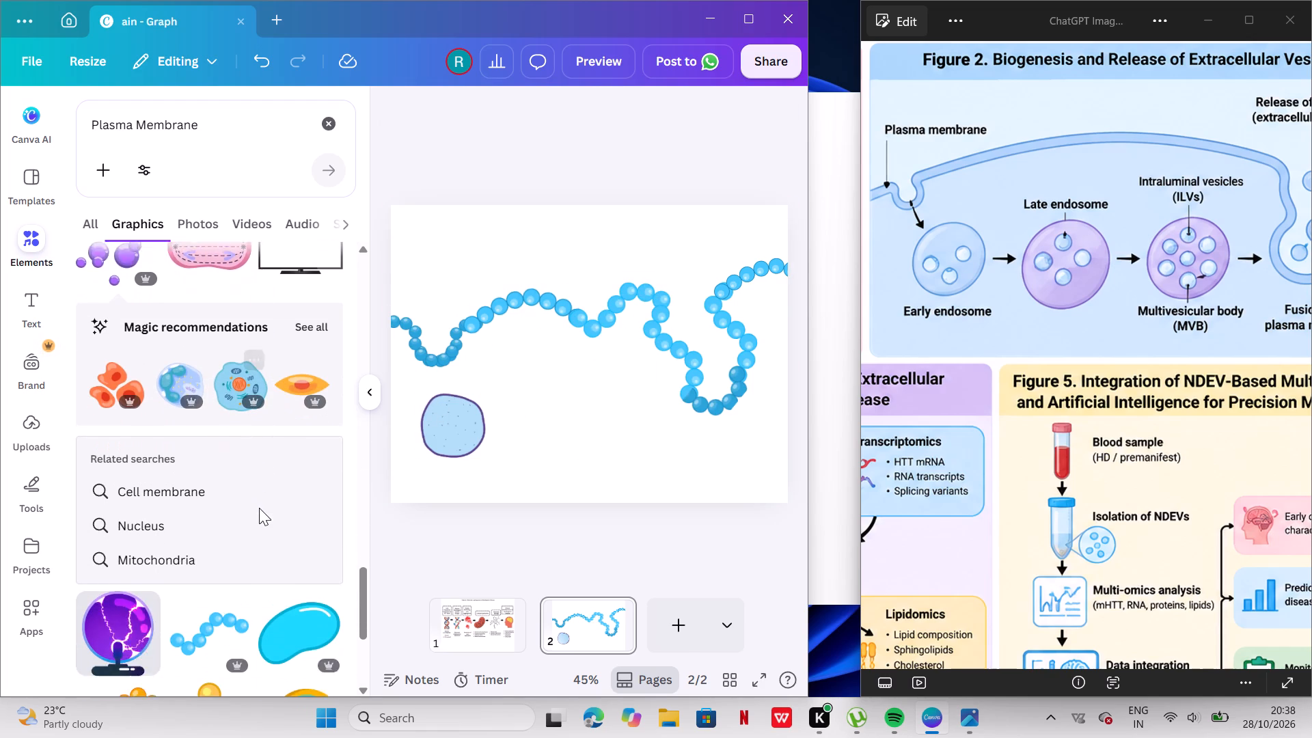
scroll(259, 508, "down", 2)
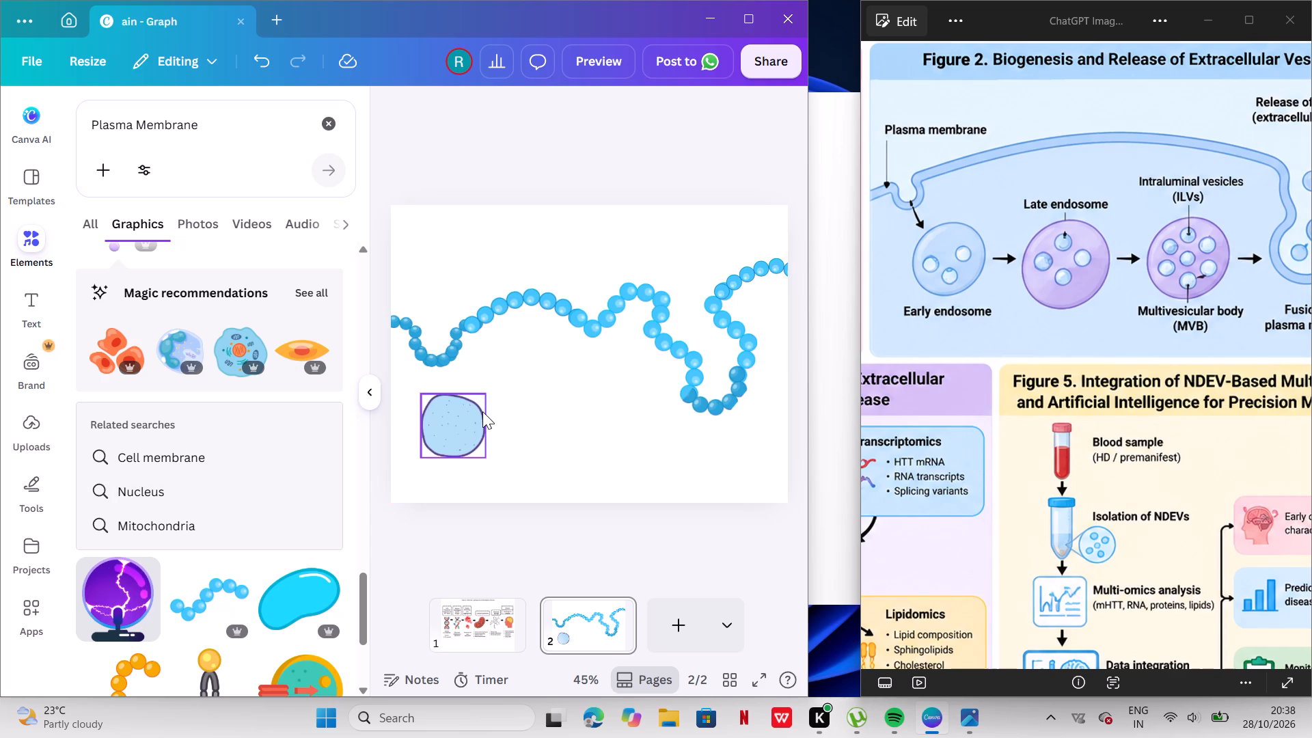
left_click(111, 356)
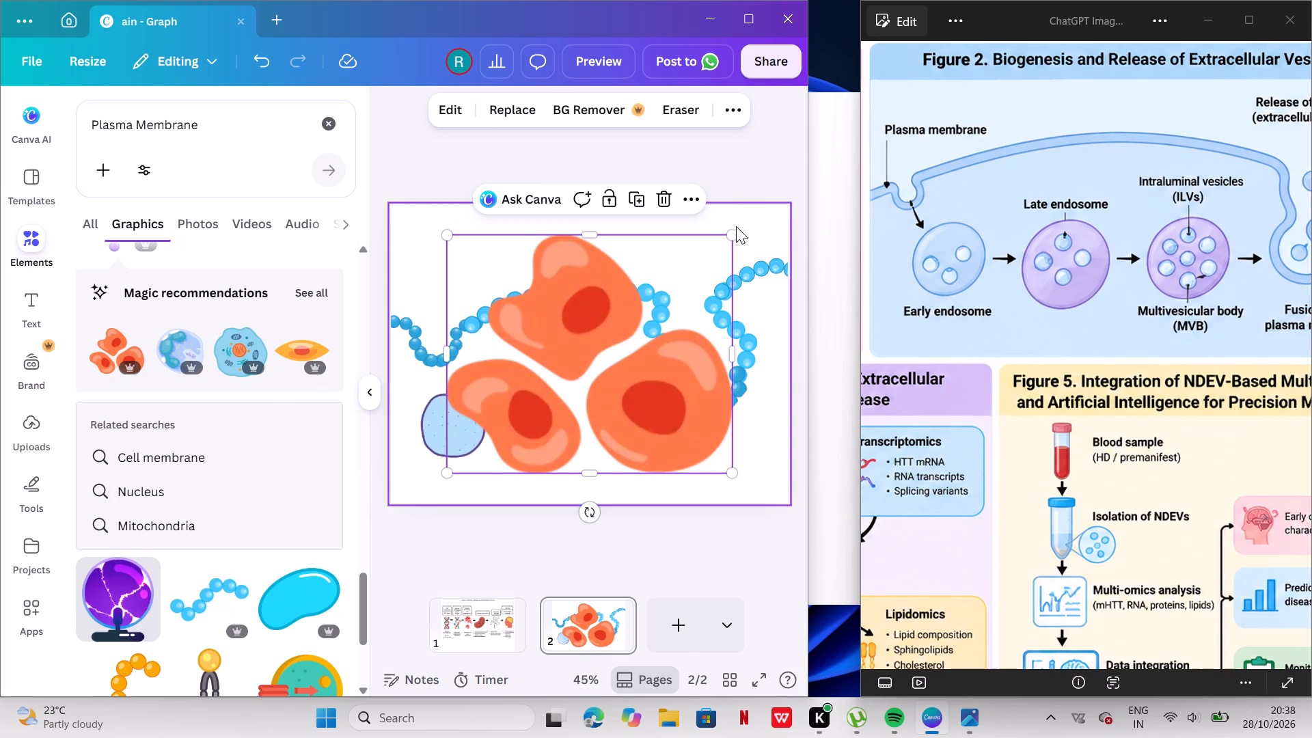
left_click_drag(728, 236, 555, 370)
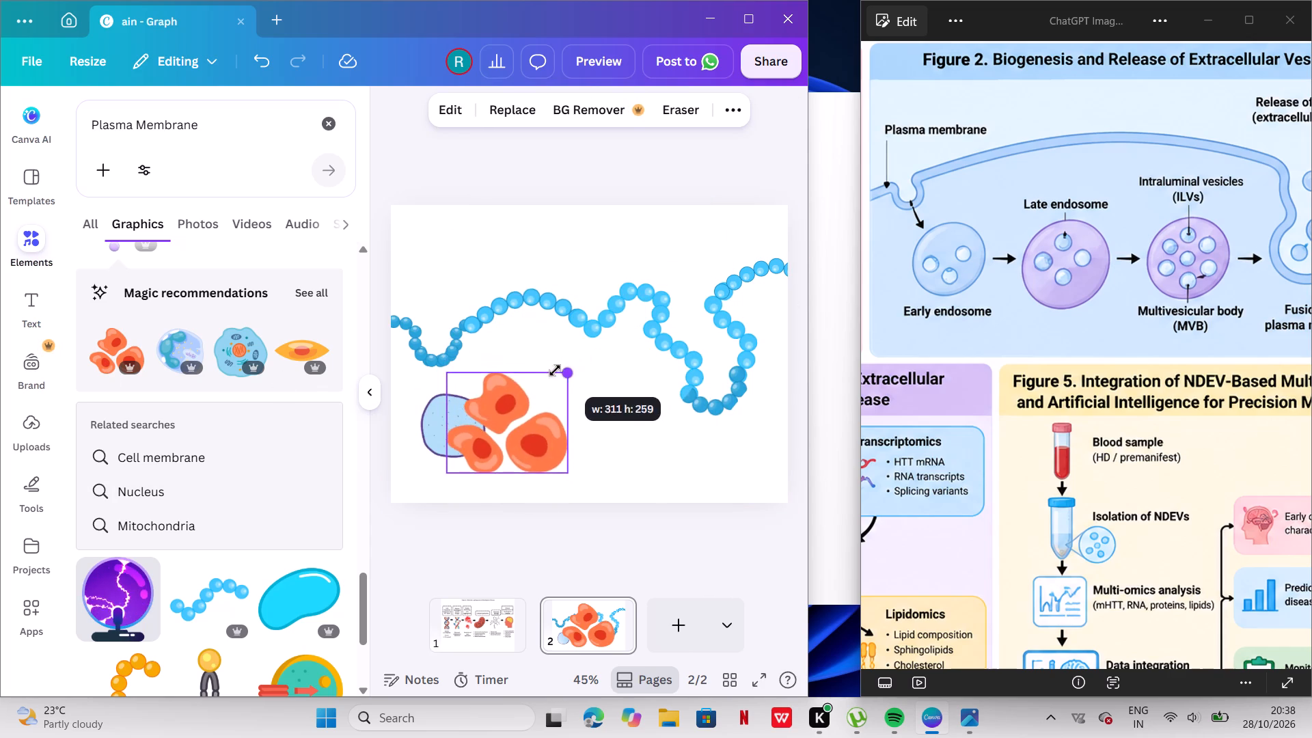
left_click_drag(555, 370, 472, 412)
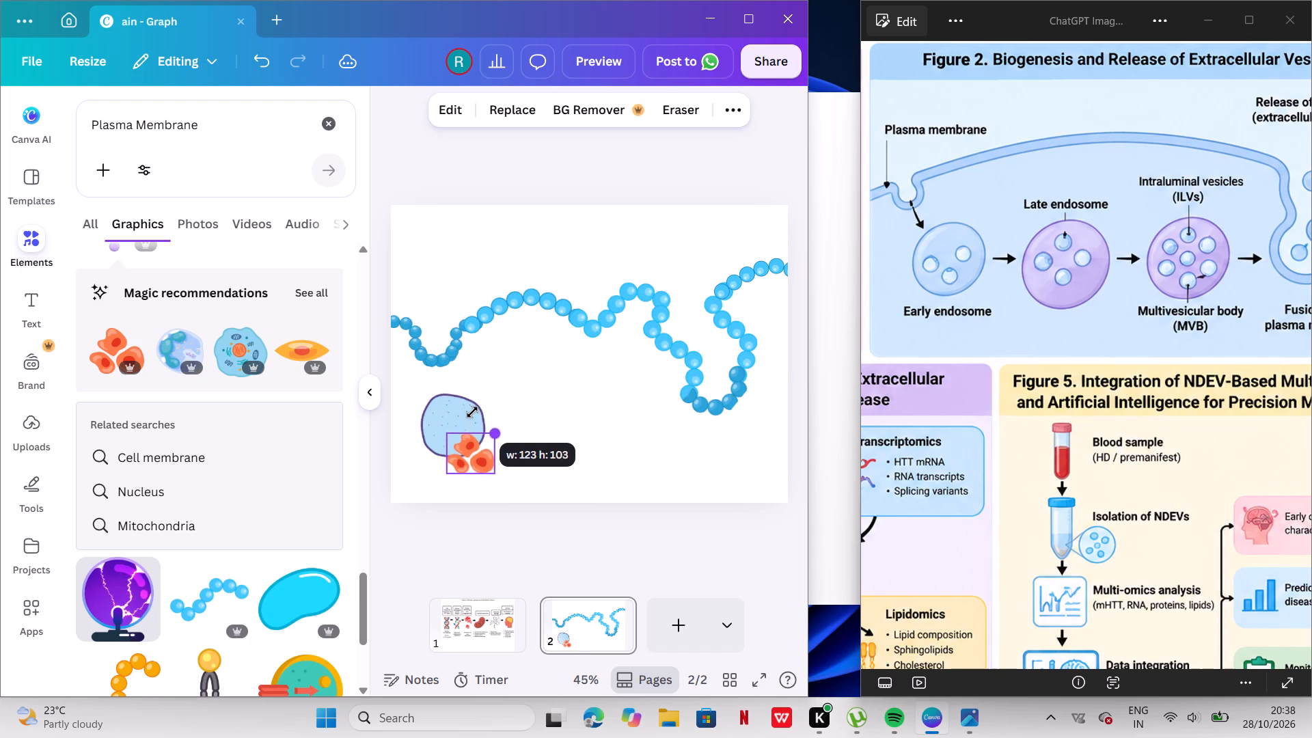
left_click_drag(472, 412, 466, 429)
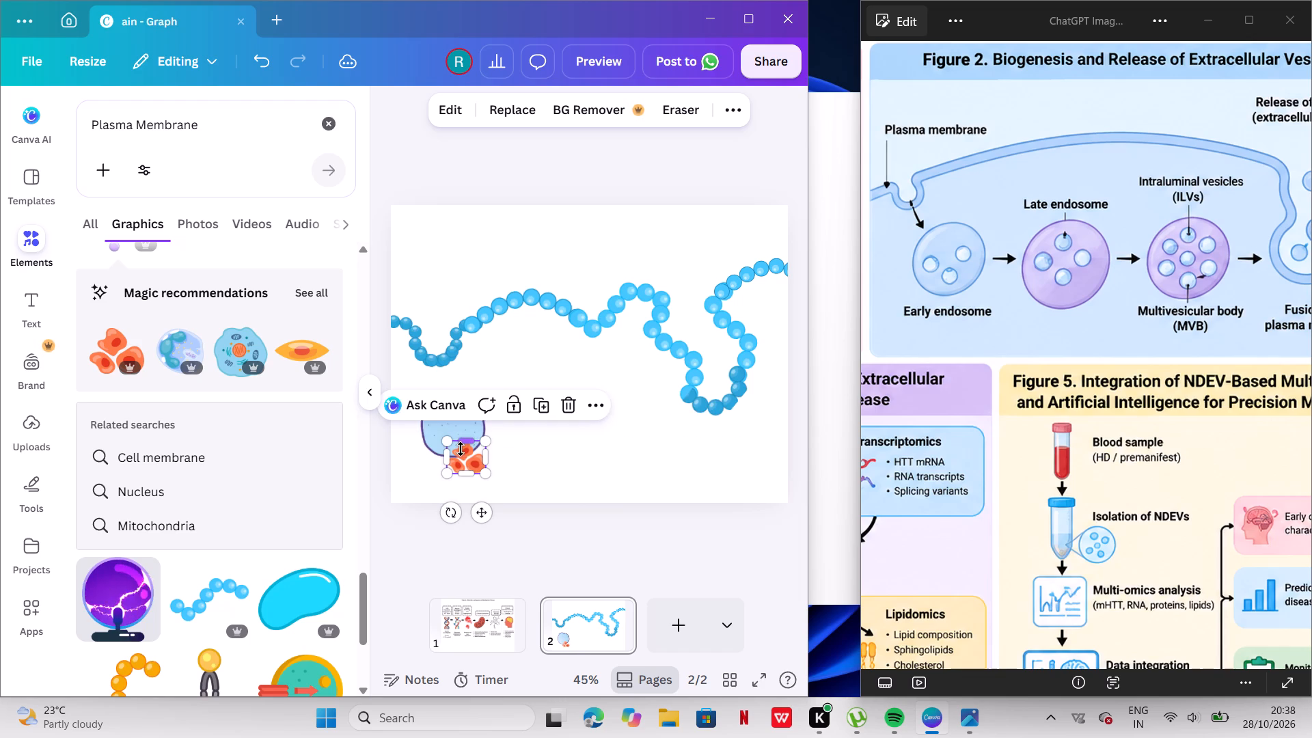
left_click_drag(484, 514, 472, 485)
left_click(522, 469)
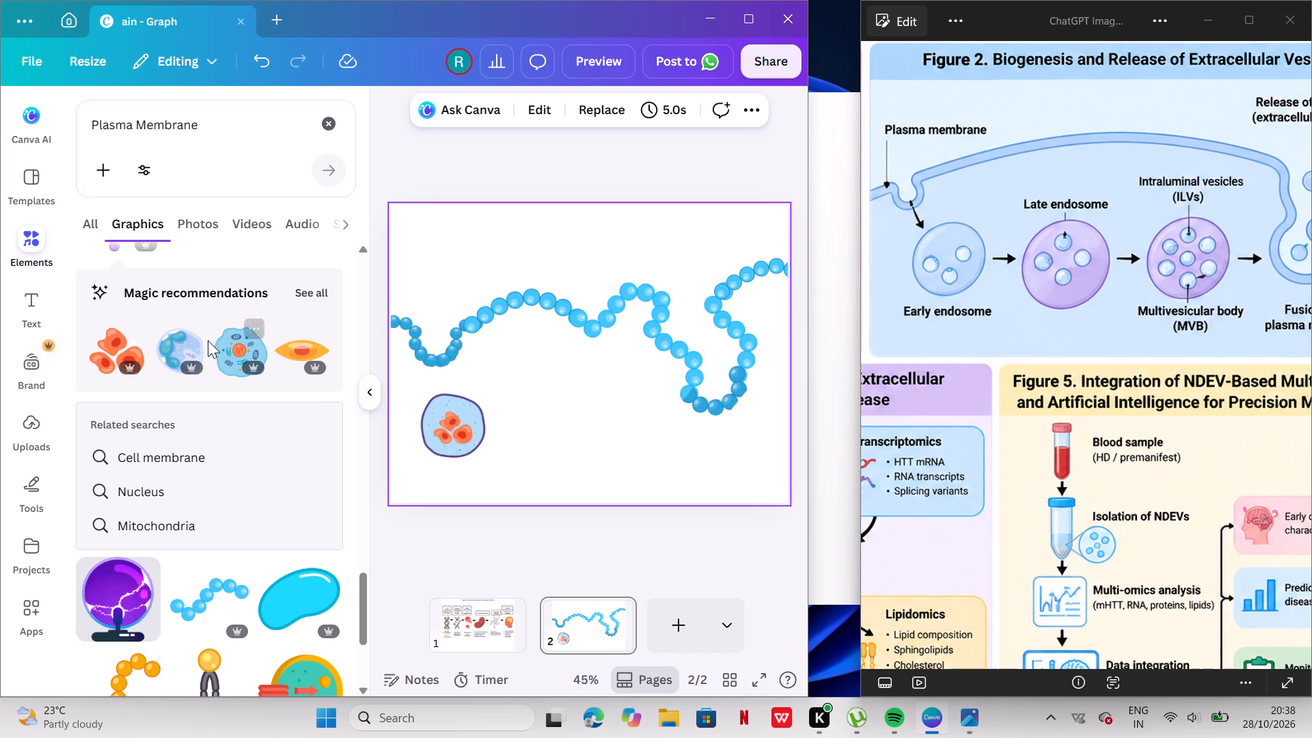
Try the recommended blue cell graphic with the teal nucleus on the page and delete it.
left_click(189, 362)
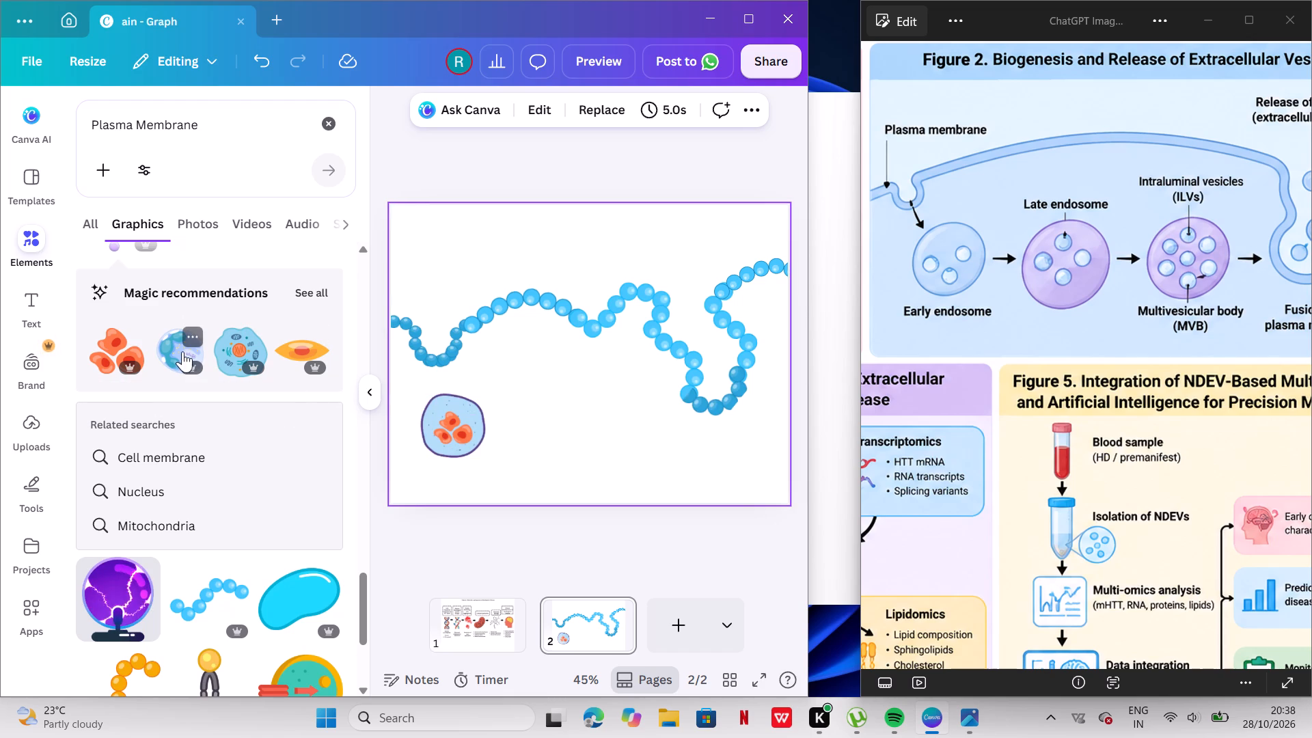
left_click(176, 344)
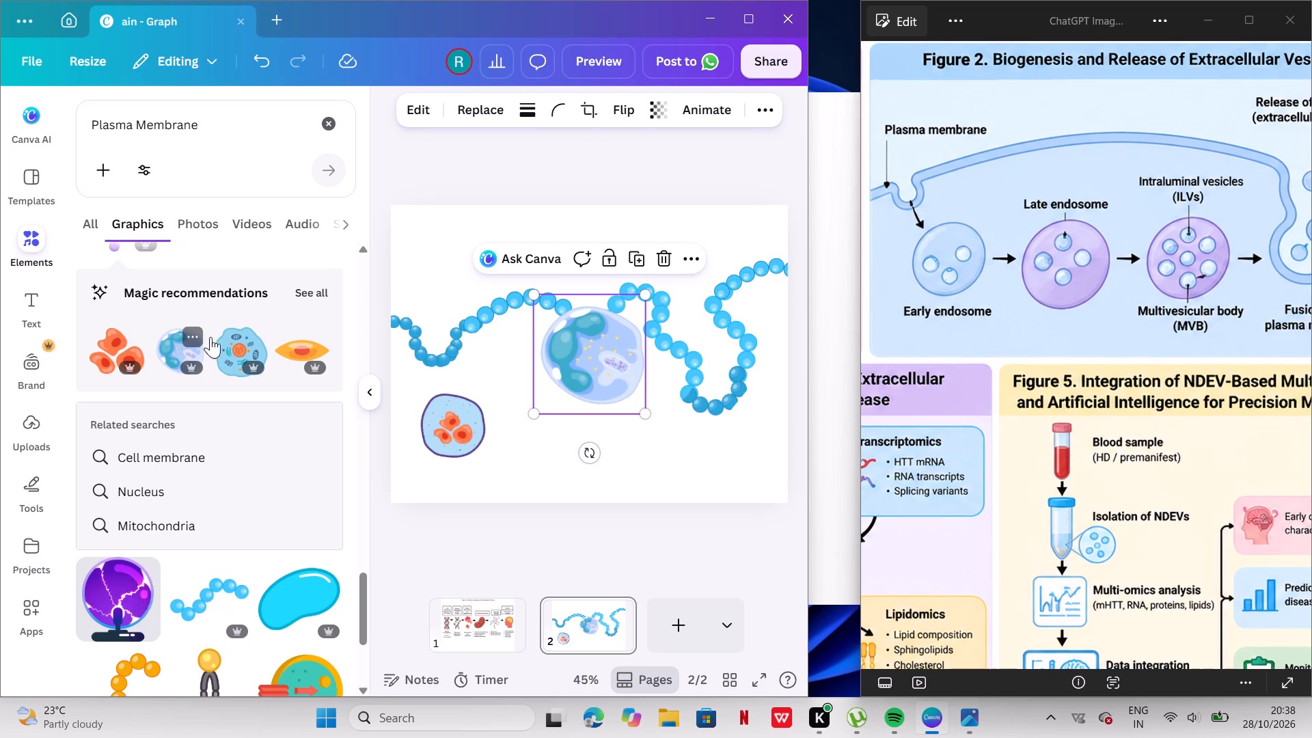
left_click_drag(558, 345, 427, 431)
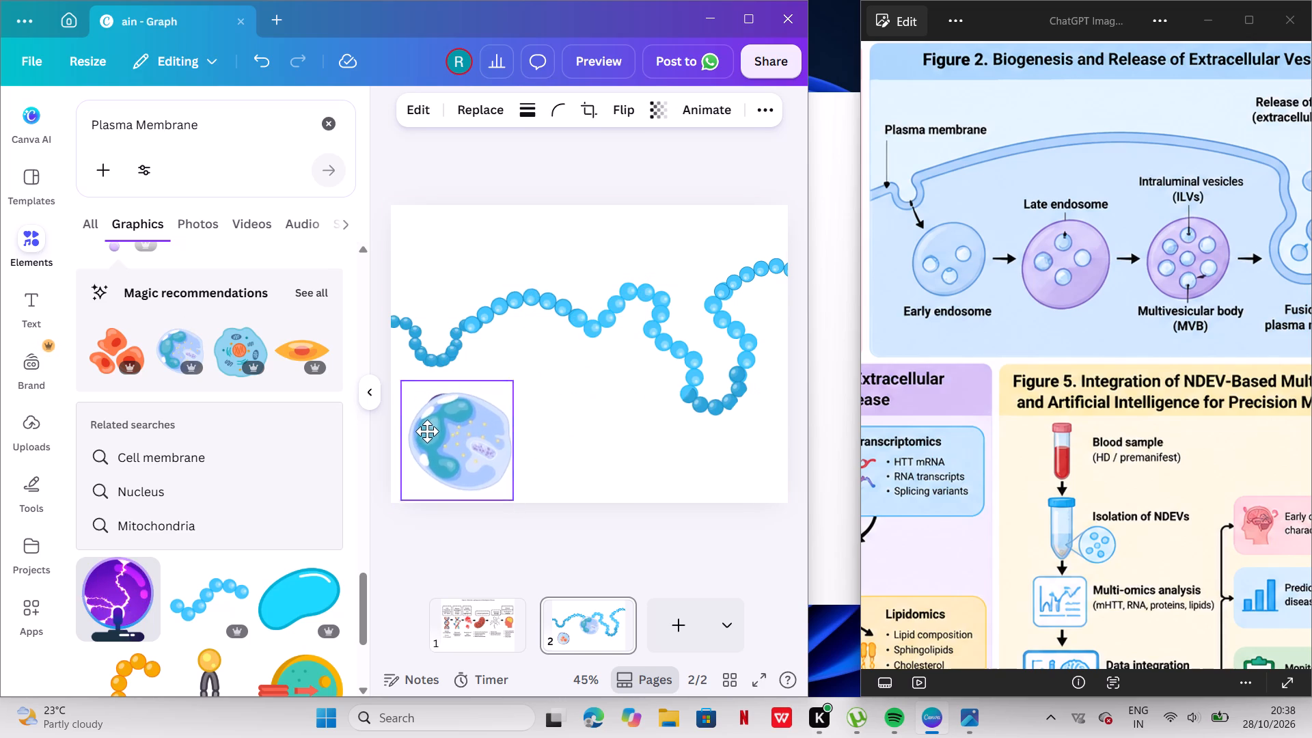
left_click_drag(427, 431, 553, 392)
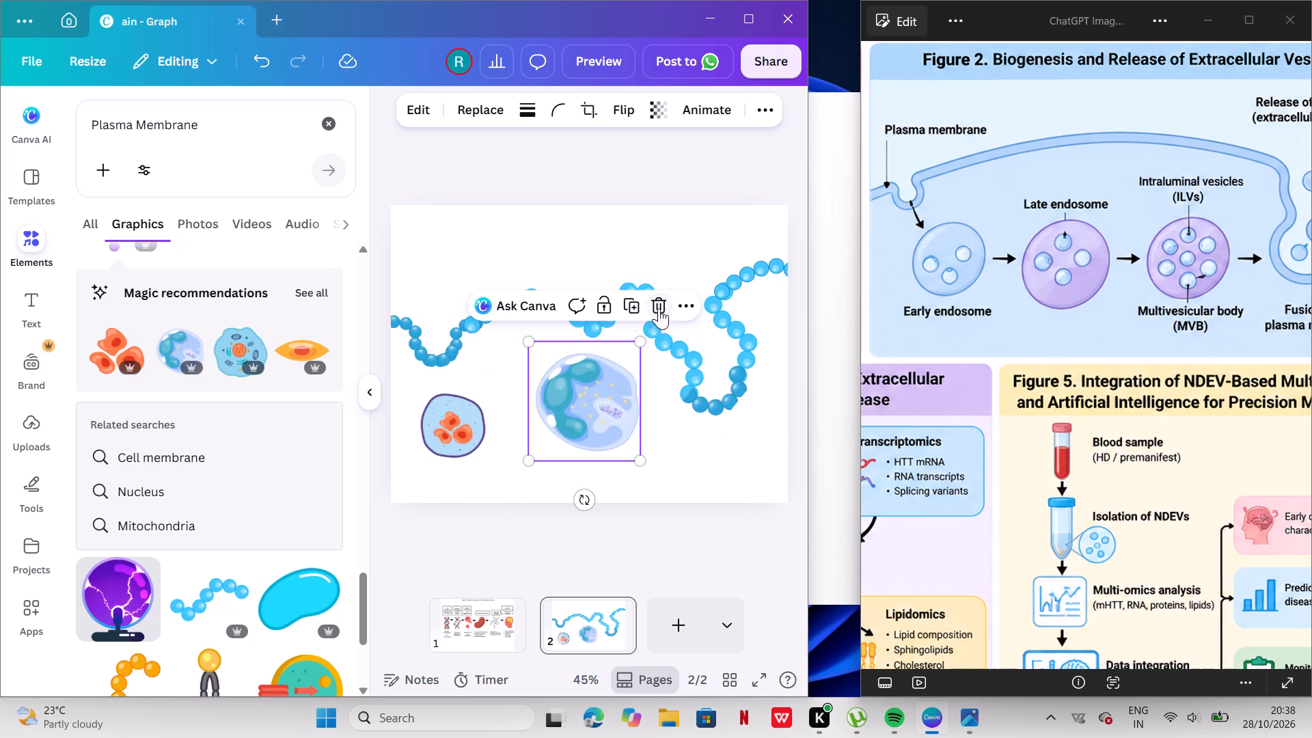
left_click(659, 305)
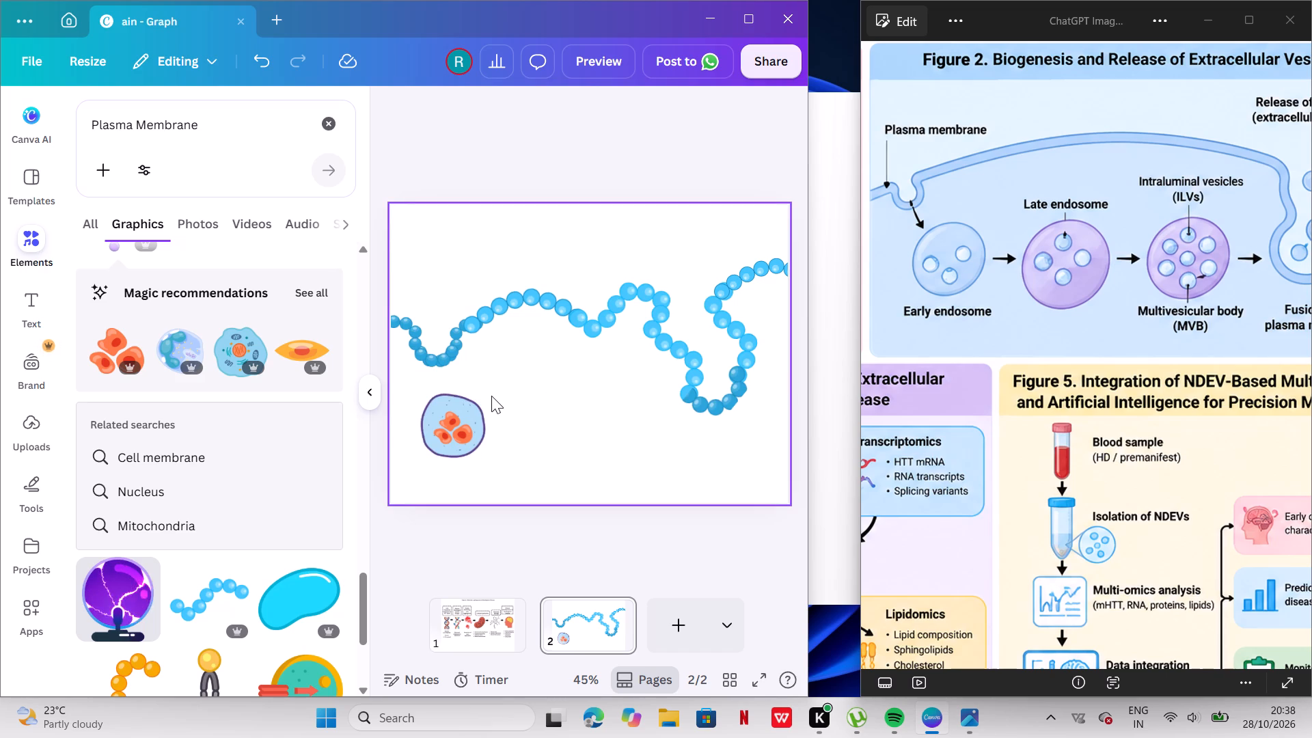
Open the full set of magic recommendations and examine it for suitable membrane and vesicle artwork.
left_click(454, 420)
left_click_drag(546, 395, 315, 306)
left_click(314, 295)
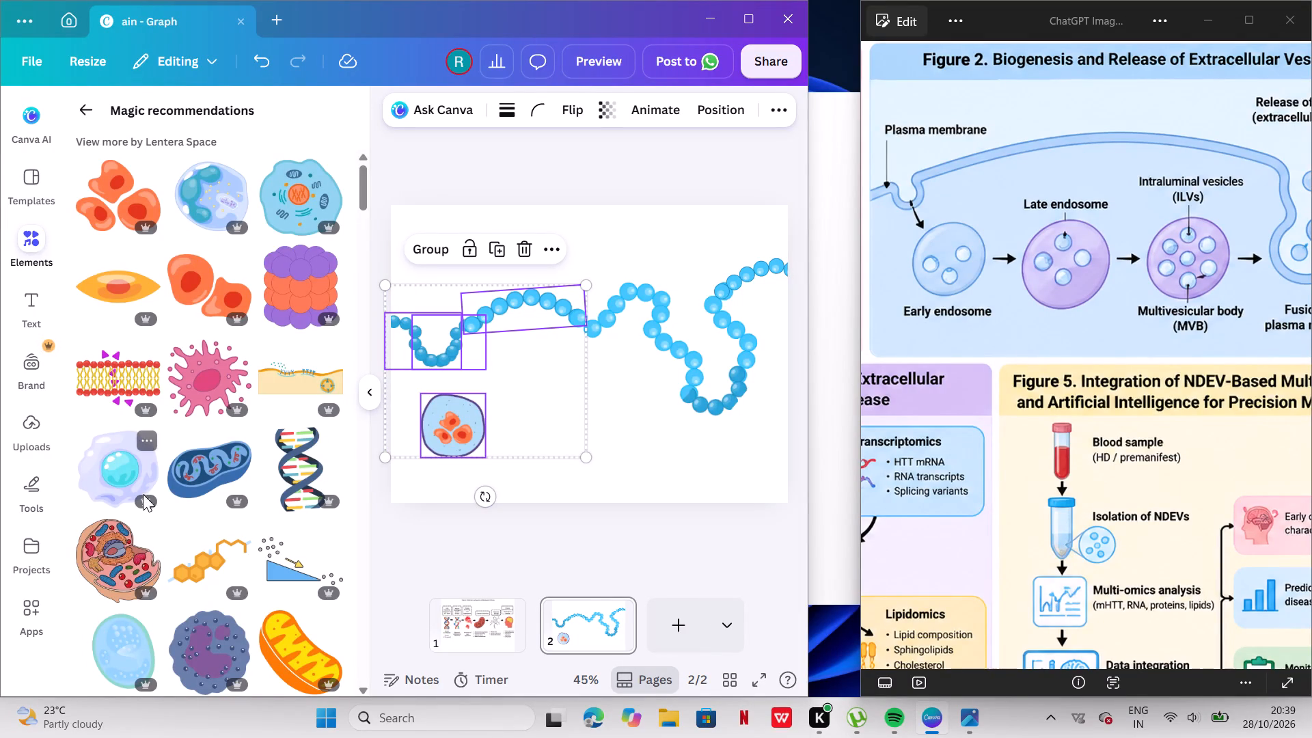
scroll(310, 511, "down", 2)
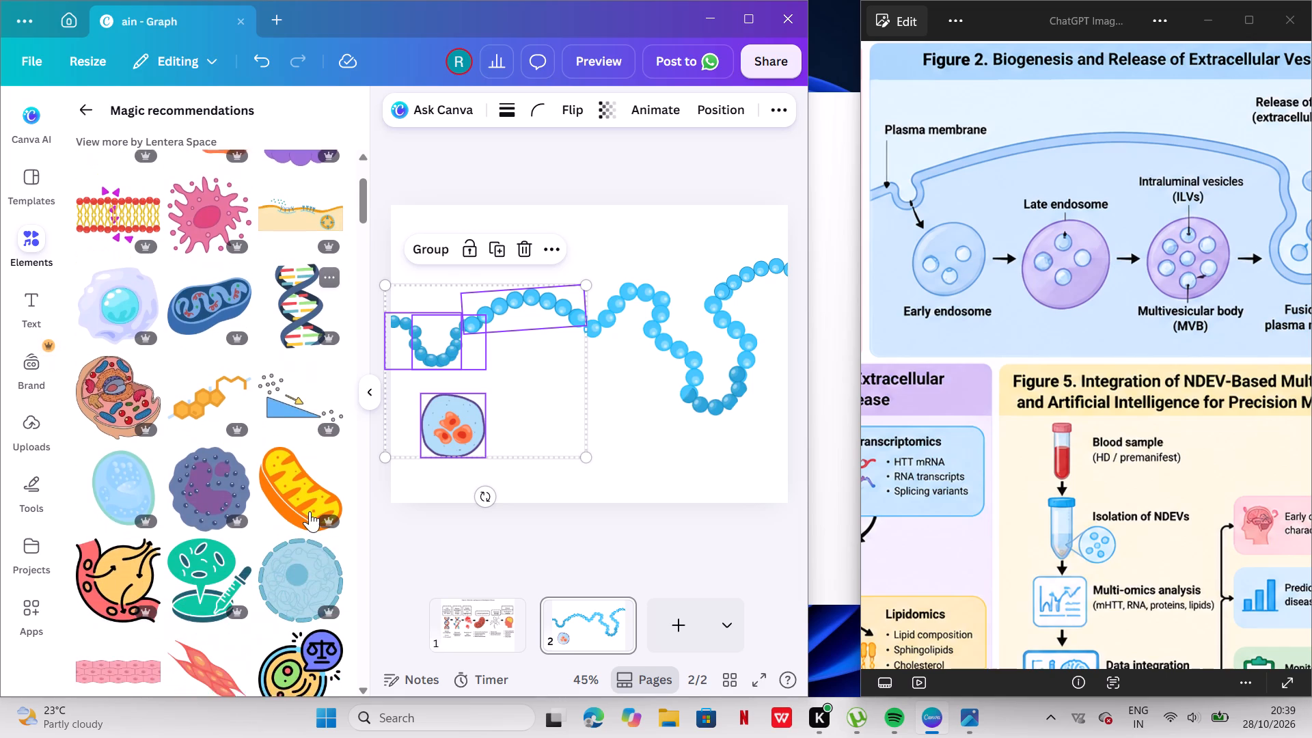
scroll(310, 511, "down", 5)
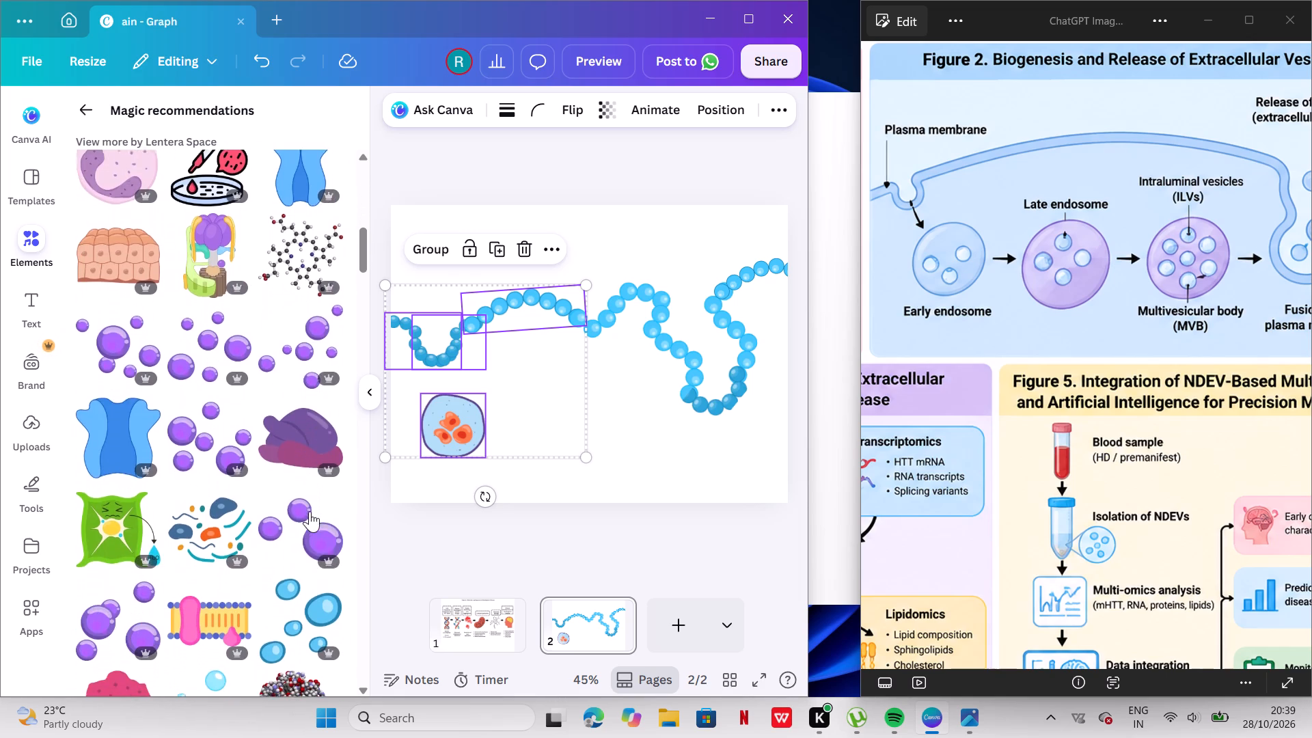
scroll(310, 511, "down", 1)
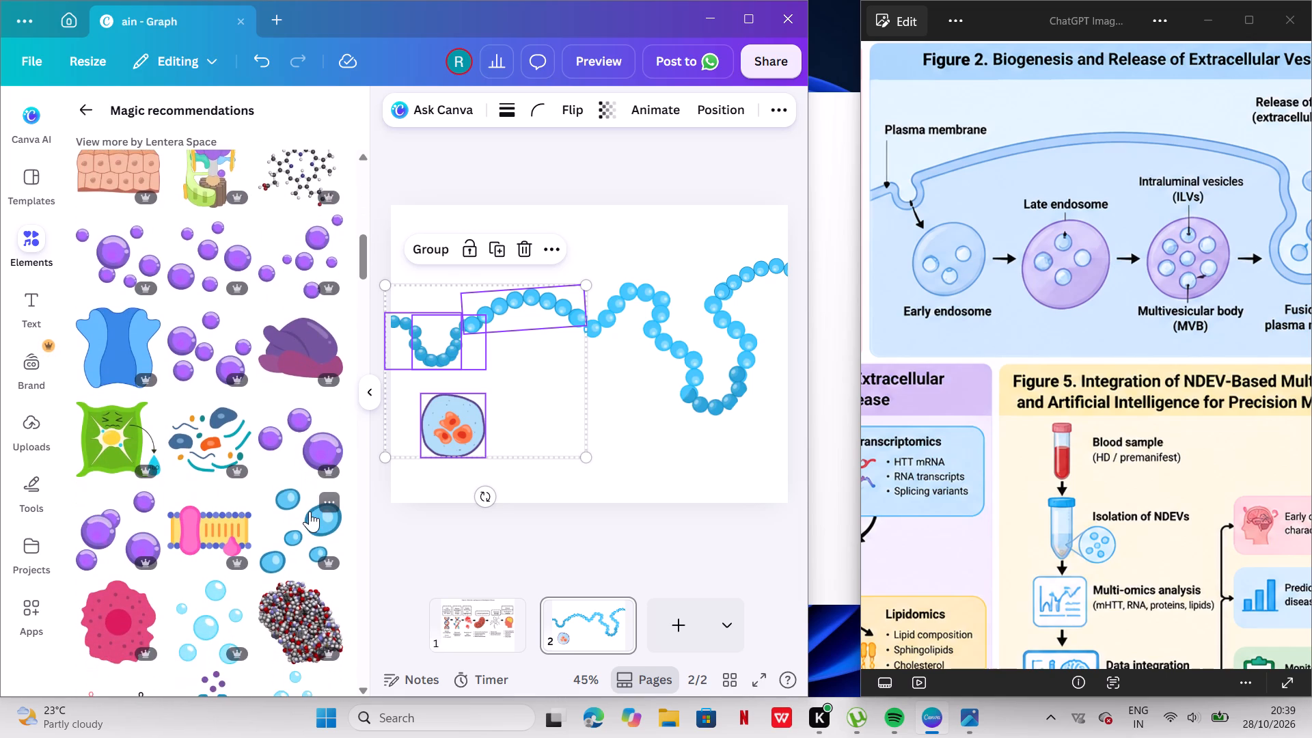
scroll(310, 511, "down", 2)
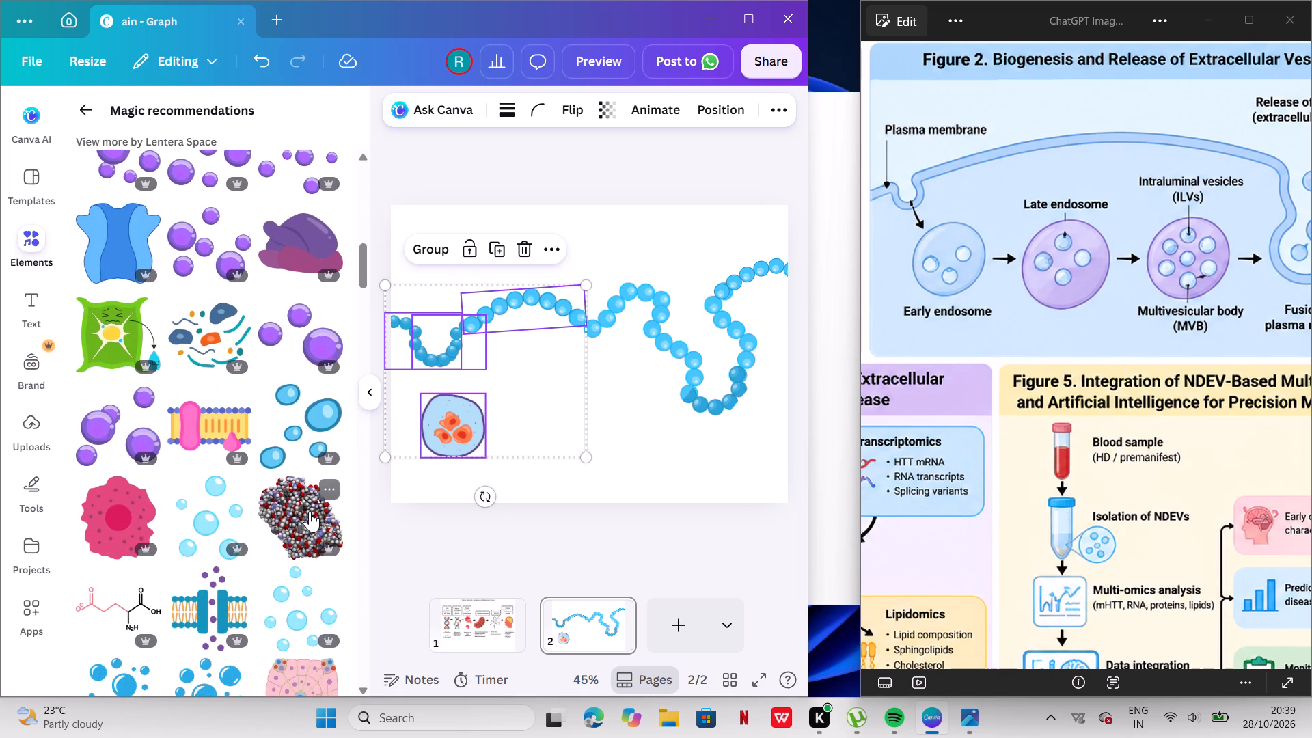
scroll(310, 511, "down", 4)
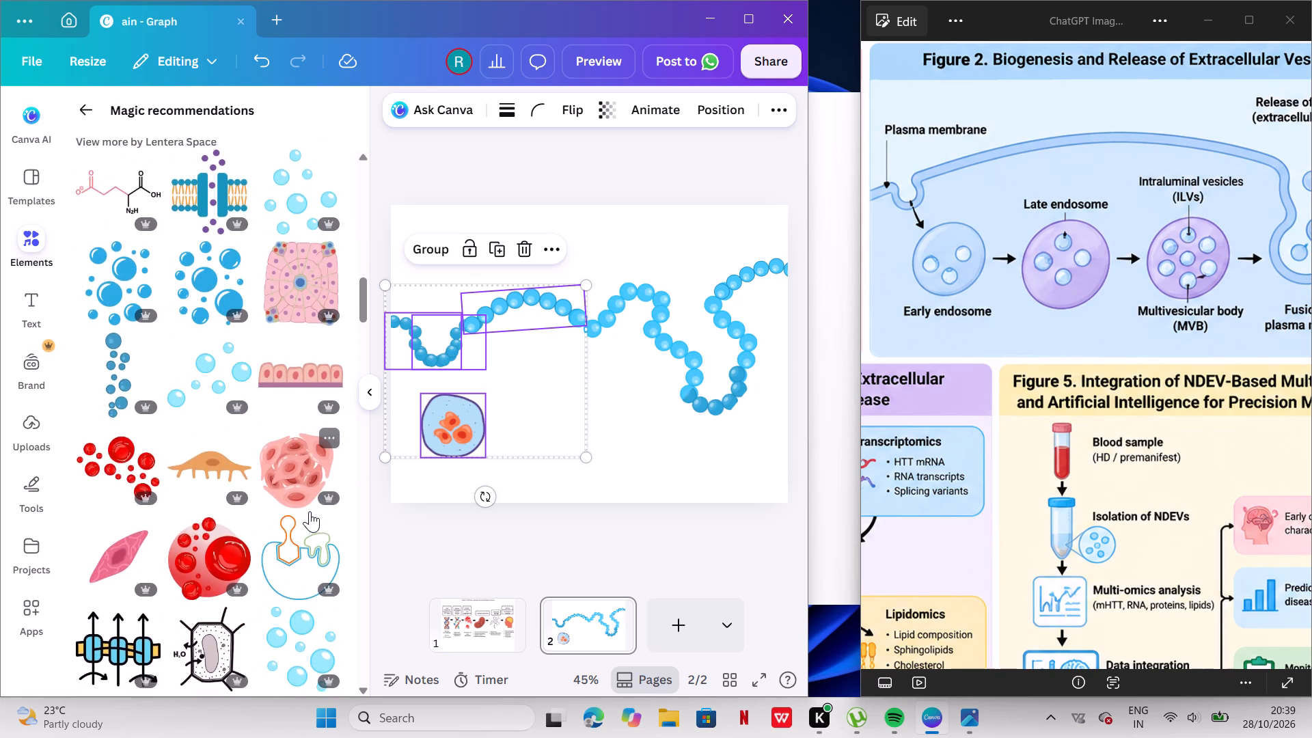
scroll(310, 511, "down", 3)
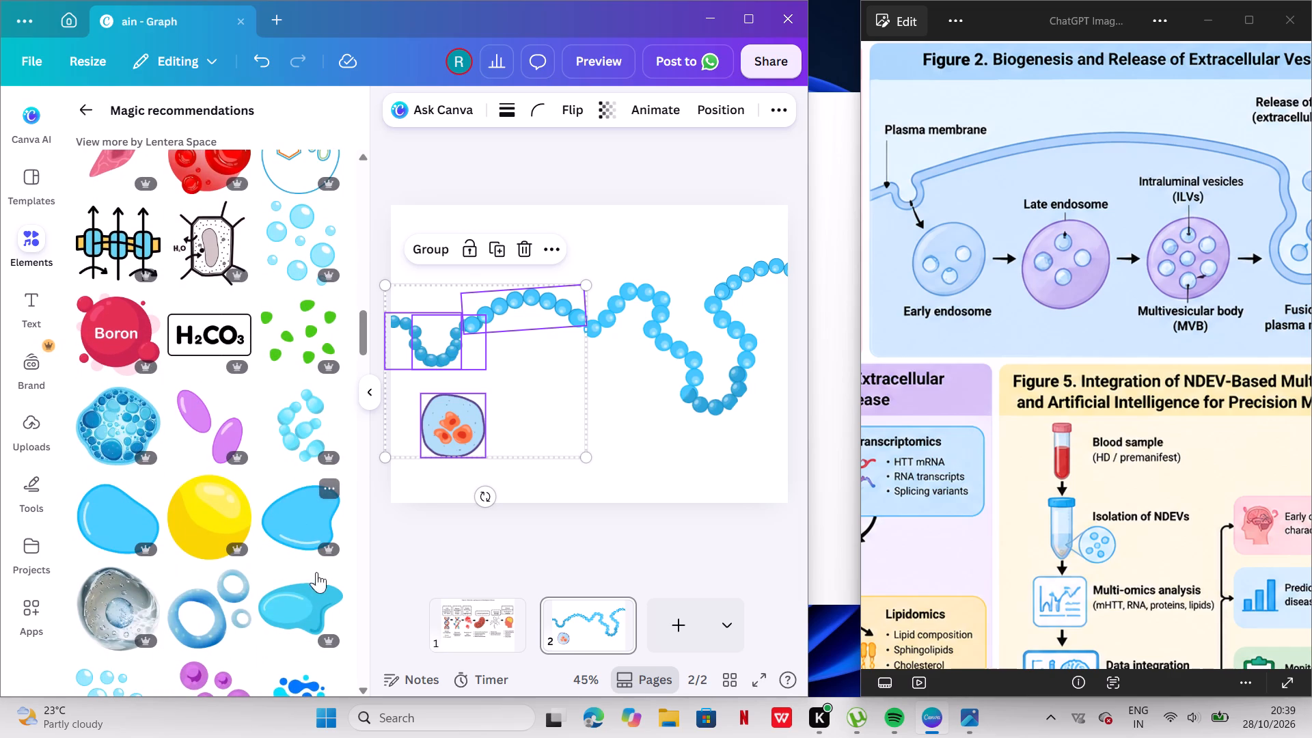
scroll(213, 441, "down", 2)
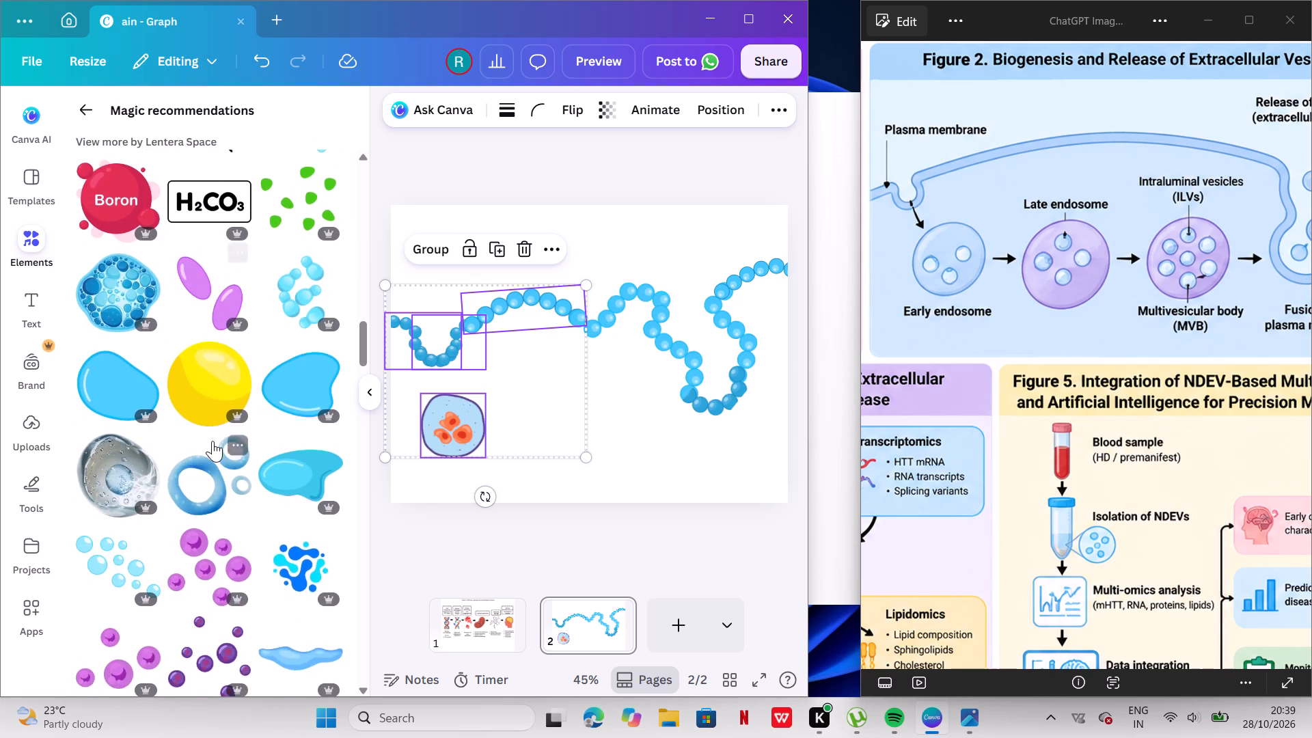
scroll(213, 441, "down", 3)
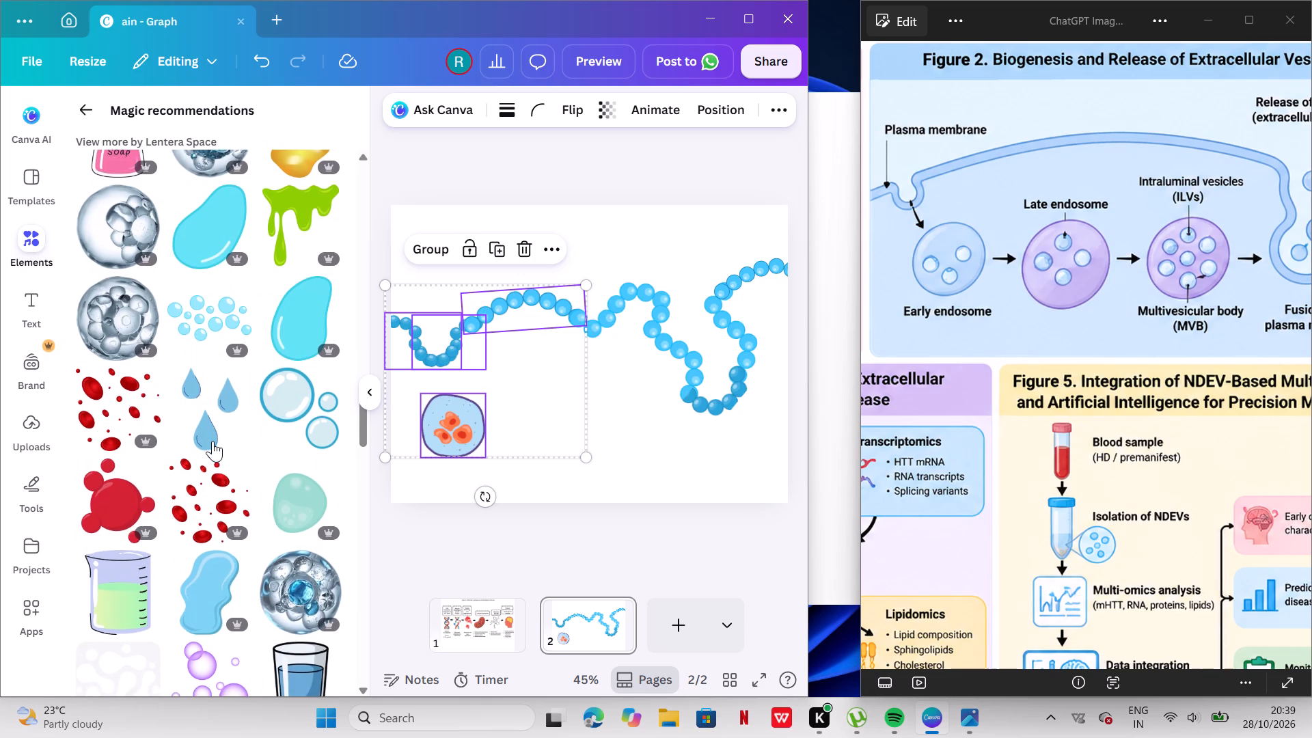
scroll(213, 441, "down", 1)
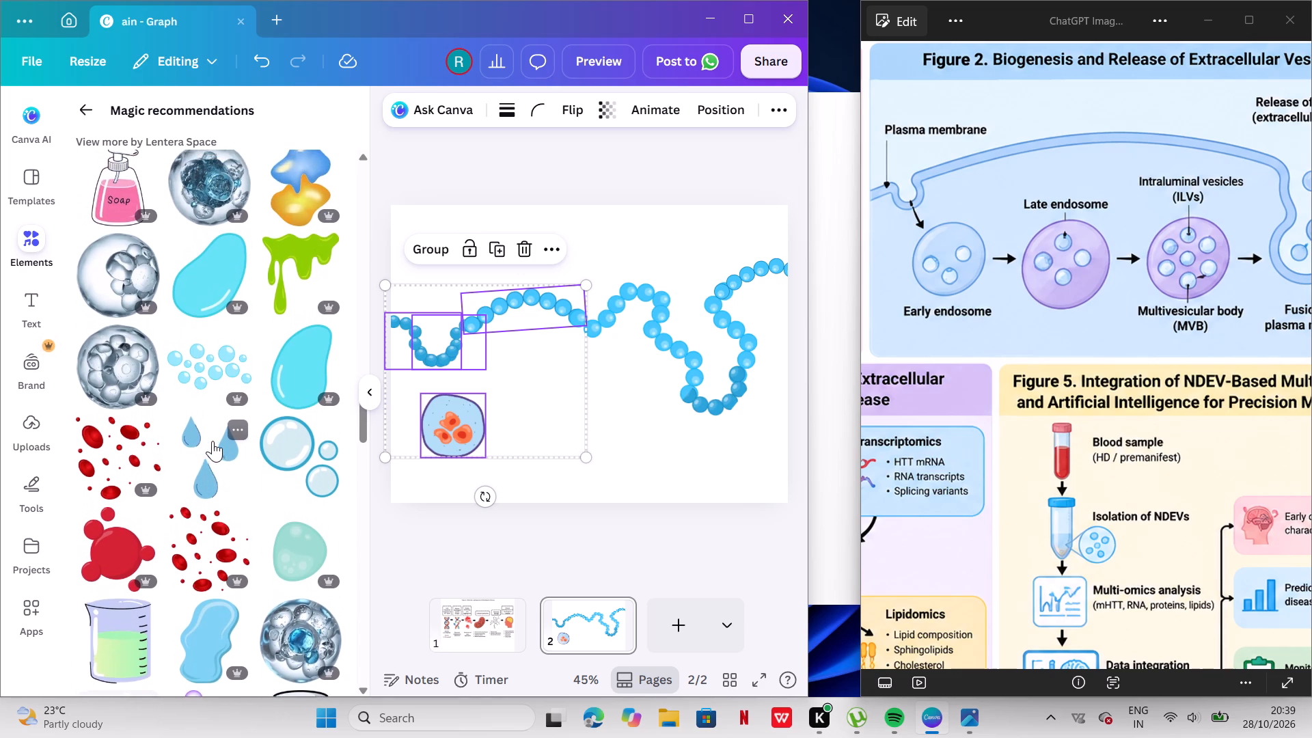
scroll(213, 441, "down", 3)
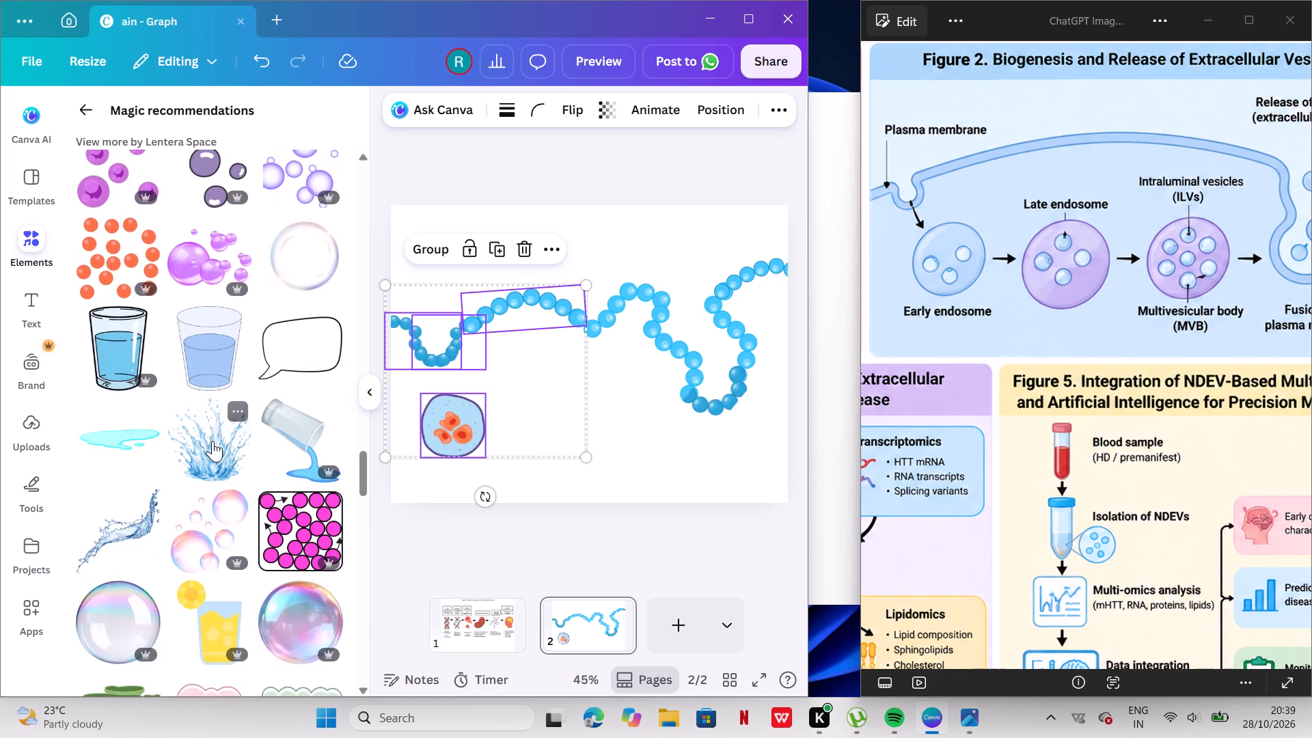
scroll(213, 441, "down", 2)
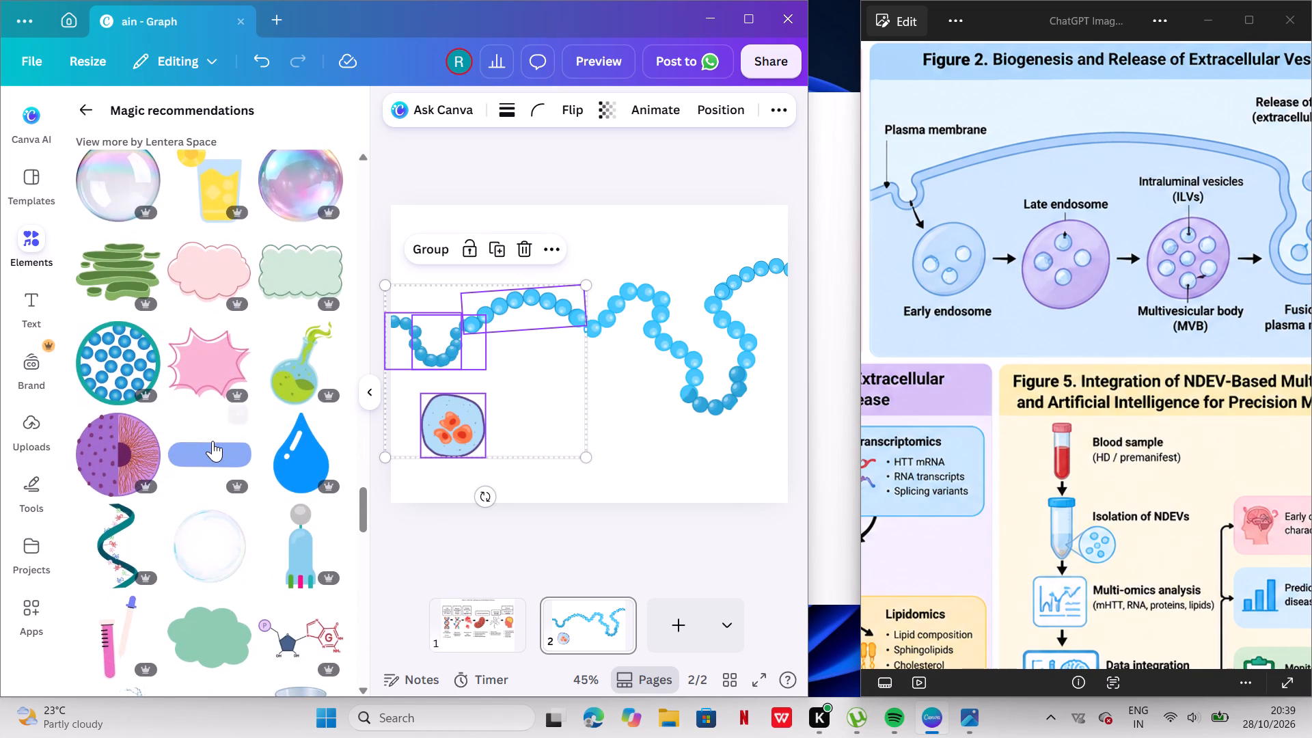
scroll(213, 441, "down", 3)
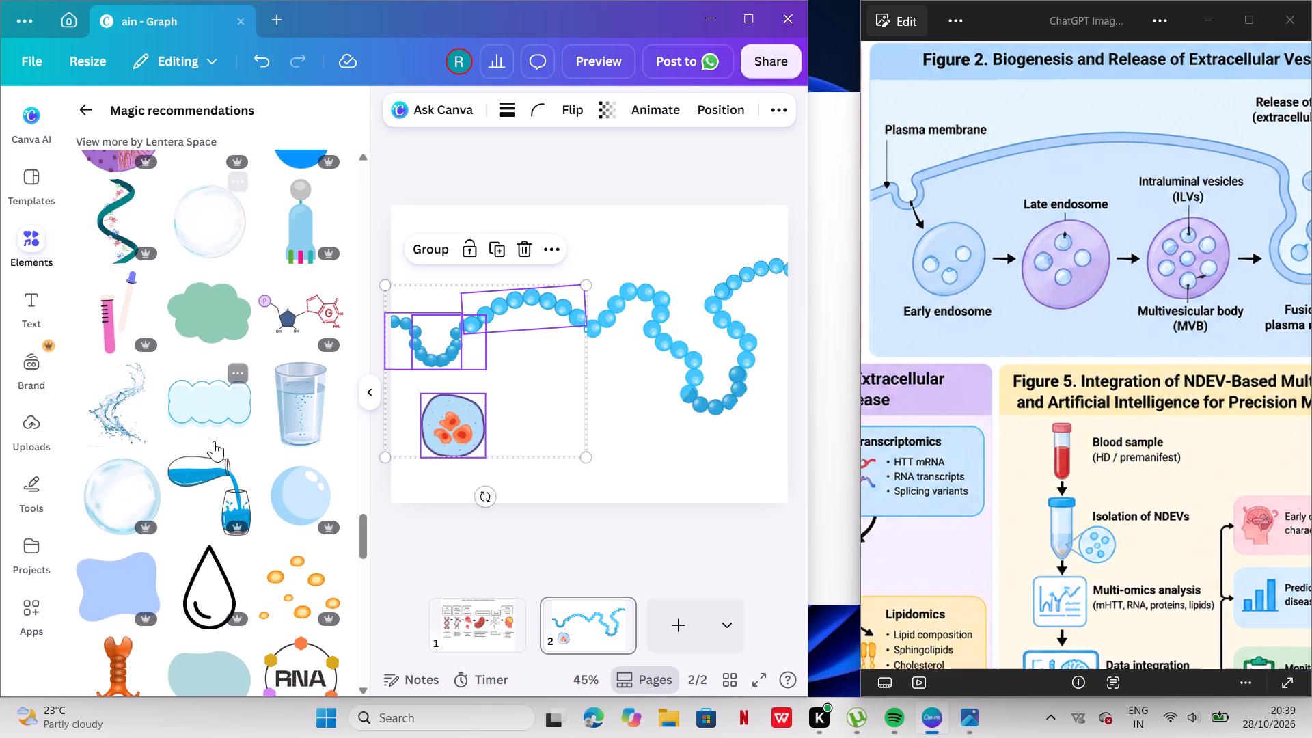
scroll(158, 509, "down", 5)
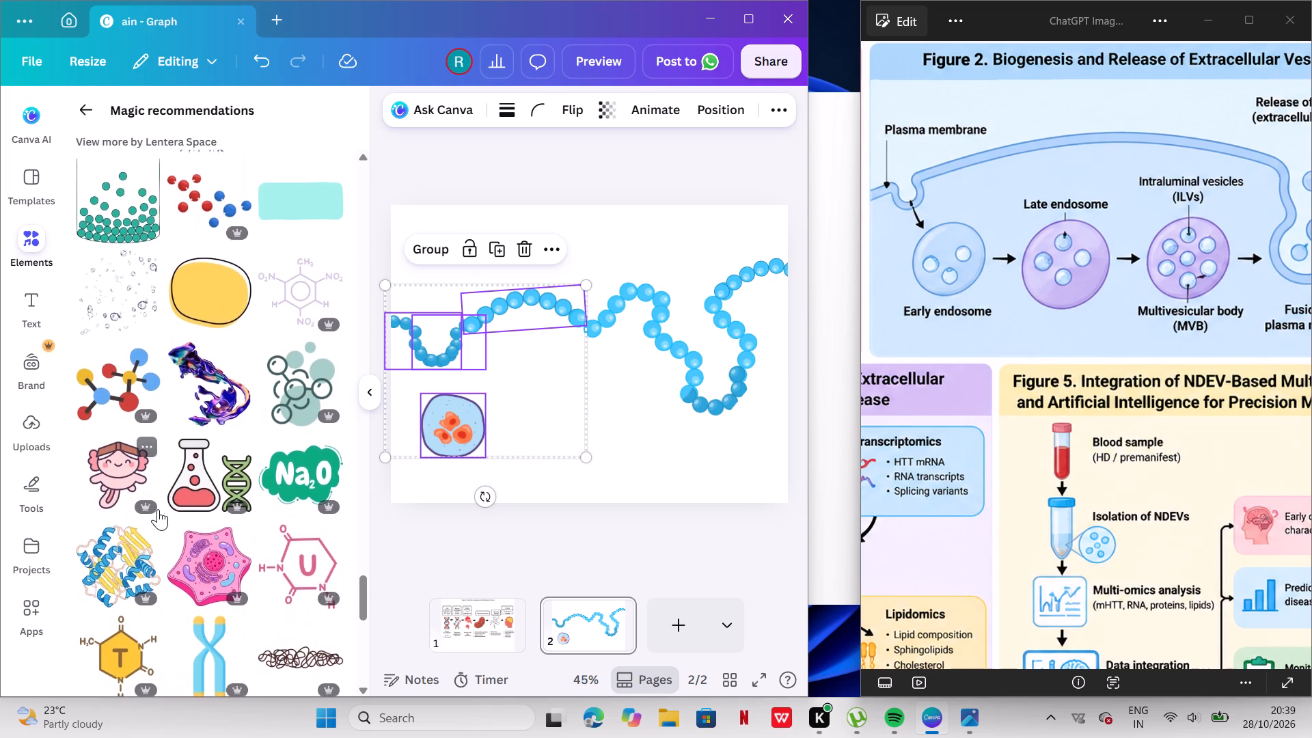
scroll(158, 509, "down", 7)
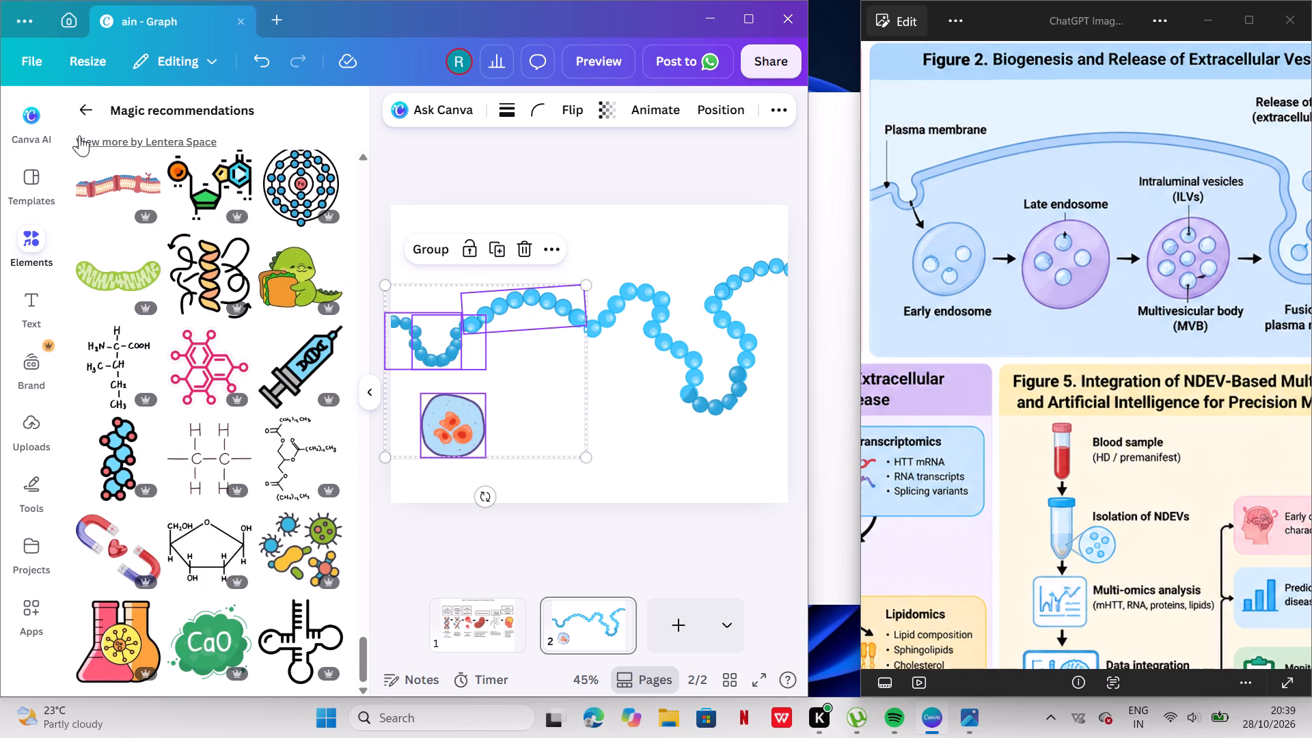
Add the red and blue lipid bilayer membrane graphic to the middle of page 2.
left_click(135, 182)
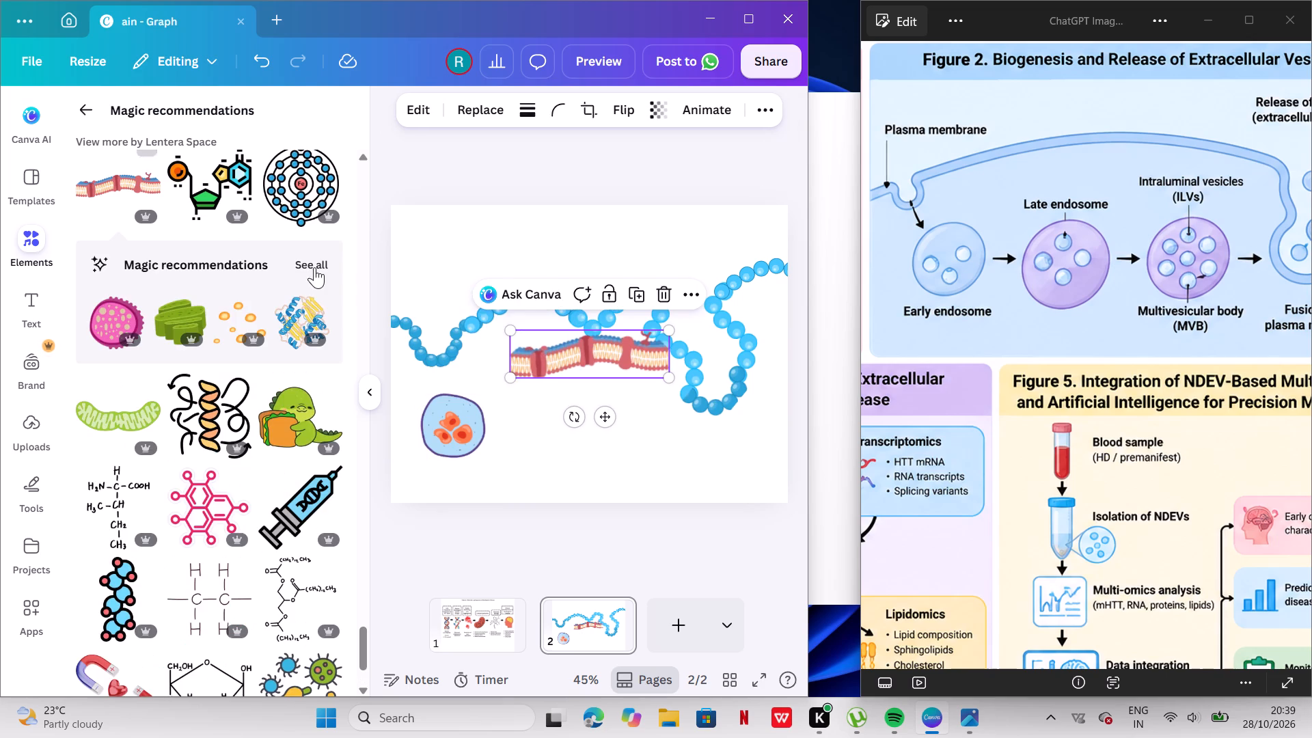
left_click(586, 351)
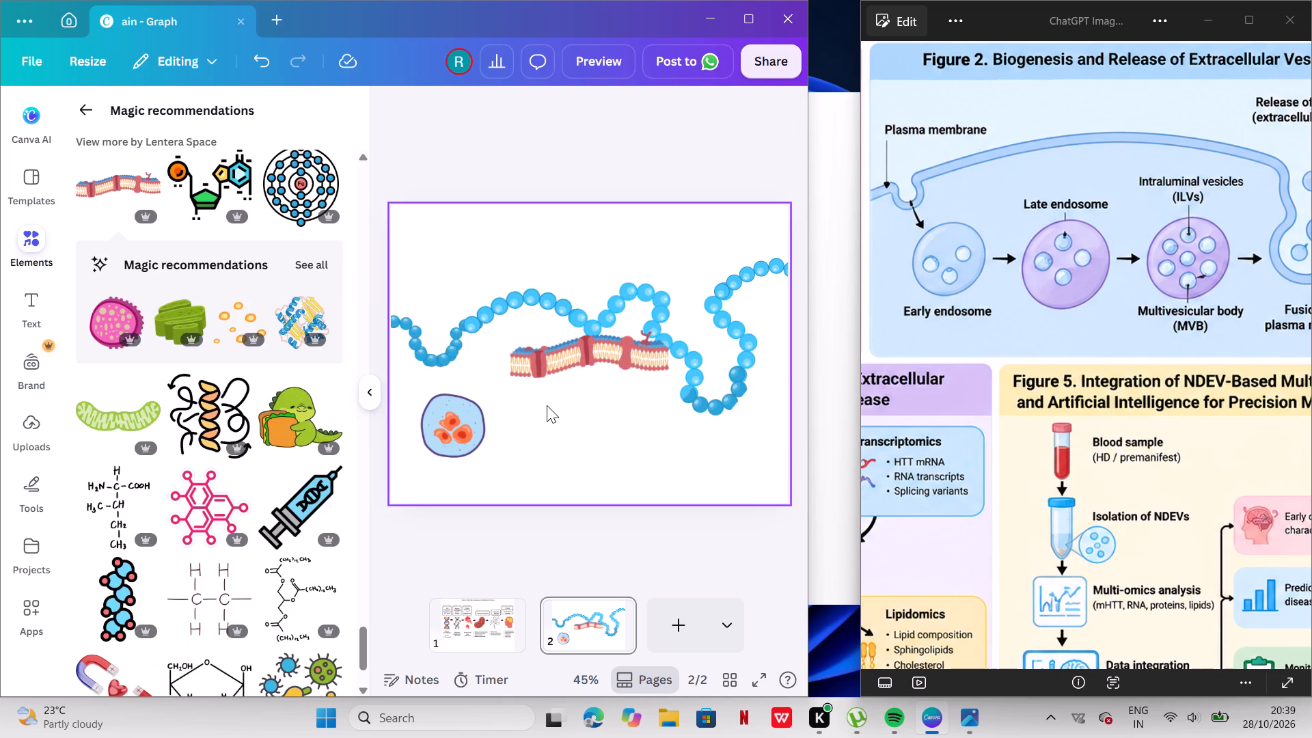
Delete the blue bead chain segments along the left half of page 2 and the loop in its middle.
left_click(505, 302)
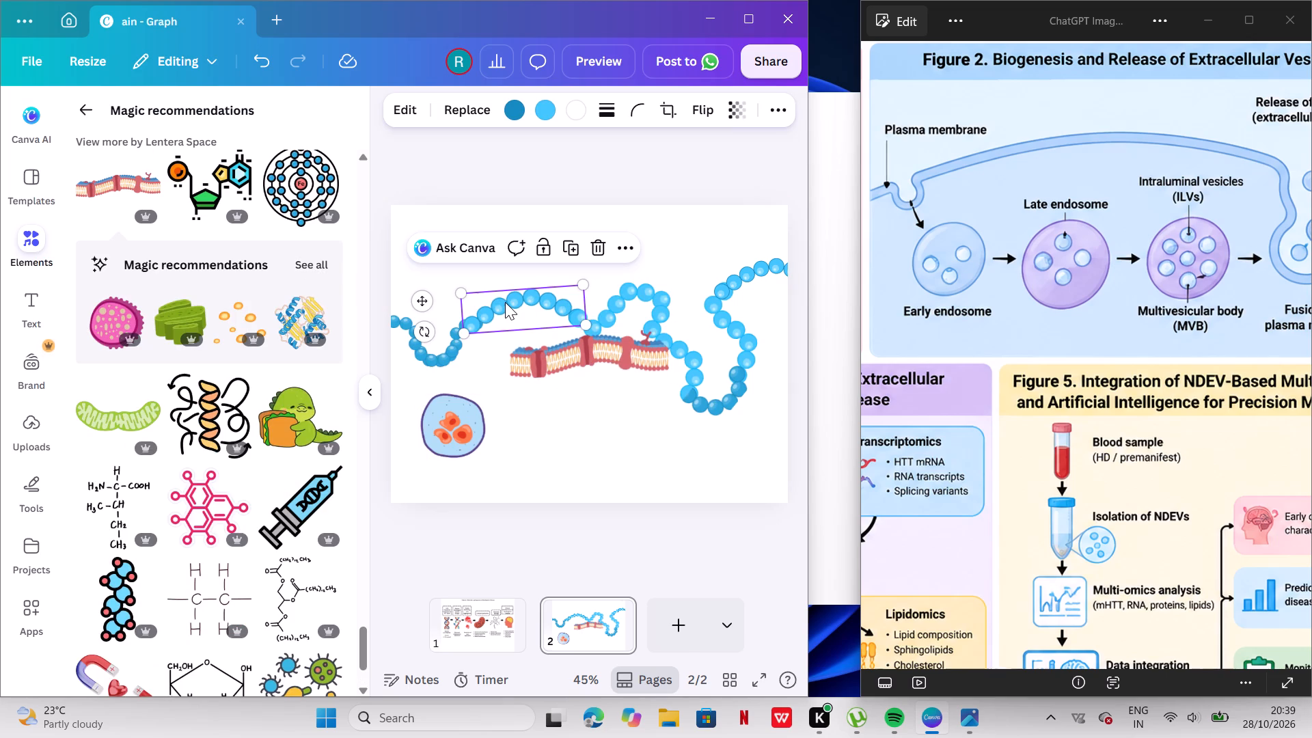
left_click(586, 251)
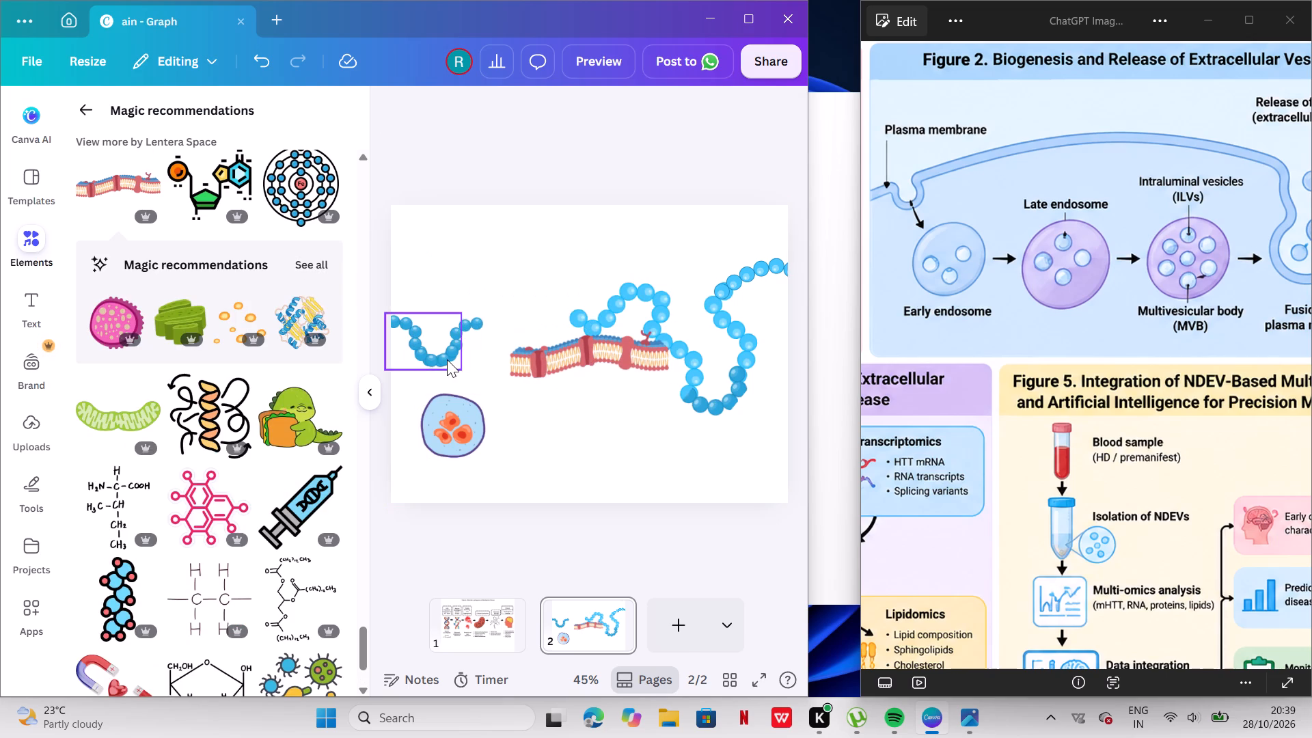
left_click(447, 359)
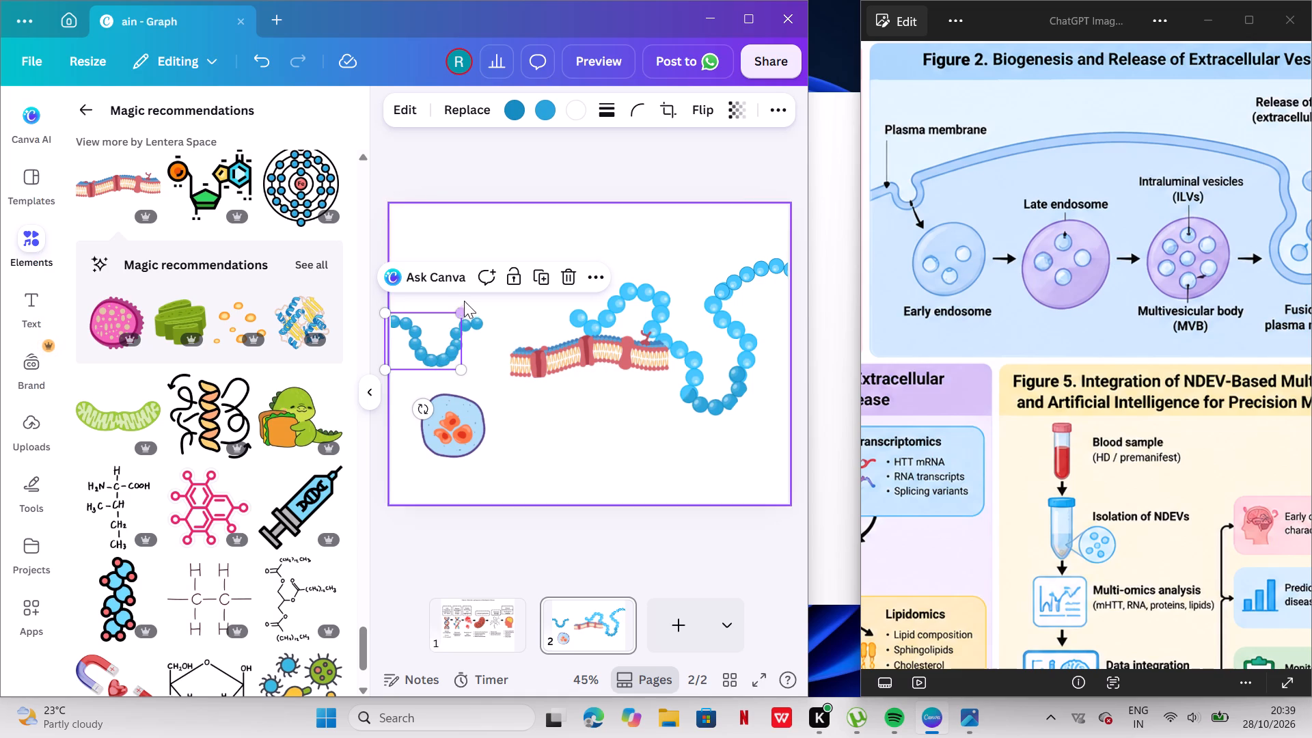
left_click(574, 288)
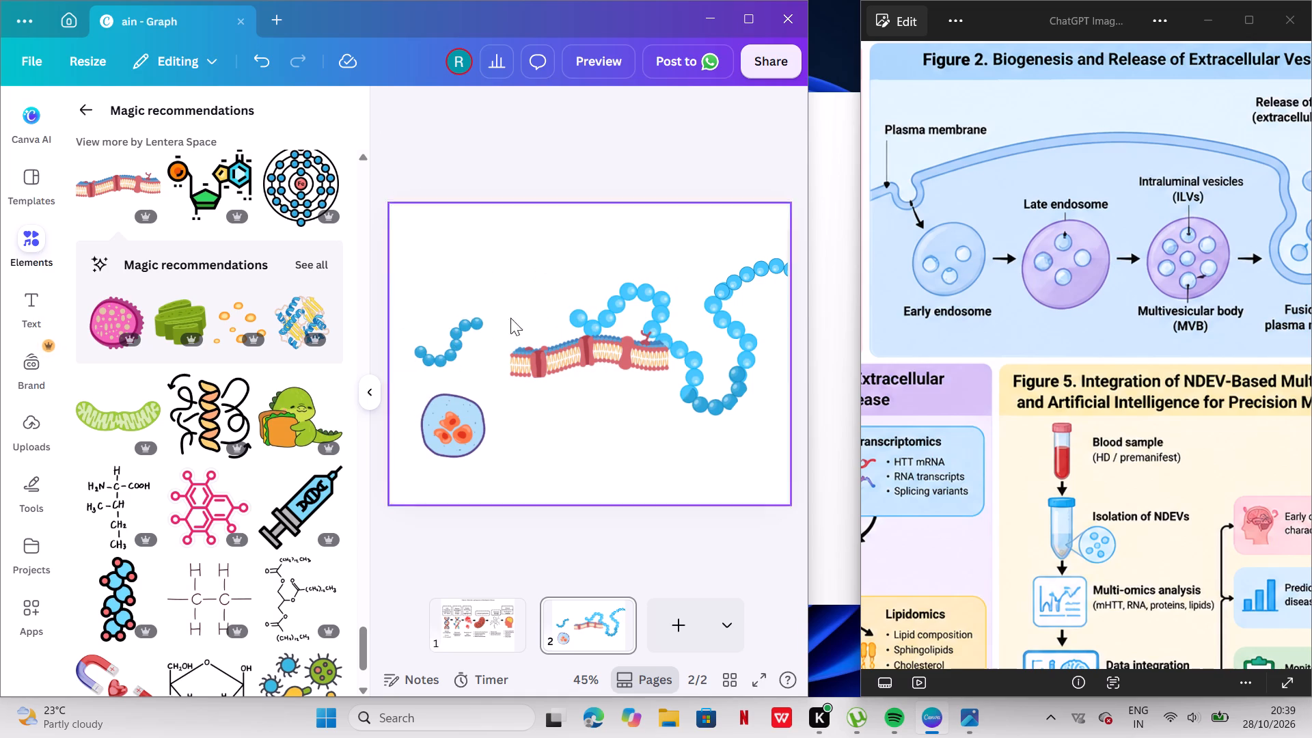
left_click_drag(471, 331, 562, 289)
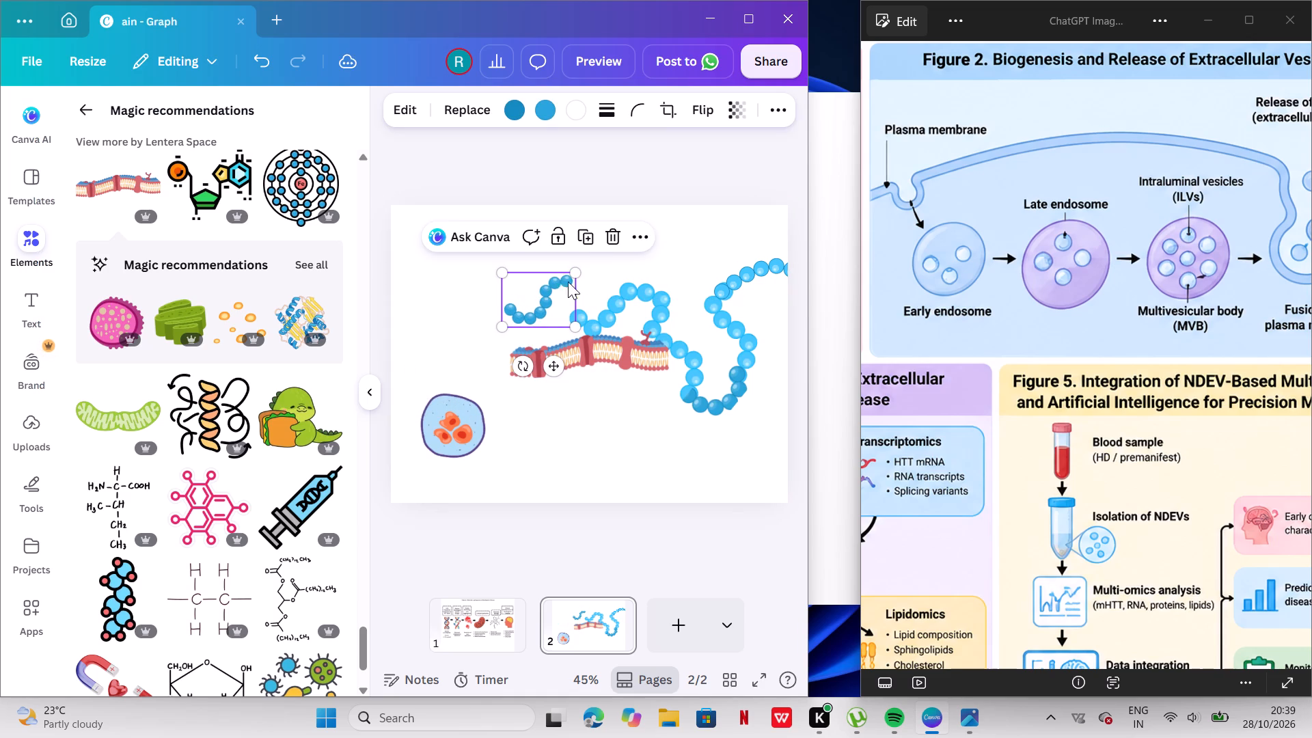
left_click(612, 243)
left_click(635, 288)
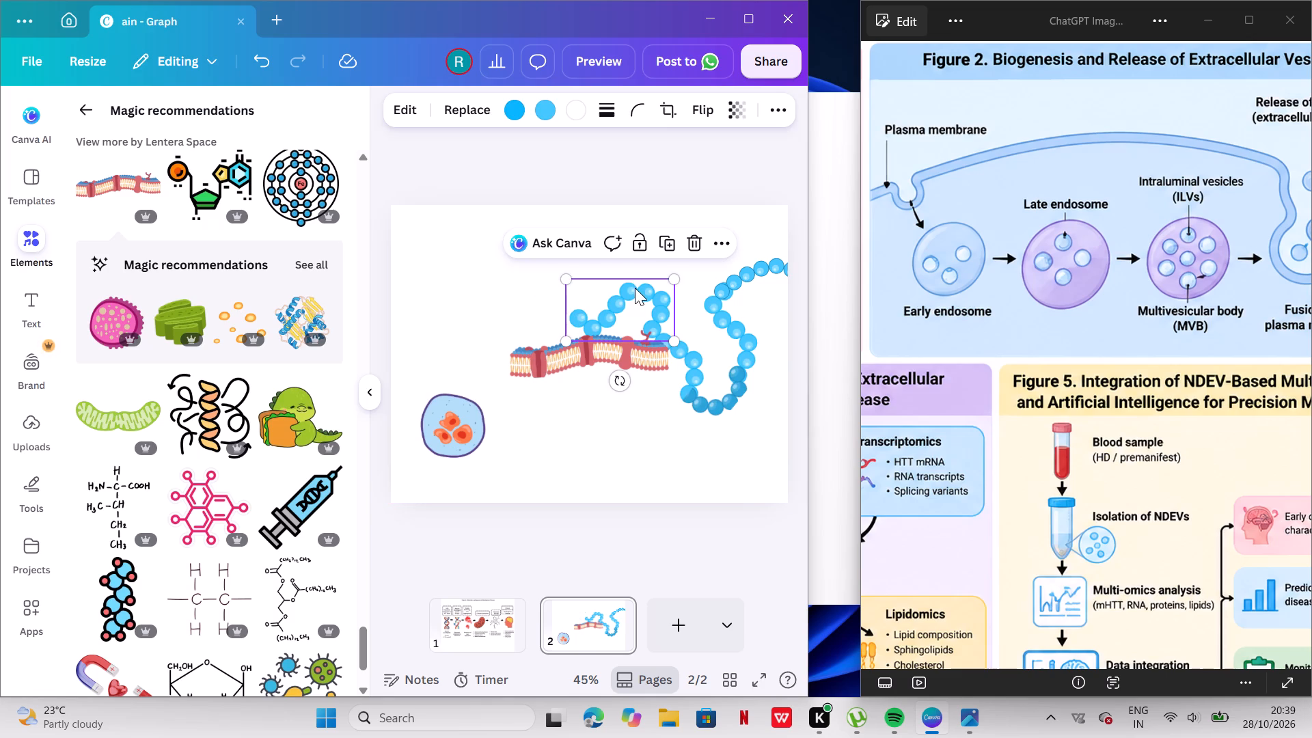
left_click(689, 241)
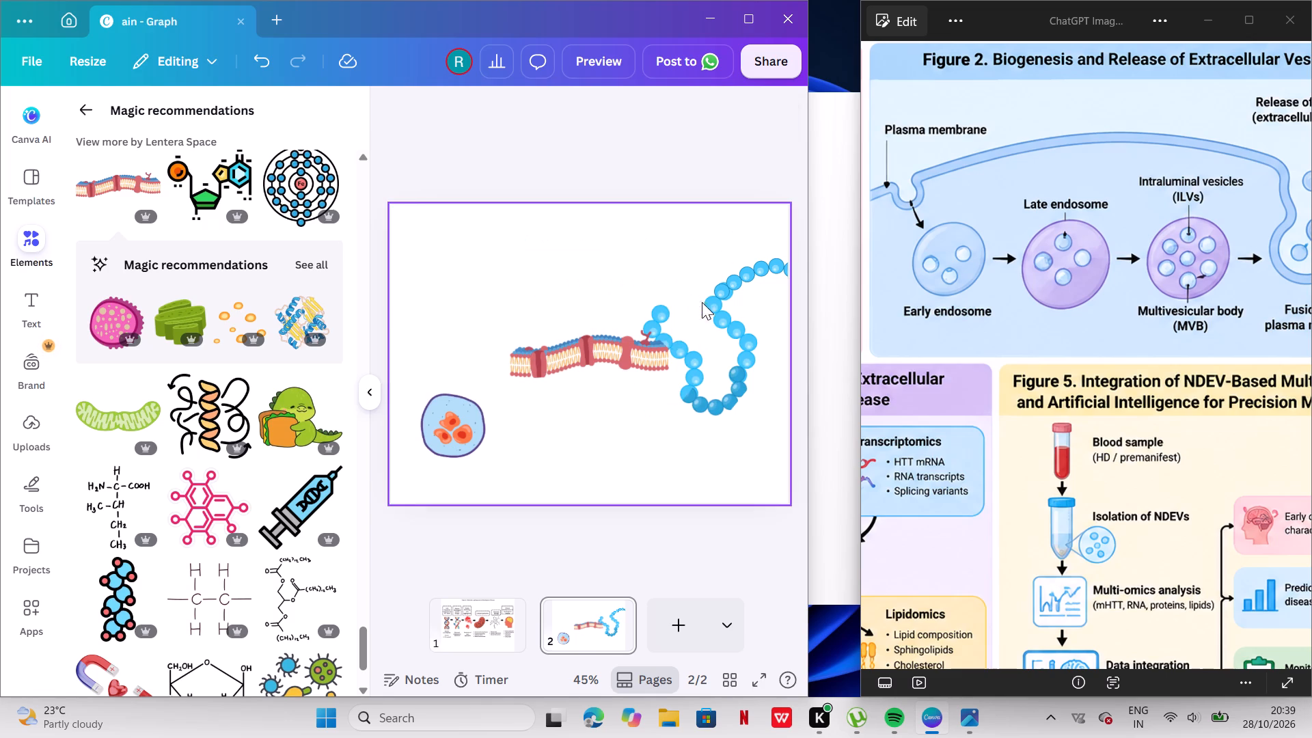
Delete the remaining blue bead chain segments on the right half of page 2.
left_click(709, 303)
left_click(756, 236)
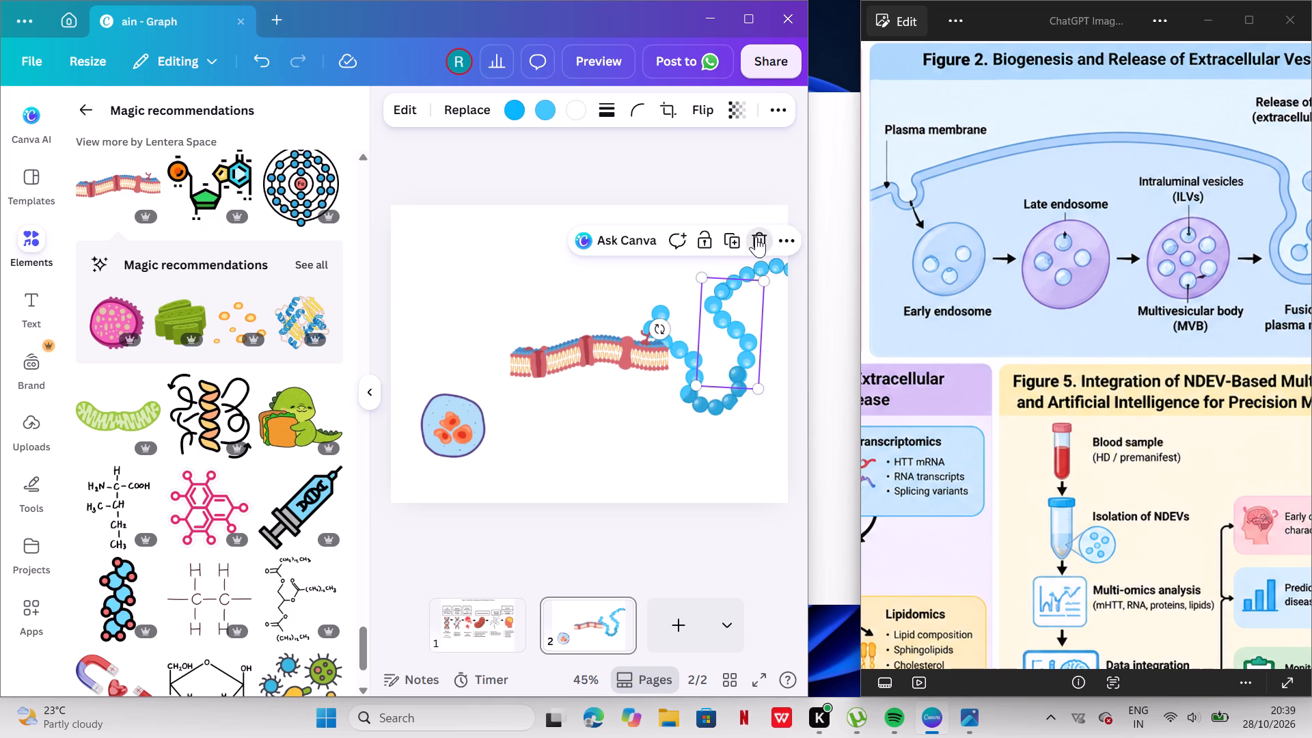
left_click(715, 393)
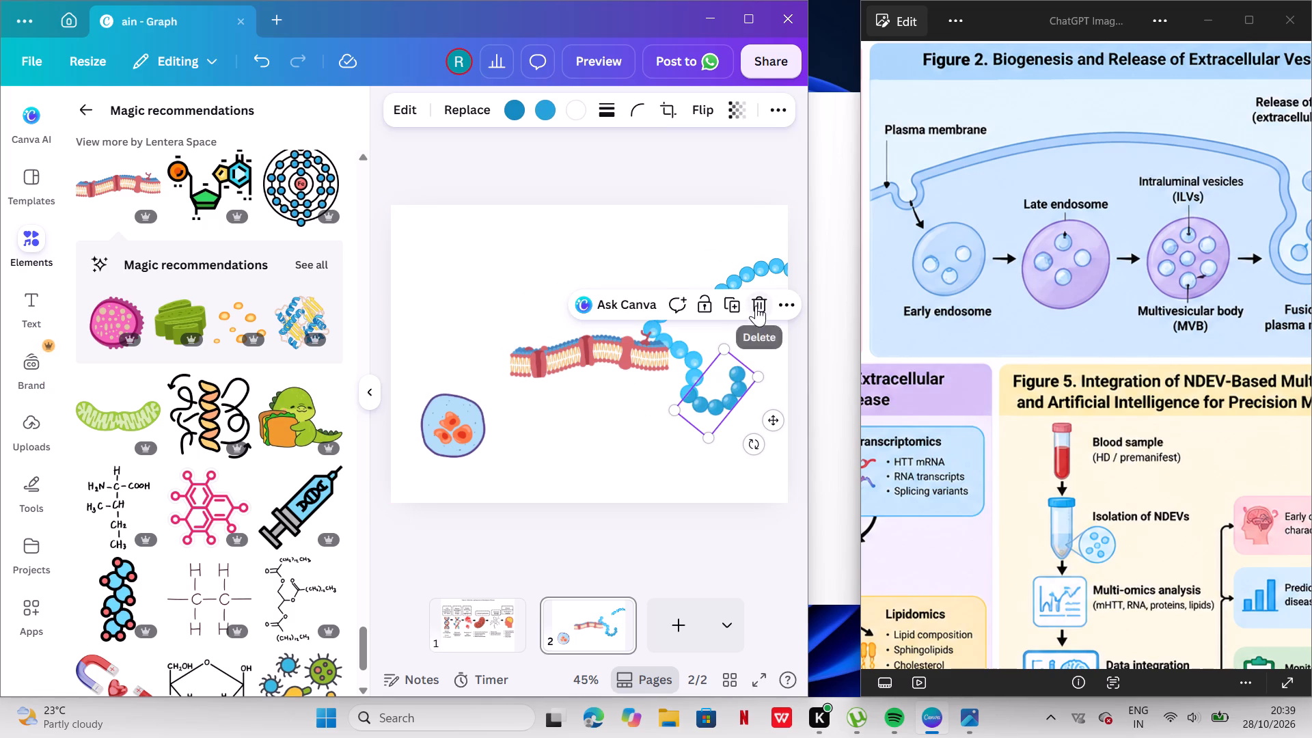
left_click(756, 305)
left_click(769, 271)
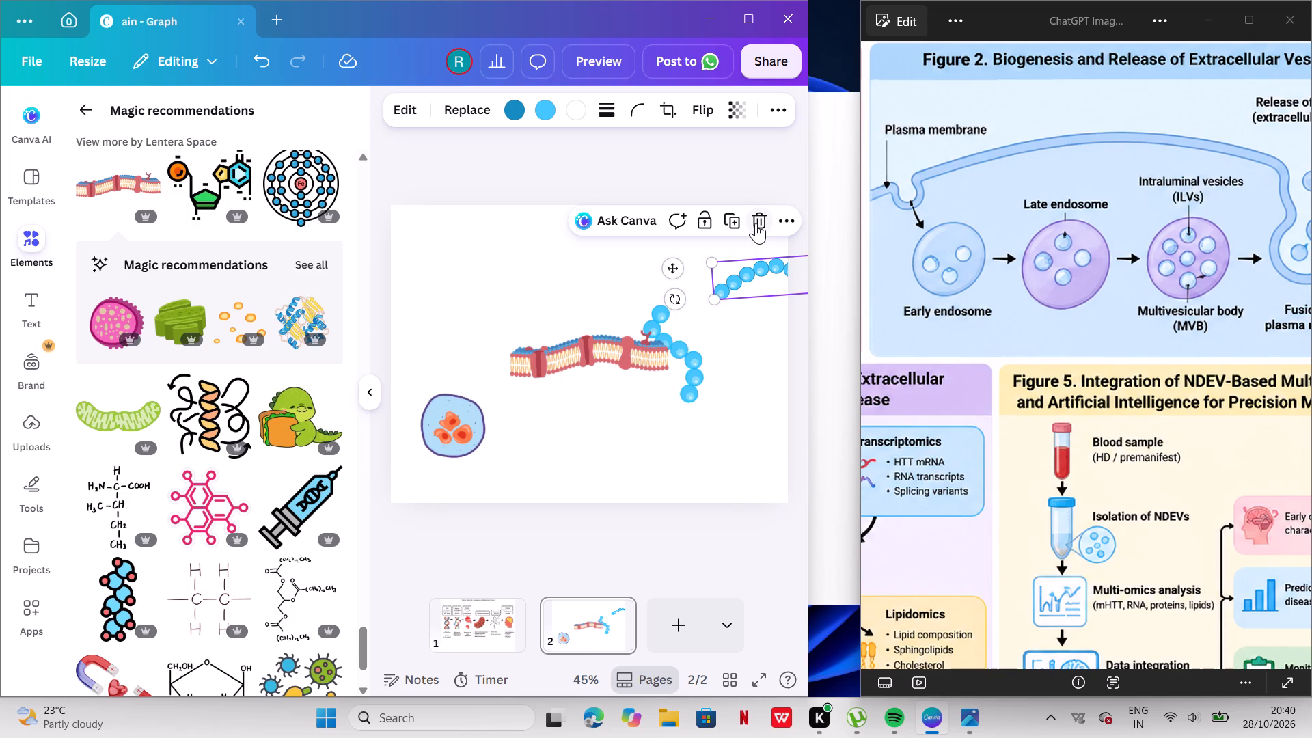
left_click(694, 368)
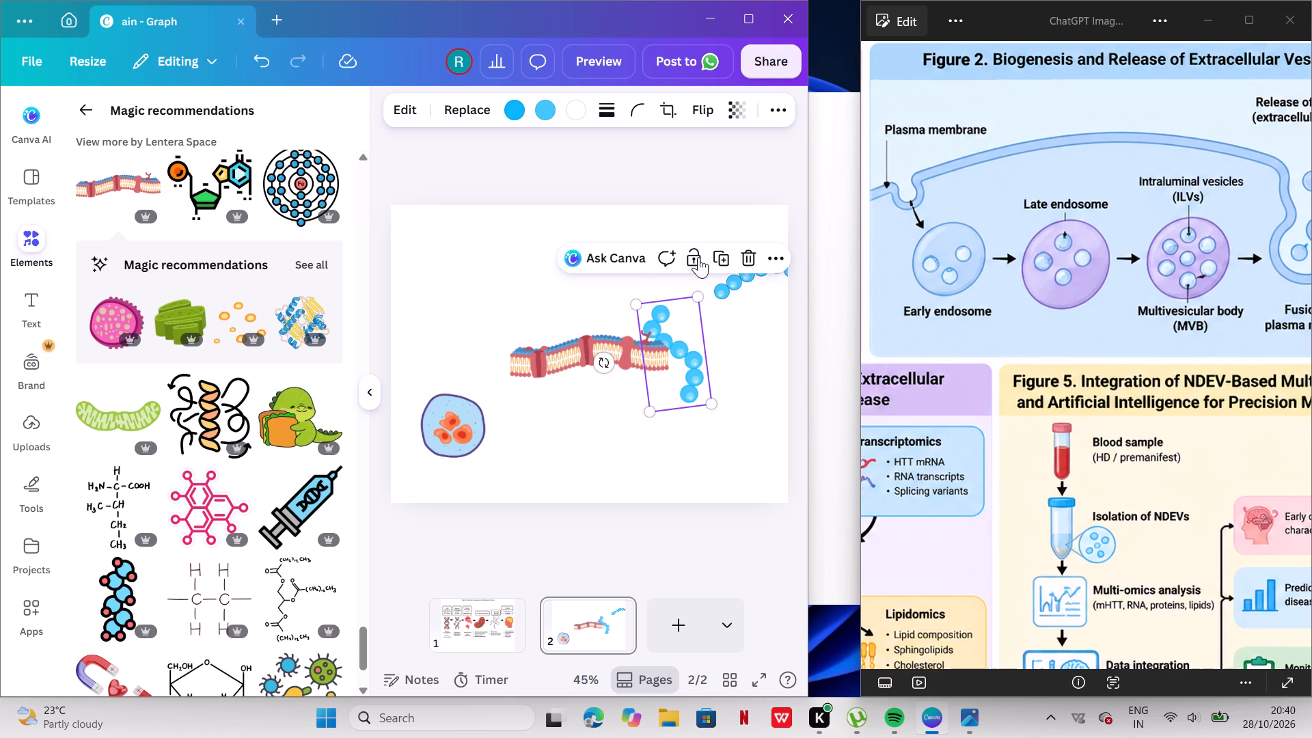
left_click(750, 256)
left_click(768, 262)
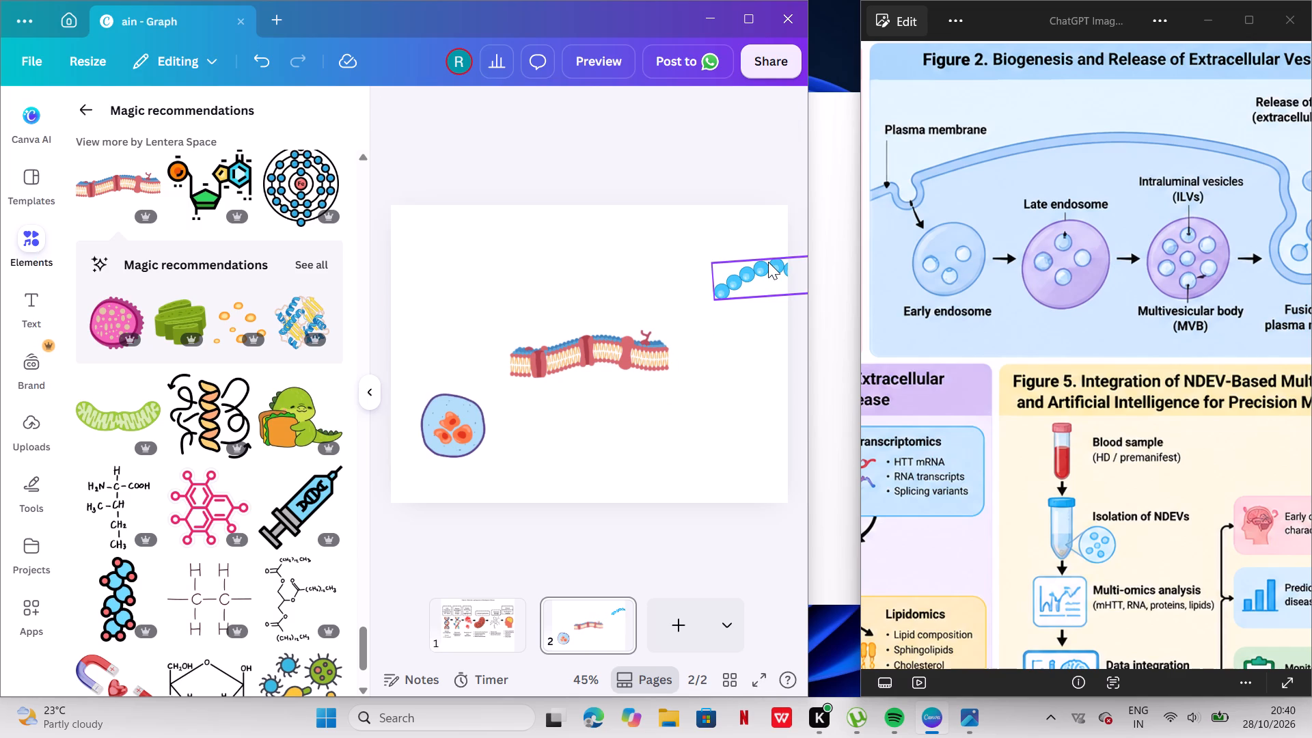
left_click_drag(756, 217, 652, 344)
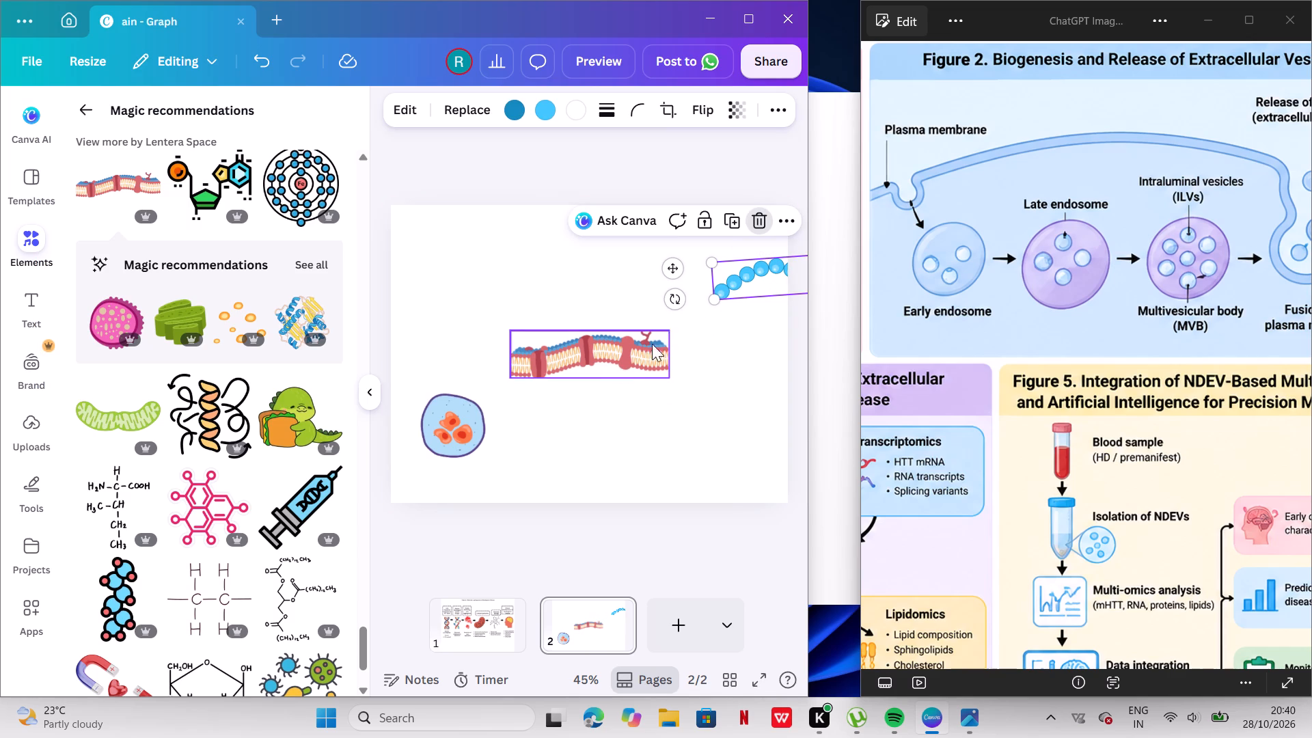
left_click_drag(652, 344, 757, 185)
left_click_drag(757, 185, 760, 215)
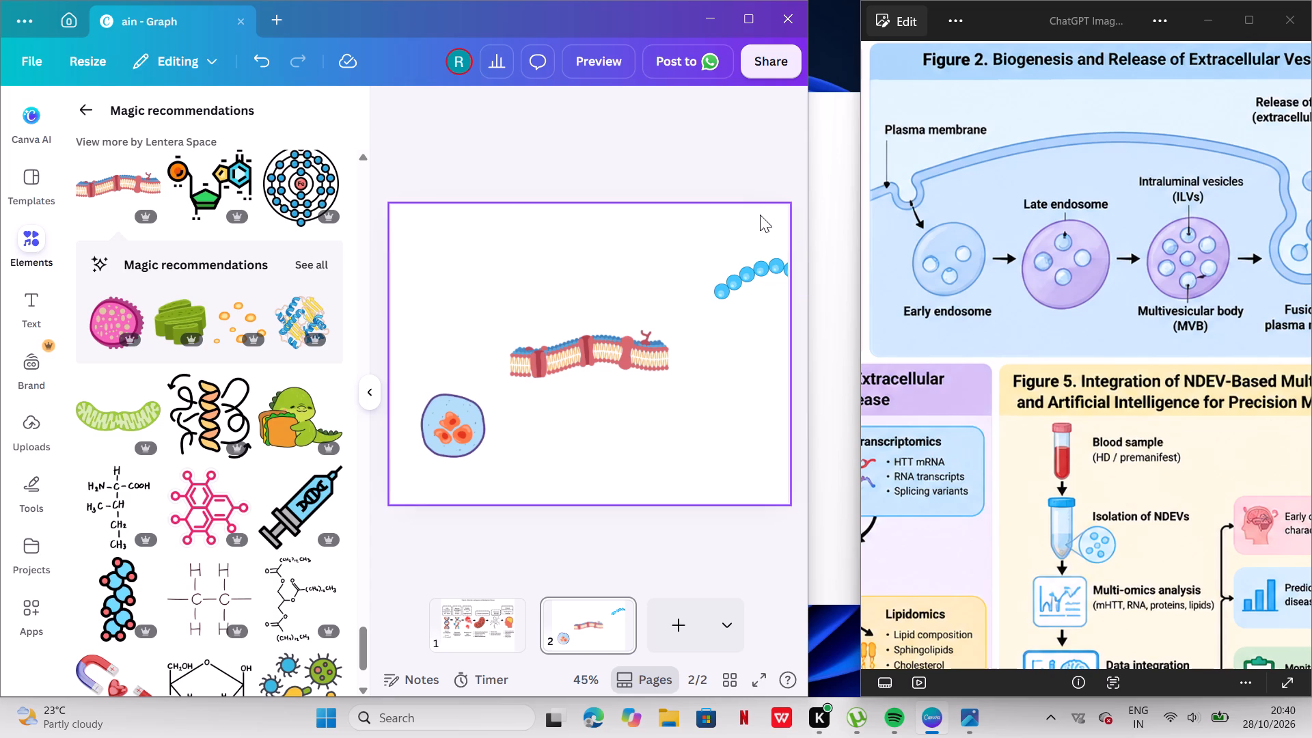
left_click(760, 215)
left_click(758, 266)
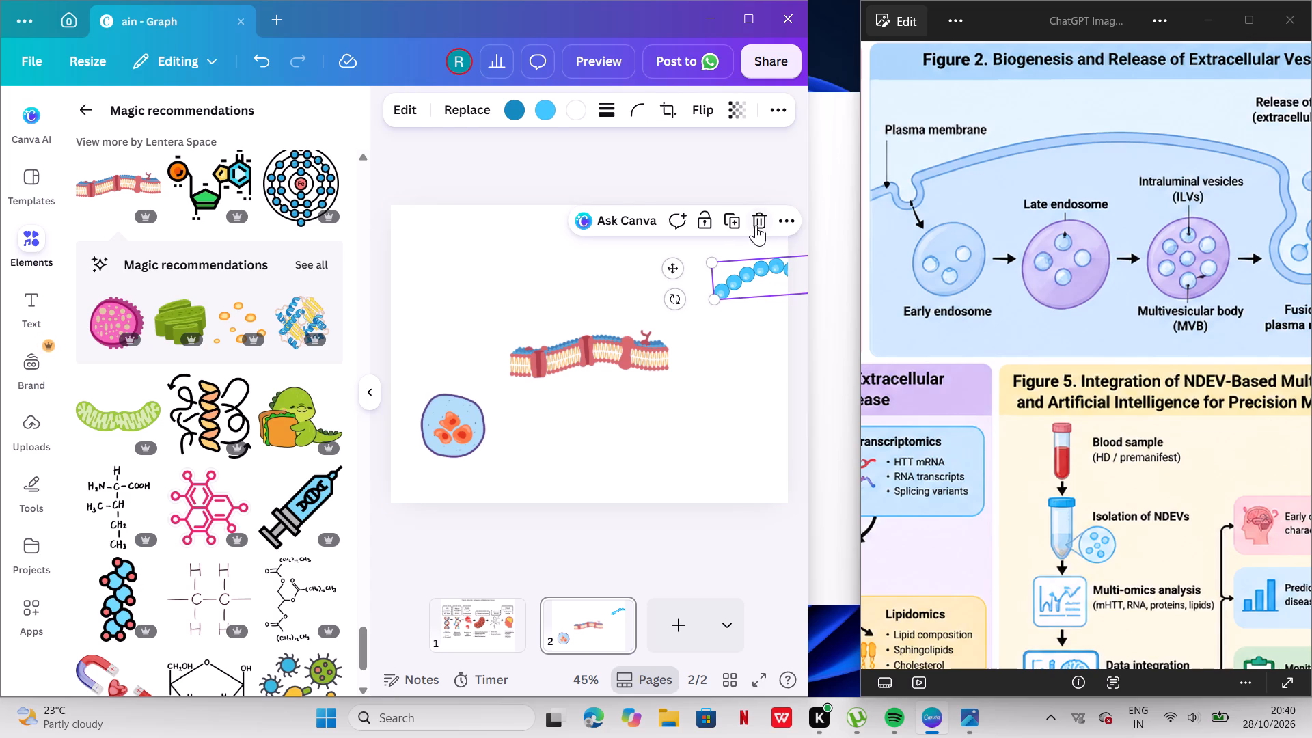
left_click(756, 225)
Try the red and blue membrane graphic enlarged from the page's left edge above the cell, and delete it.
left_click(601, 373)
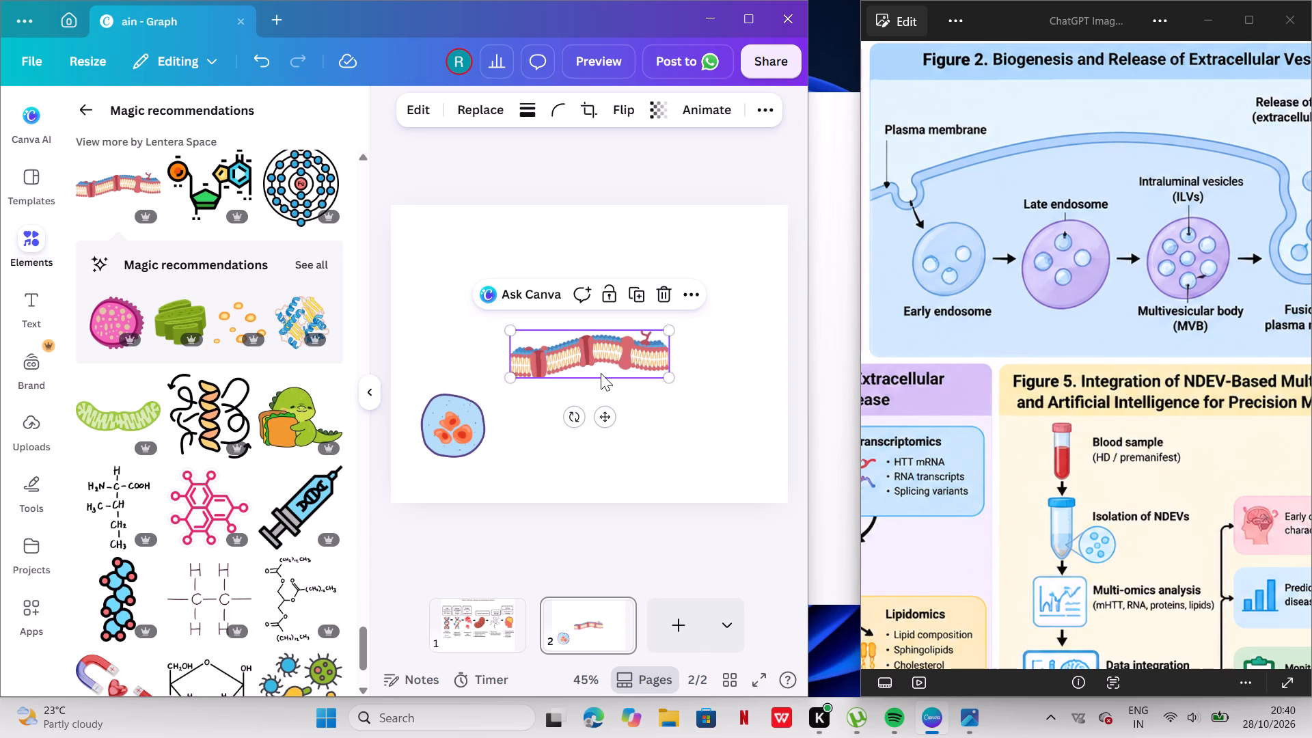
left_click_drag(601, 373, 487, 326)
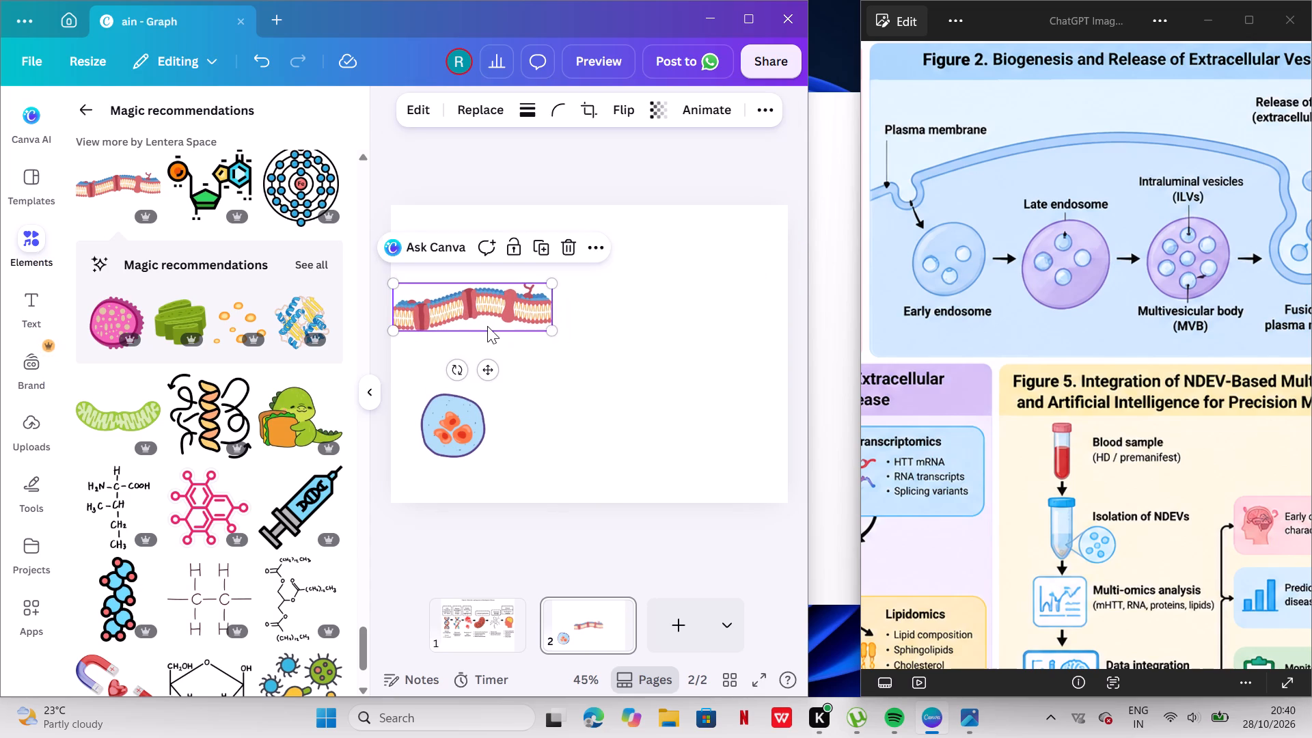
left_click_drag(549, 326, 633, 320)
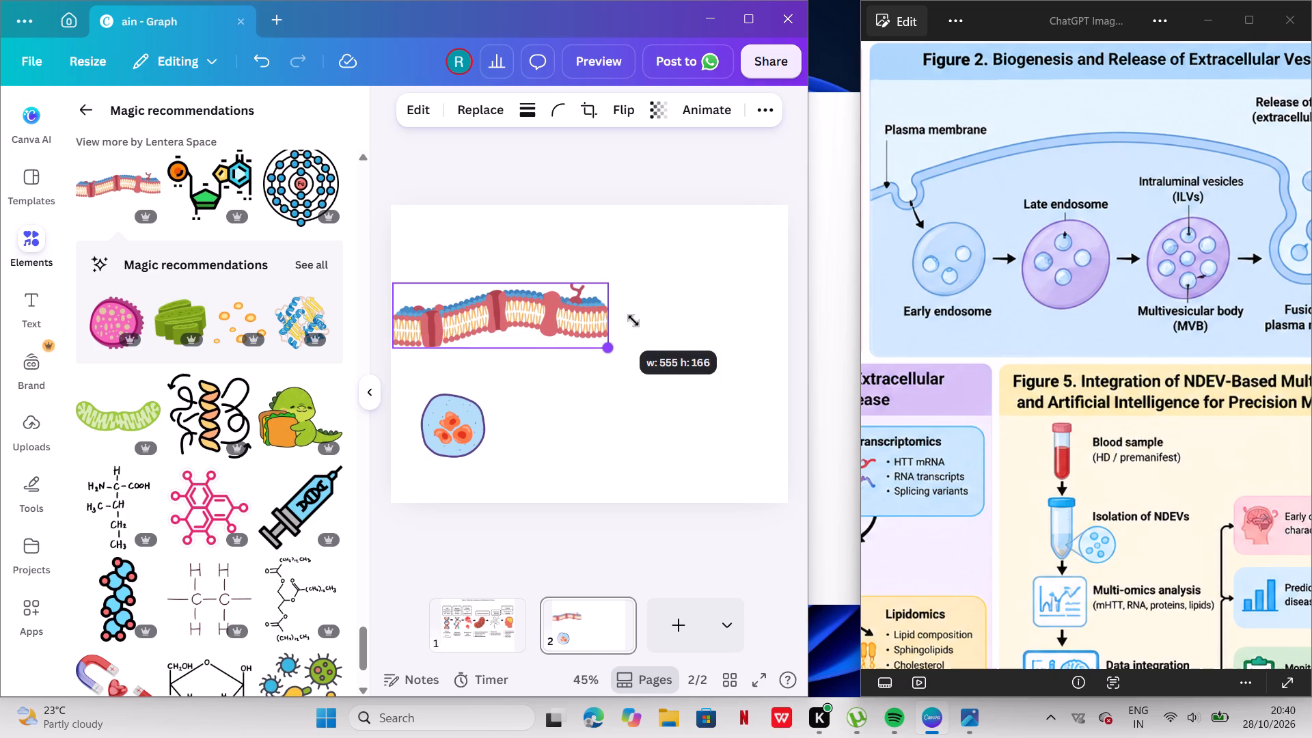
left_click_drag(633, 320, 702, 330)
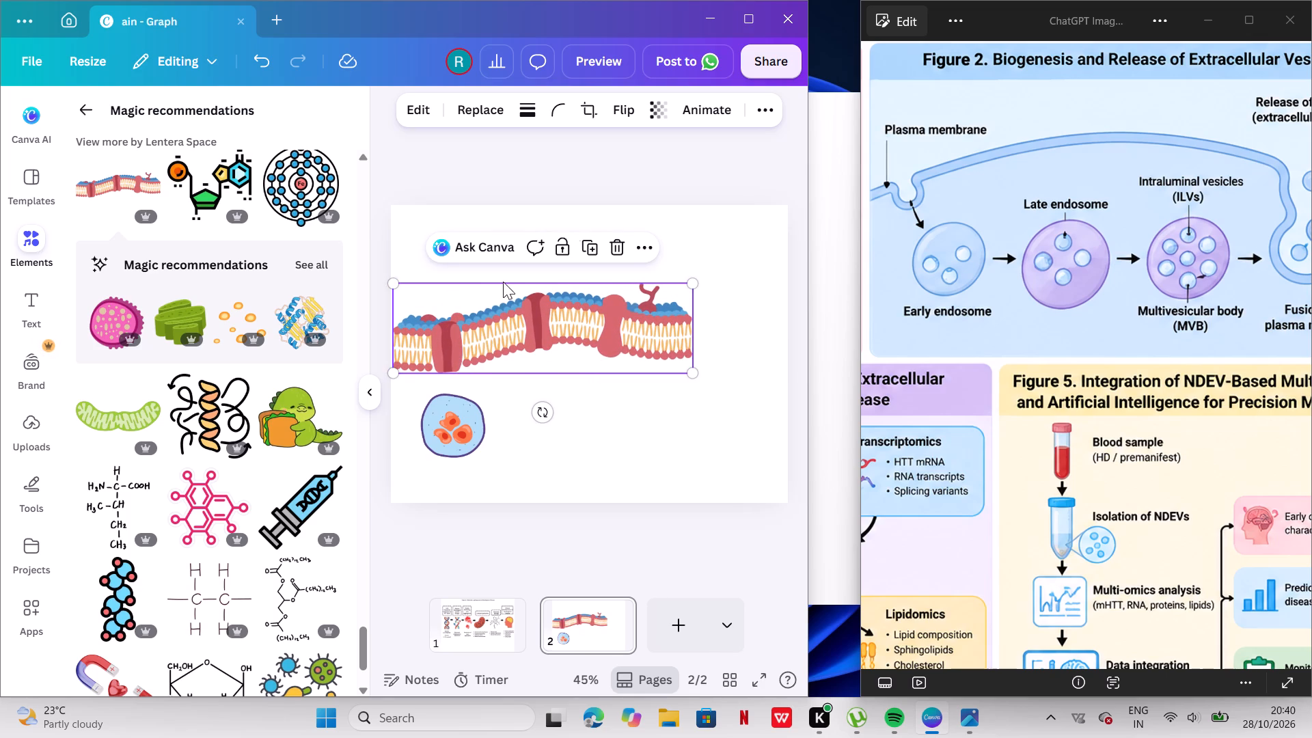
left_click(607, 251)
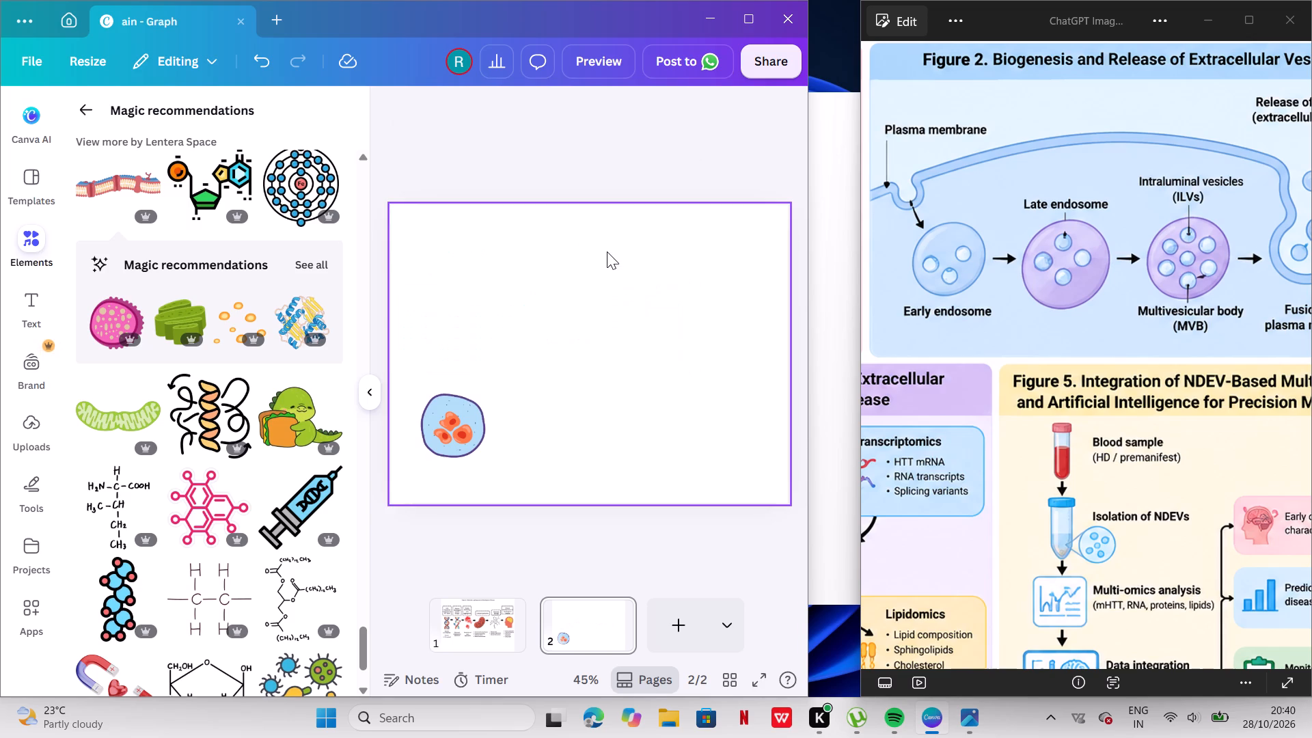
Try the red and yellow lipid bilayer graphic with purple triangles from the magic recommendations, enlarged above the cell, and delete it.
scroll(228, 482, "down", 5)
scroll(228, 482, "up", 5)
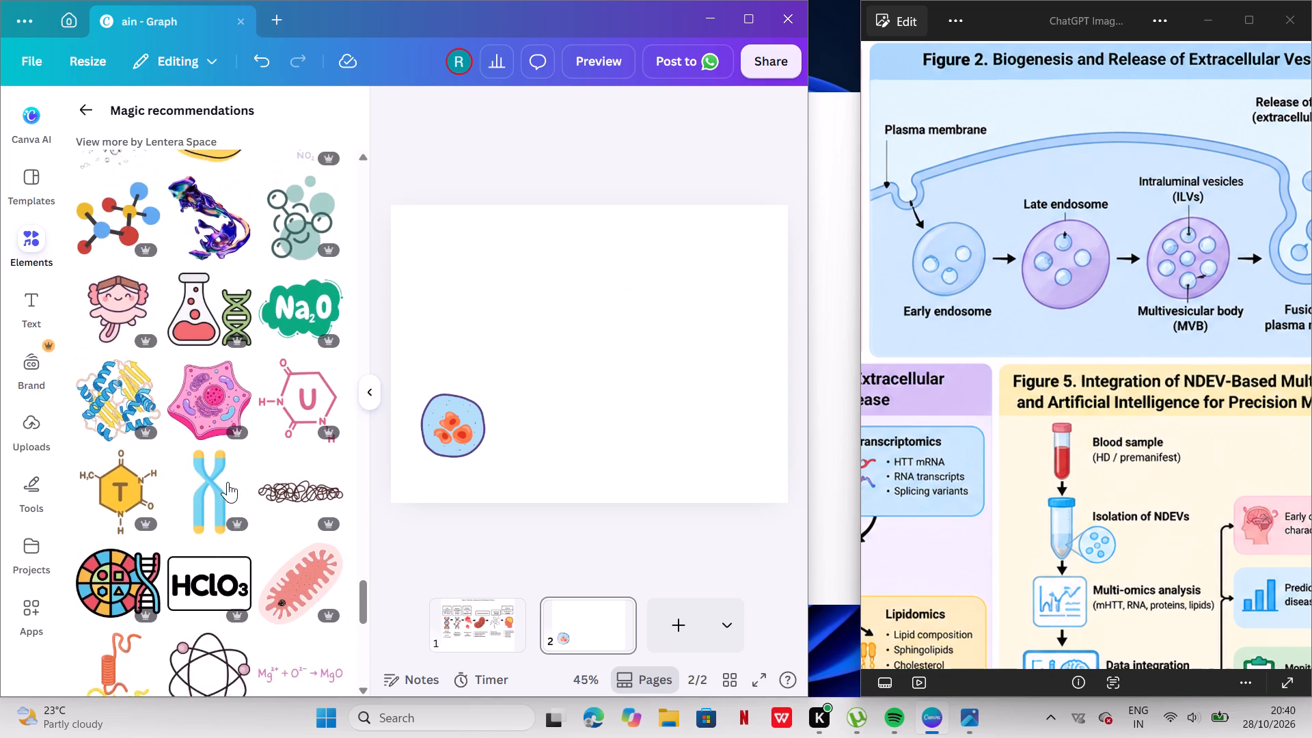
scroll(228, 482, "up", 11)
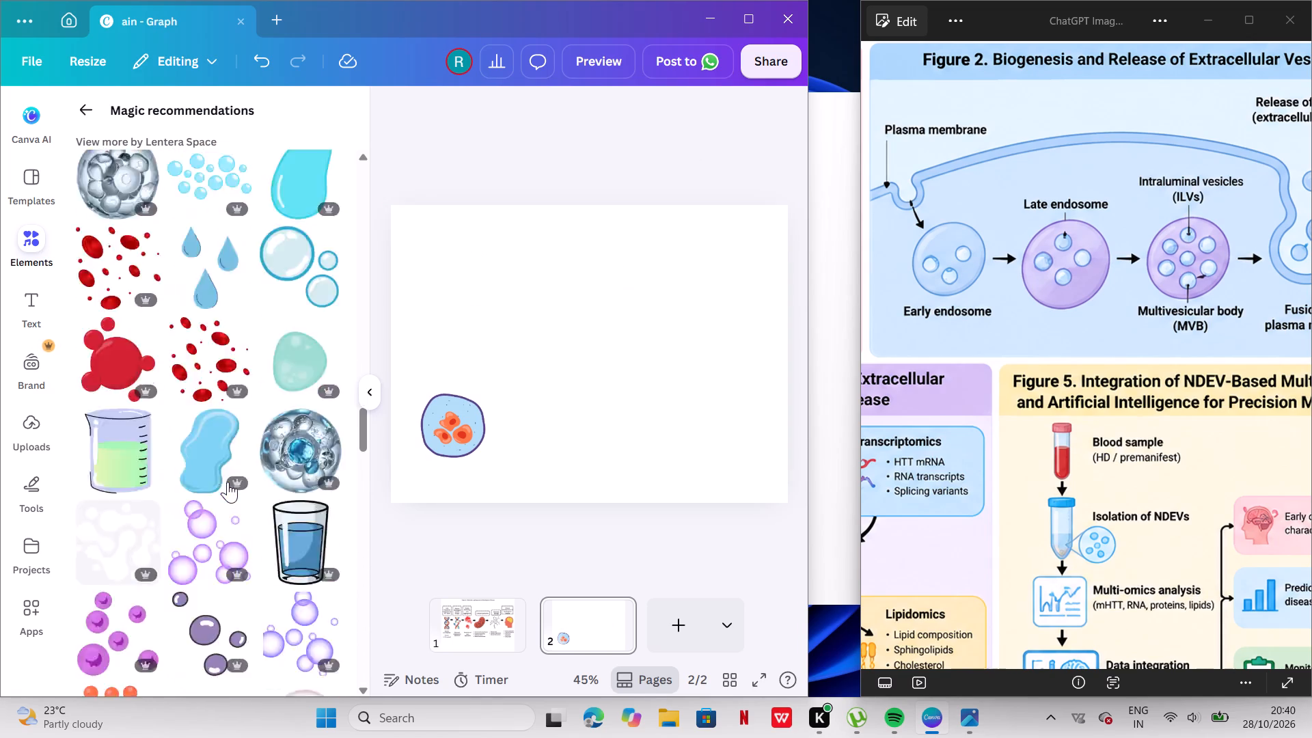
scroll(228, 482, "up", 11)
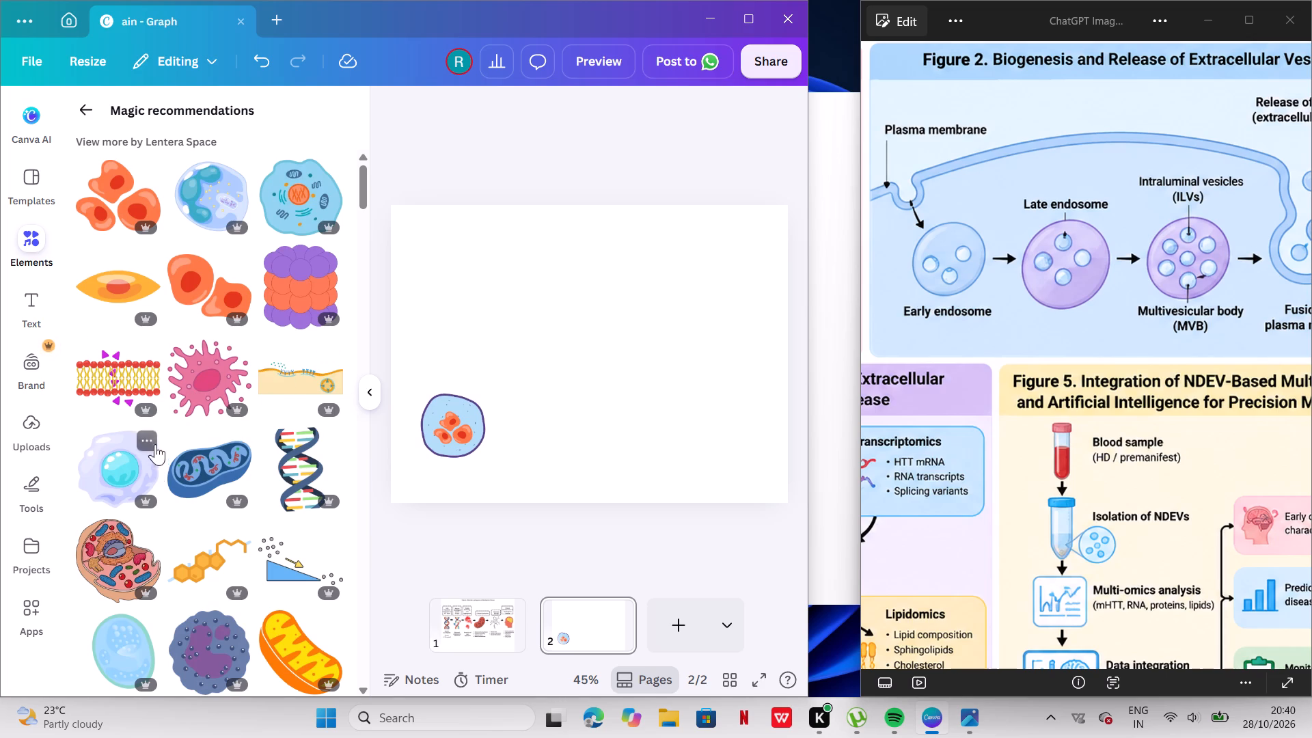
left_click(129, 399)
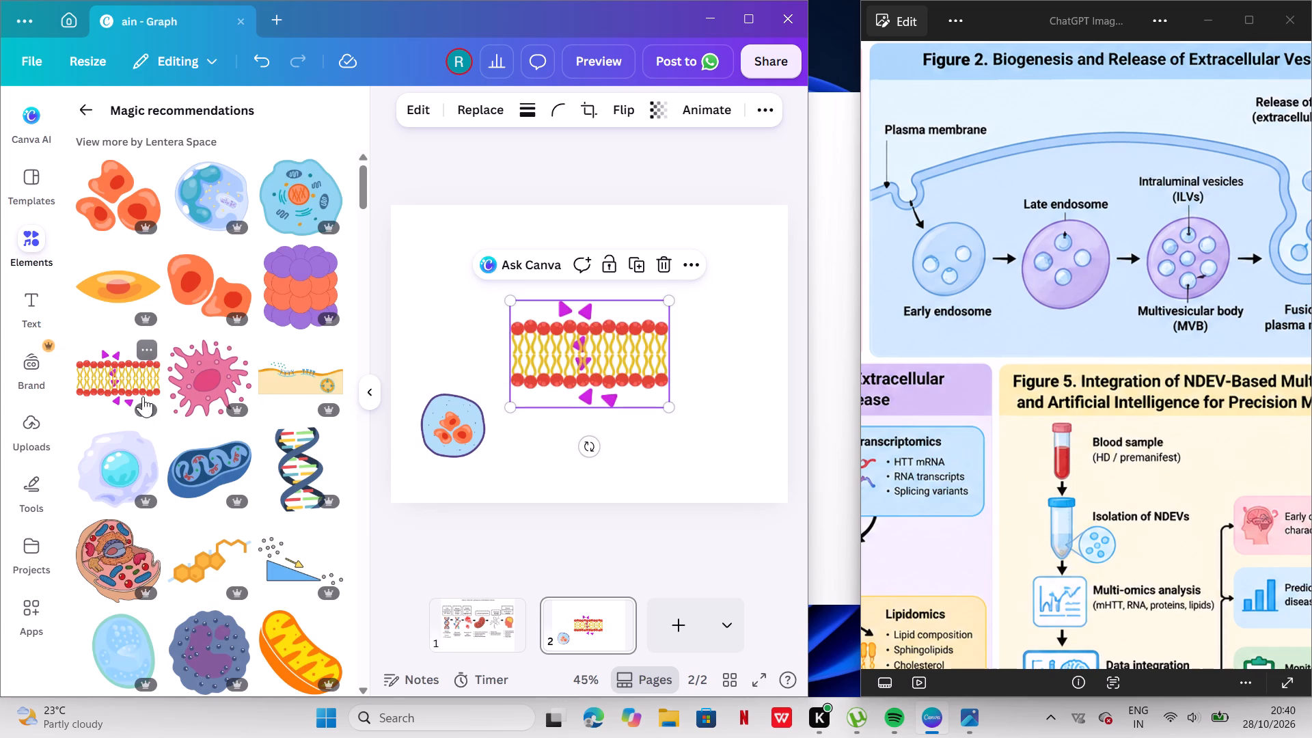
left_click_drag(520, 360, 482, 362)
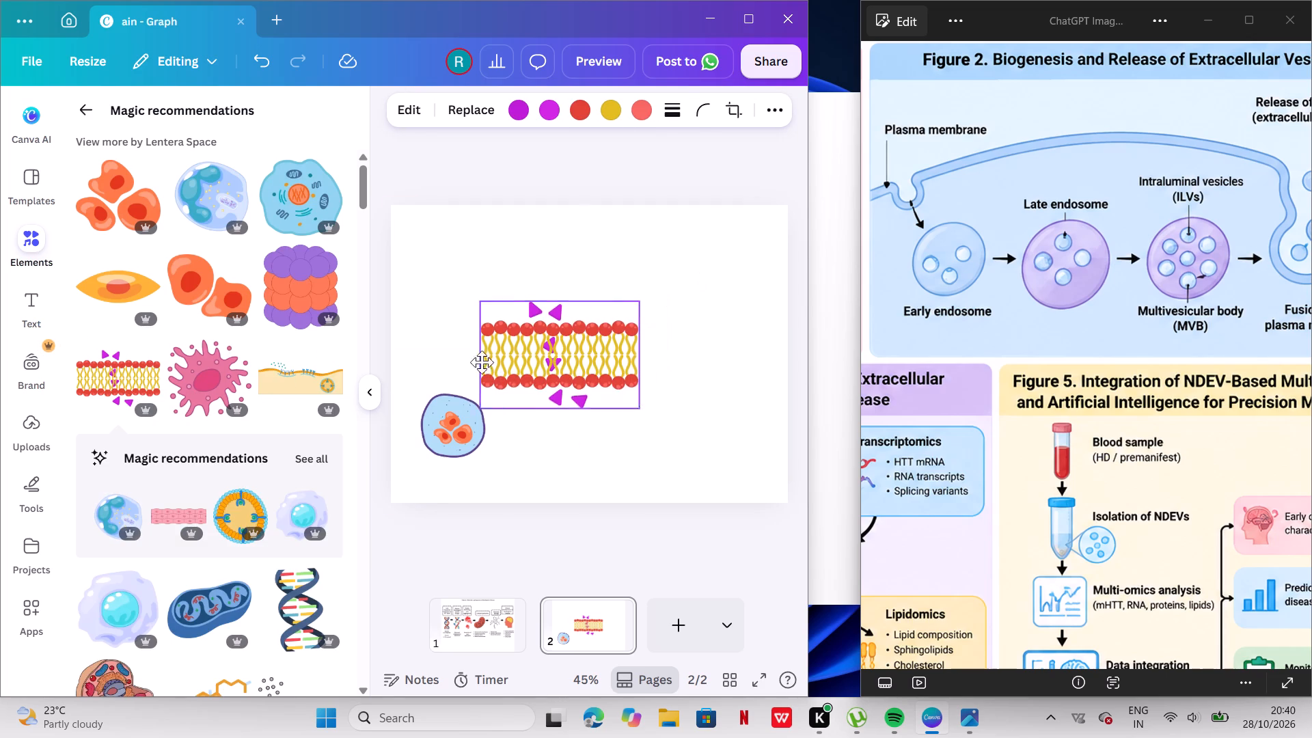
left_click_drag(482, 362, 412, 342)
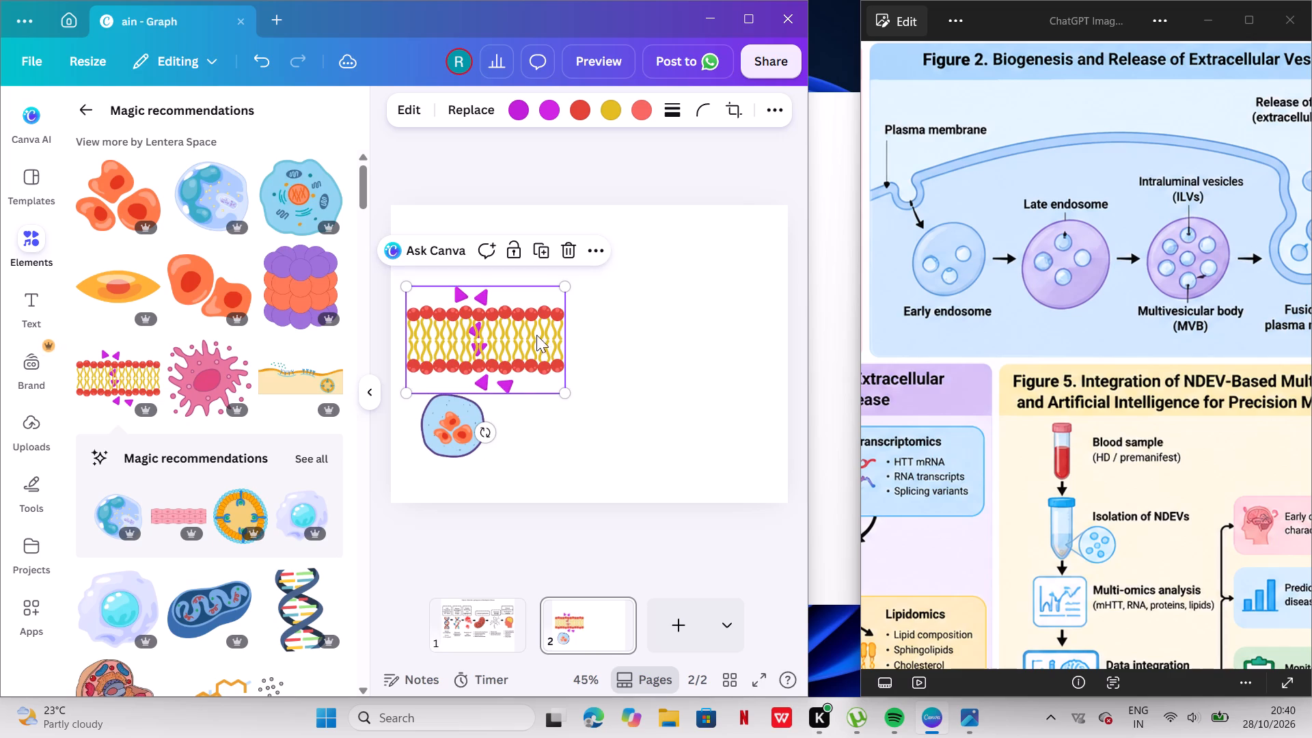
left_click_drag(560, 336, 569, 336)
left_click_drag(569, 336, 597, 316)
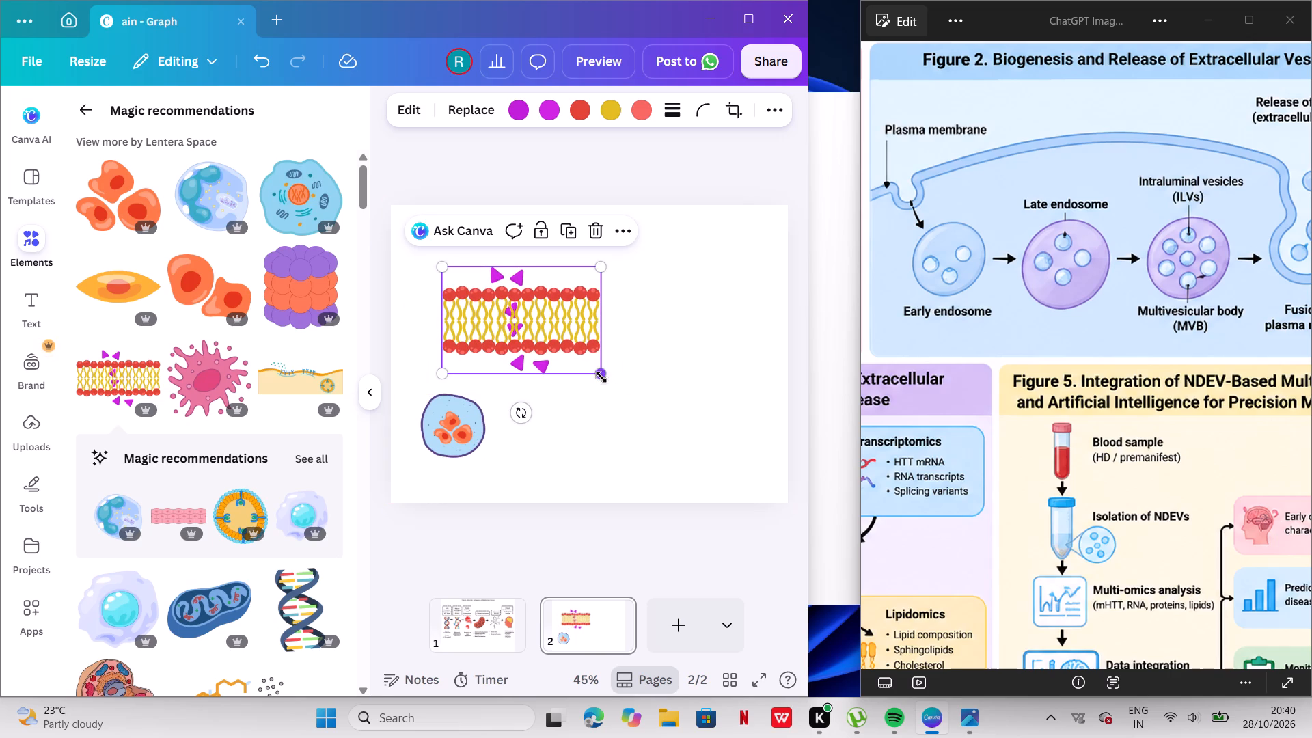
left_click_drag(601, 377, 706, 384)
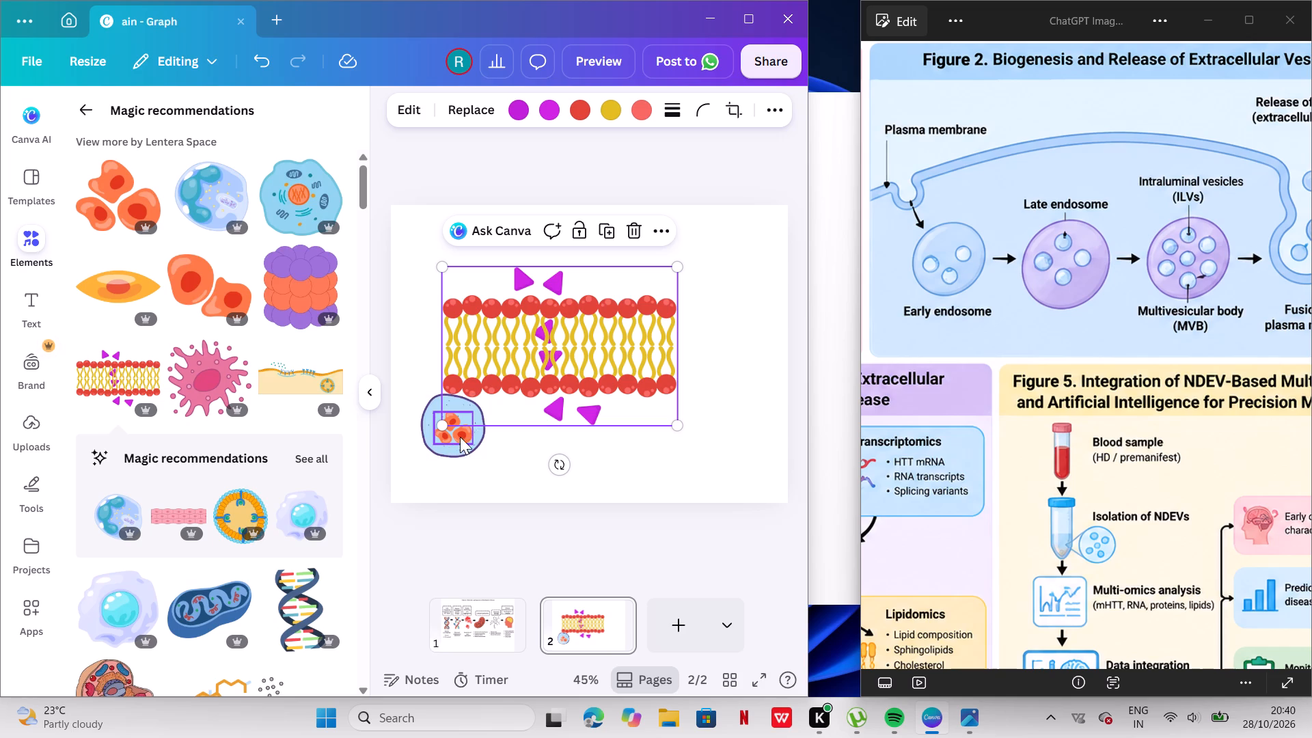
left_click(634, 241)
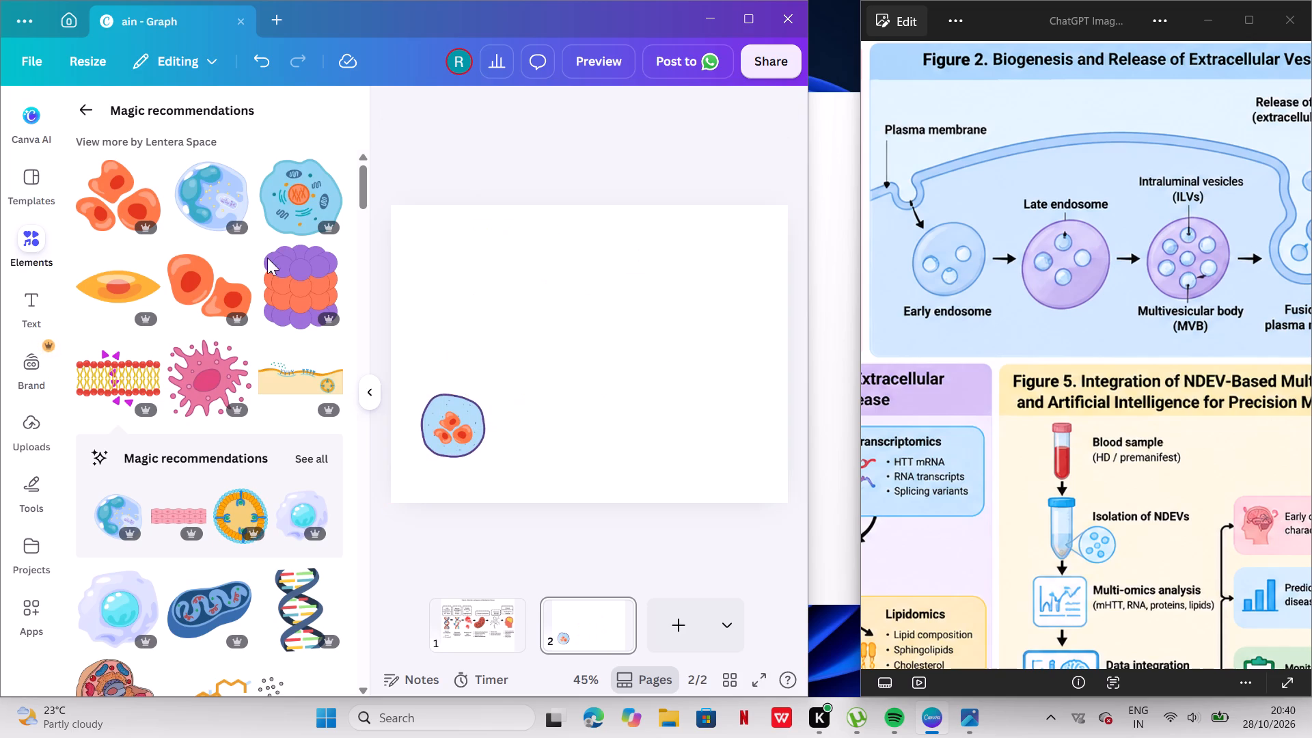
Add the orange membrane graphic with the round vesicle to the middle of page 2, keeping only one copy.
double_click(303, 364)
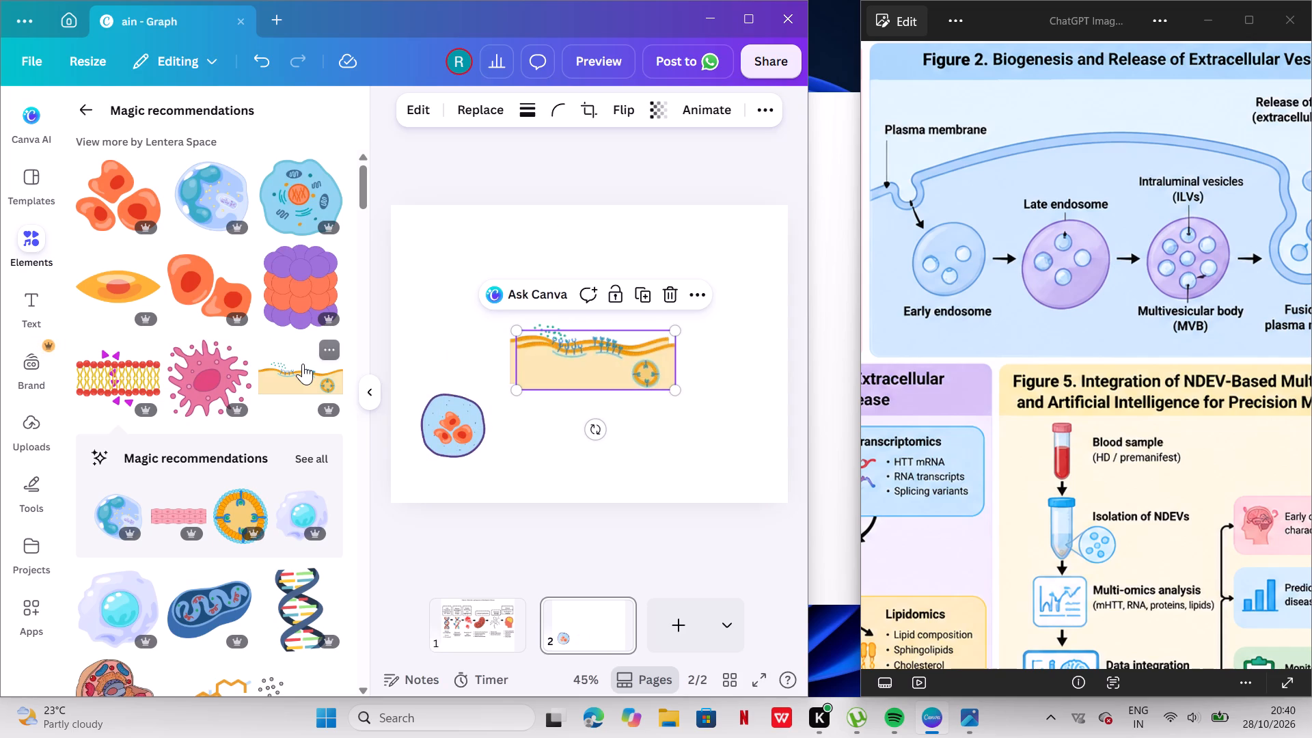
left_click(669, 297)
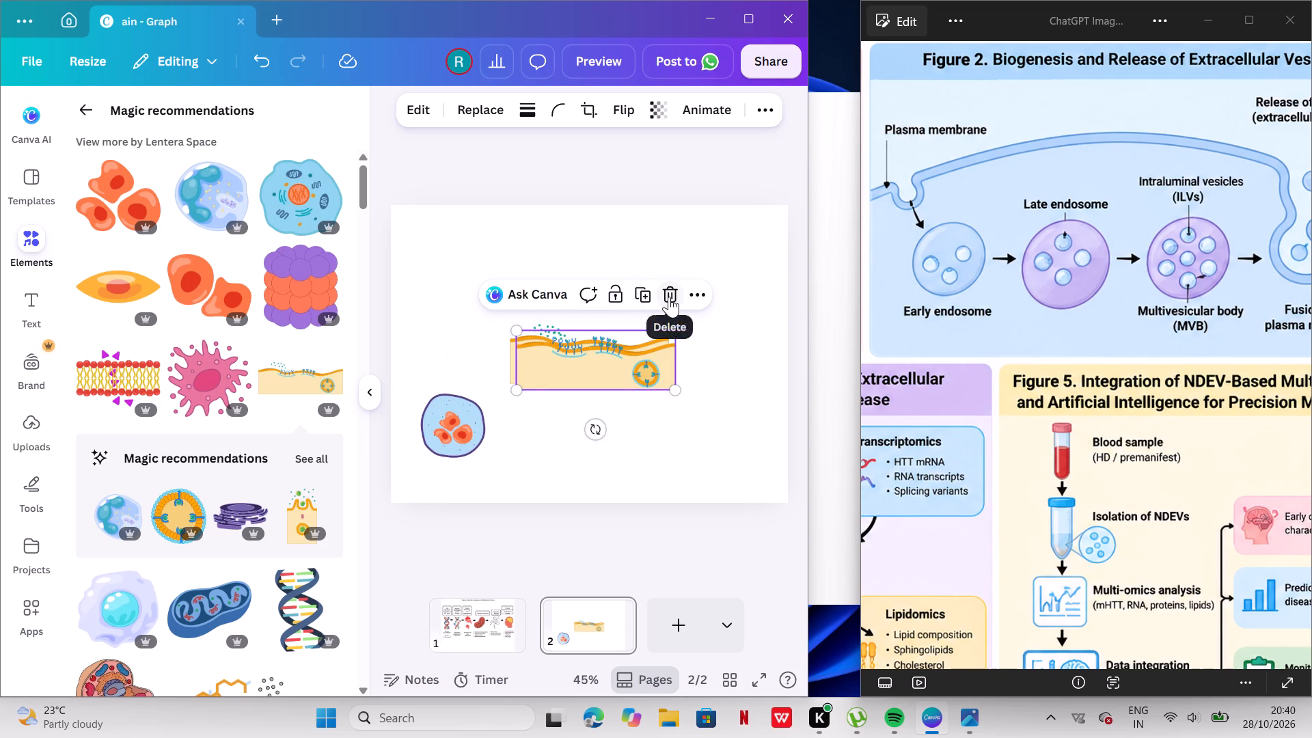
Examine the rest of the magic recommendations for more suitable membrane and vesicle artwork.
scroll(271, 357, "down", 4)
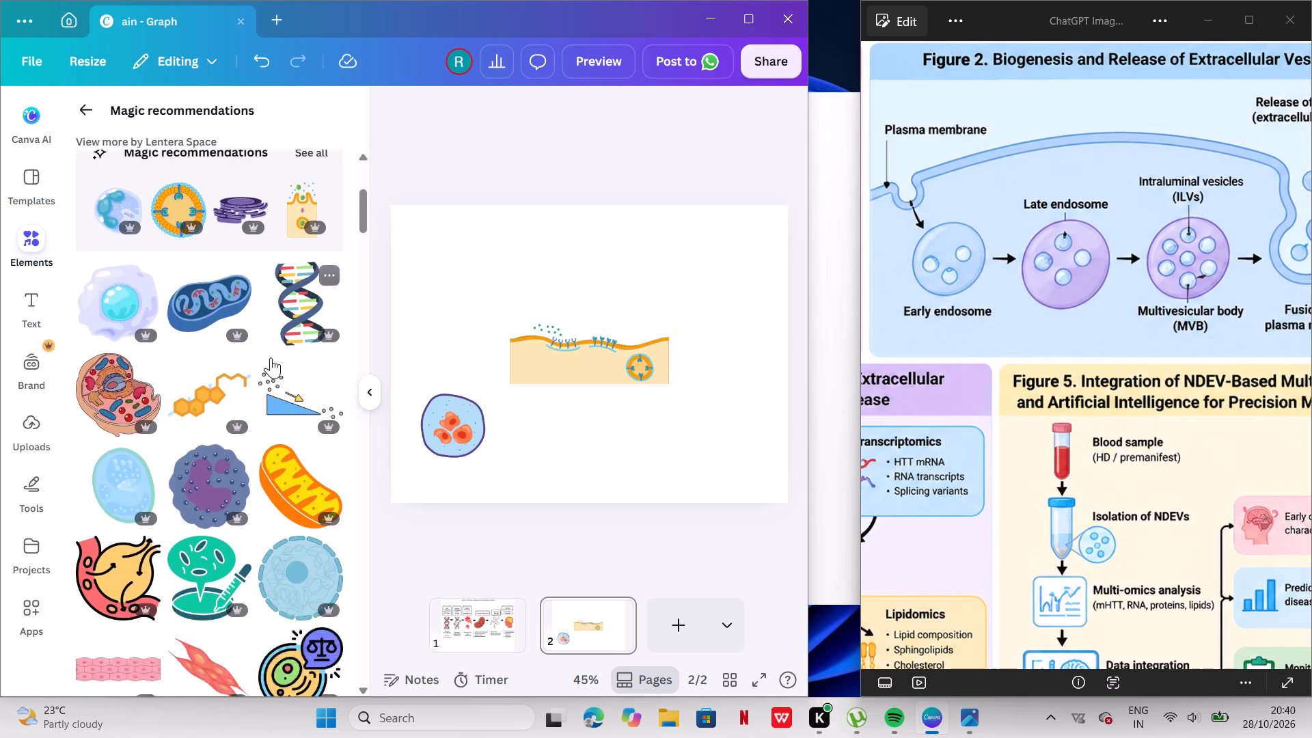
scroll(271, 357, "down", 7)
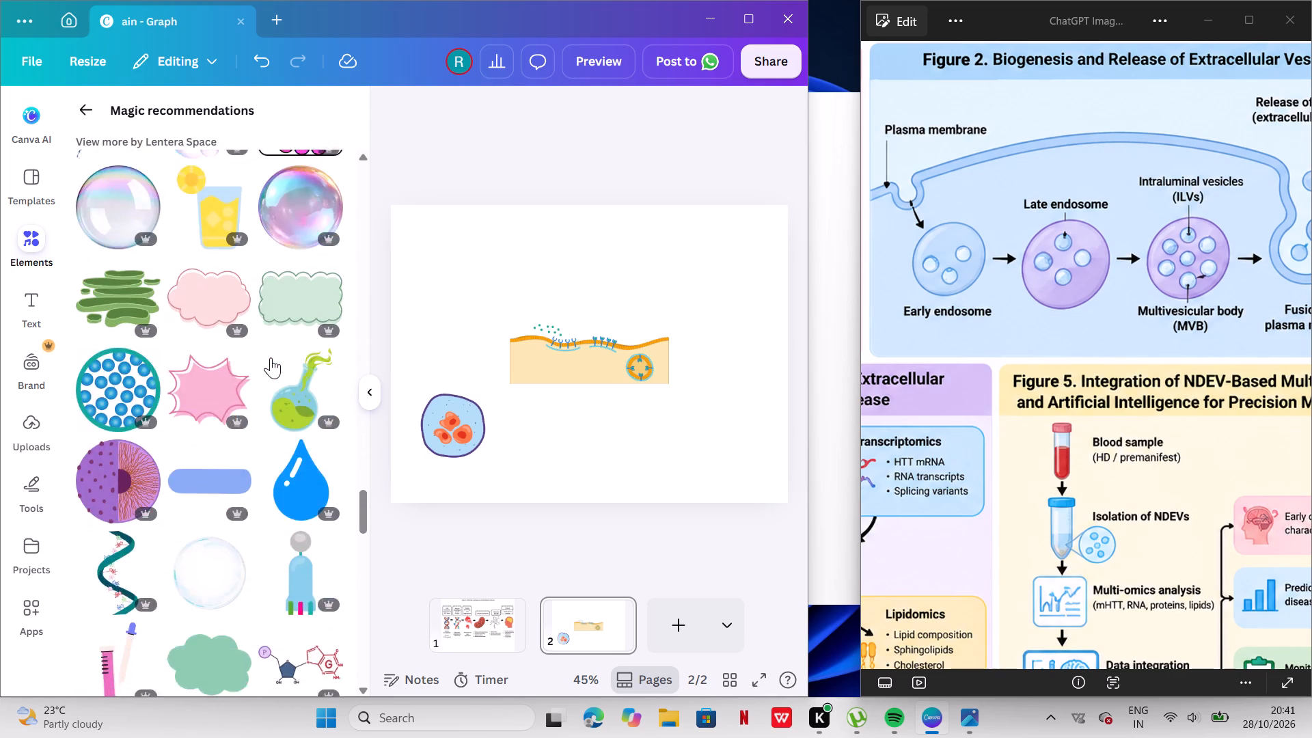
scroll(271, 357, "down", 5)
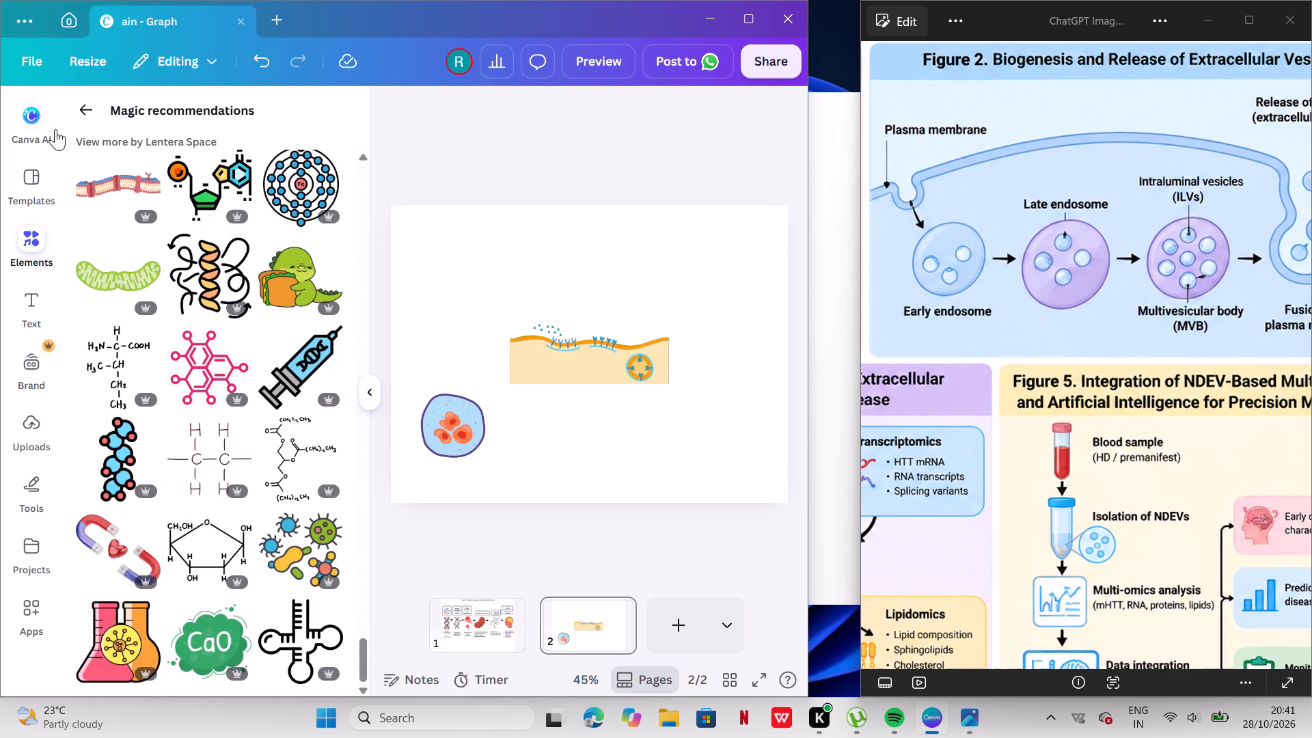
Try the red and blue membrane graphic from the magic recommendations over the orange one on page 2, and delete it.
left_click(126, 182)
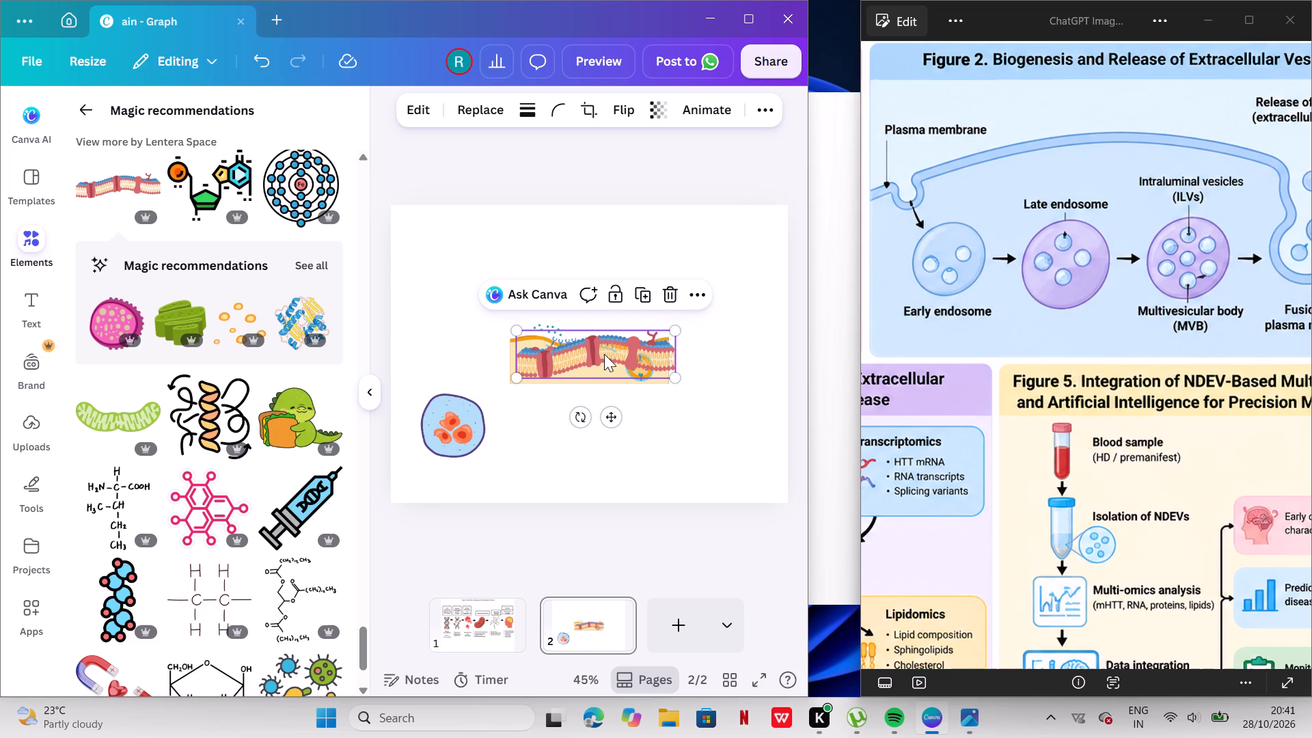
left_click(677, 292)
Delete the orange membrane graphic with the round vesicle from the middle of page 2.
left_click(651, 340)
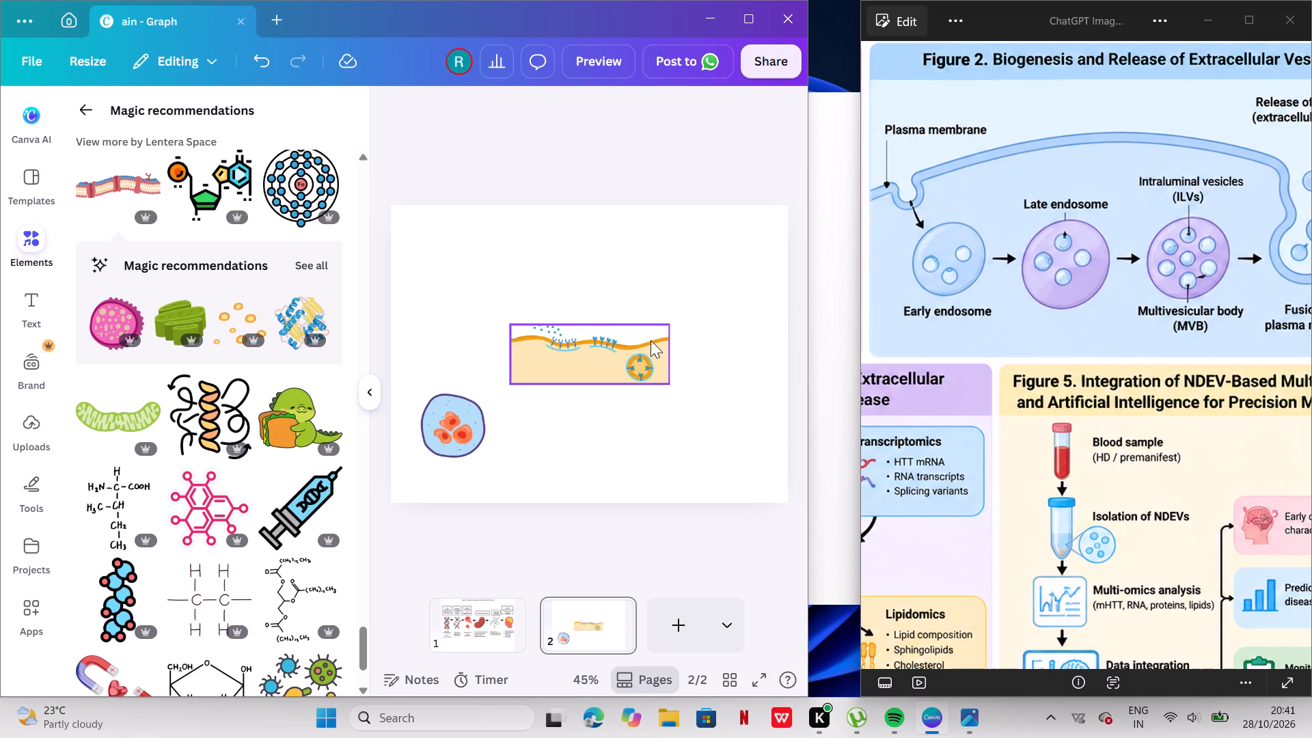
left_click(664, 288)
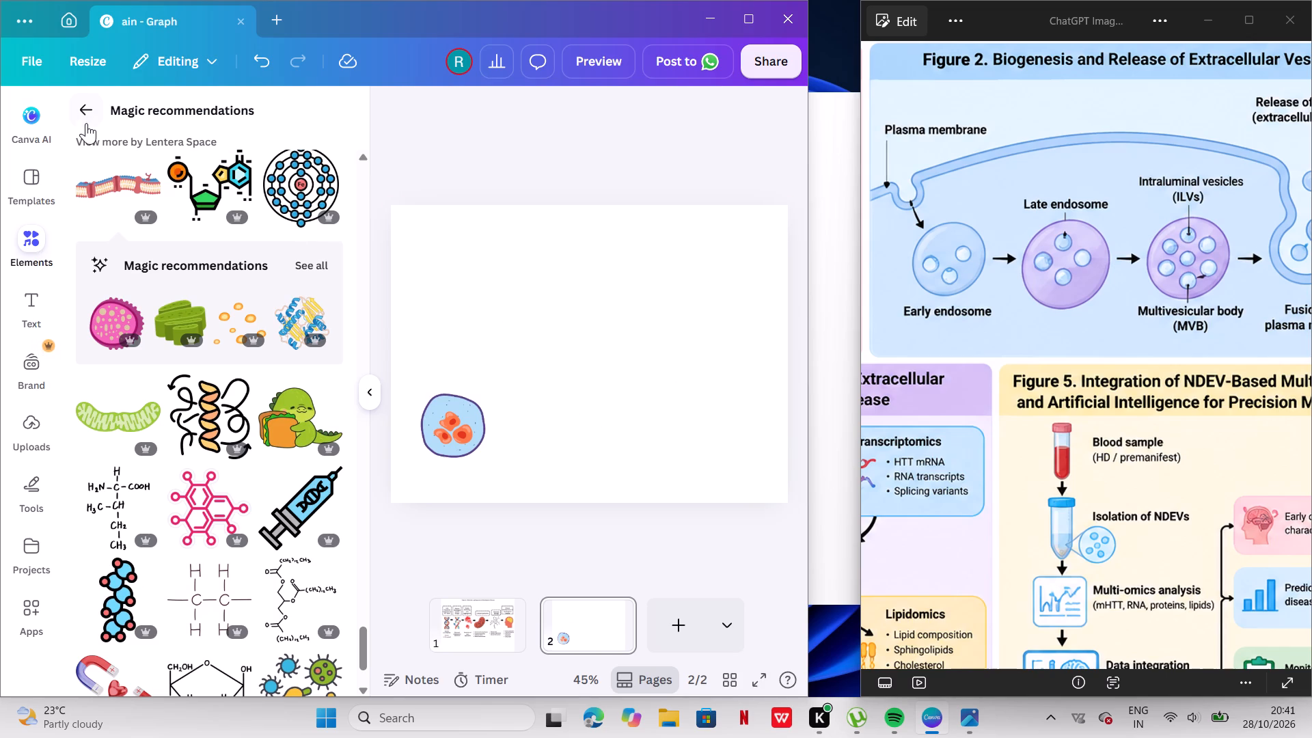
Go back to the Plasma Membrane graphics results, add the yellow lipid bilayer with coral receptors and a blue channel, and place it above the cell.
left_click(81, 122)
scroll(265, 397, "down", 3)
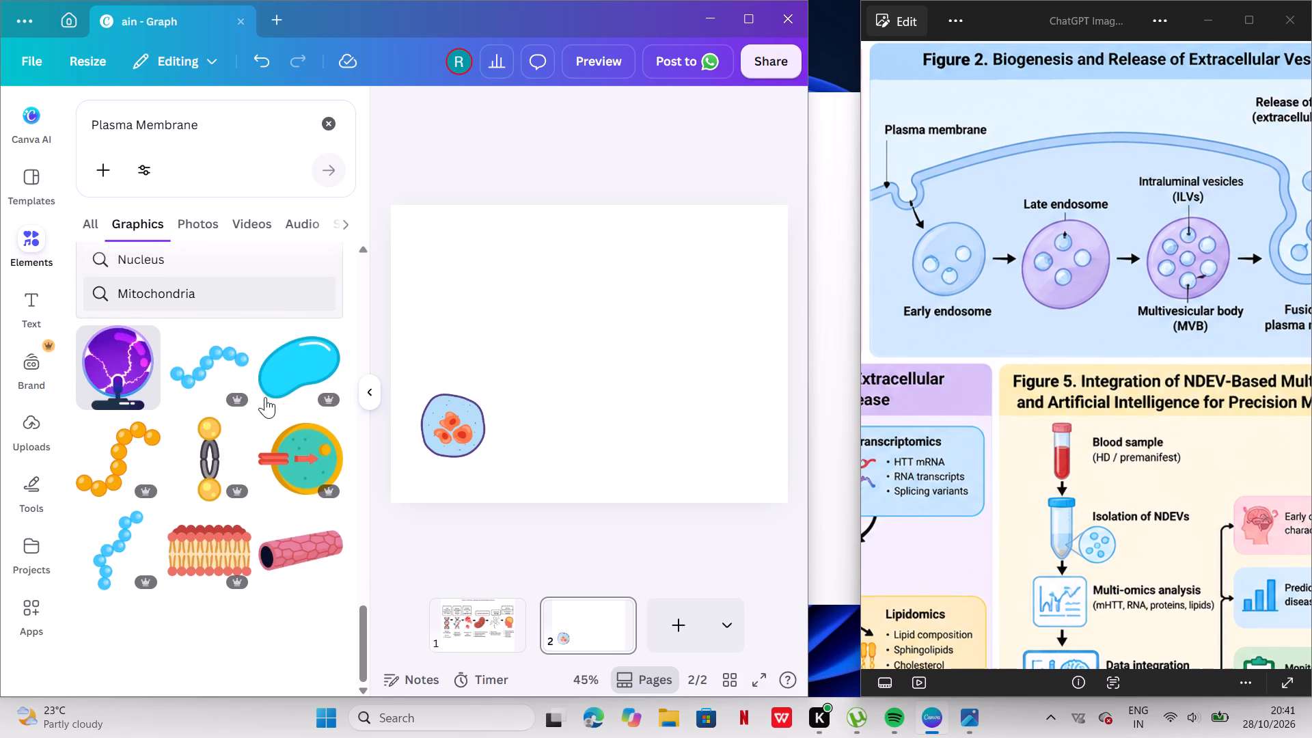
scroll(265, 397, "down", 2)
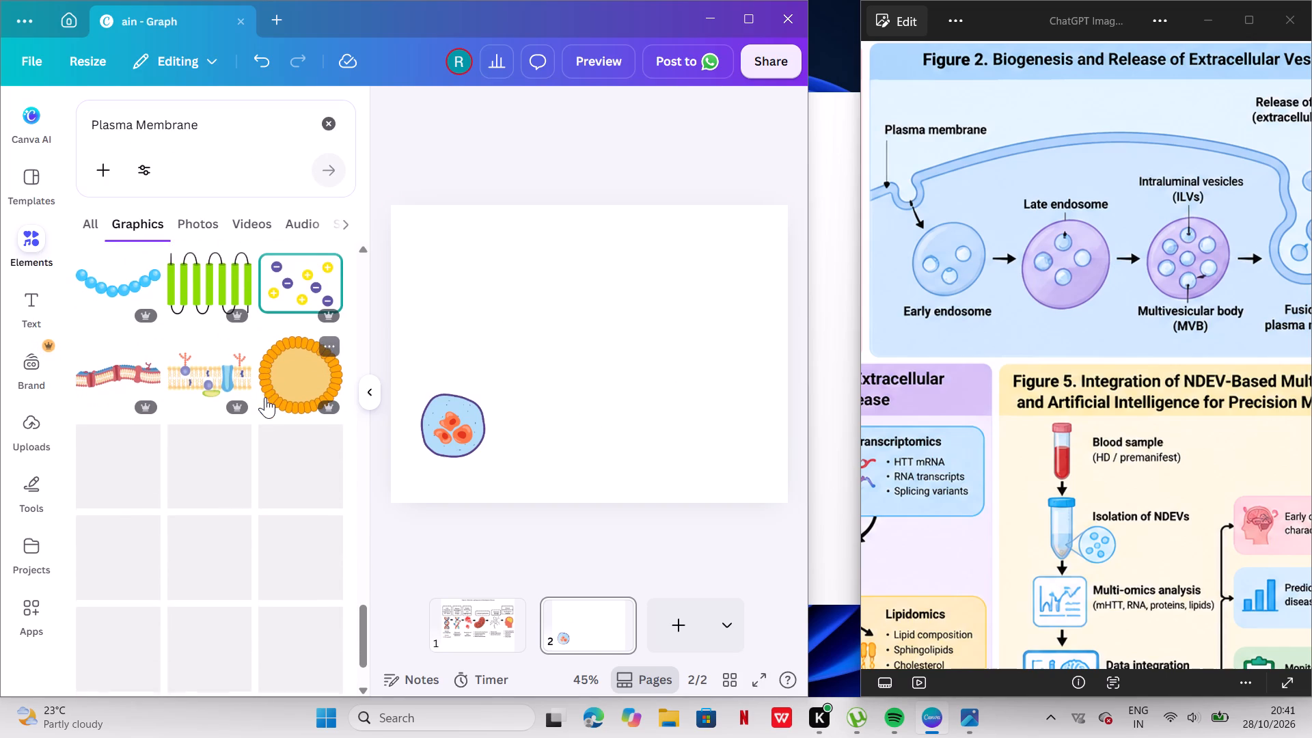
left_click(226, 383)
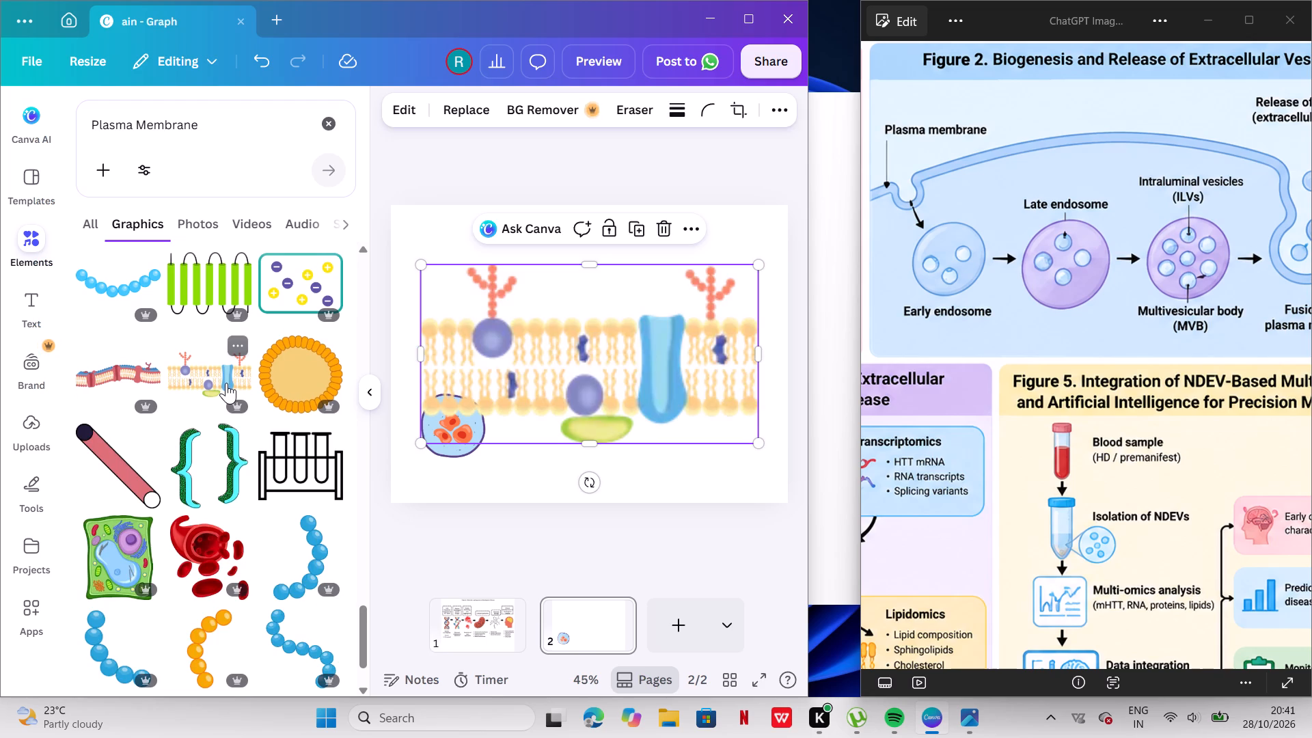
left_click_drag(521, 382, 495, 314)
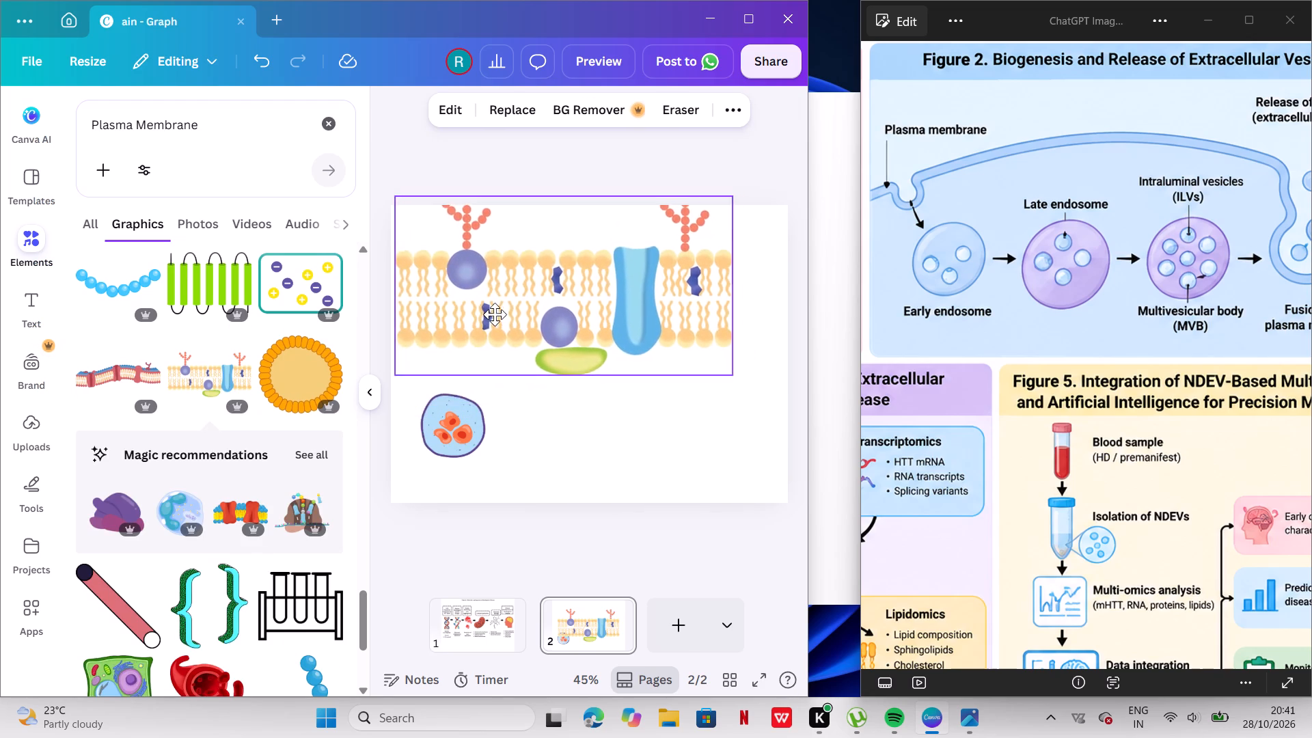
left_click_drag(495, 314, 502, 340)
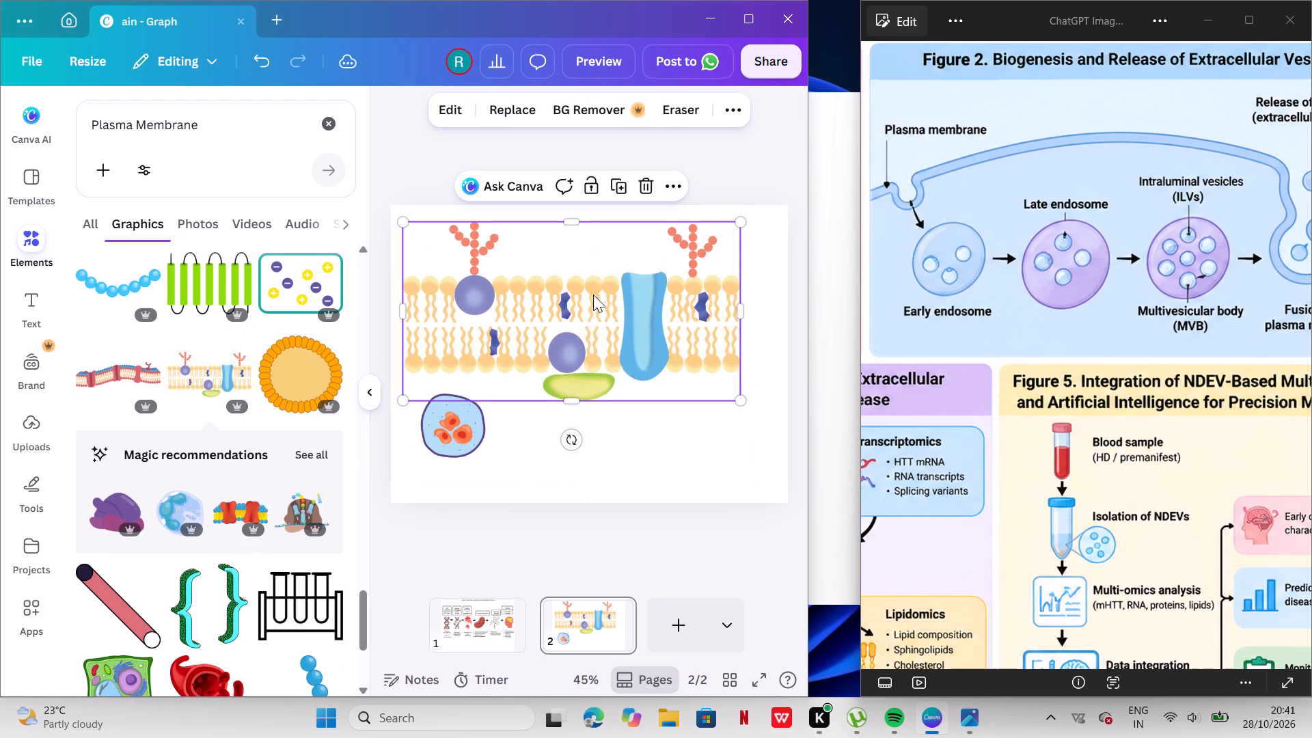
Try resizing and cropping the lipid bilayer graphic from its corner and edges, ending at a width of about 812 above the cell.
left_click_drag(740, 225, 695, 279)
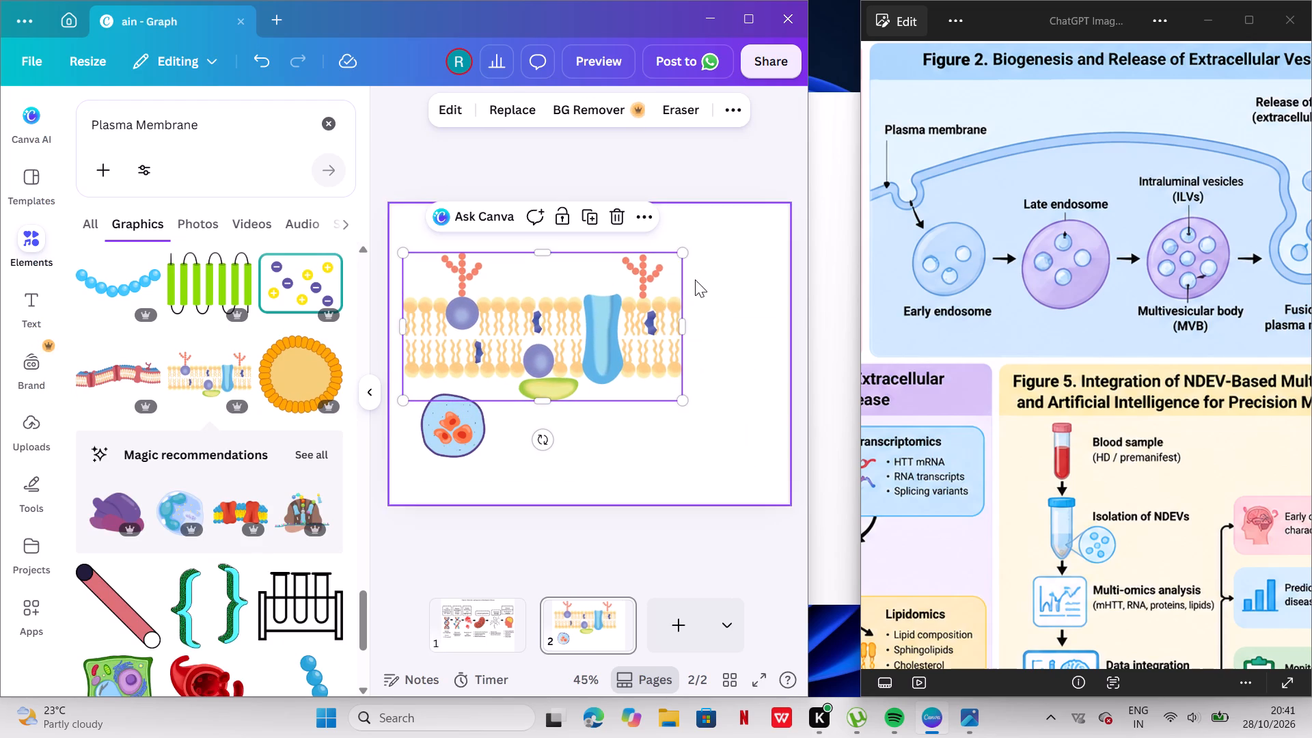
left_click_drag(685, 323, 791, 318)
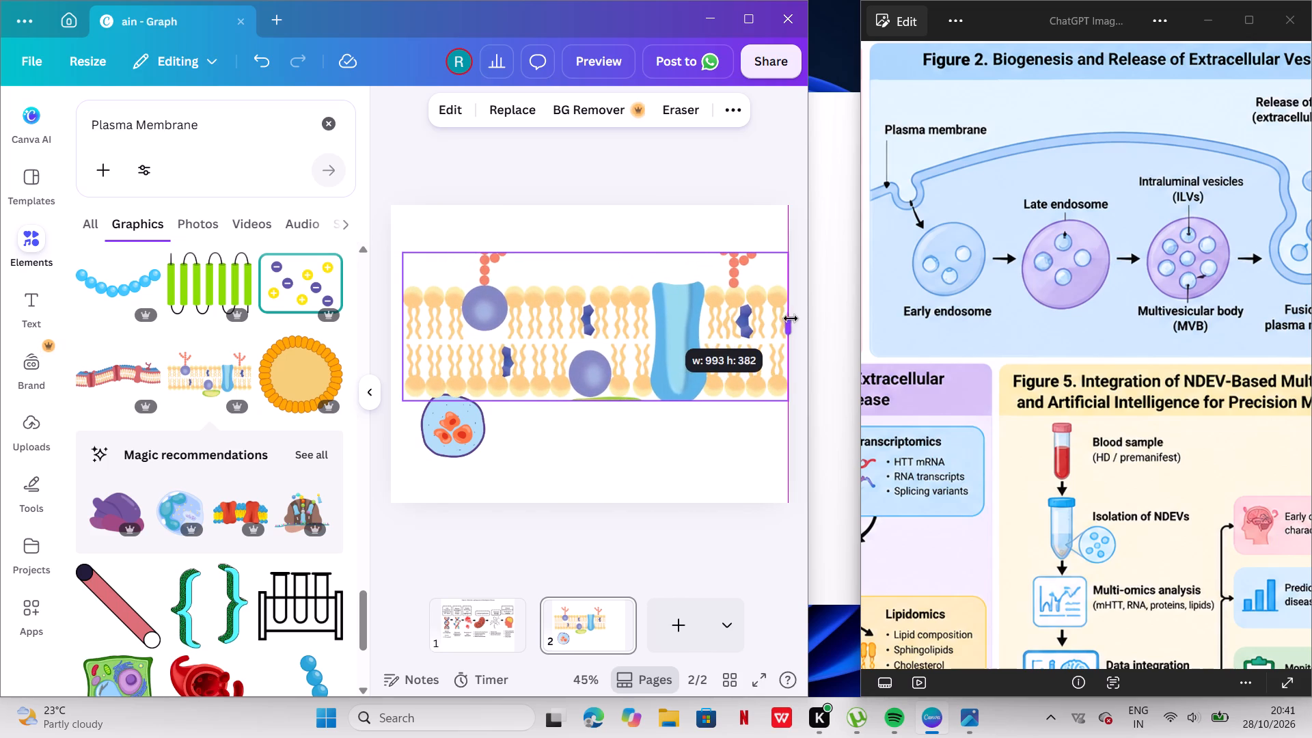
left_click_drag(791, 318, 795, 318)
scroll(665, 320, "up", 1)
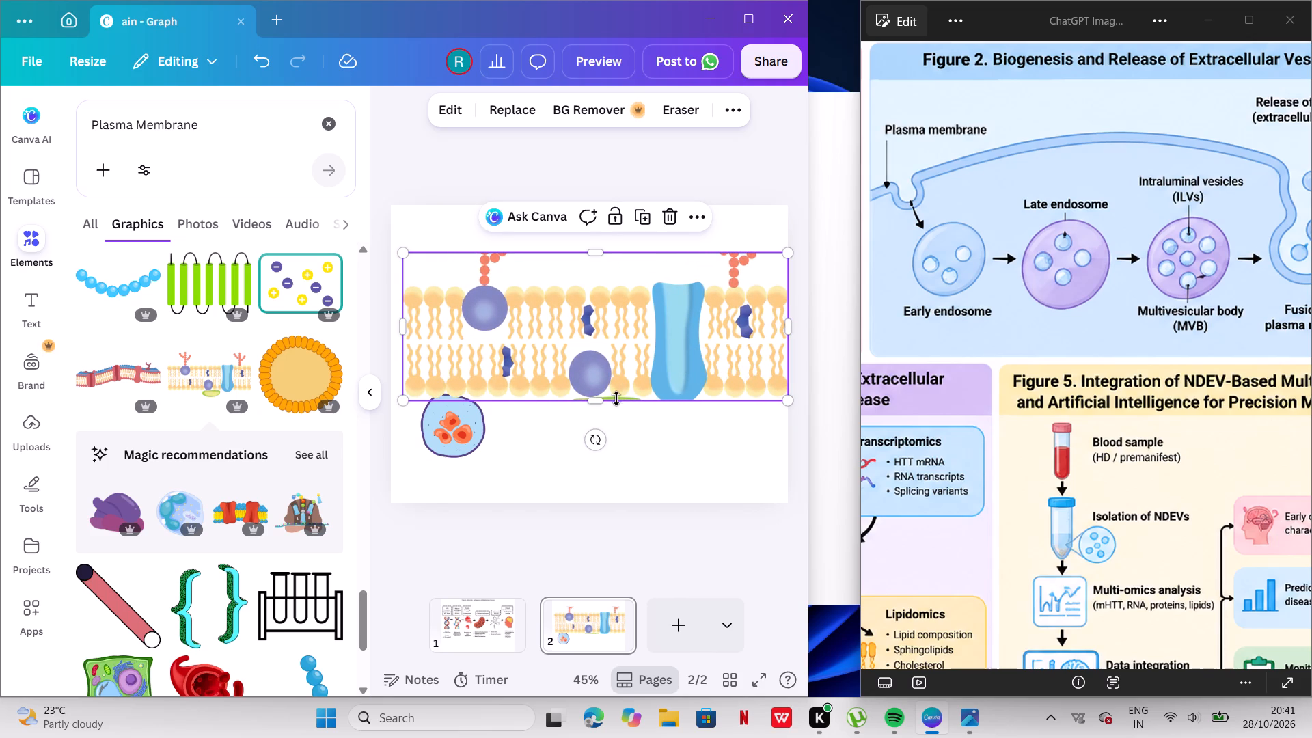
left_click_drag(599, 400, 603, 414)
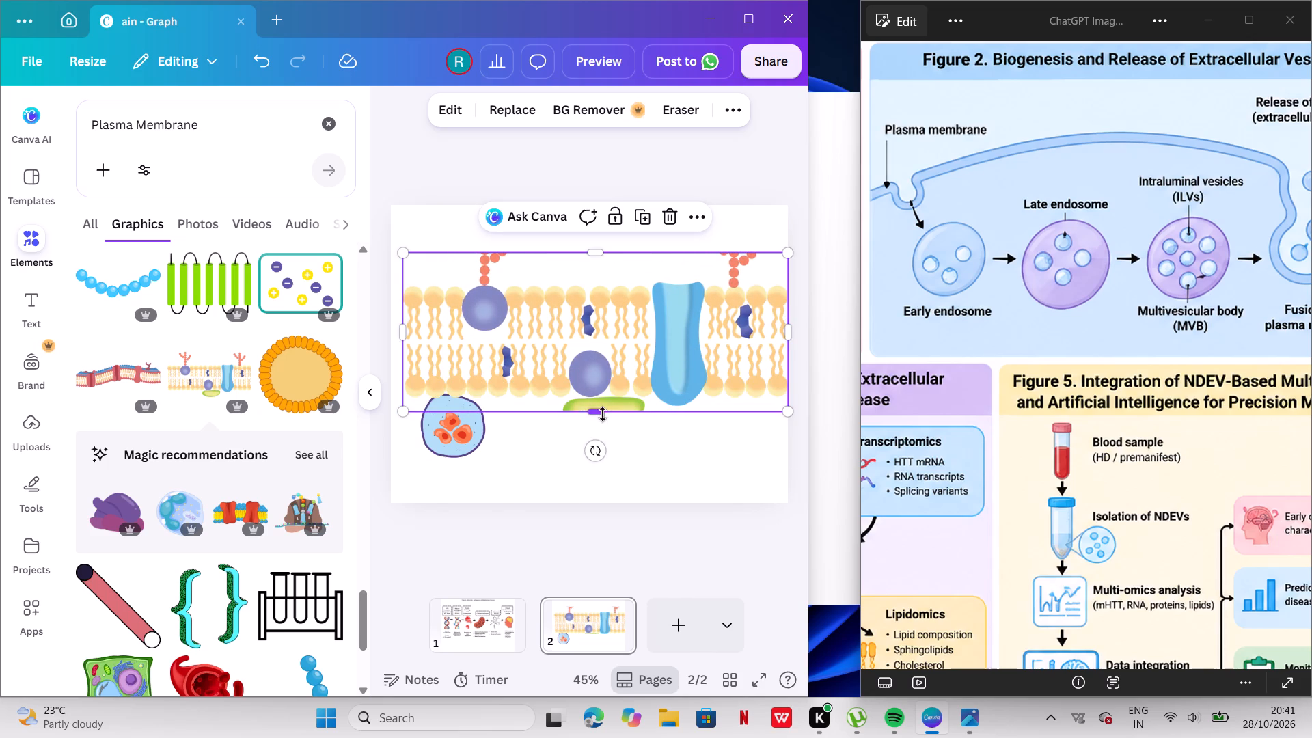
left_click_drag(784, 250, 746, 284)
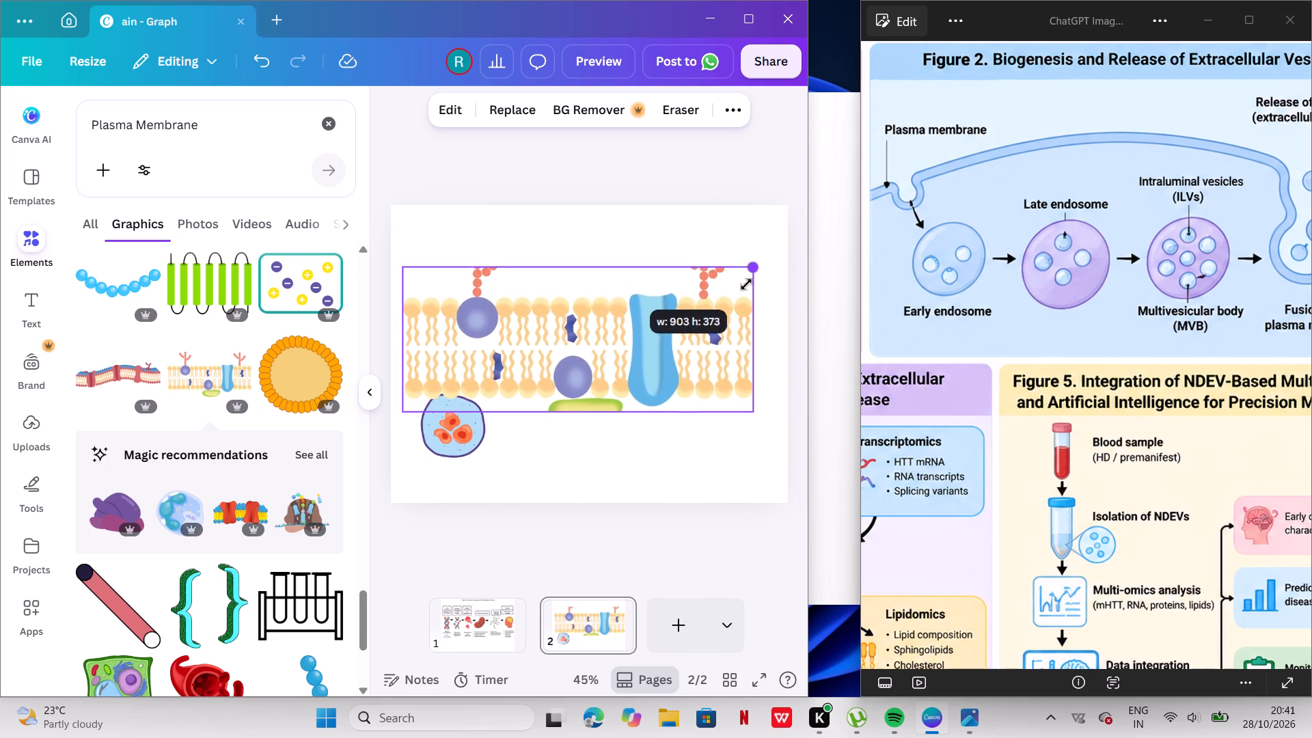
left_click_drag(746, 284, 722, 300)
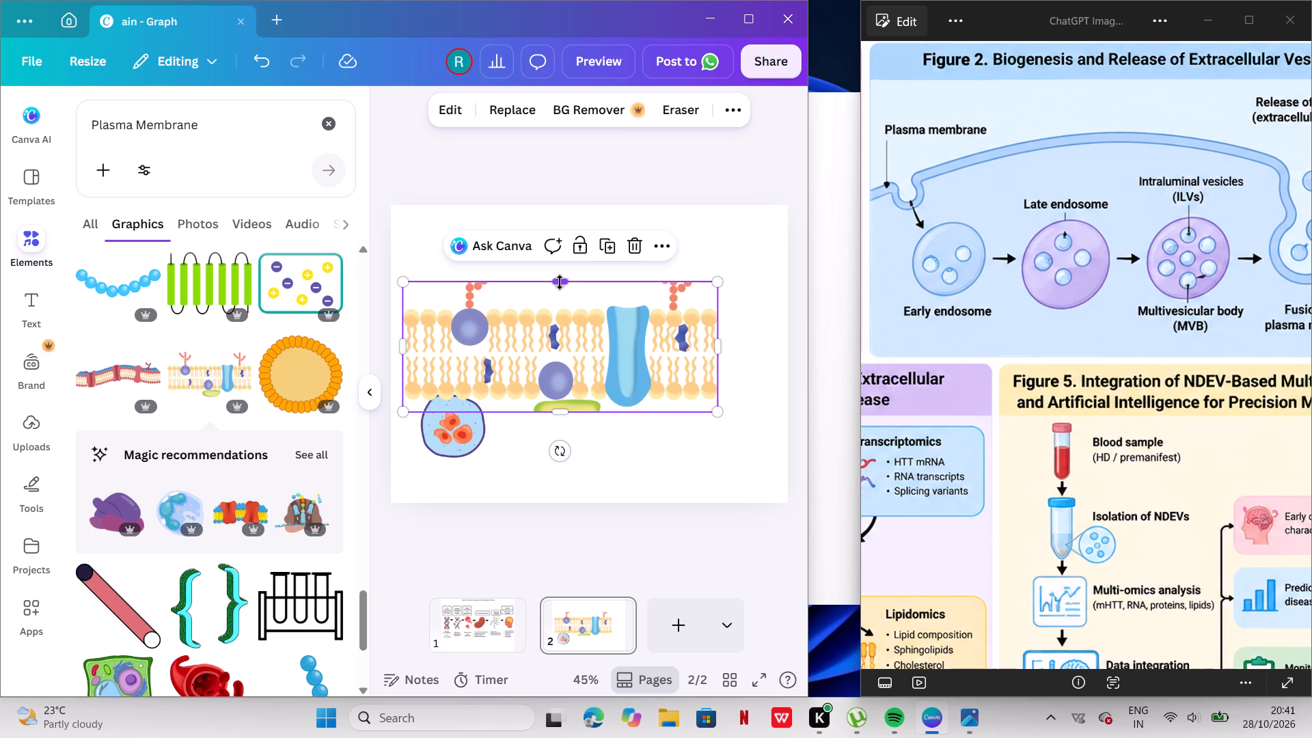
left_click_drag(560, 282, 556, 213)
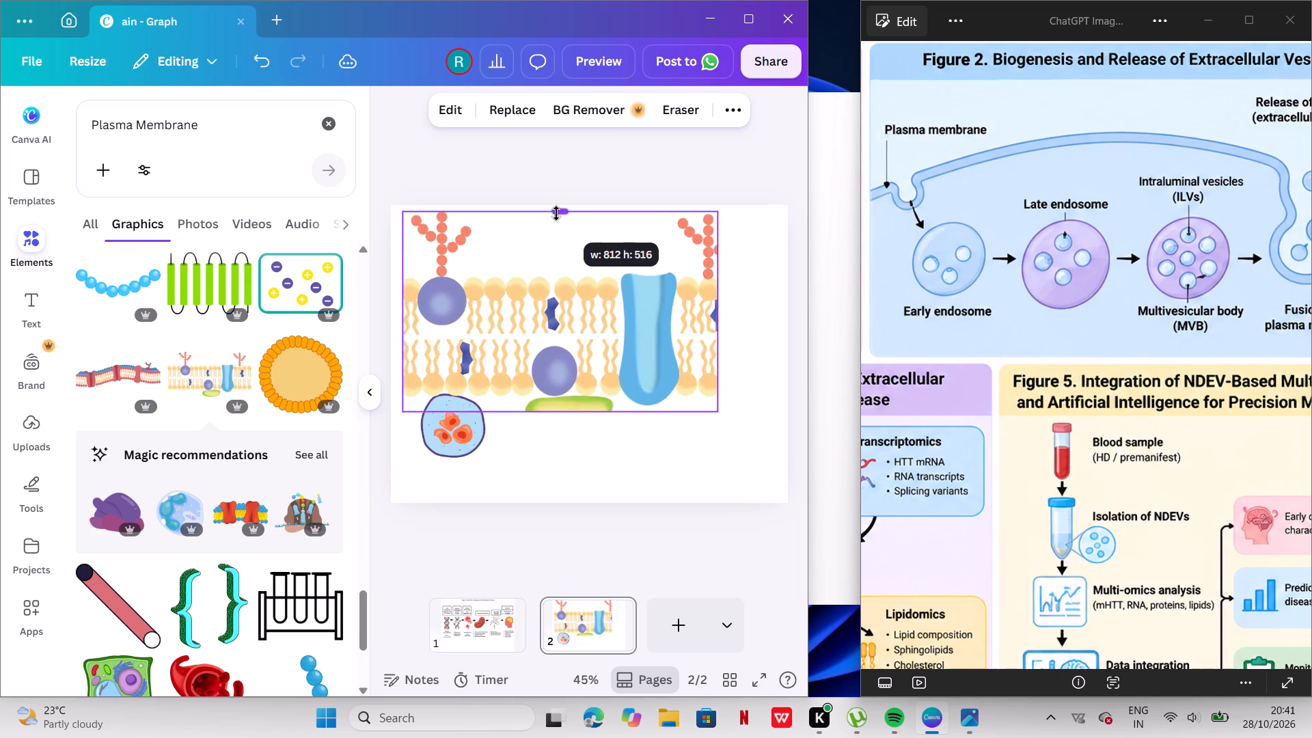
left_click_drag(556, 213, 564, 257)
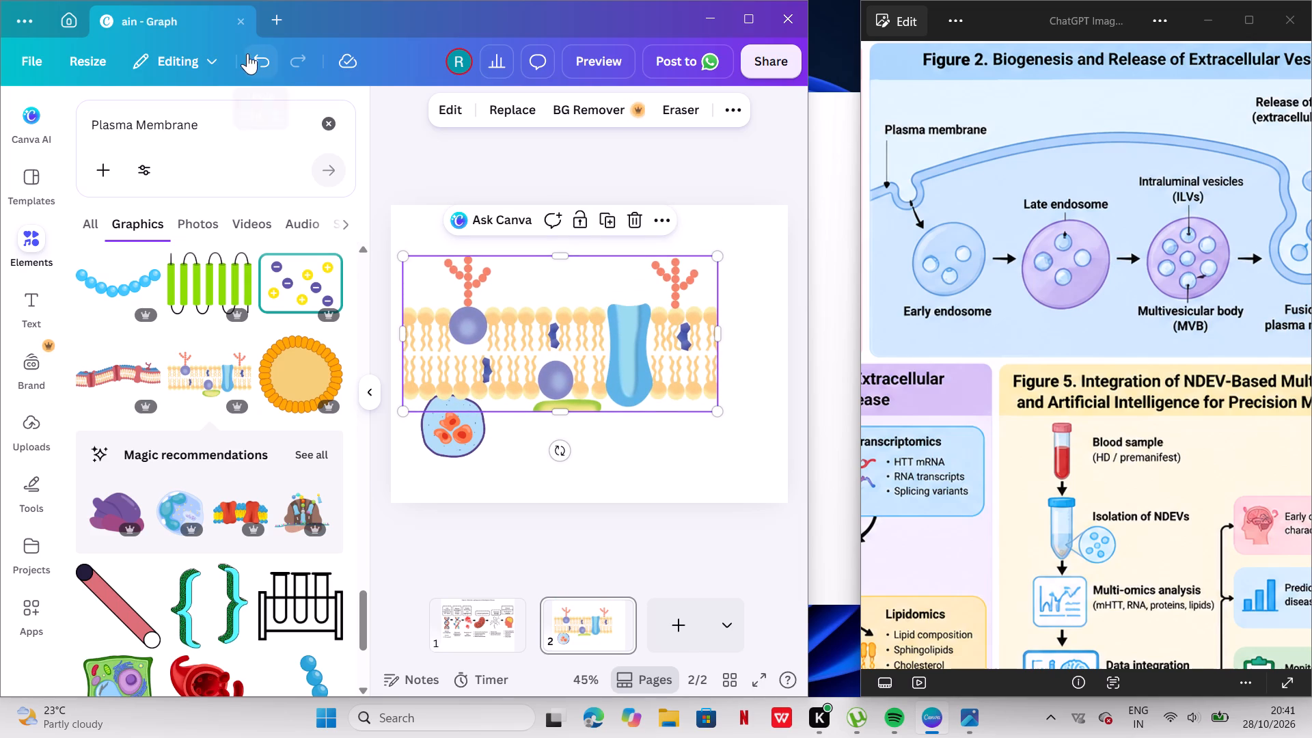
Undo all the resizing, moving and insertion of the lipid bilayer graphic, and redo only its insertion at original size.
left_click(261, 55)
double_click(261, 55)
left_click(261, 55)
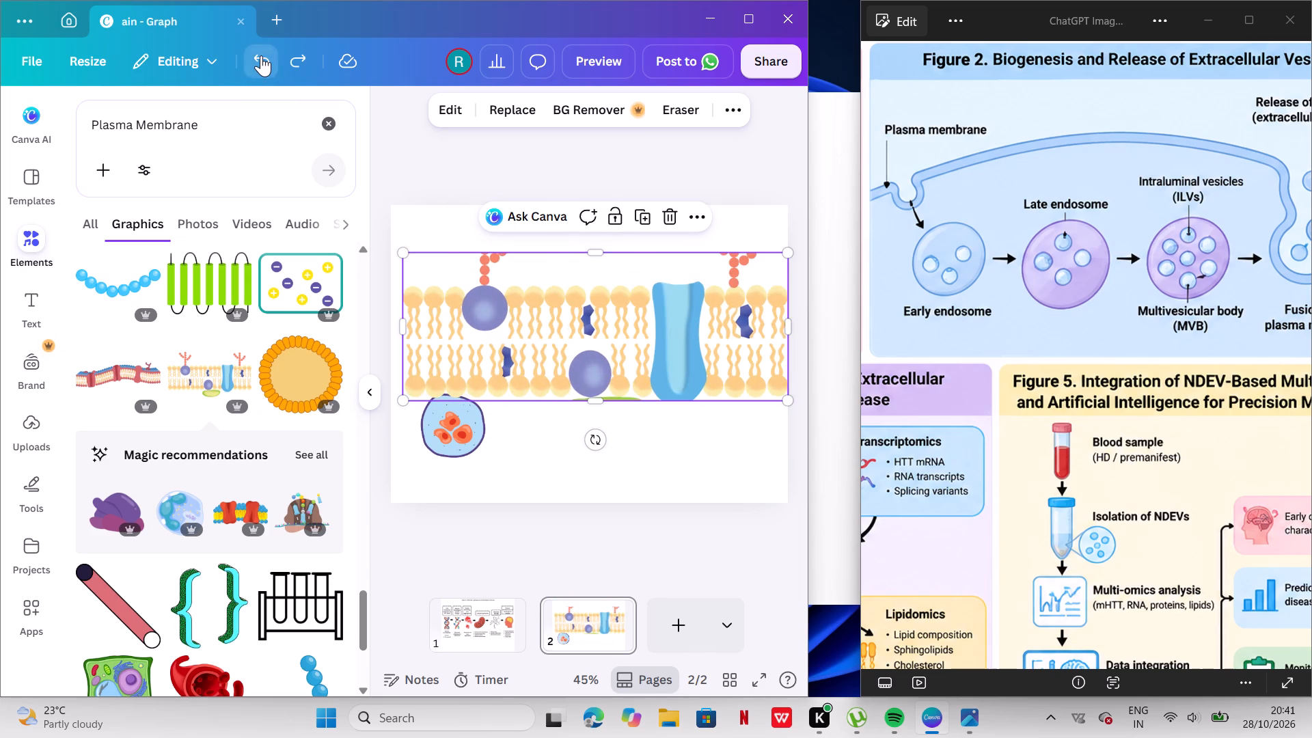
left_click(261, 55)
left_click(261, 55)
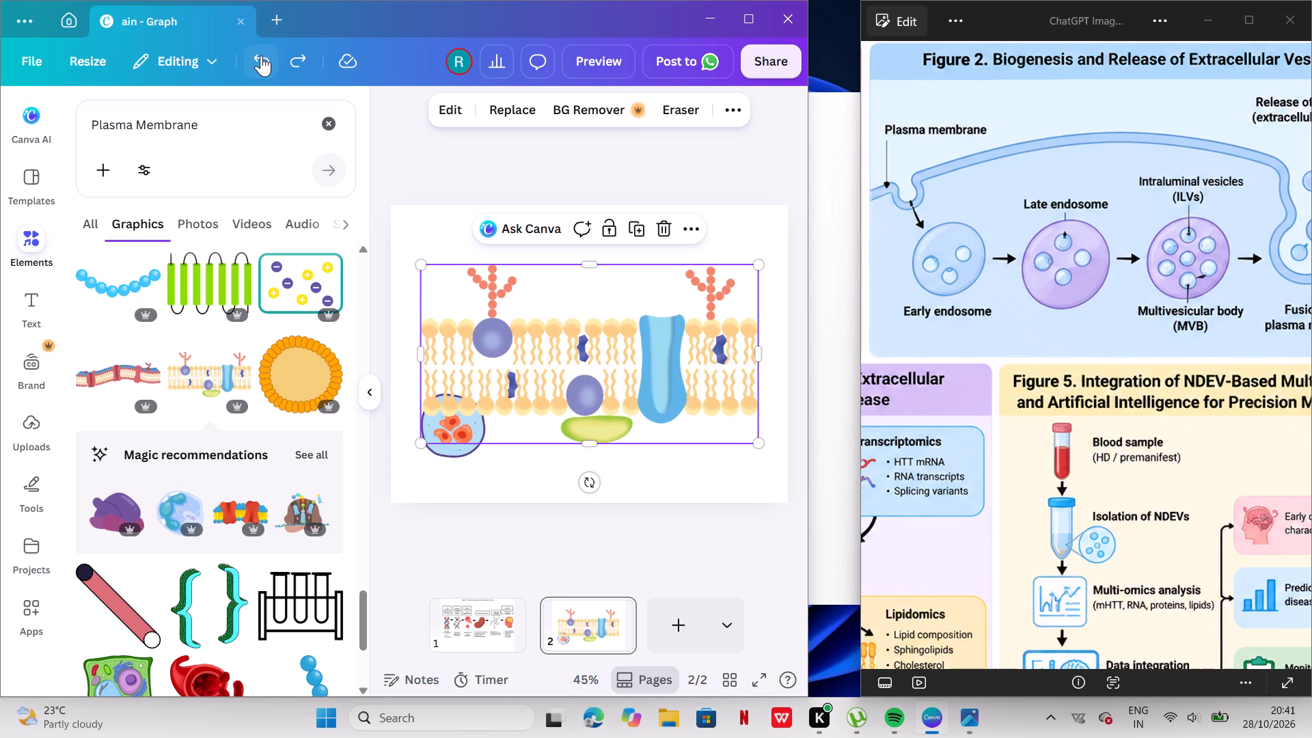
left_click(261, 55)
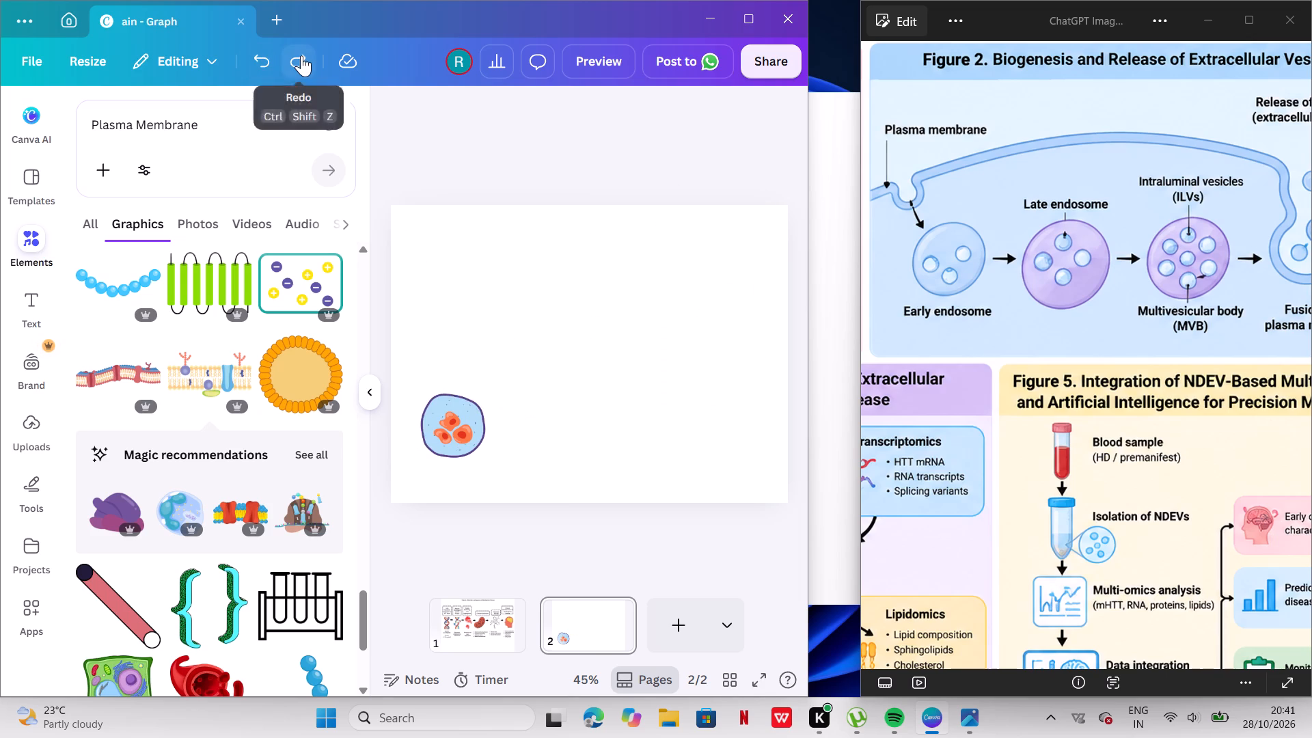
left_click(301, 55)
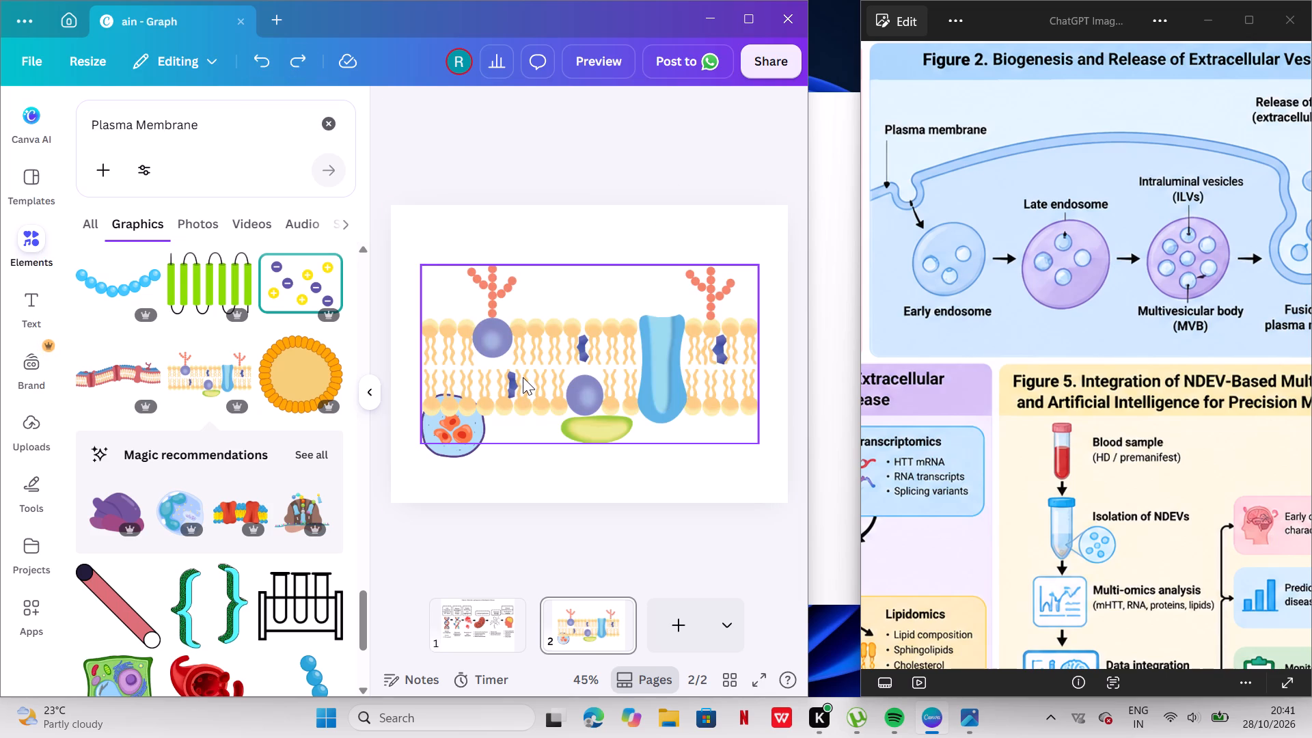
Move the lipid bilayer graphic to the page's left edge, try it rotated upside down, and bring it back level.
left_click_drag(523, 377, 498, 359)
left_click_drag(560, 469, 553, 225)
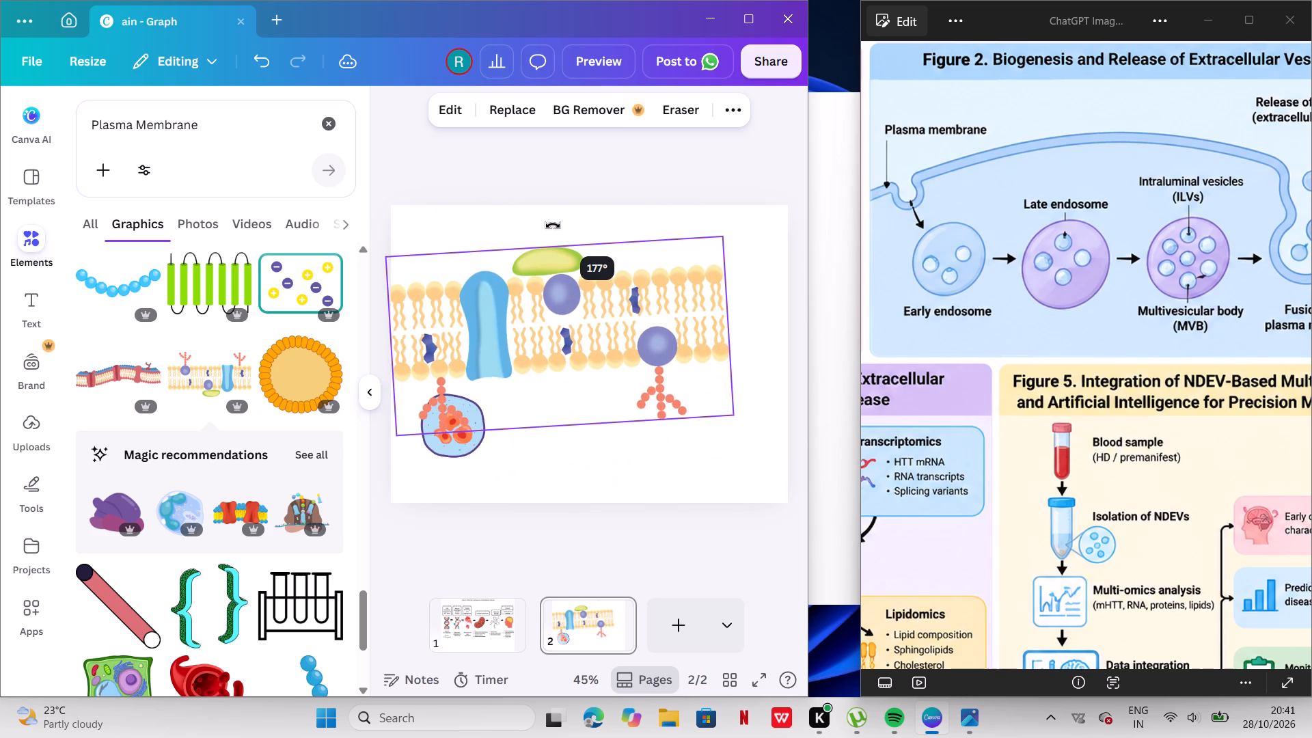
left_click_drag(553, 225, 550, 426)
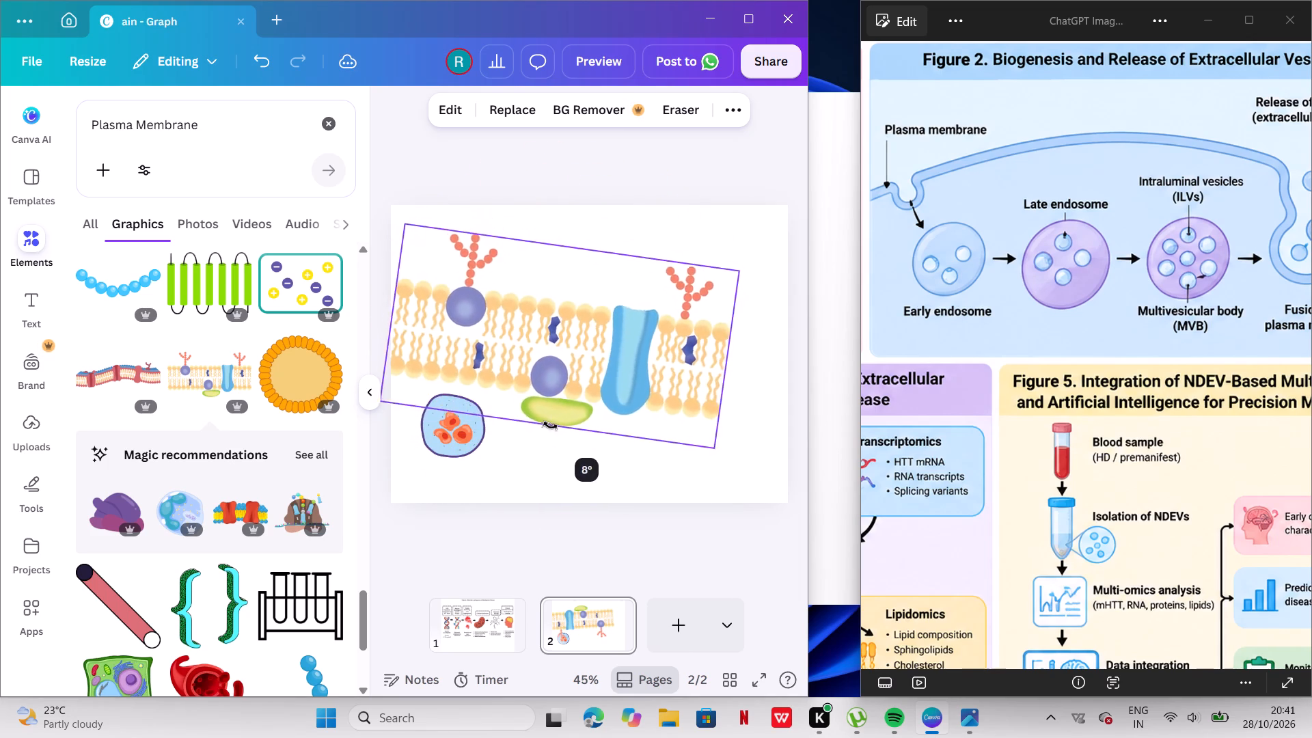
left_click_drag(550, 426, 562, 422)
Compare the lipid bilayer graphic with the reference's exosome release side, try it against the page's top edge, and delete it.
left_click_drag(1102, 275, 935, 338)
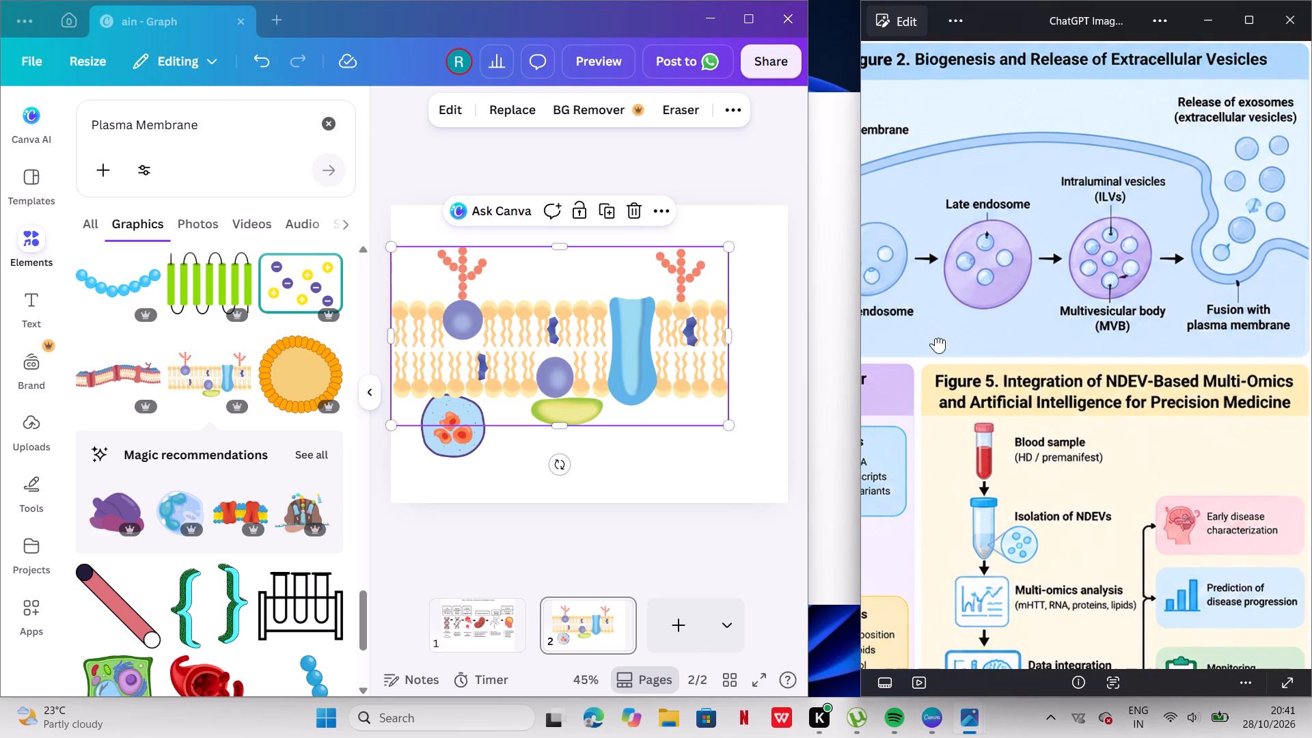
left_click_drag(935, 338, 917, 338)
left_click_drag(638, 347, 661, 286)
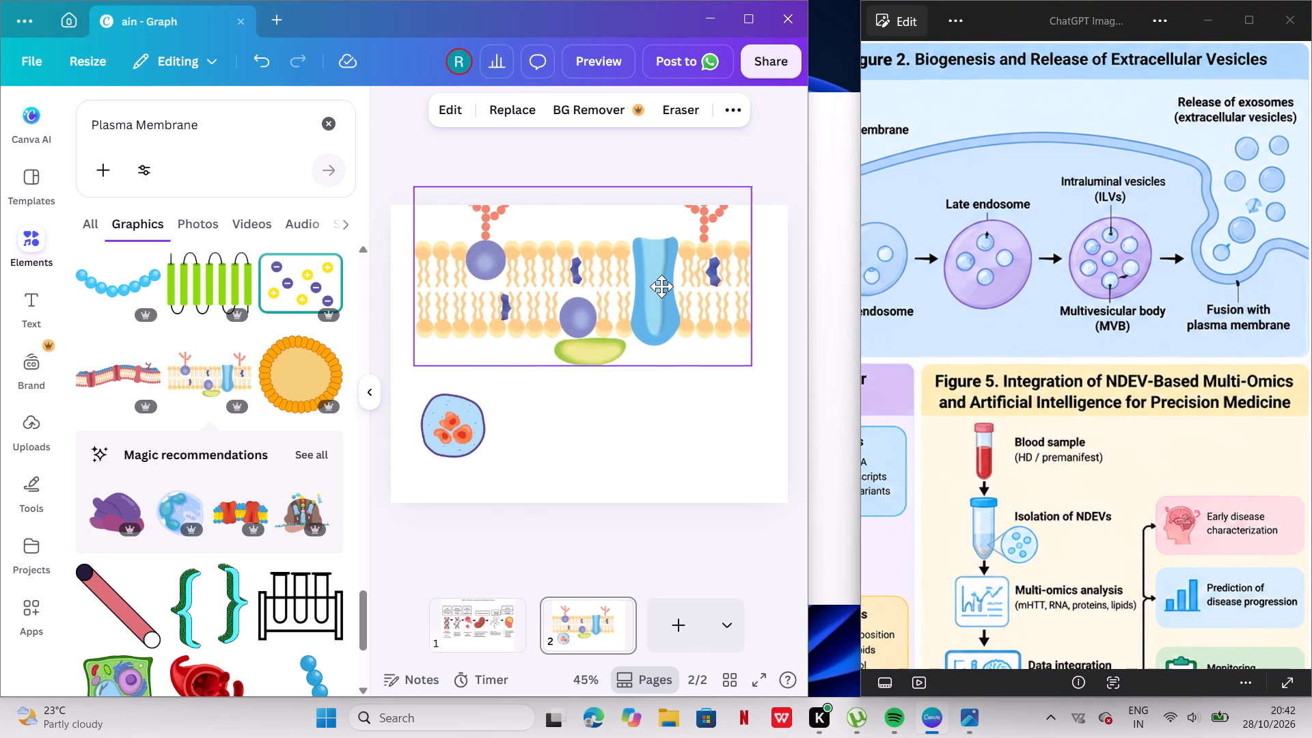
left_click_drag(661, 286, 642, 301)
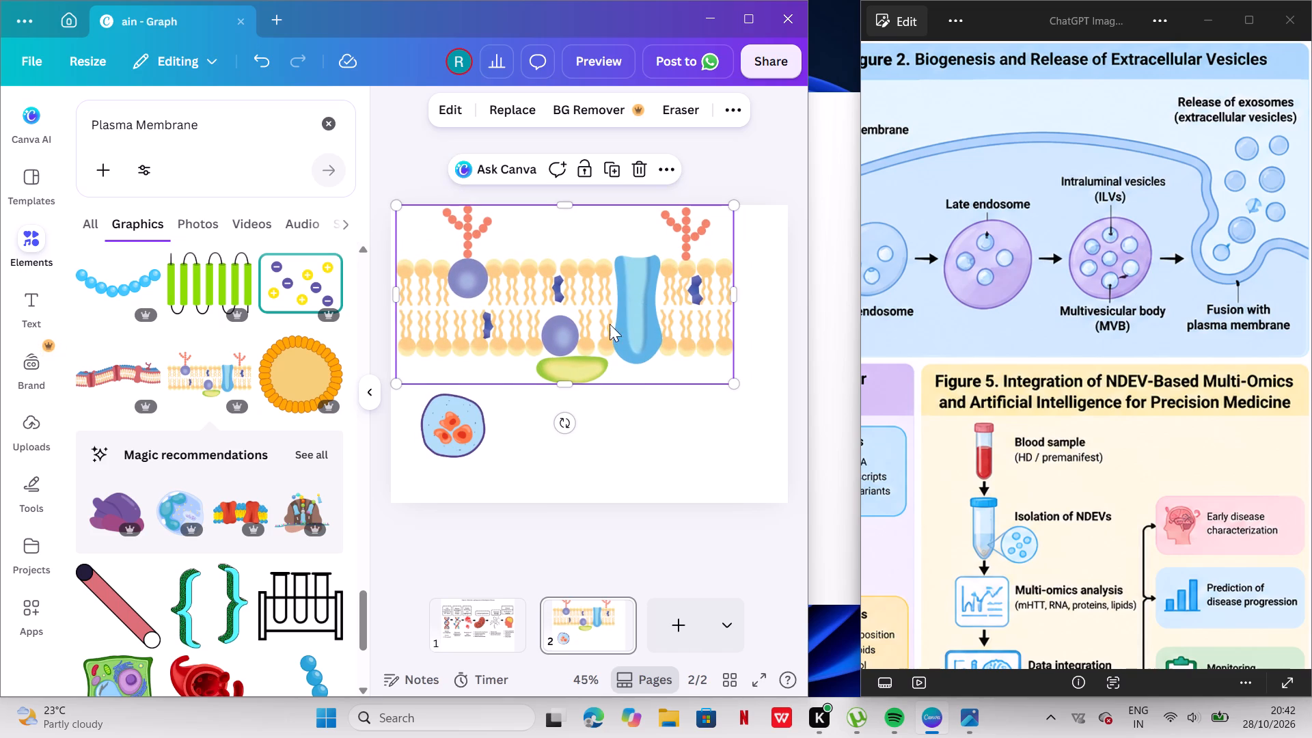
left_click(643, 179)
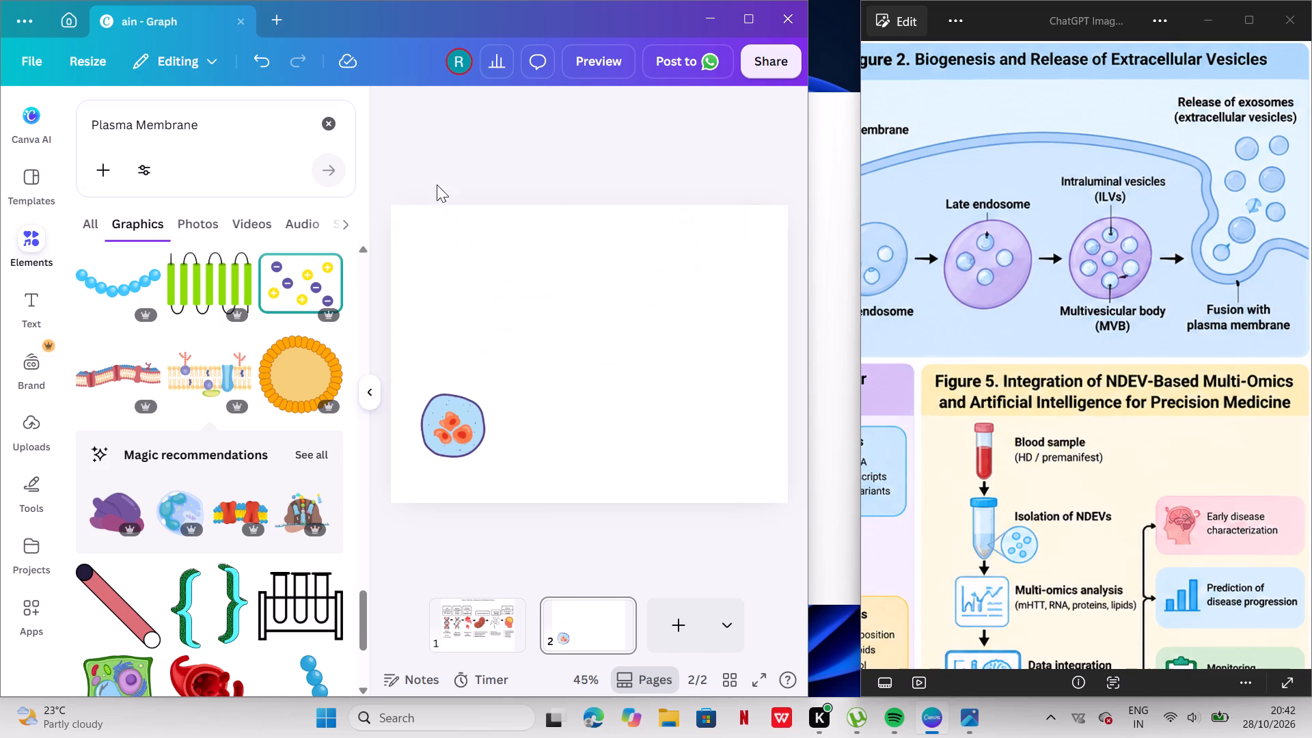
Add the membrane graphic with three green channel proteins and purple balls from the Plasma Membrane results, placed slightly up and right of centre on page 2.
scroll(218, 360, "down", 4)
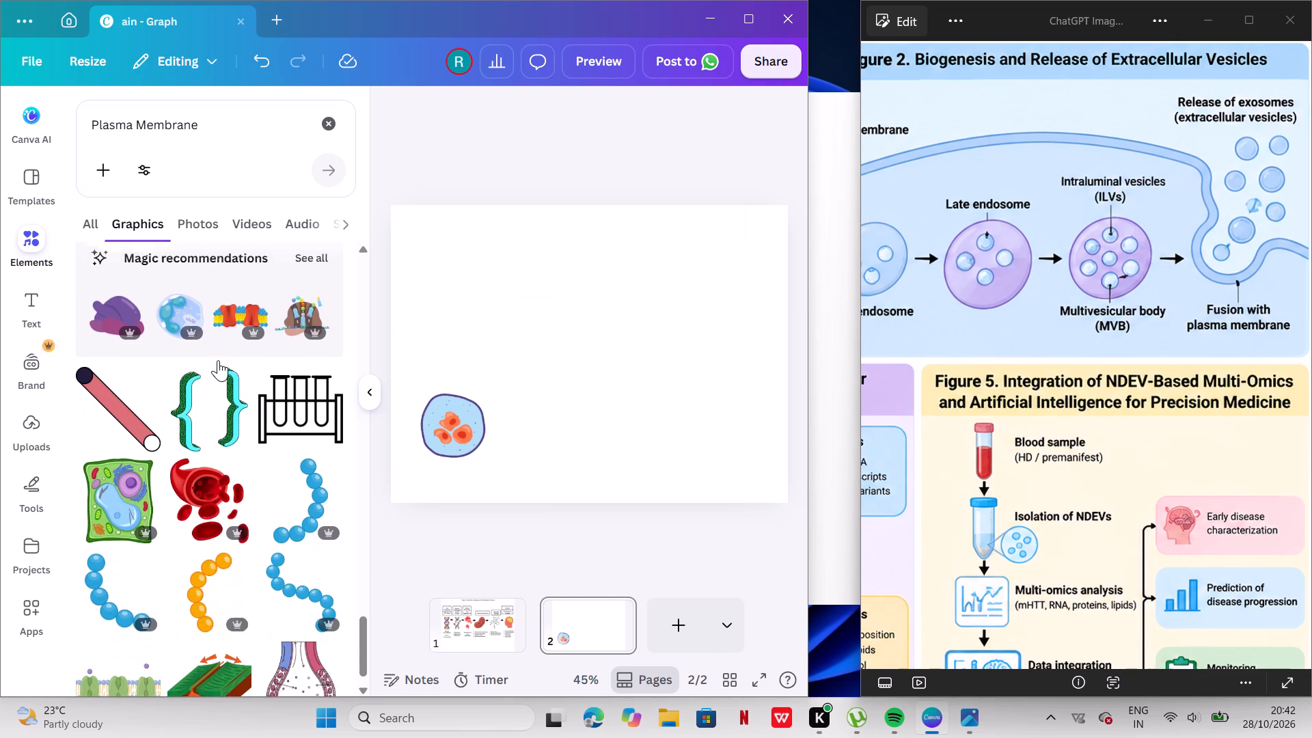
scroll(218, 360, "down", 4)
scroll(218, 360, "up", 1)
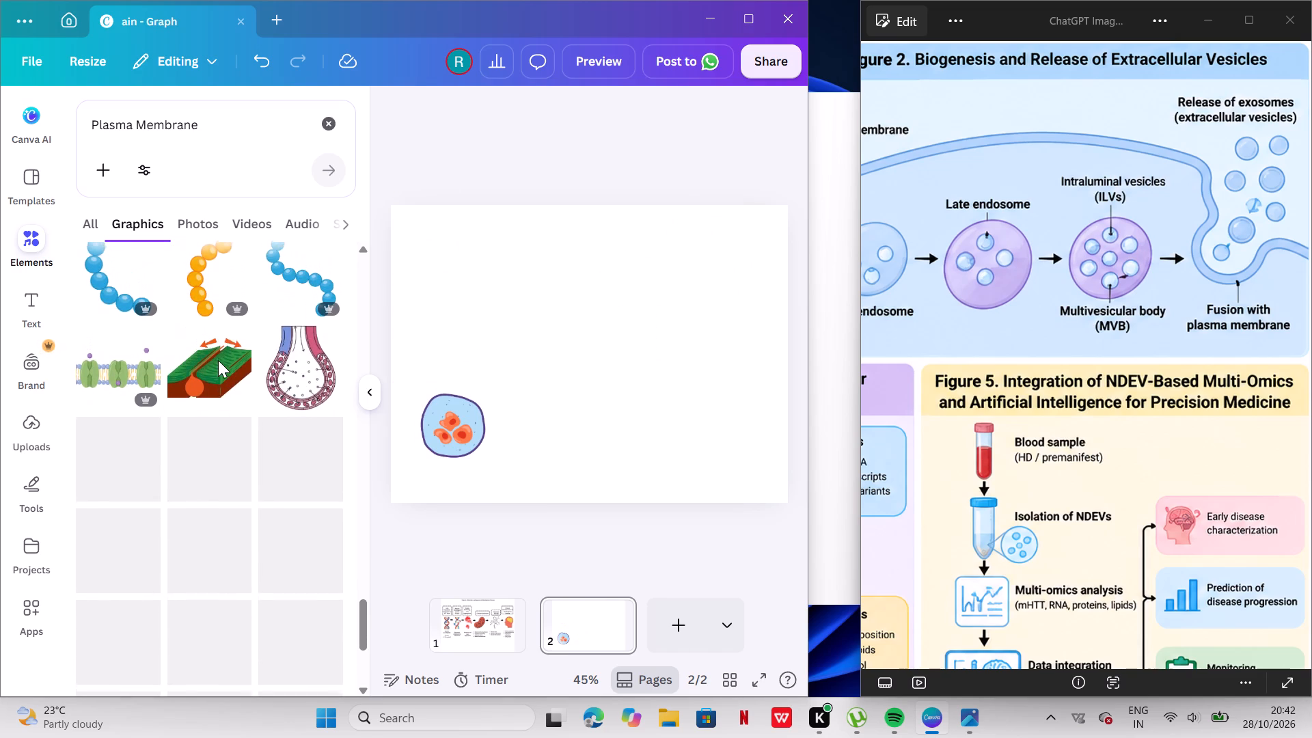
scroll(218, 360, "up", 1)
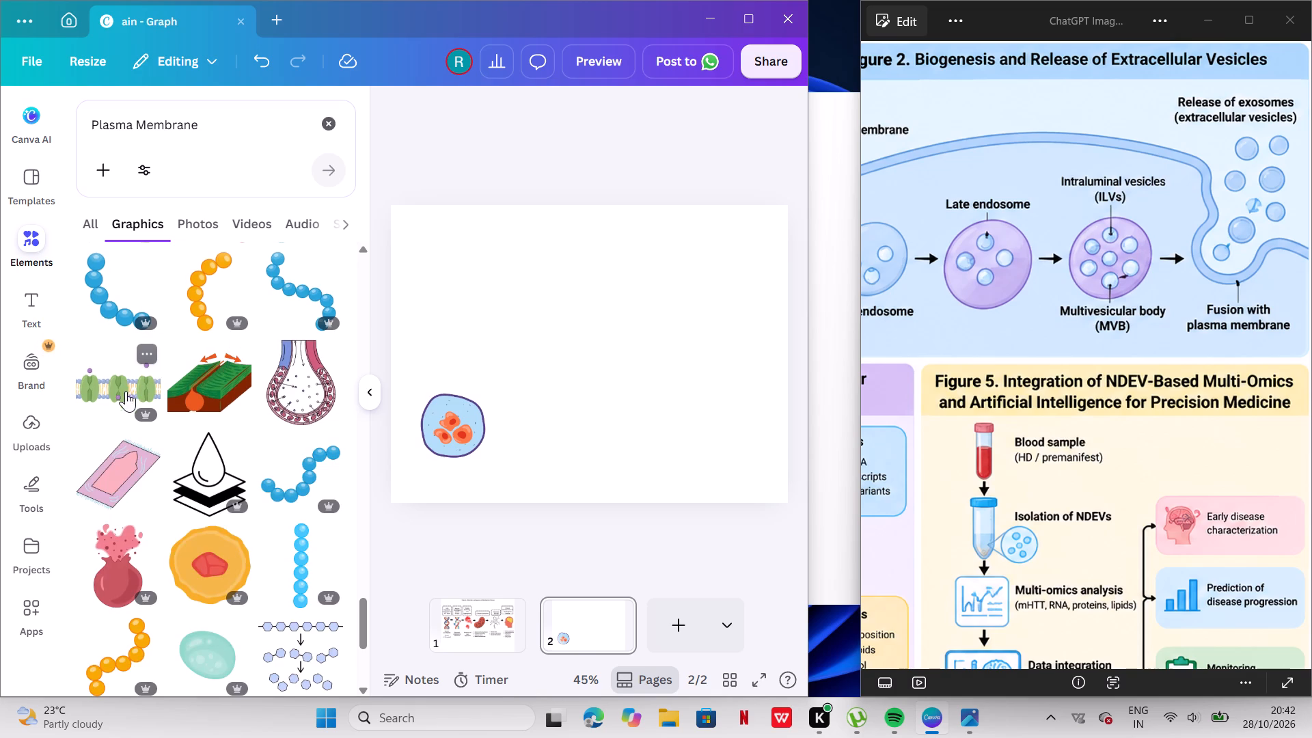
left_click(129, 399)
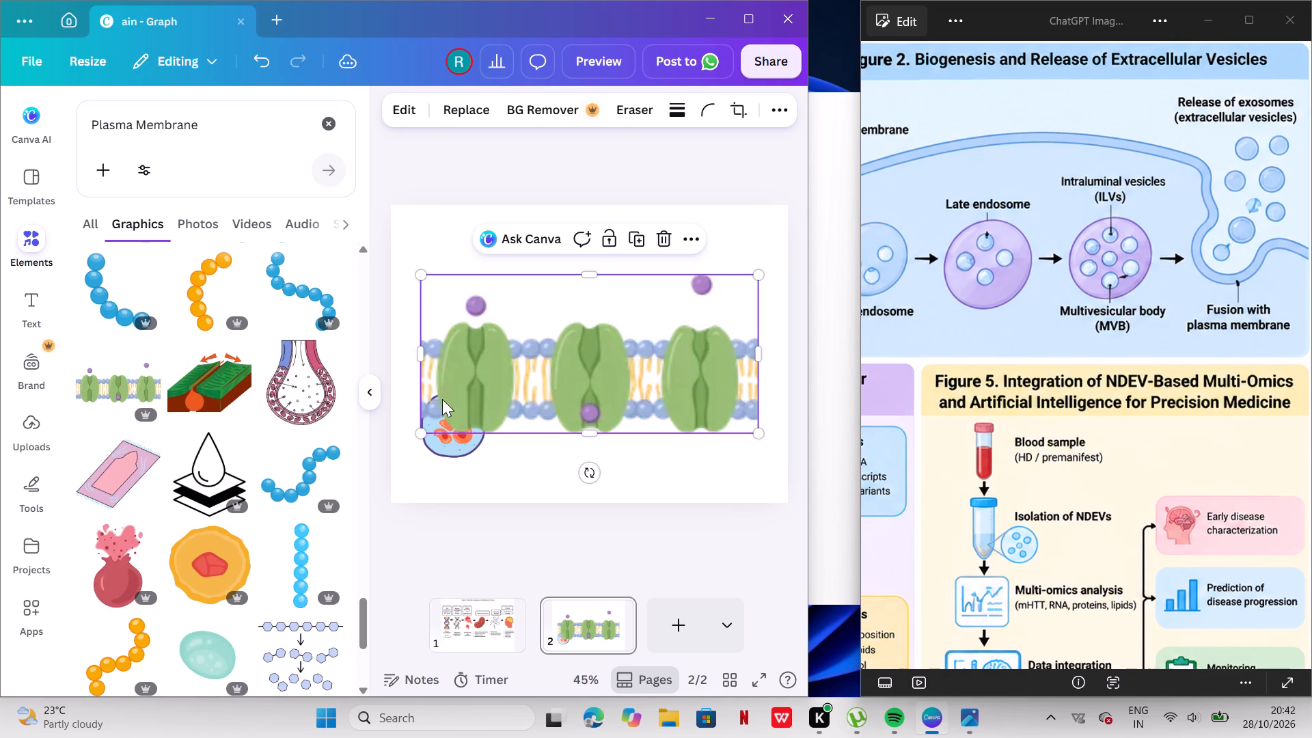
left_click_drag(569, 379, 520, 342)
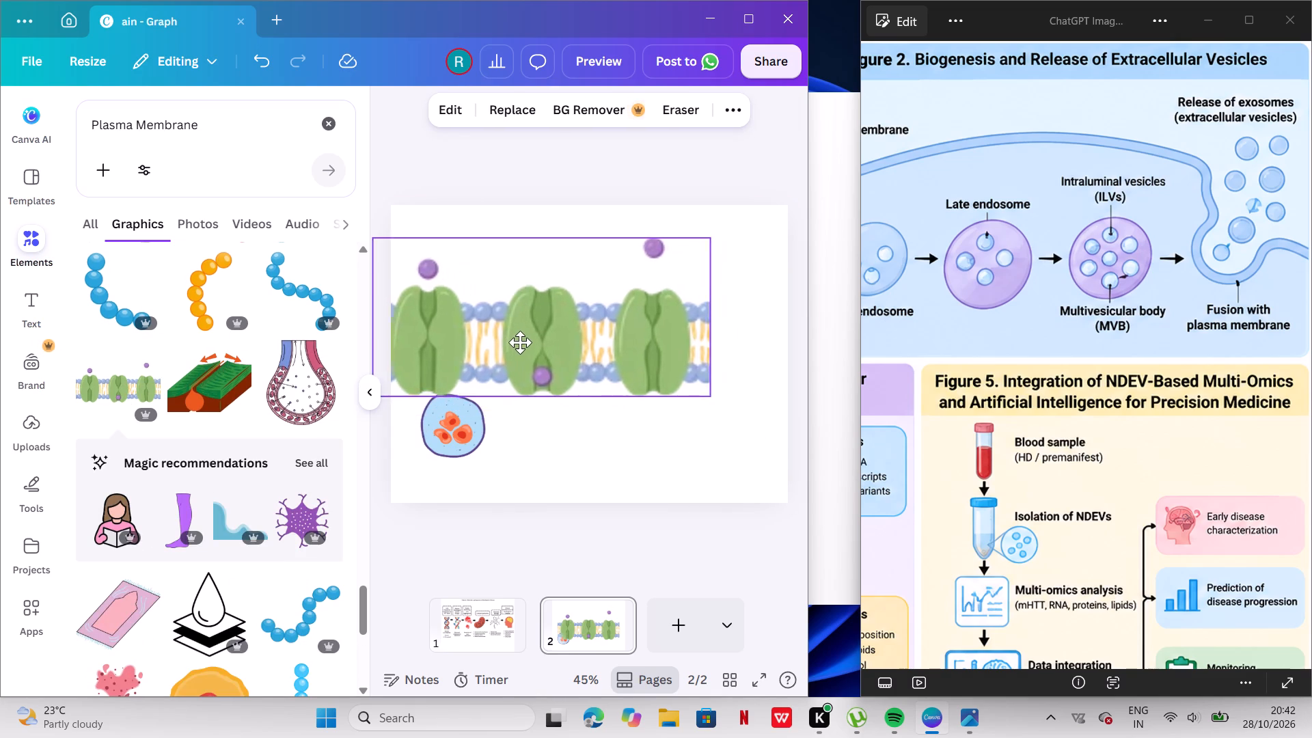
left_click_drag(520, 342, 578, 362)
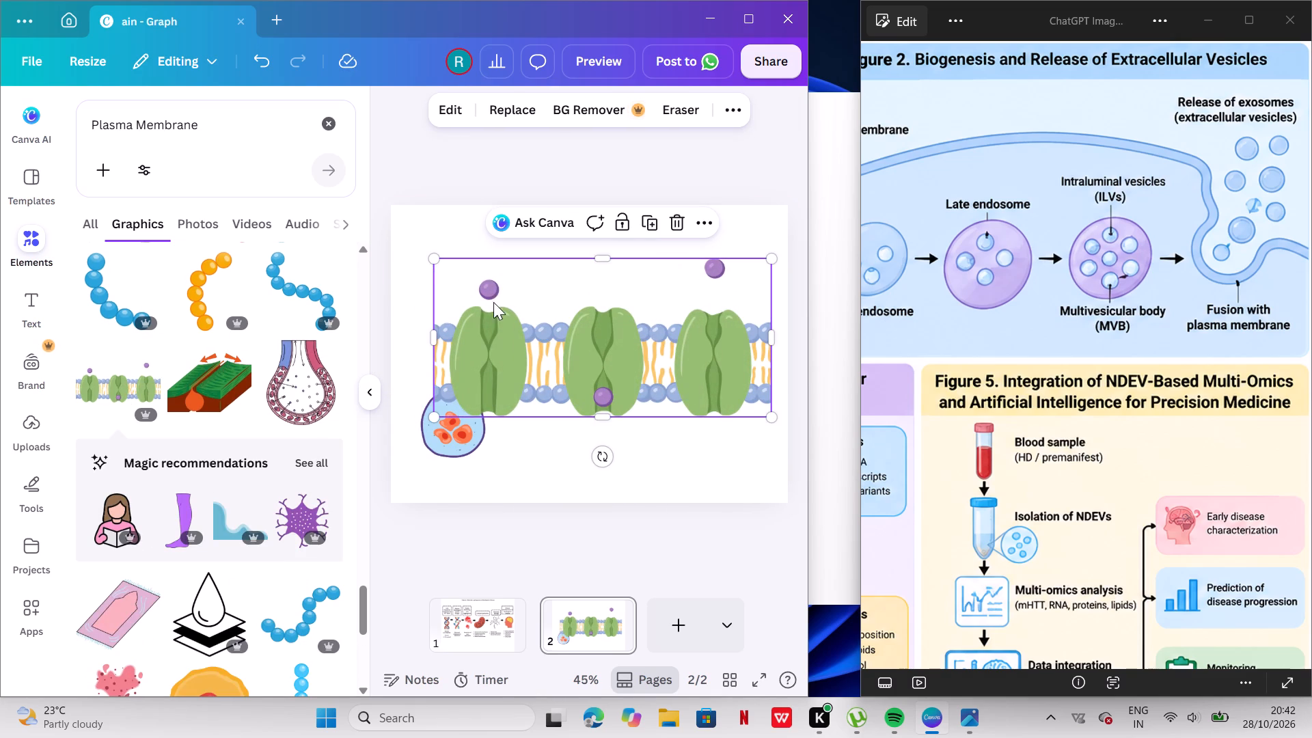
Try to pick out the purple ball from the green-channel membrane graphic, and look through the graphic's available options.
left_click(486, 292)
left_click(486, 292)
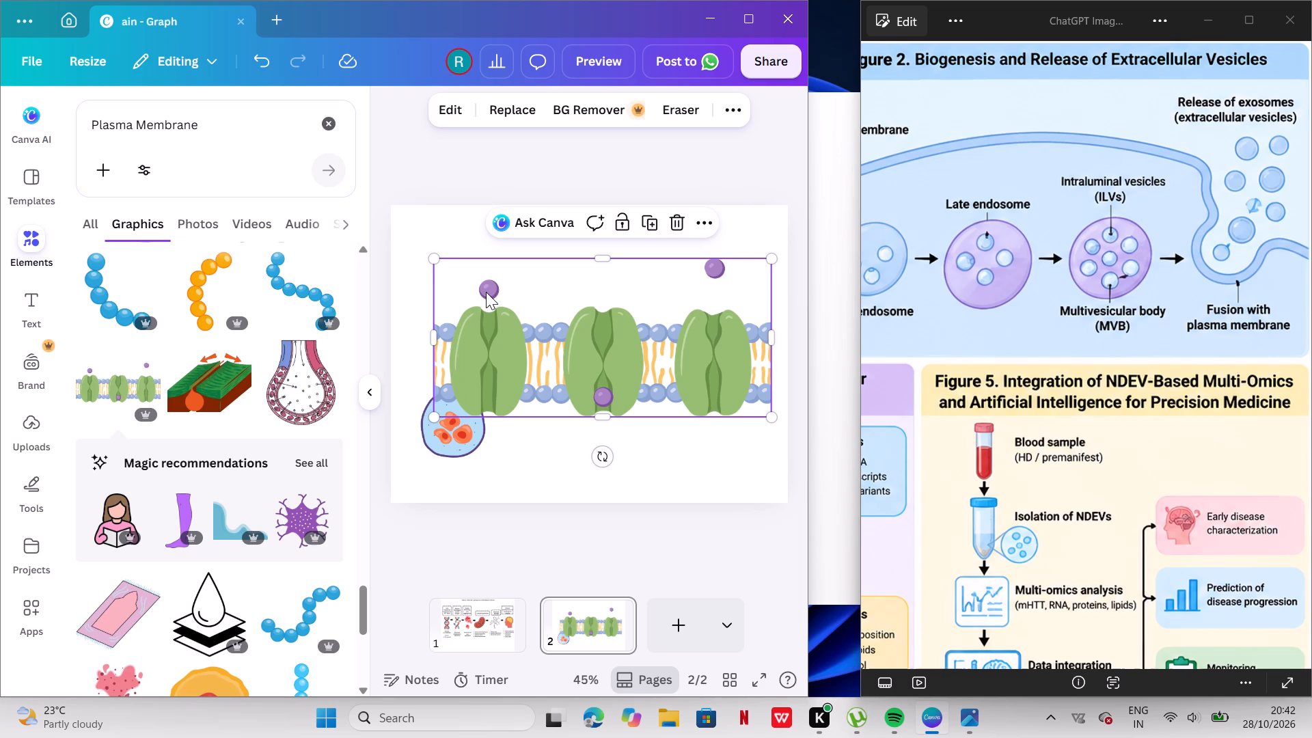
left_click(486, 292)
left_click(486, 292)
left_click(486, 292)
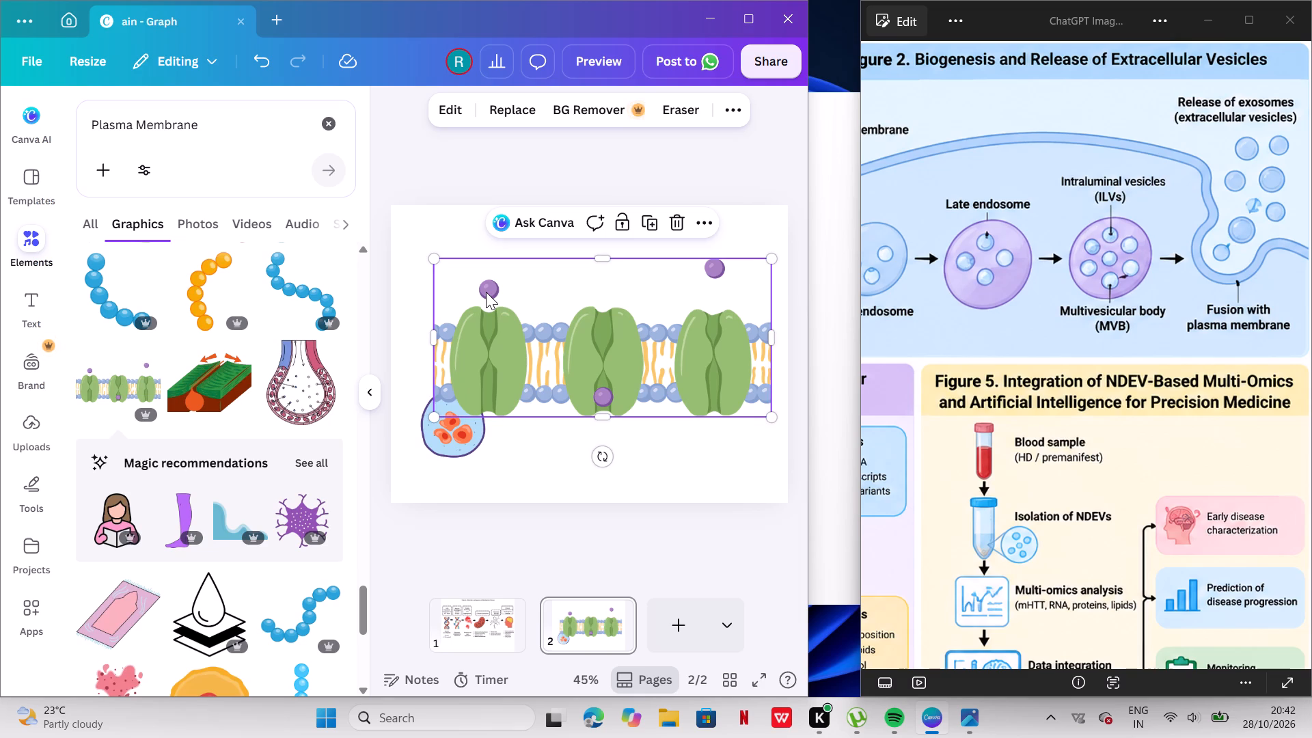
right_click(486, 292)
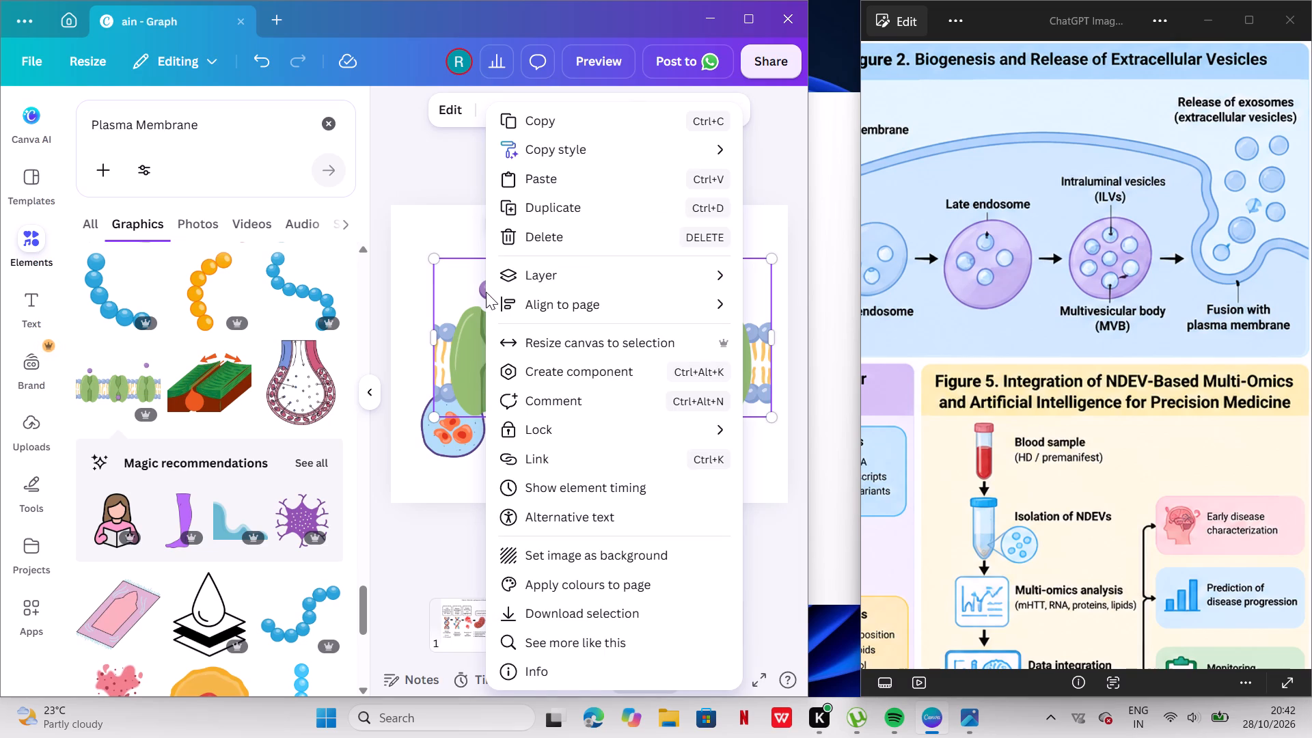
left_click(445, 324)
left_click(486, 315)
left_click_drag(486, 315, 485, 316)
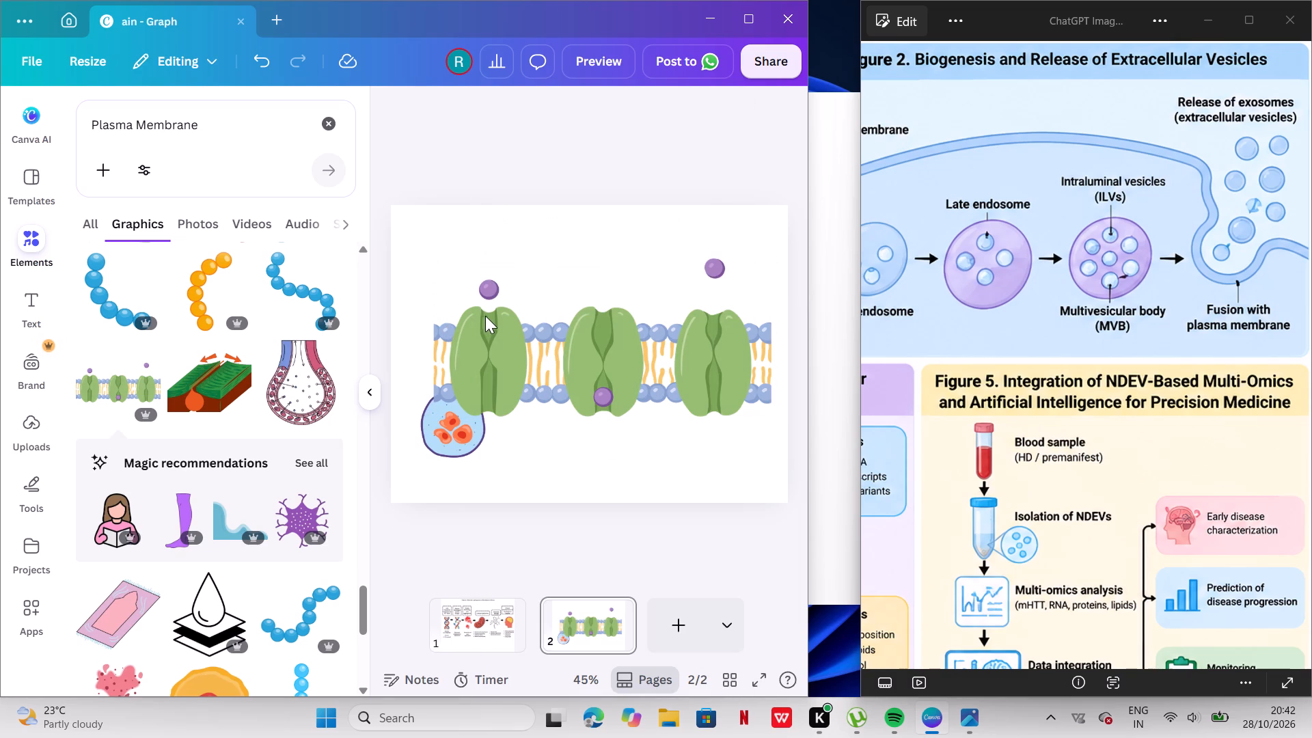
left_click_drag(485, 316, 518, 346)
left_click(487, 287)
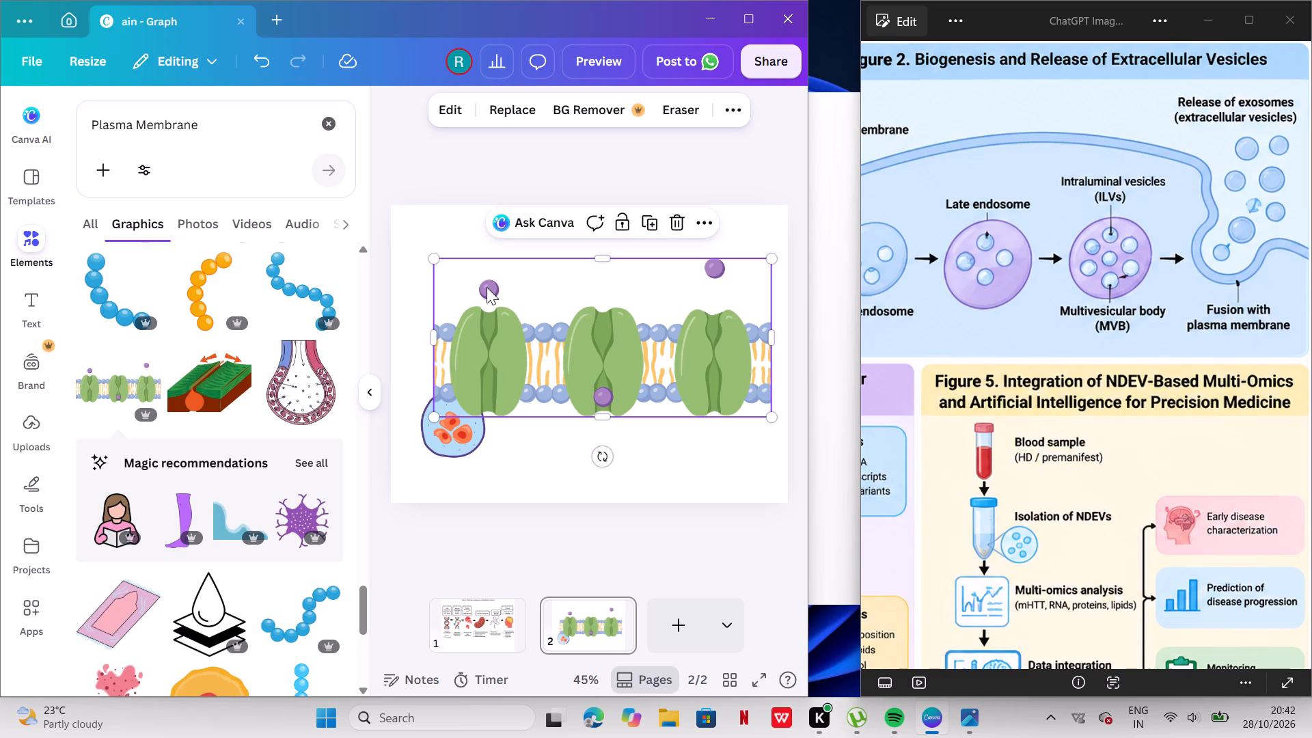
left_click(700, 225)
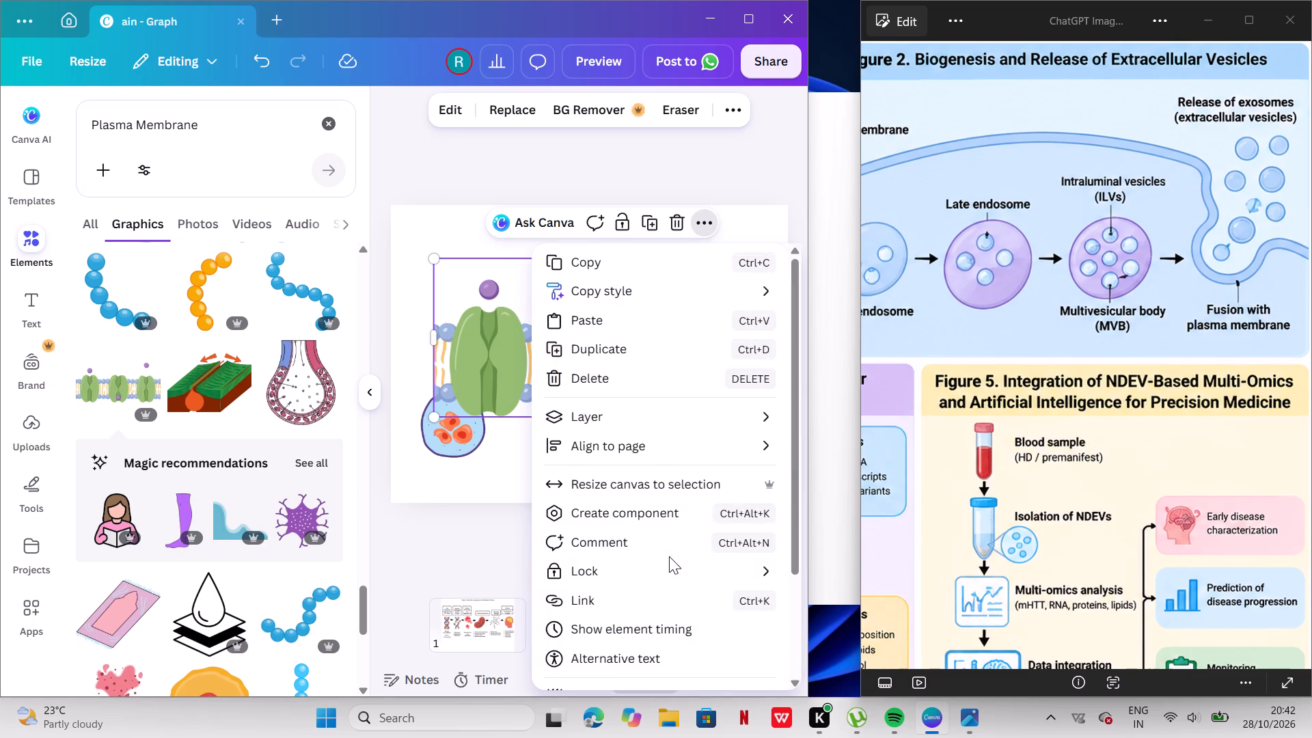
scroll(669, 585, "down", 2)
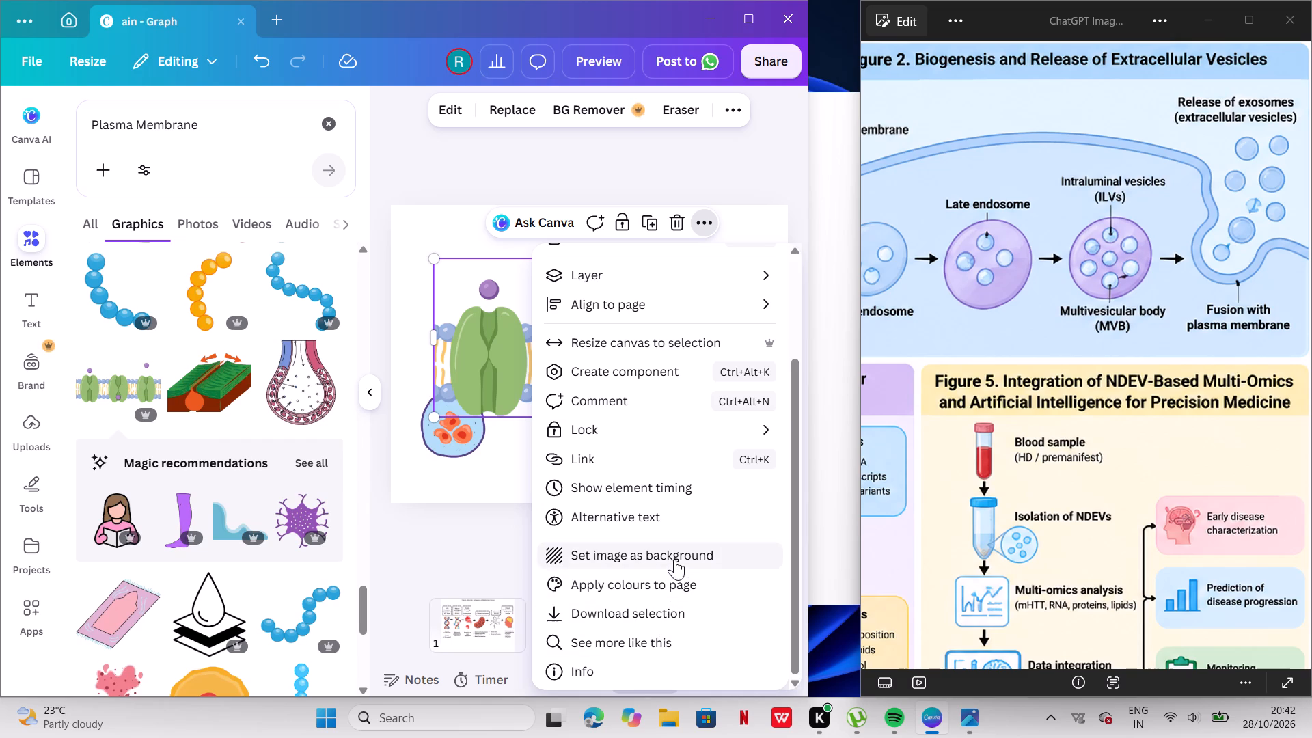
left_click(459, 557)
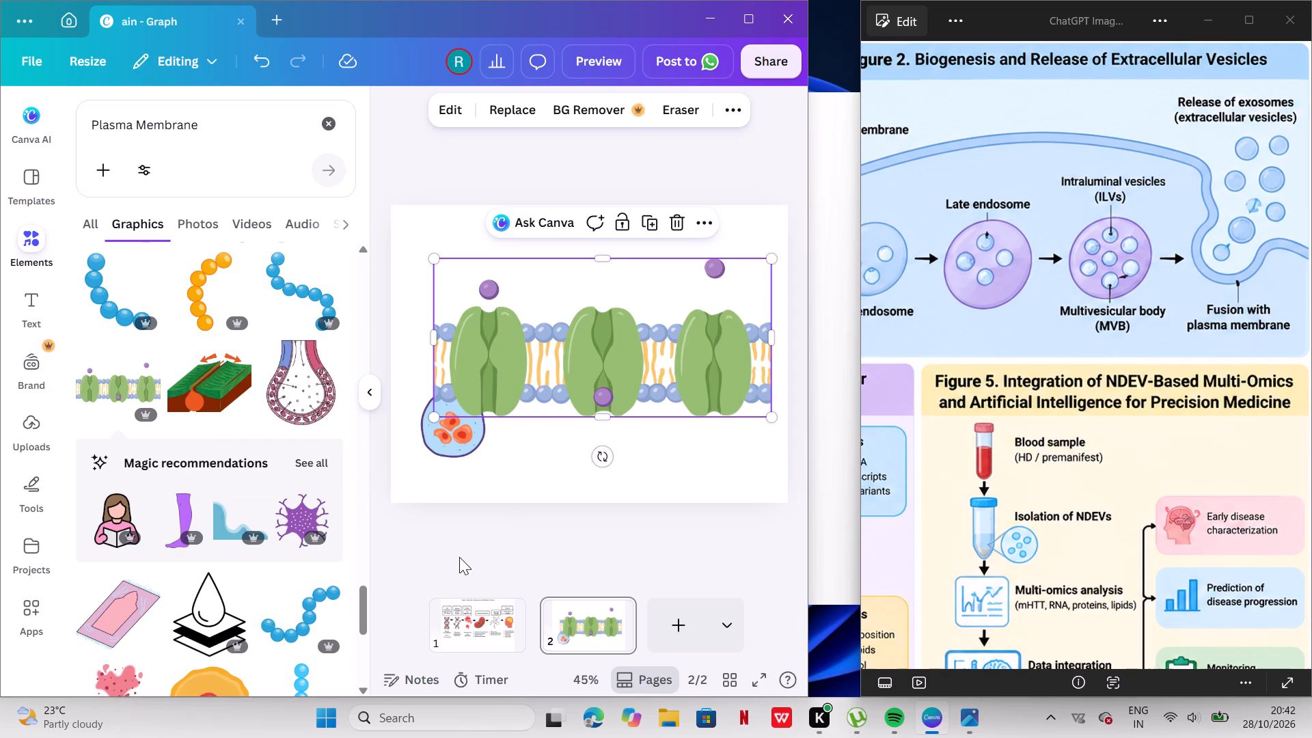
Look further through the Plasma Membrane graphics for a membrane that suits the reference figure.
scroll(273, 482, "down", 1)
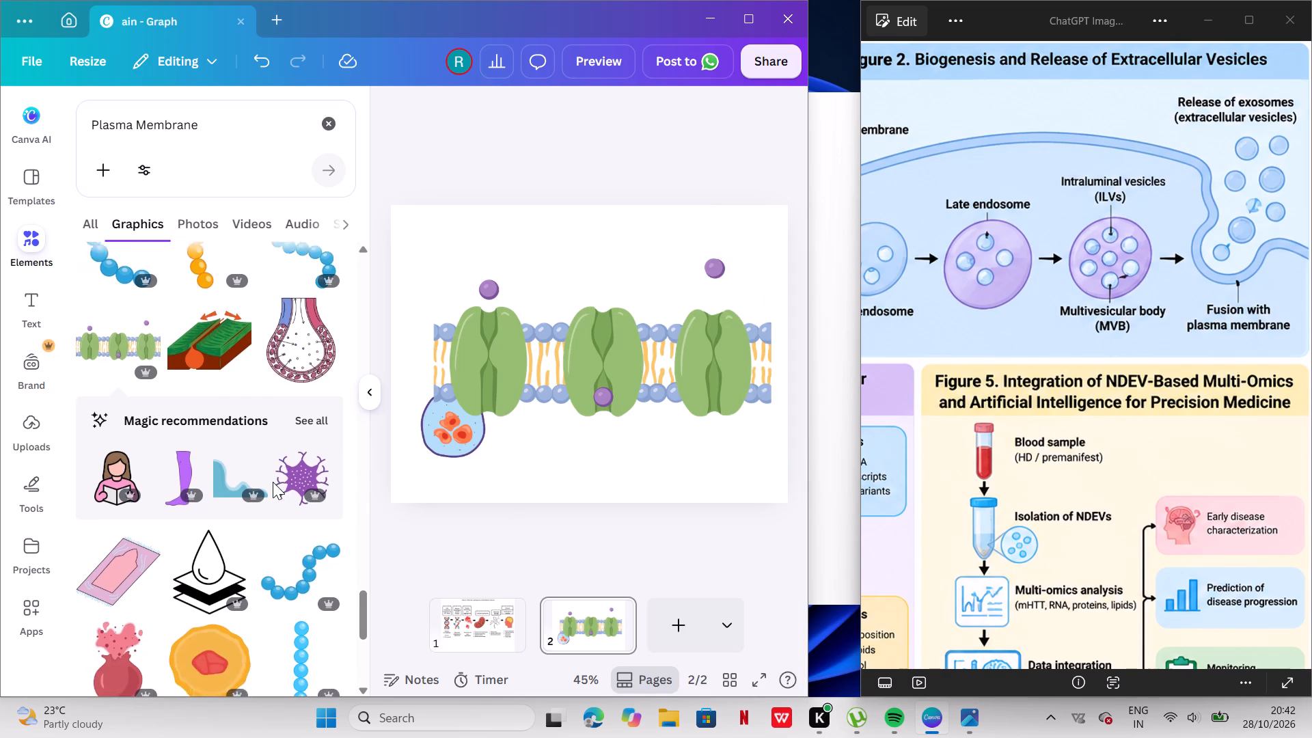
scroll(273, 482, "down", 4)
scroll(273, 482, "up", 1)
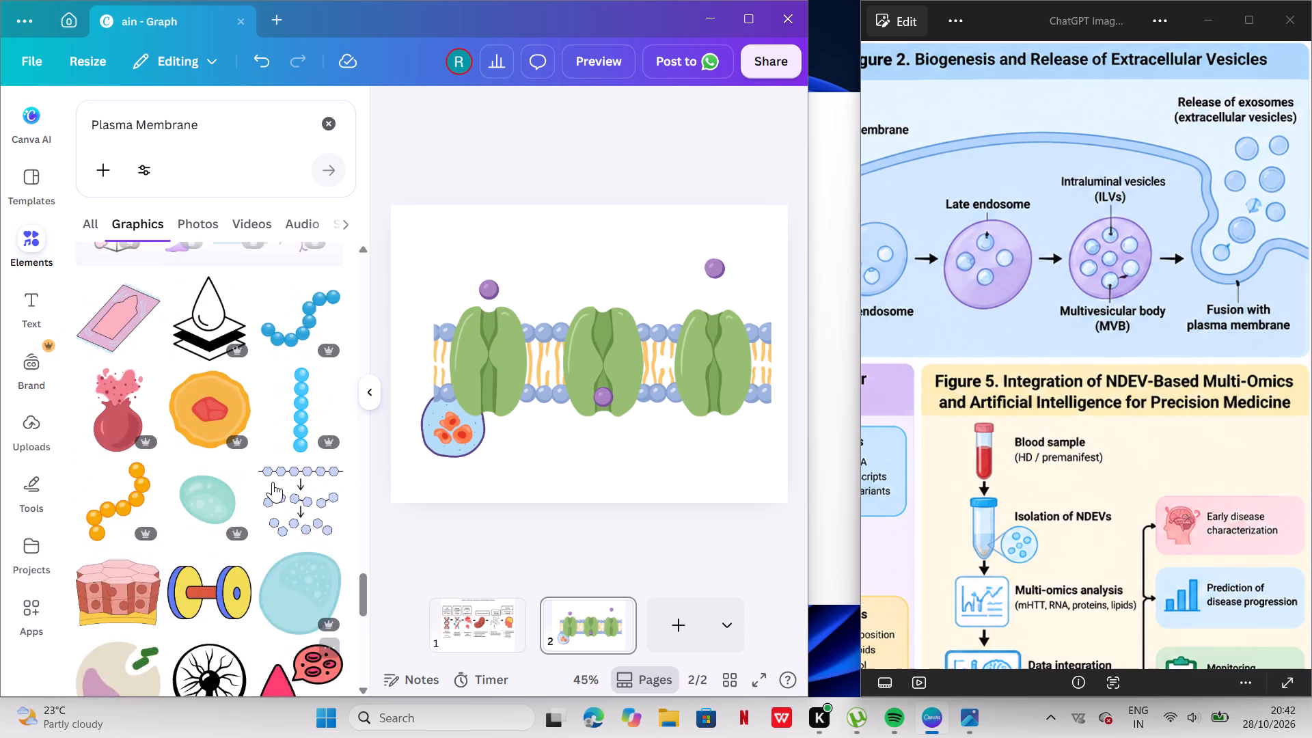
scroll(273, 482, "up", 1)
scroll(273, 482, "down", 1)
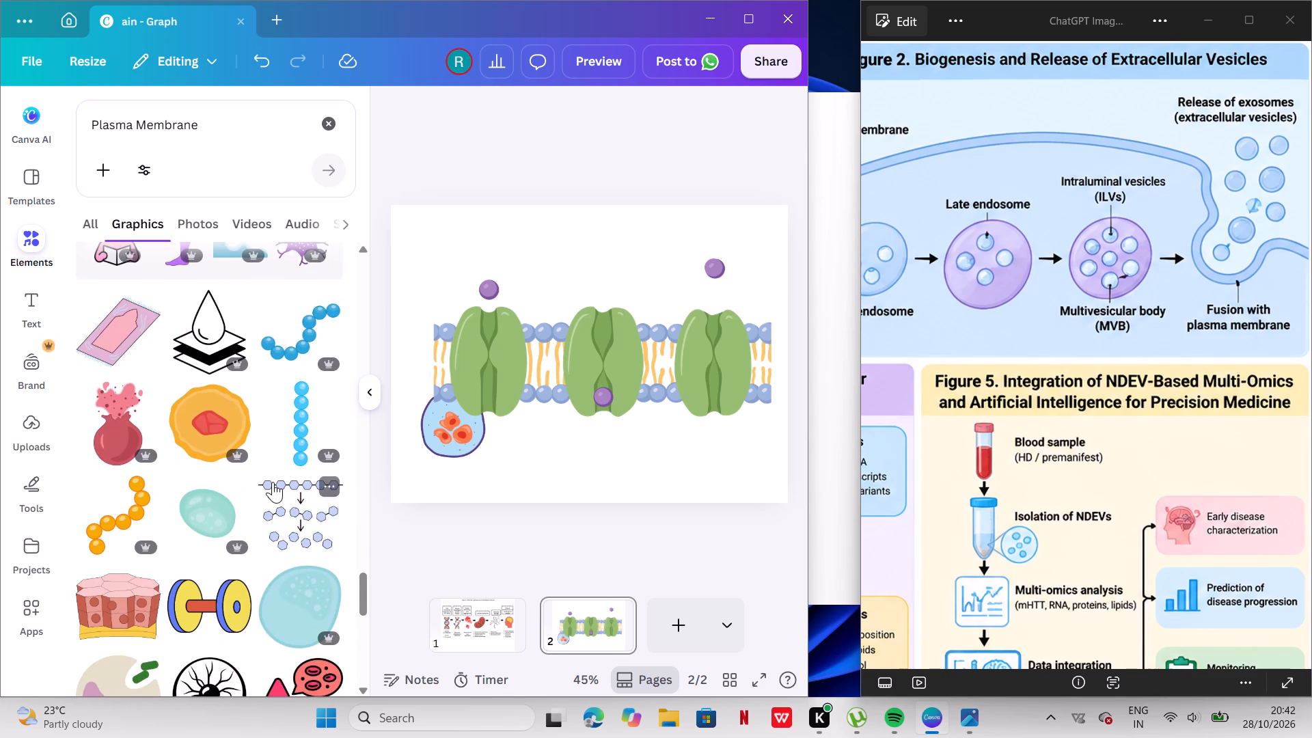
scroll(271, 474, "down", 4)
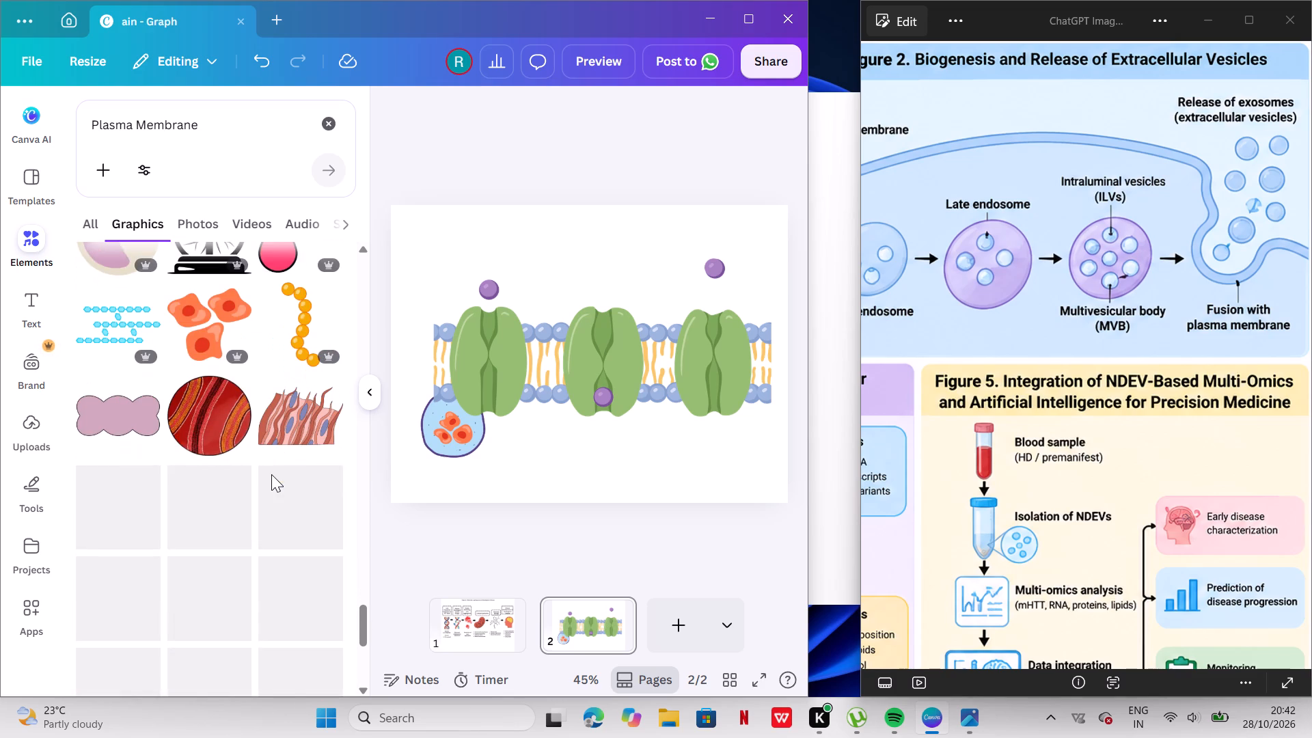
scroll(271, 474, "down", 9)
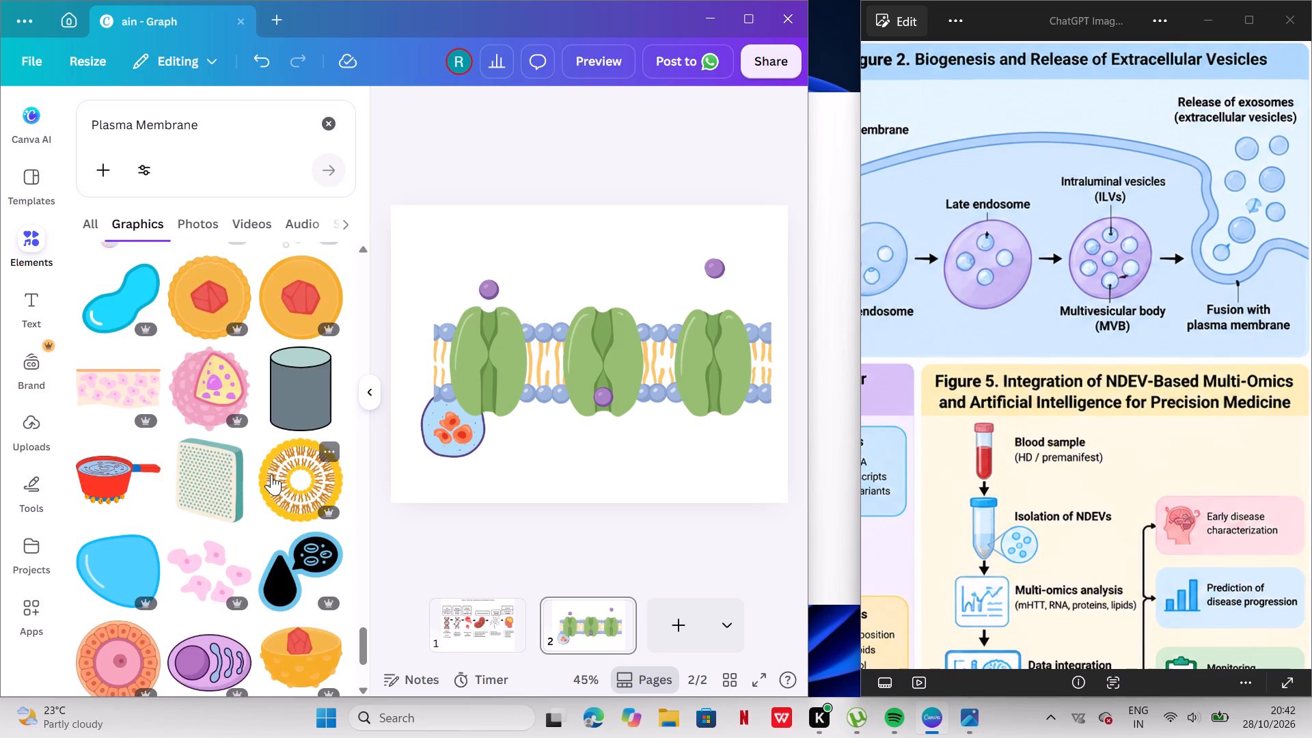
scroll(271, 474, "down", 5)
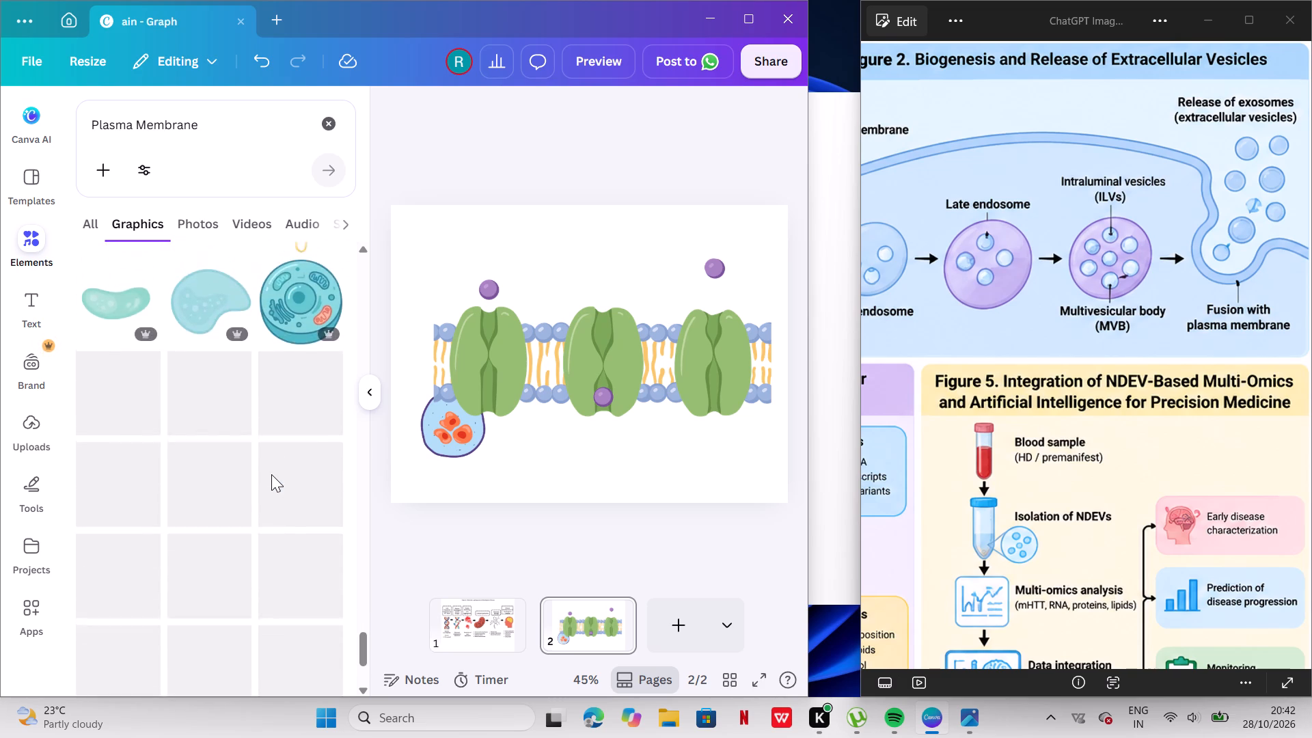
scroll(271, 474, "down", 8)
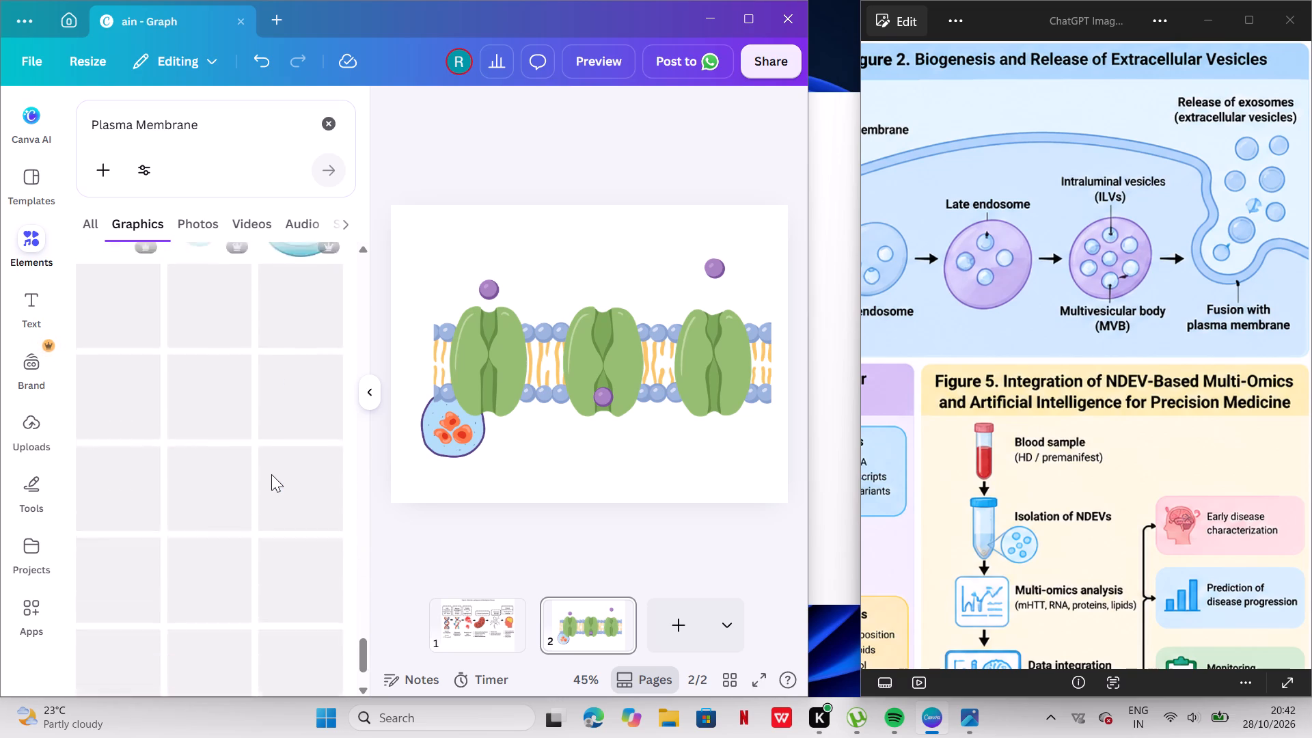
scroll(271, 474, "down", 1)
left_click(271, 474)
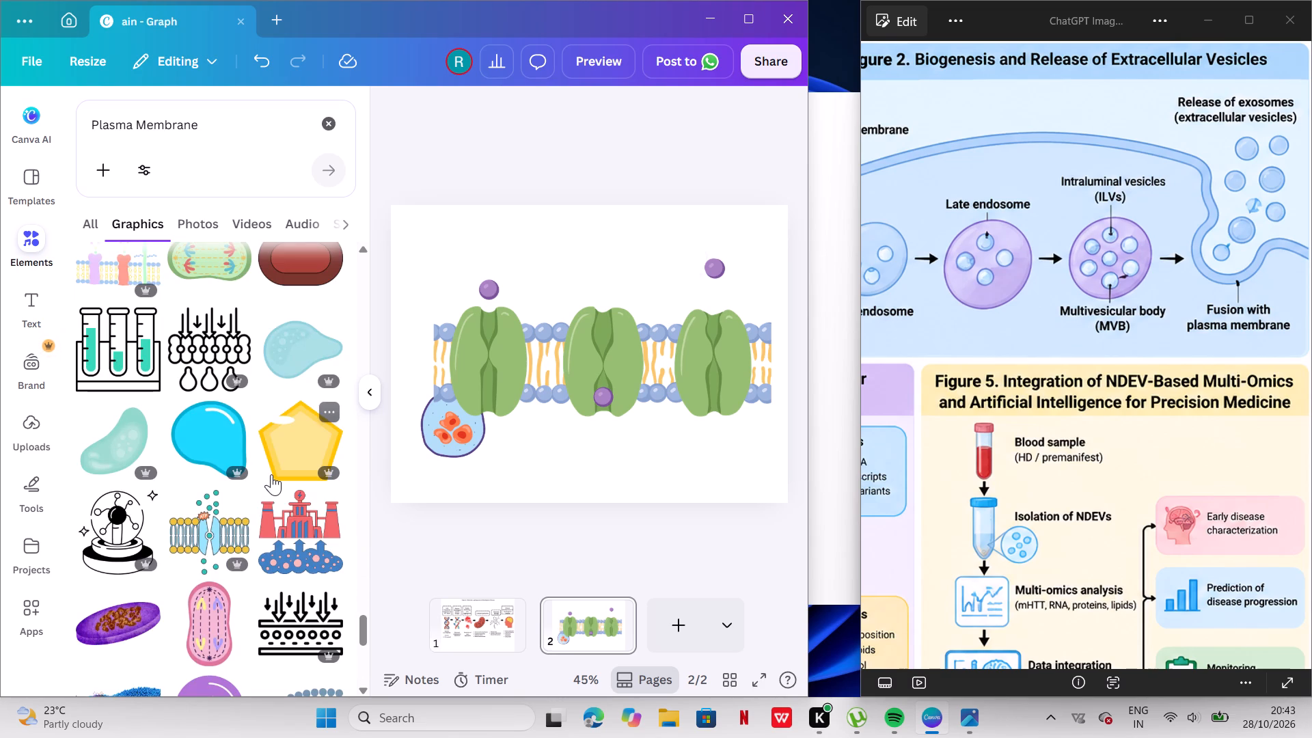
scroll(271, 474, "down", 2)
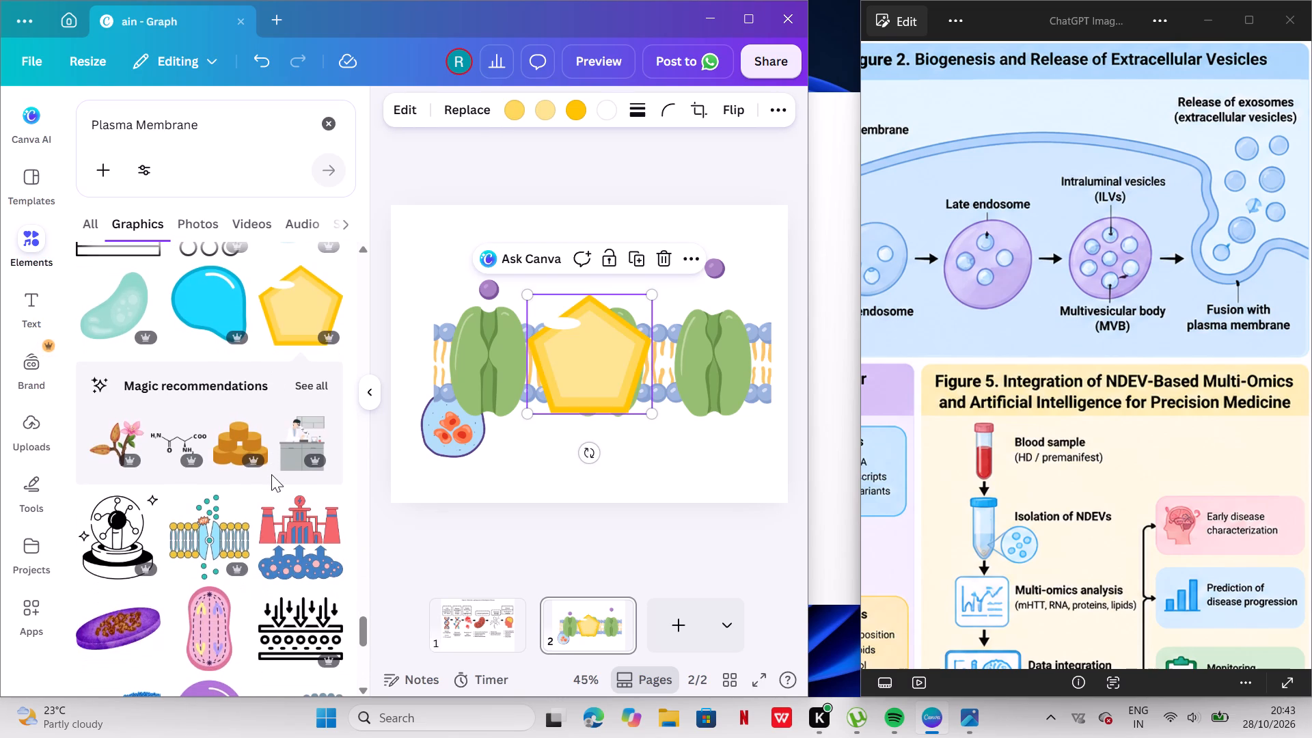
scroll(271, 474, "down", 1)
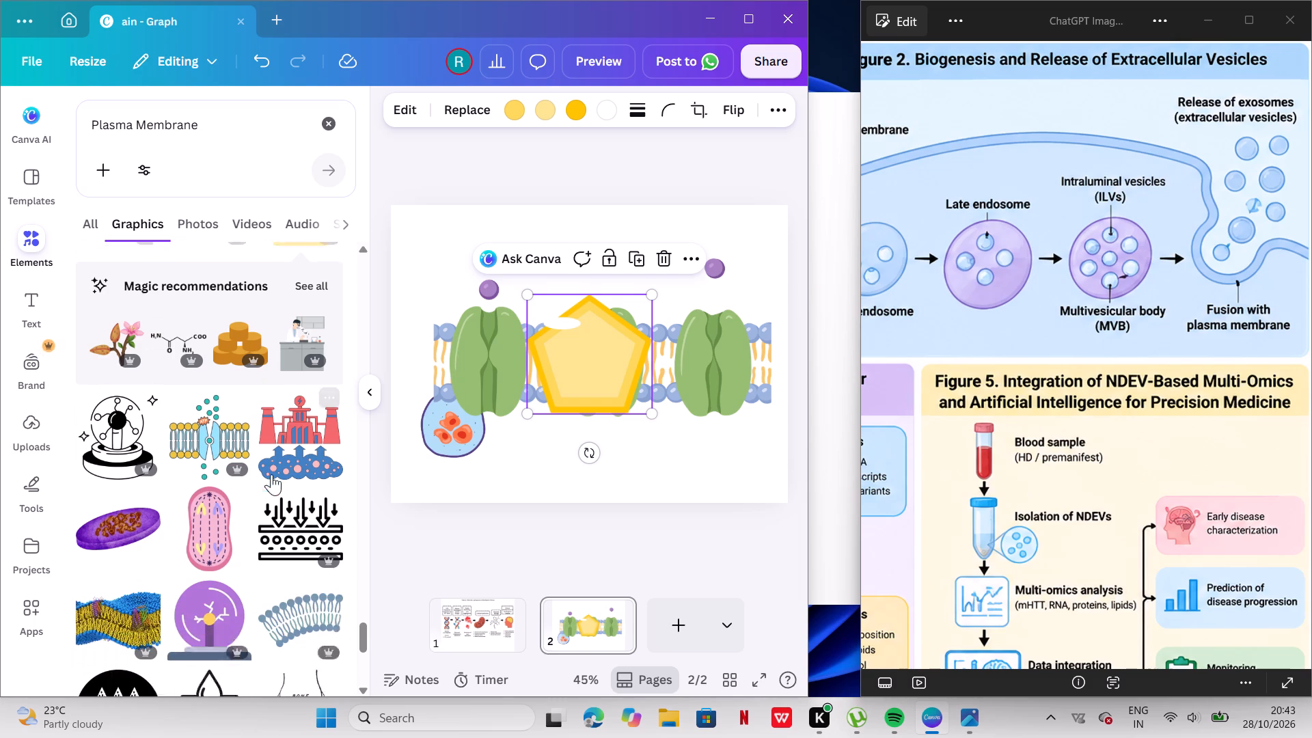
scroll(271, 474, "down", 1)
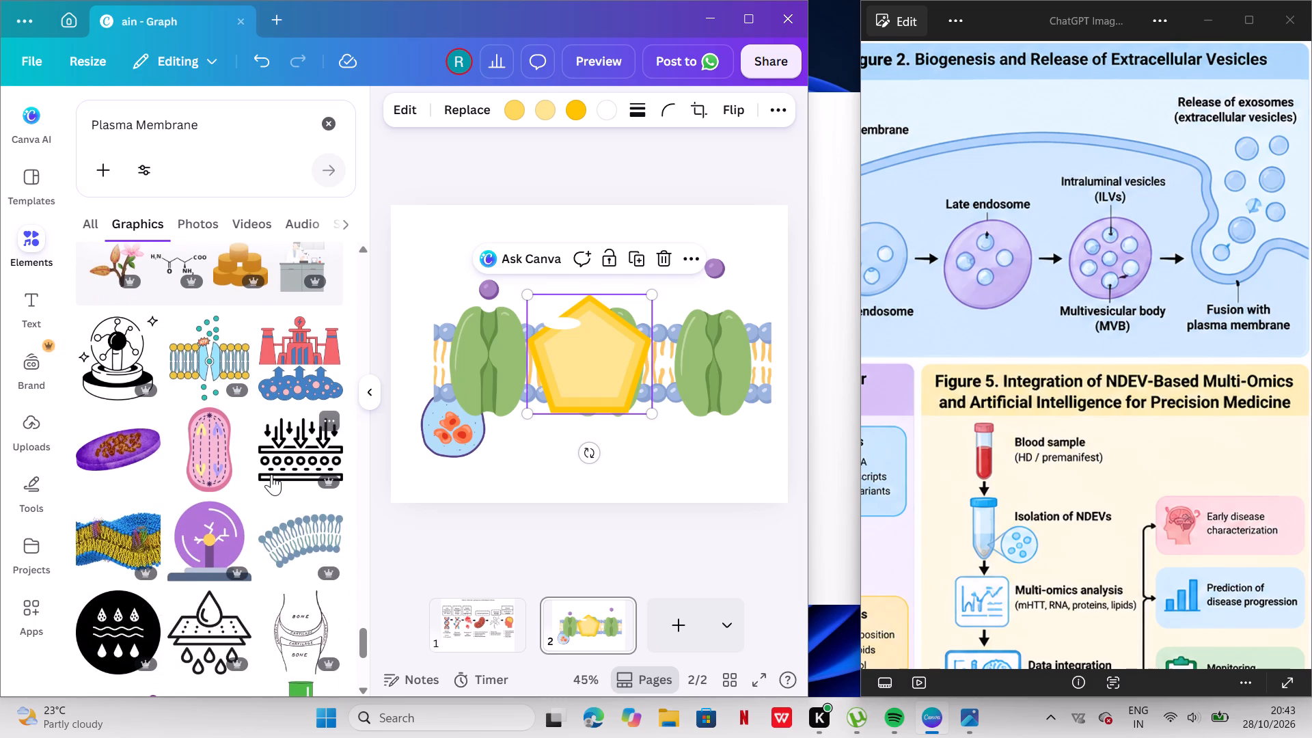
scroll(271, 474, "down", 1)
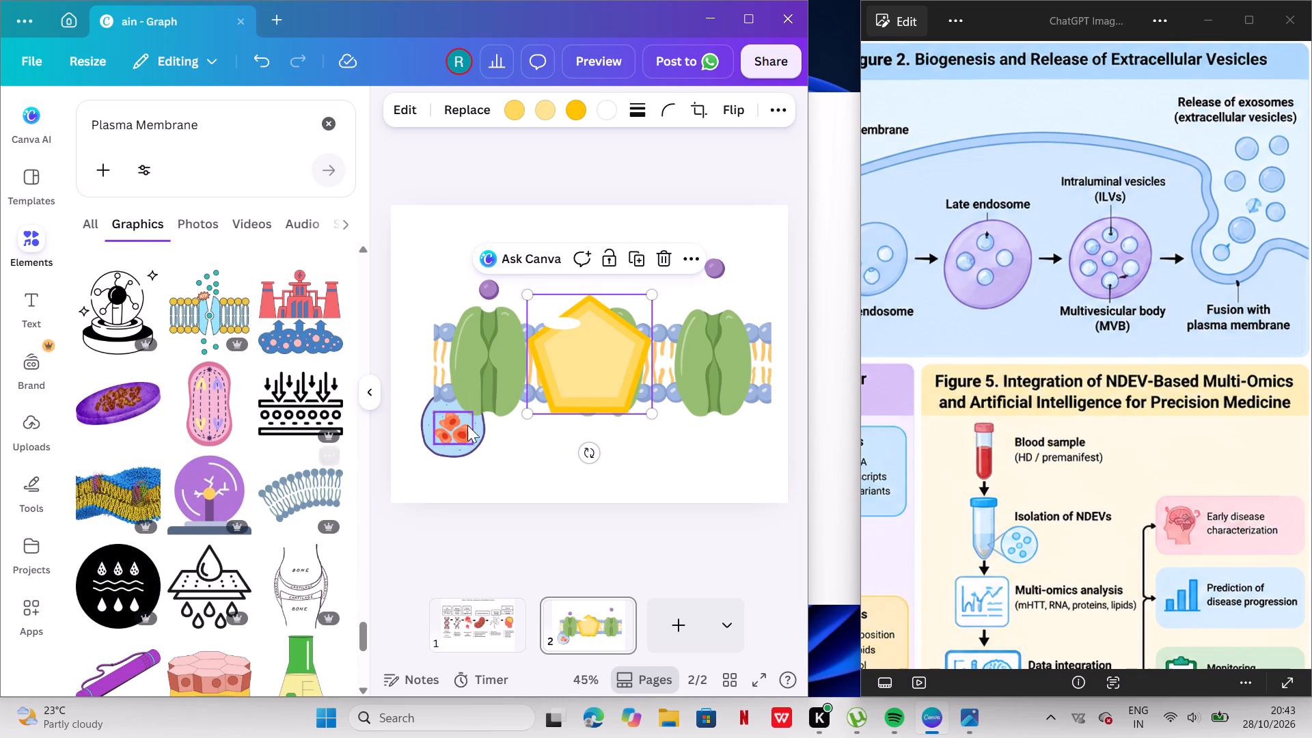
Delete the green-channel membrane graphic and the yellow pentagon from page 2, leaving only the blue cell.
left_click(520, 331)
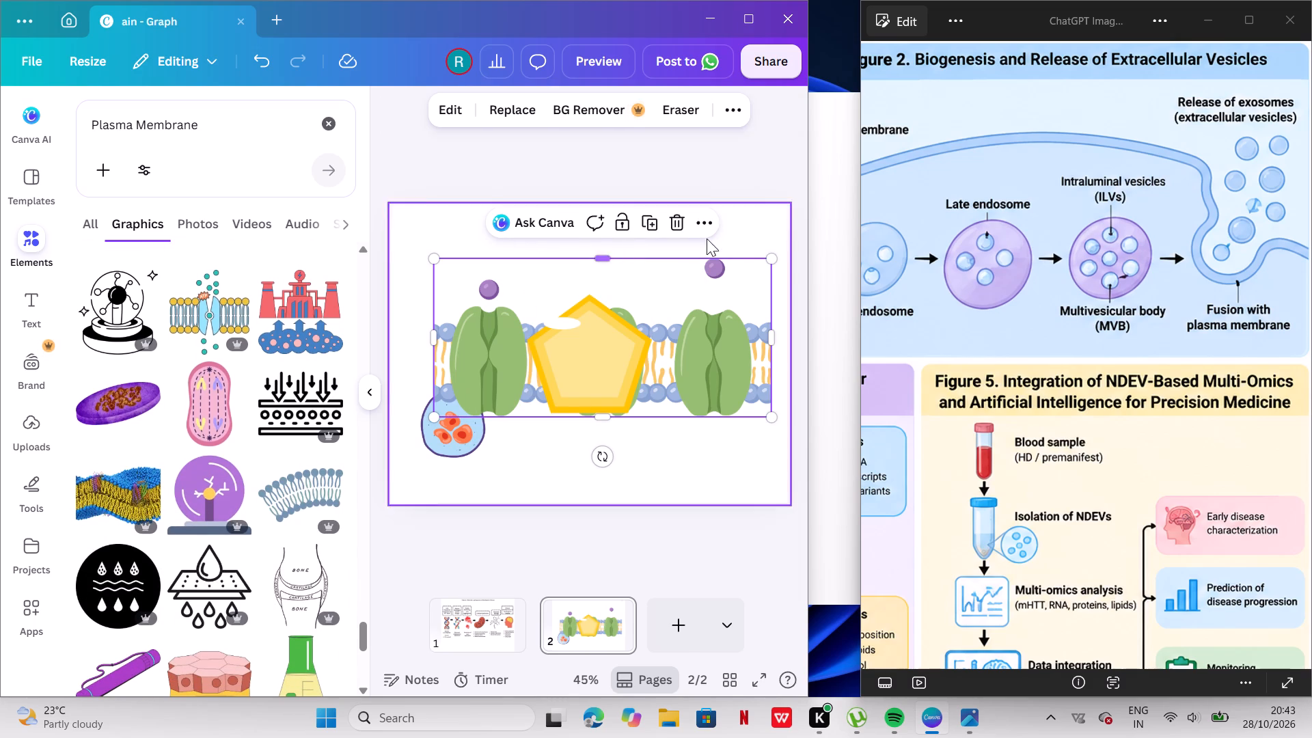
left_click(672, 230)
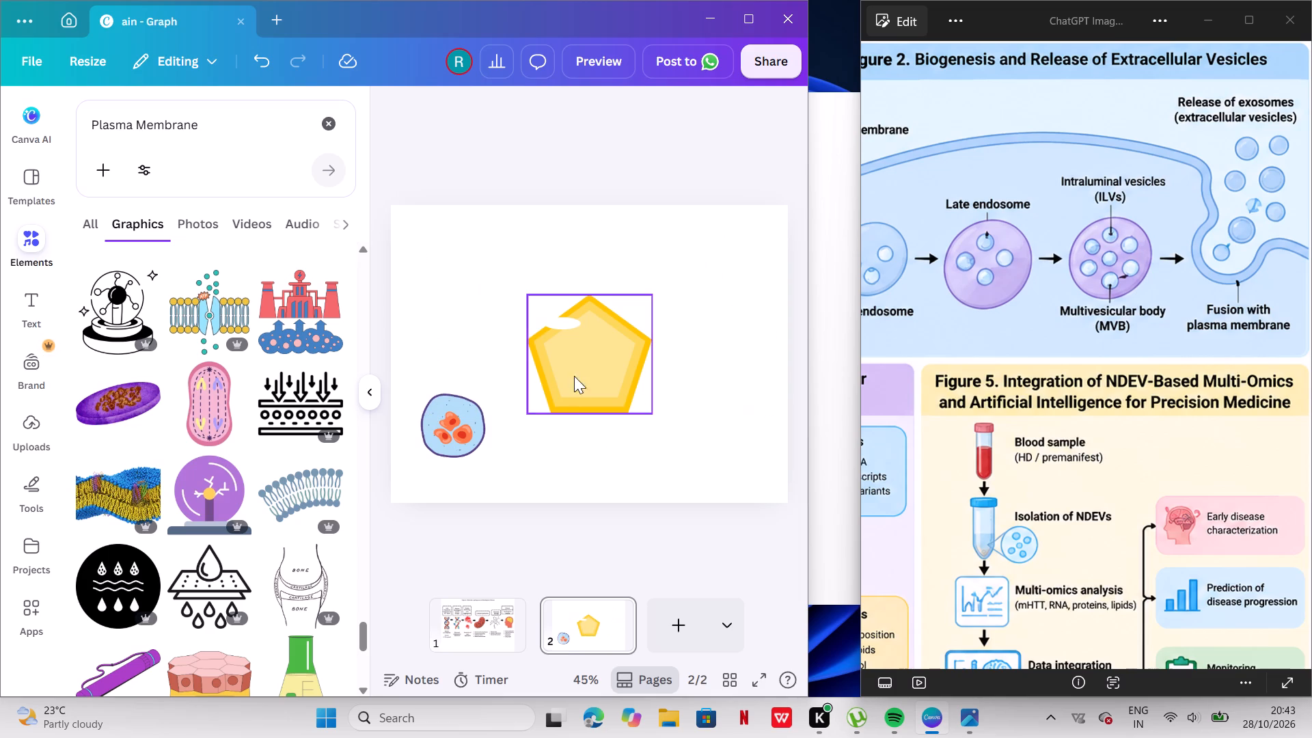
left_click(572, 392)
left_click(661, 256)
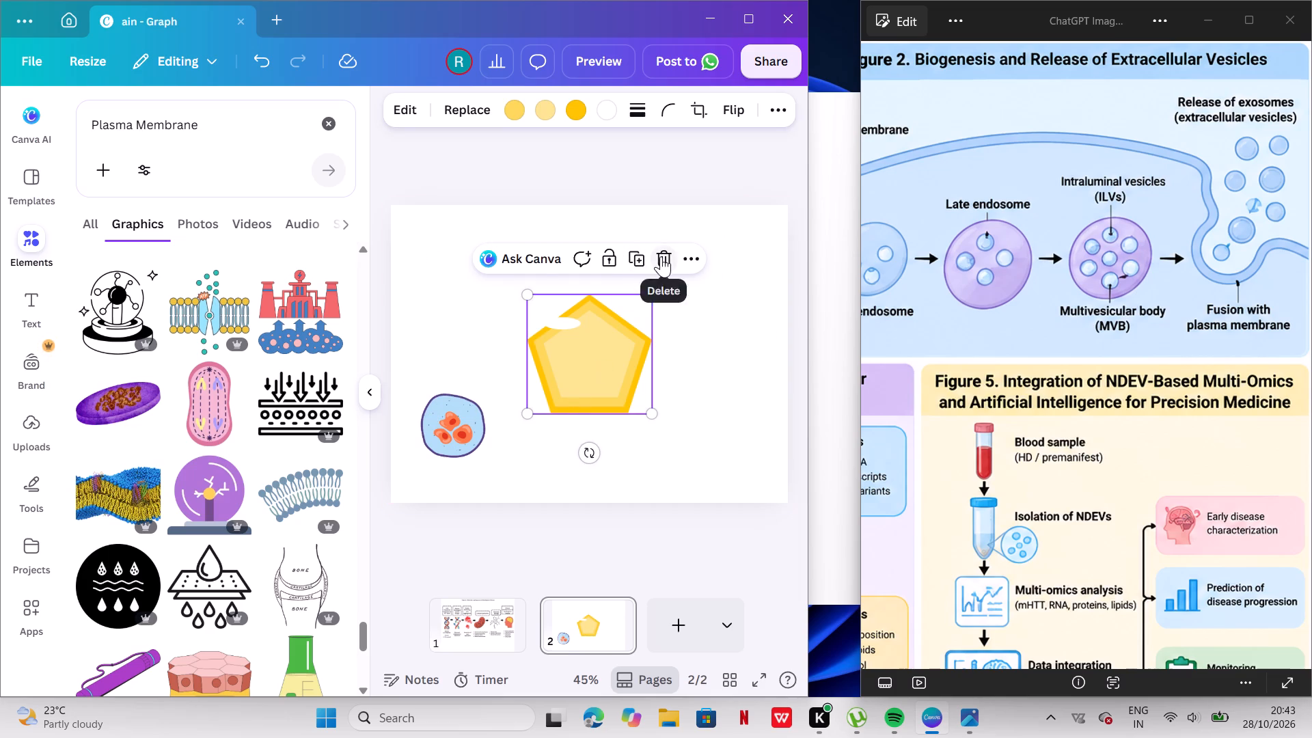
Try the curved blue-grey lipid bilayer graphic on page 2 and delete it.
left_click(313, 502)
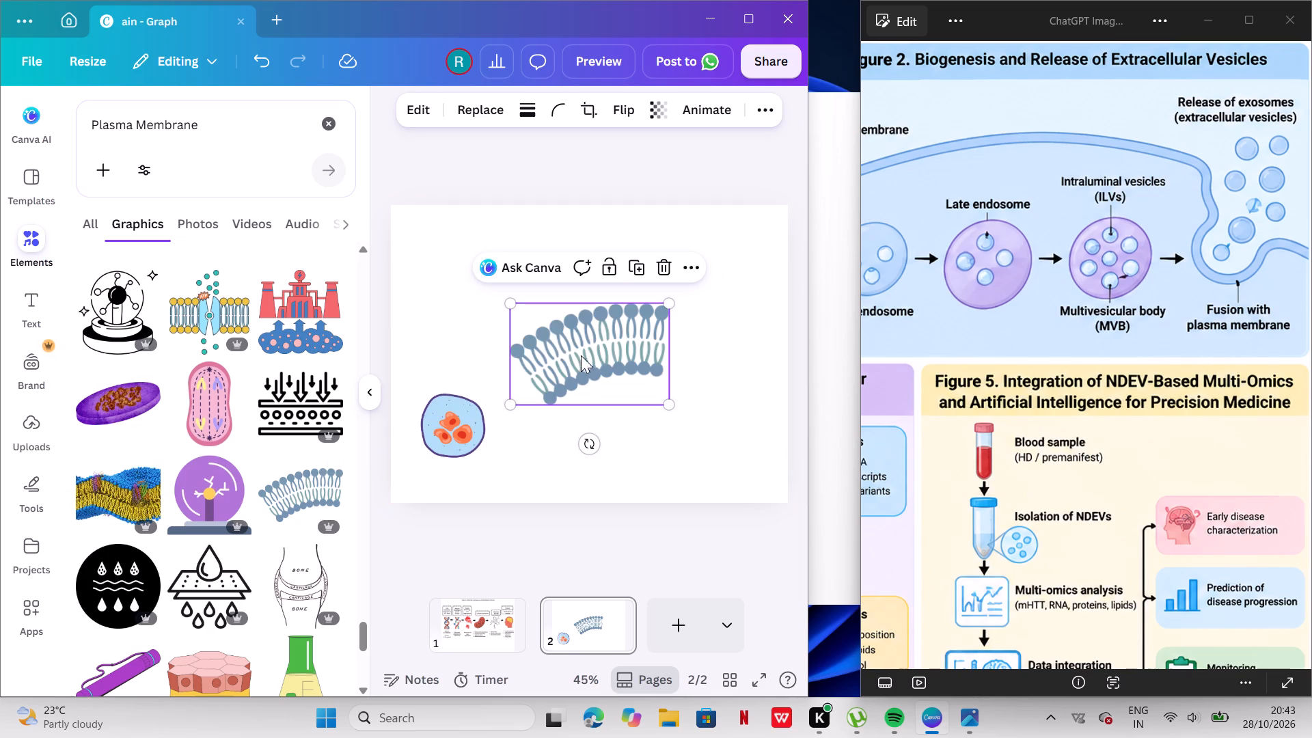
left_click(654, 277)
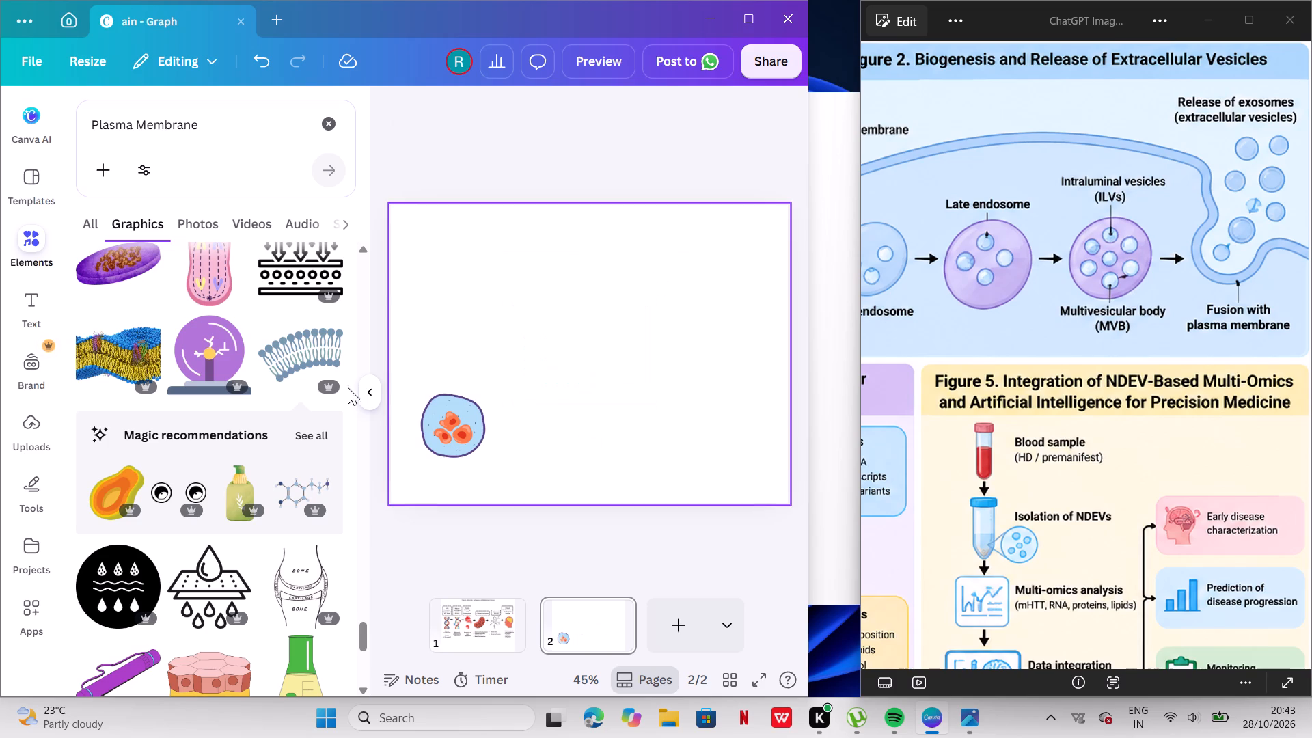
Add the yellow-and-blue membrane graphic with one blue channel and purple dots from the Plasma Membrane results to page 2.
scroll(217, 510, "down", 6)
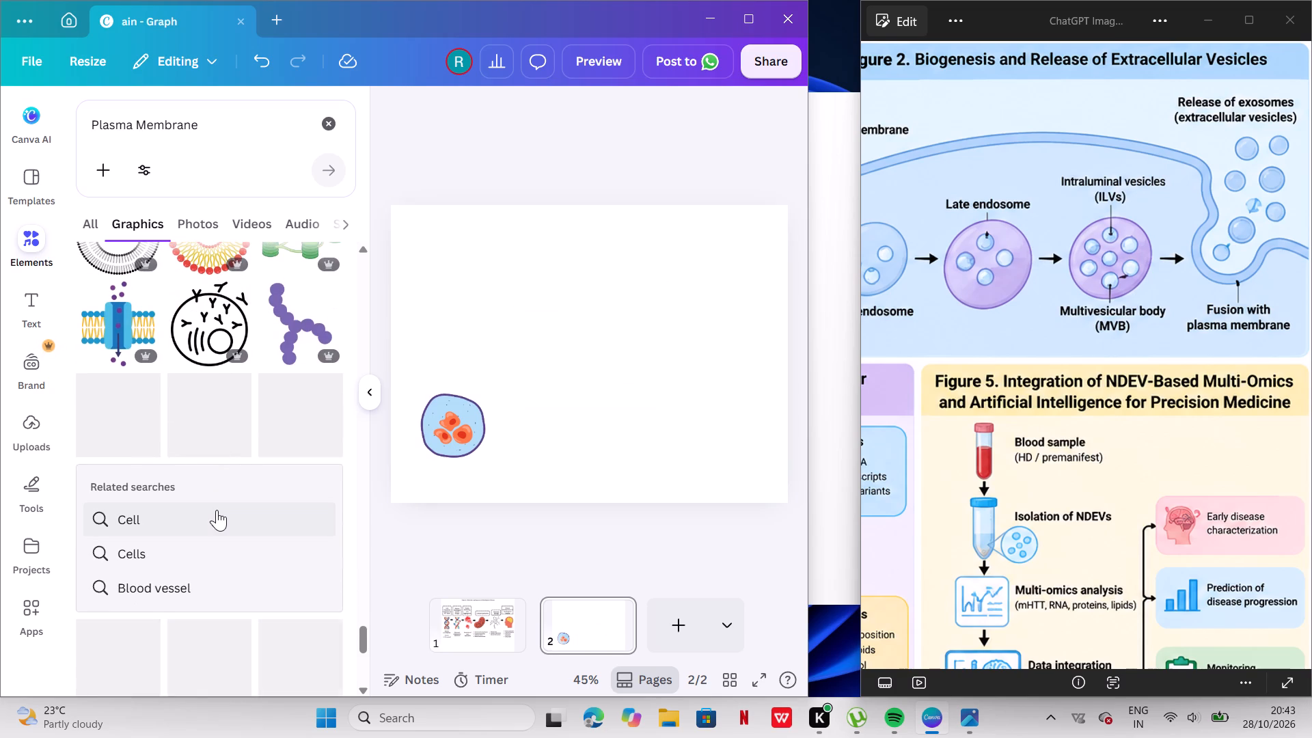
left_click(126, 339)
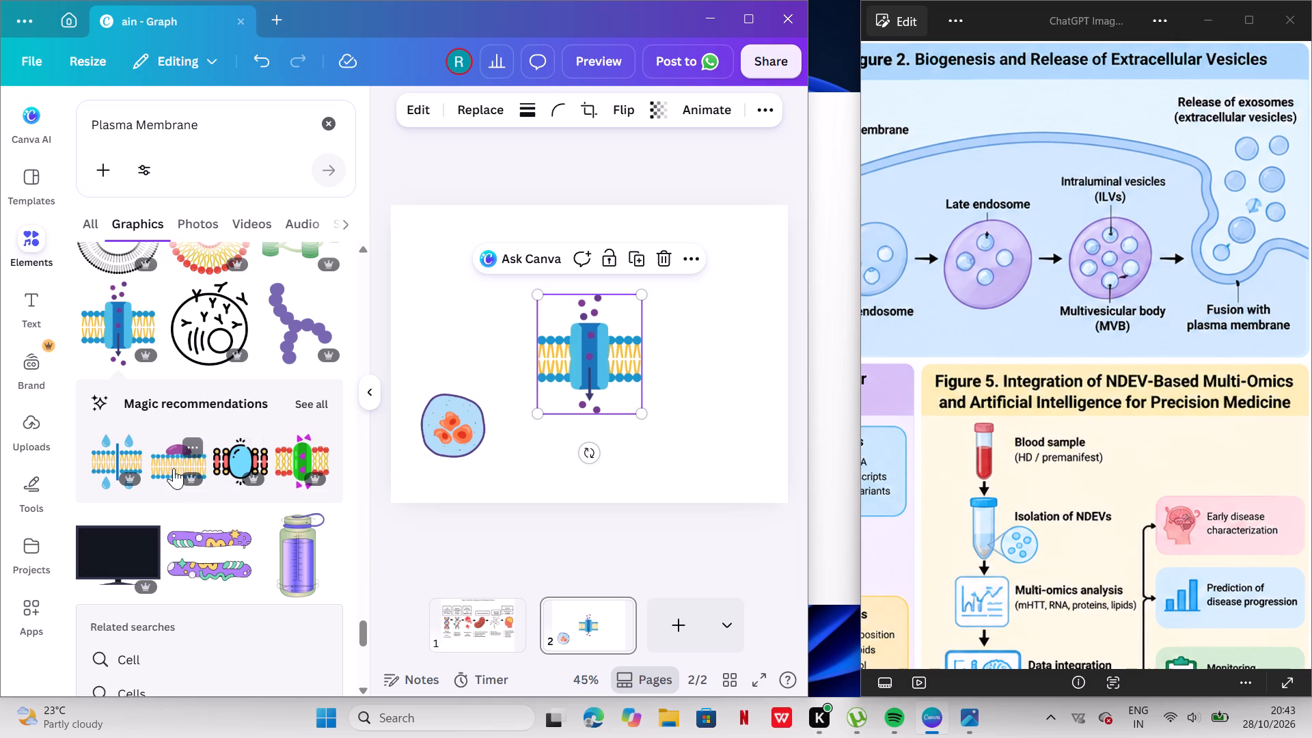
Add the recommended membrane graphic with a purple dome and move it to the page's left edge, above the blue cell.
left_click(172, 468)
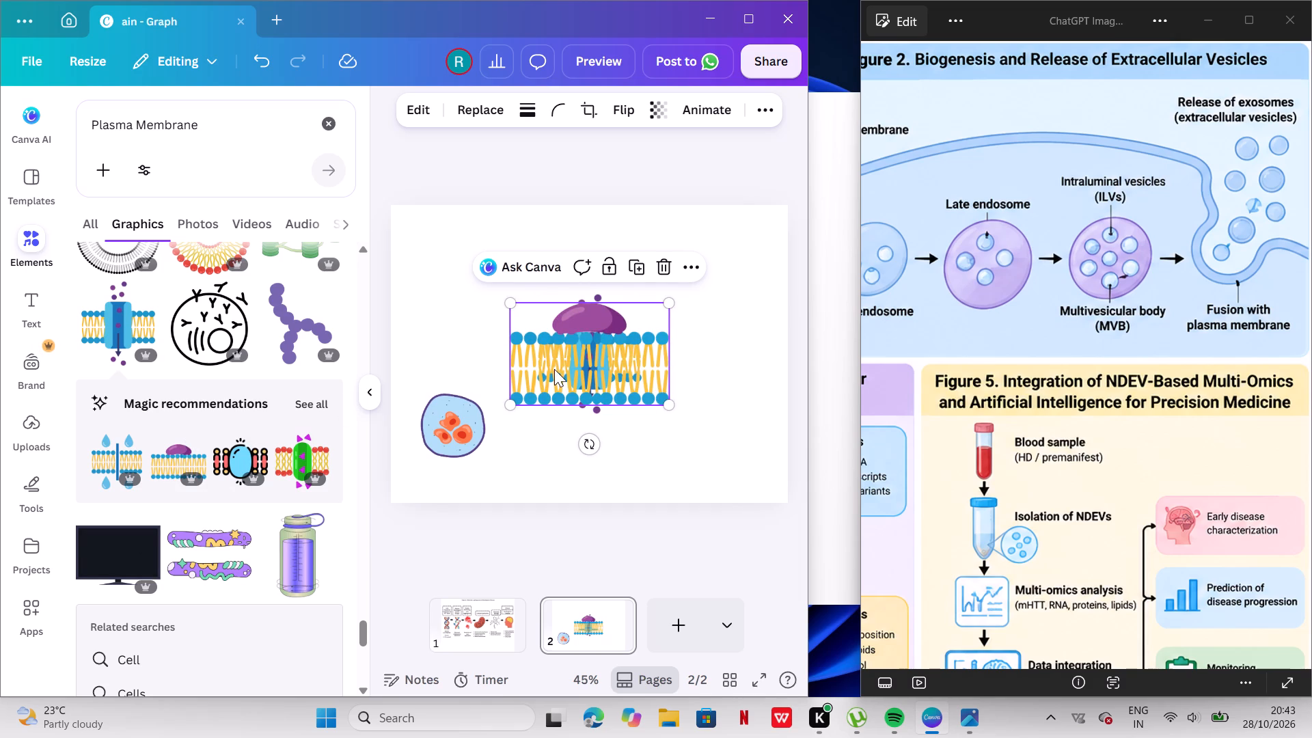
left_click_drag(594, 360, 471, 355)
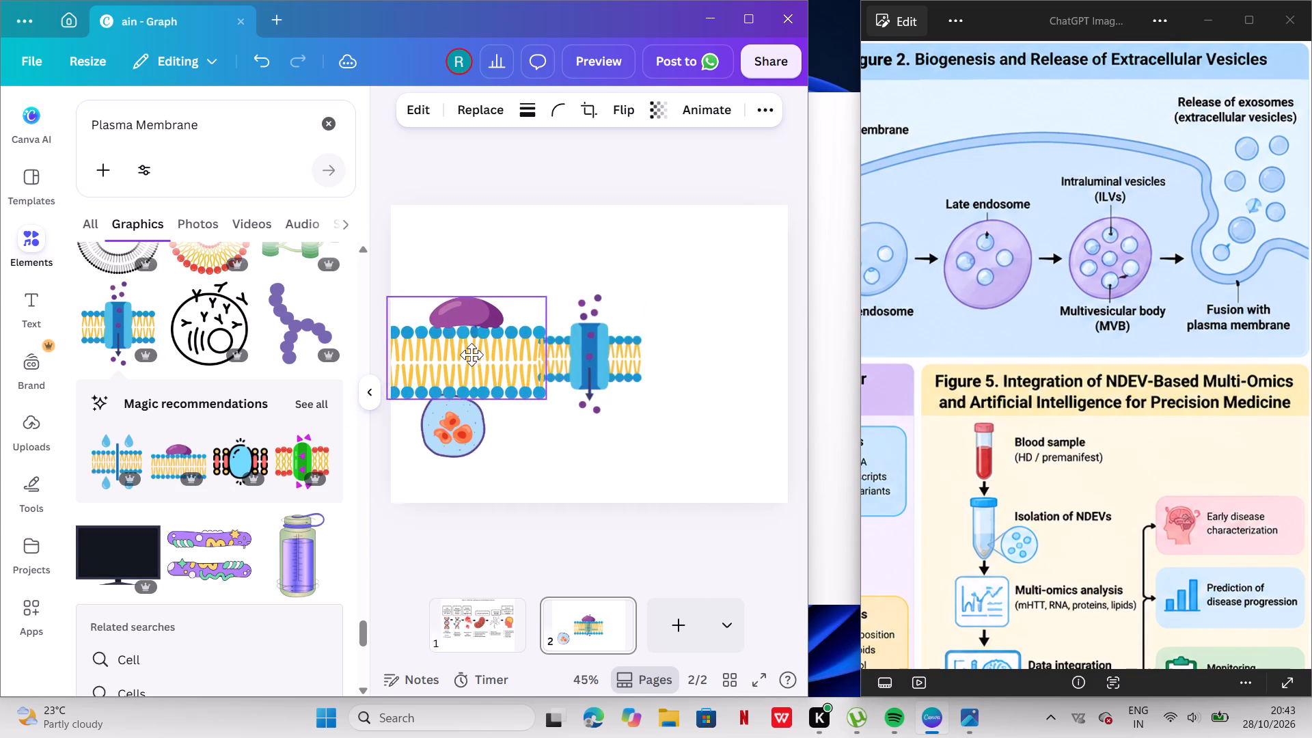
left_click_drag(471, 355, 471, 355)
Shrink the purple-dome membrane graphic to about 280 wide and place it against the left side of the blue-channel membrane.
left_click_drag(546, 392, 541, 391)
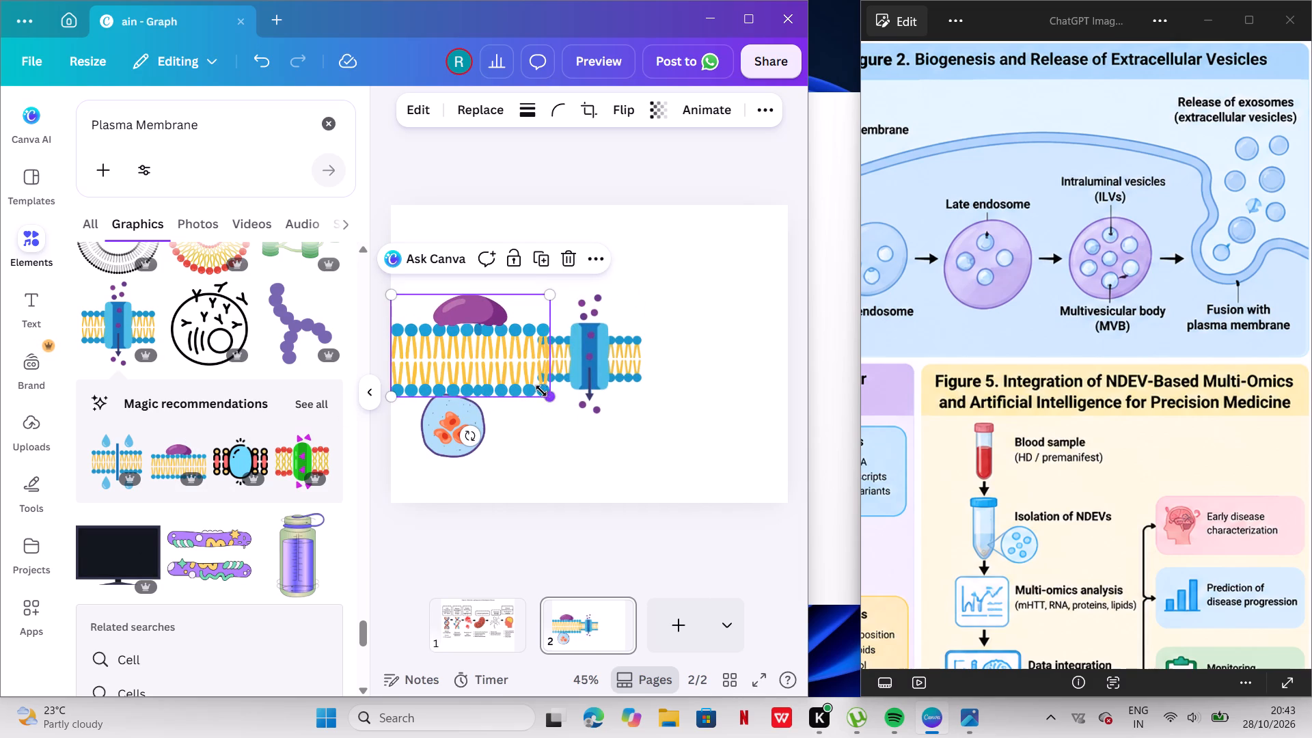
left_click_drag(541, 391, 509, 367)
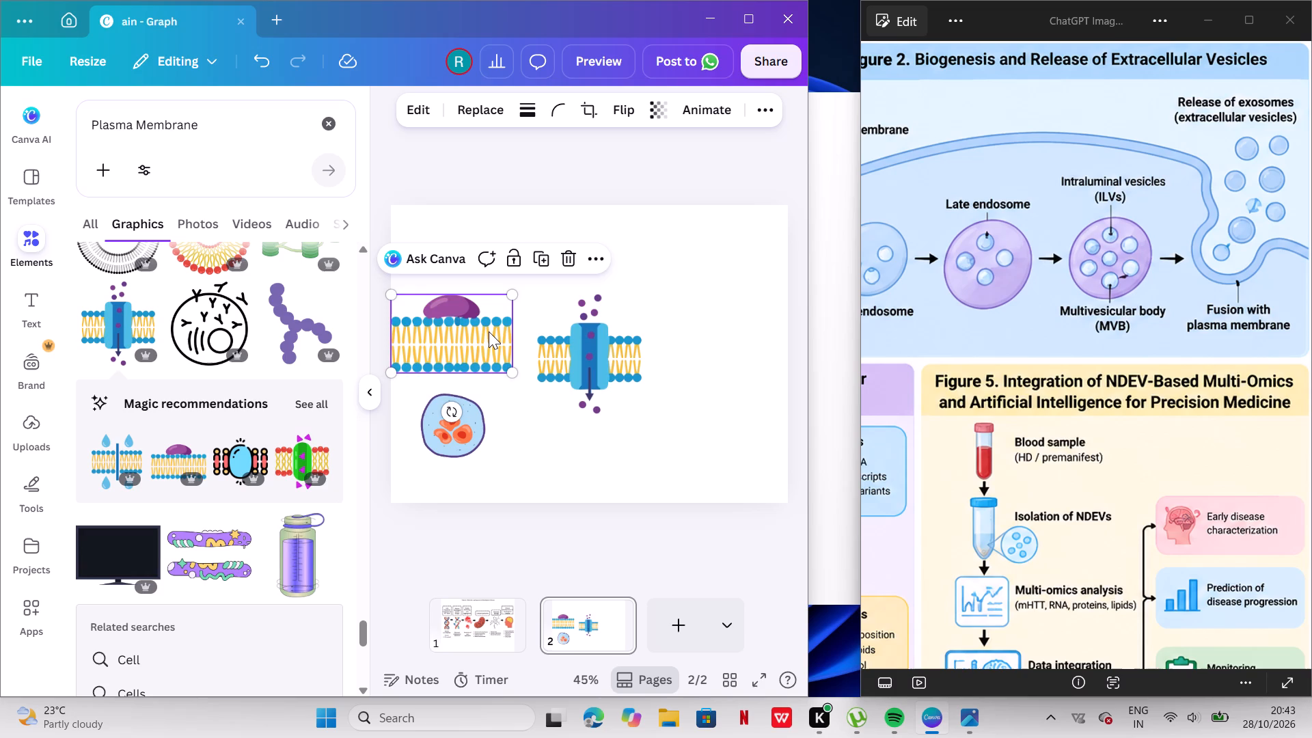
left_click_drag(489, 331, 512, 350)
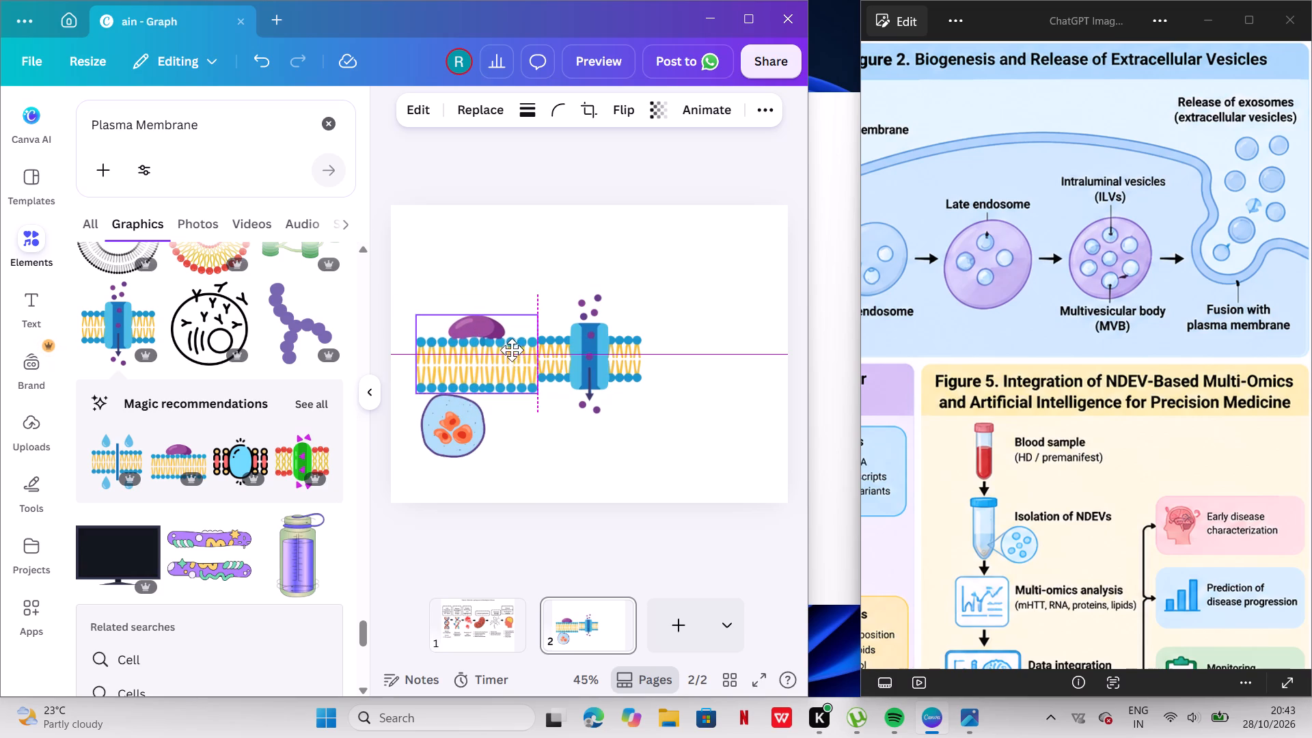
left_click_drag(512, 350, 512, 348)
left_click_drag(534, 391, 522, 377)
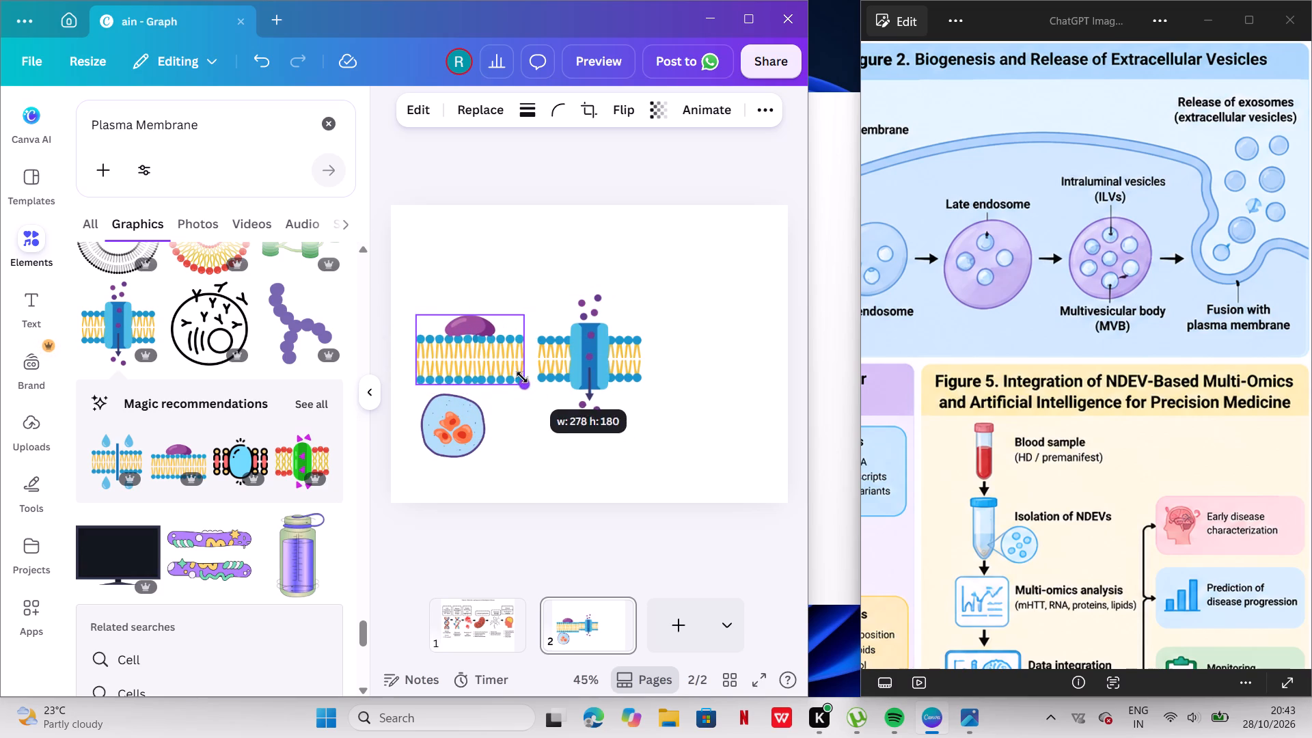
left_click_drag(522, 377, 527, 379)
left_click_drag(505, 369, 520, 367)
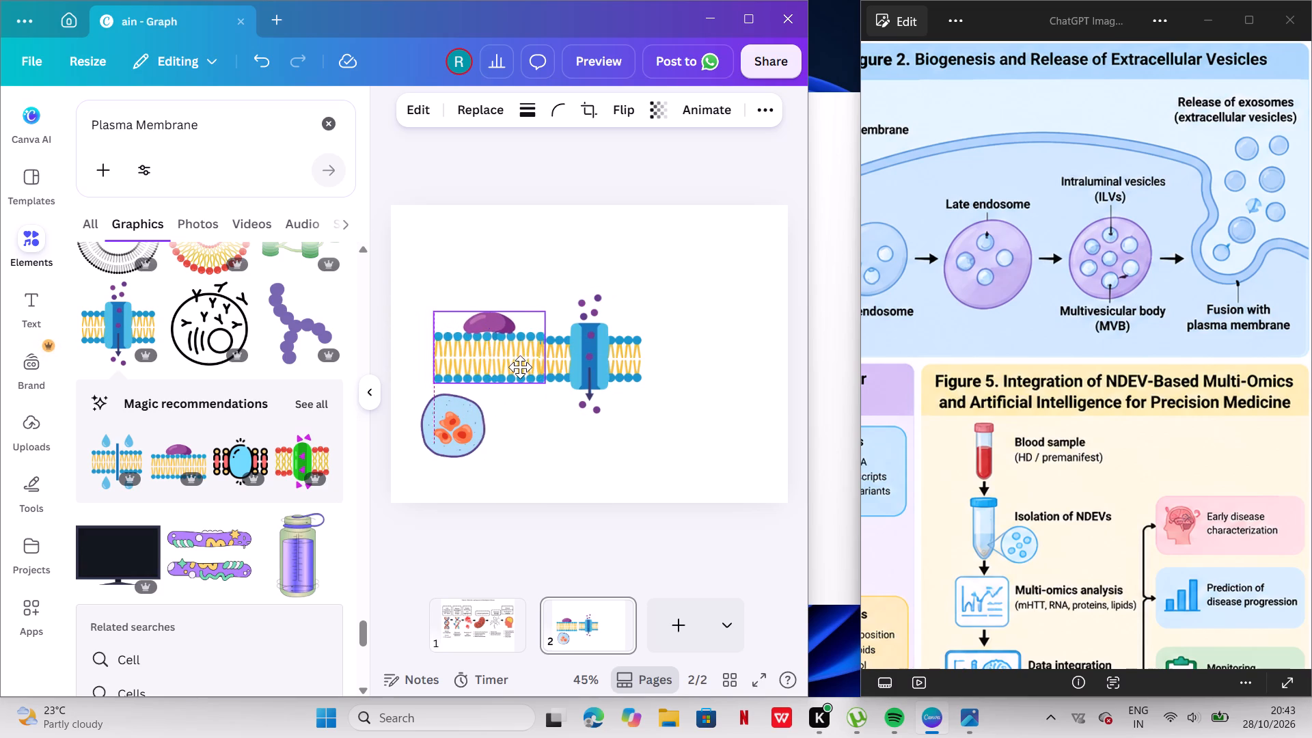
left_click_drag(520, 367, 513, 364)
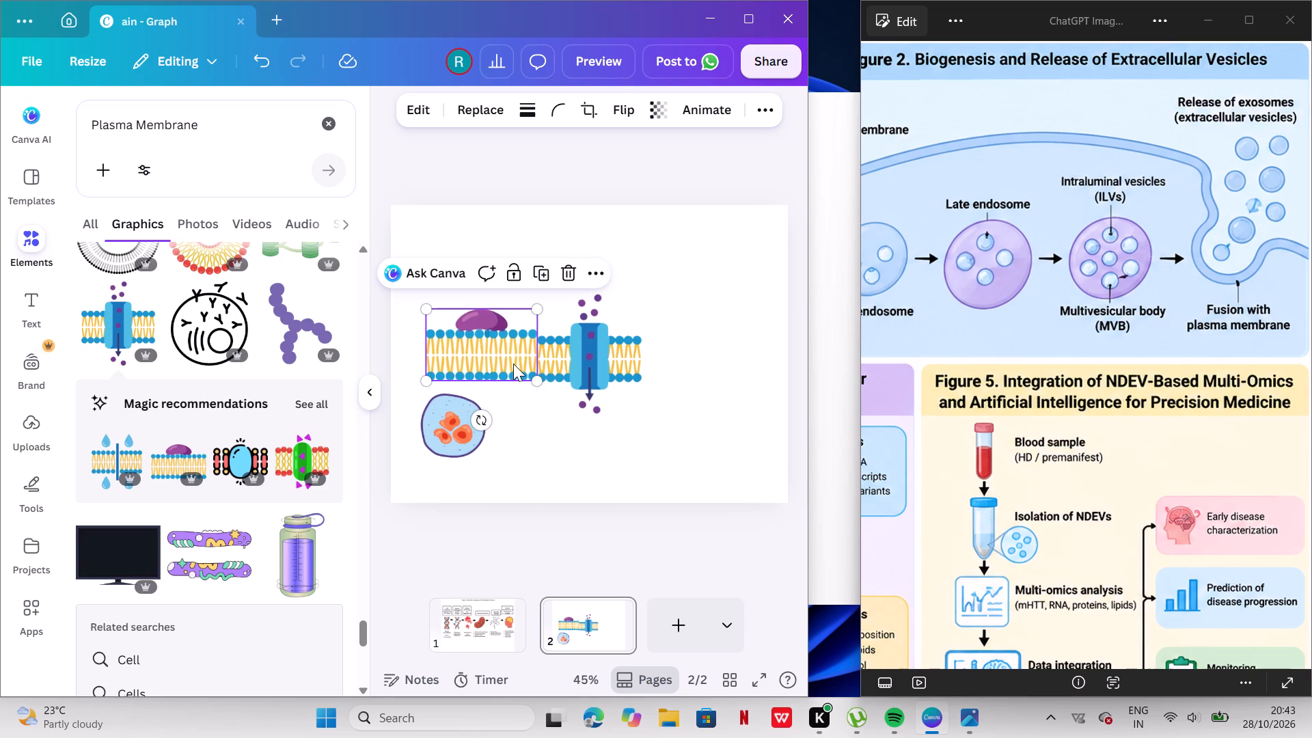
Open the full set of Magic recommendations to examine more membrane graphics by the same creator.
left_click(311, 409)
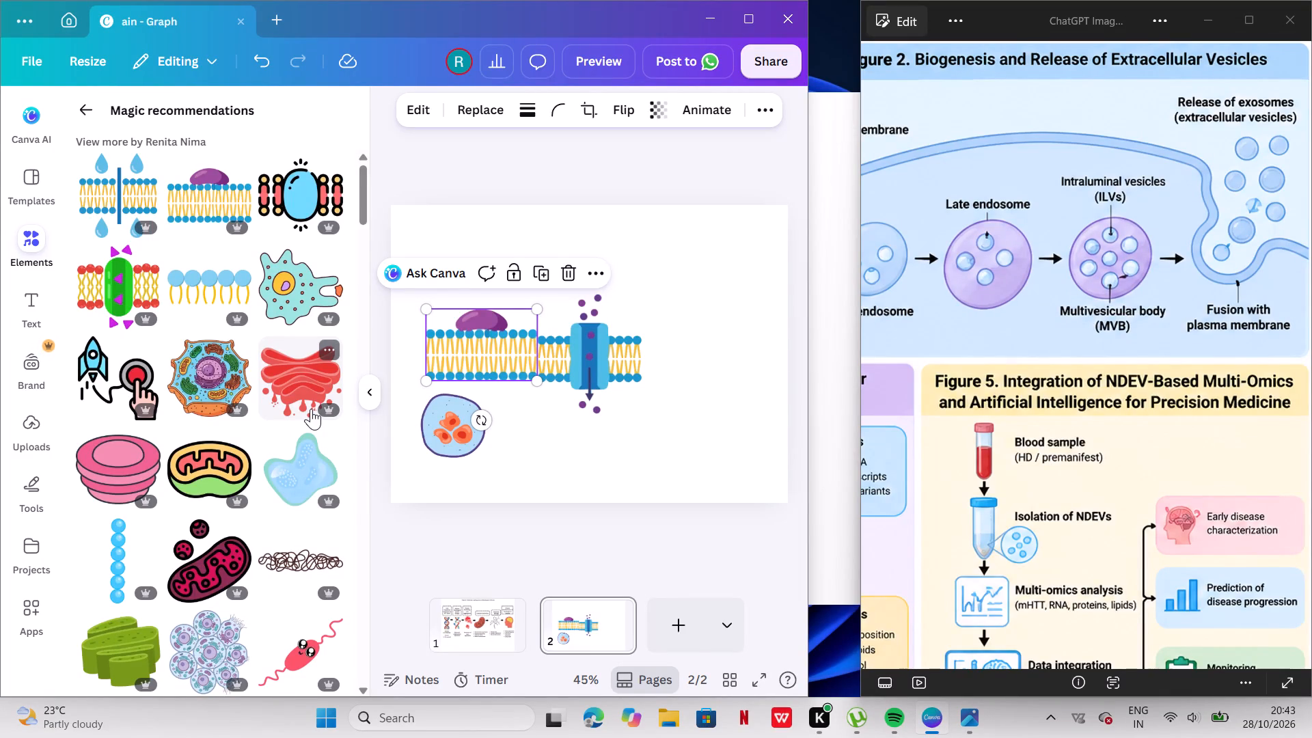
key("Return")
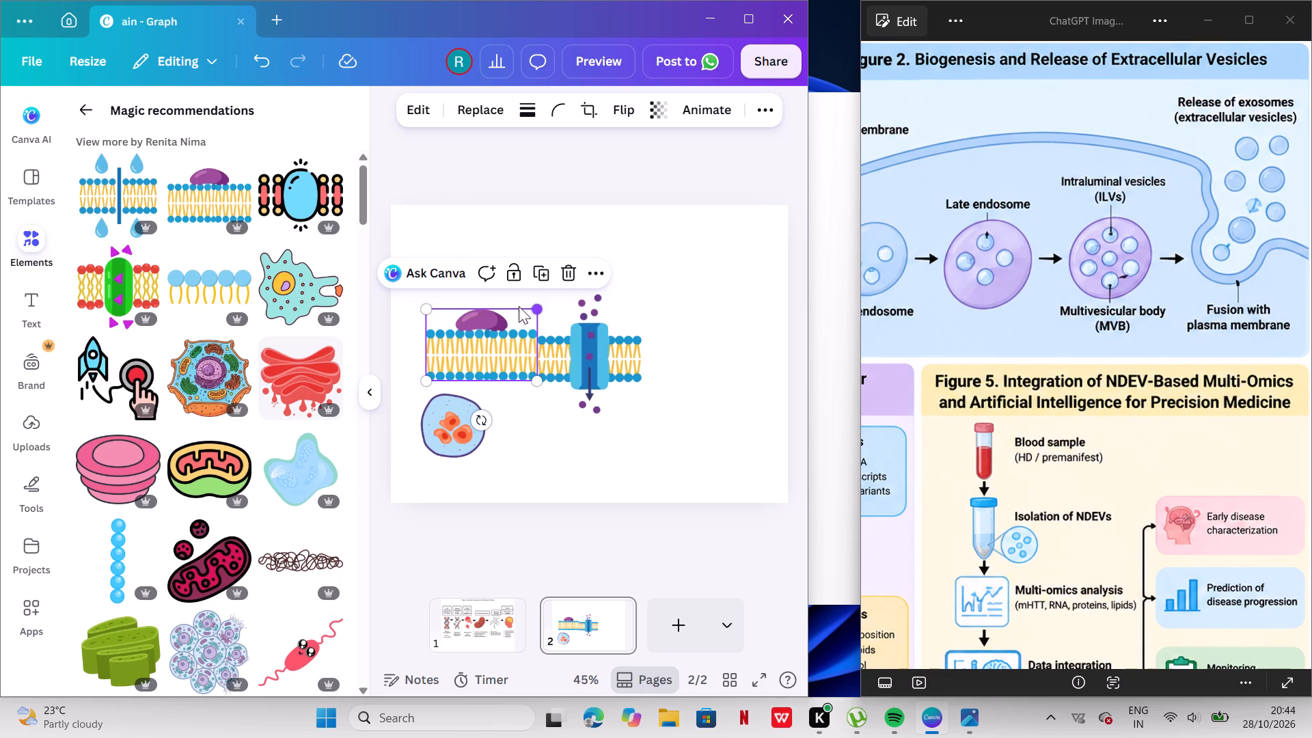
Shrink the purple-dome membrane graphic slightly and move it back against the left side of the blue-channel membrane.
left_click(489, 355)
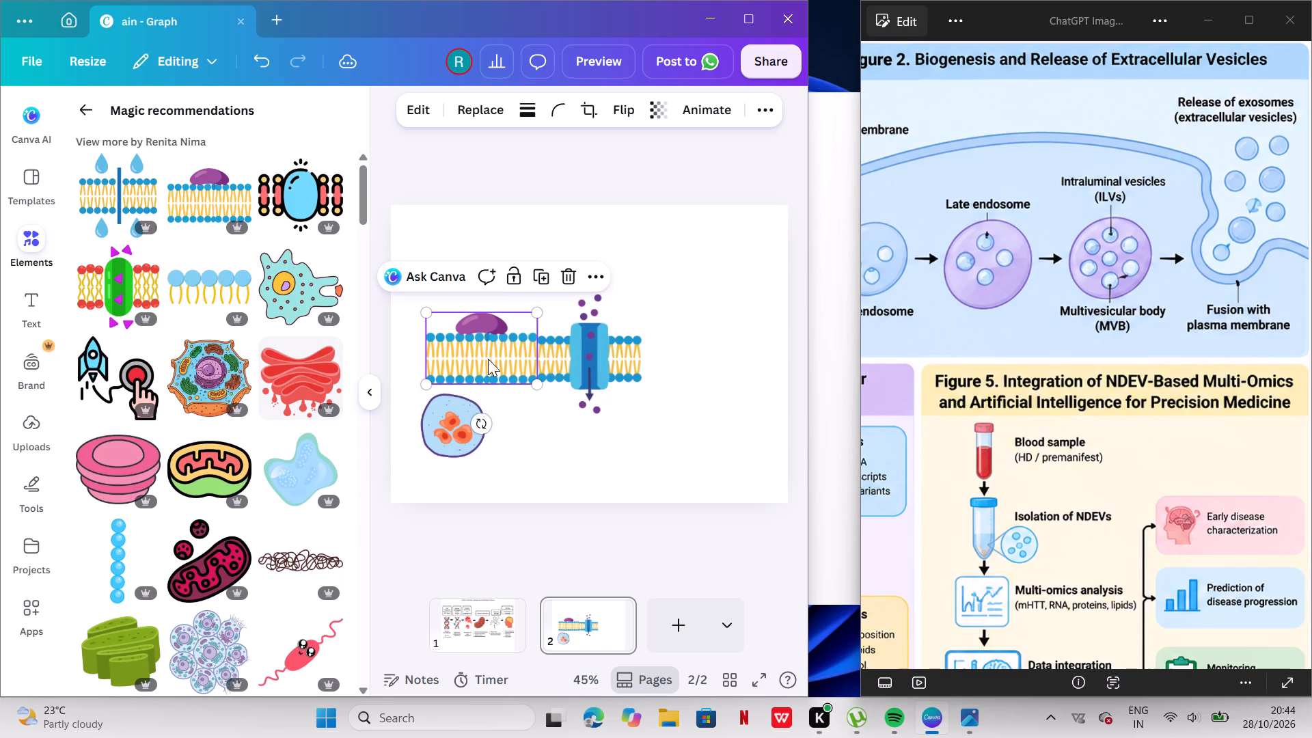
left_click_drag(542, 381, 535, 381)
left_click(535, 381)
left_click_drag(535, 381, 524, 379)
left_click_drag(502, 357, 511, 374)
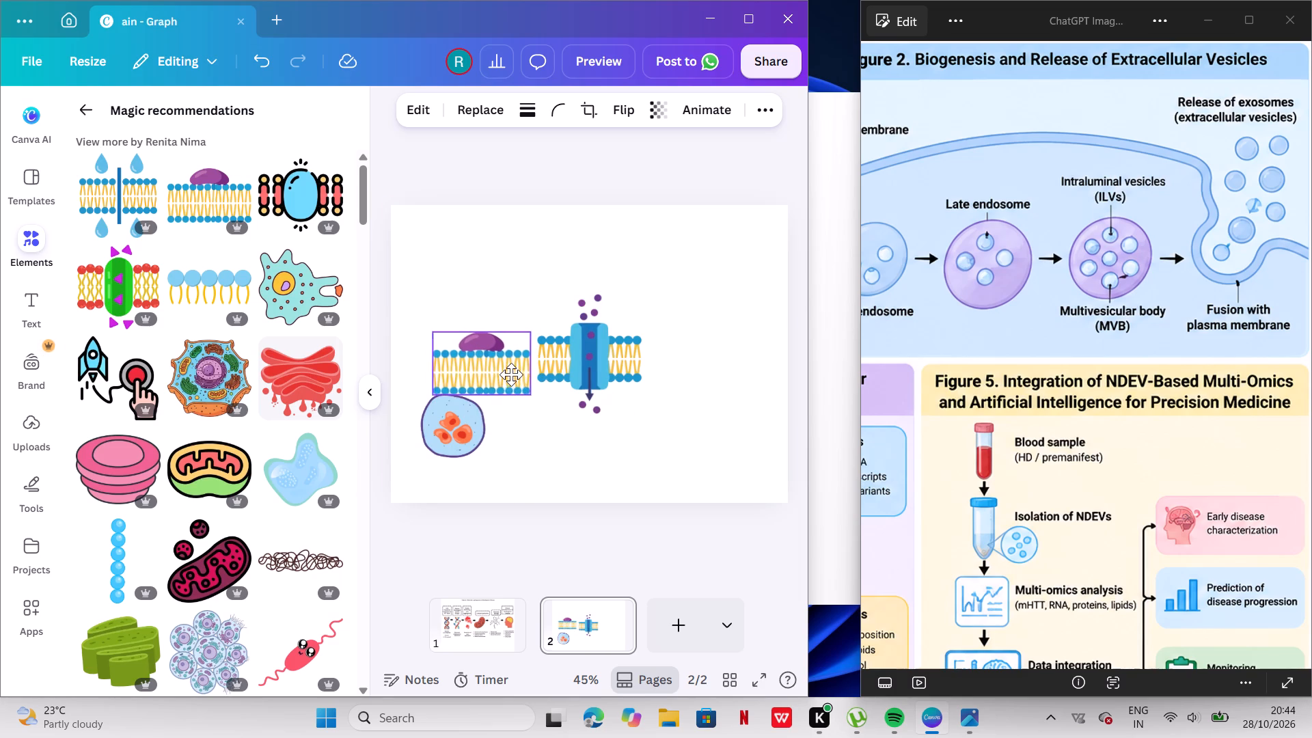
left_click_drag(511, 374, 515, 361)
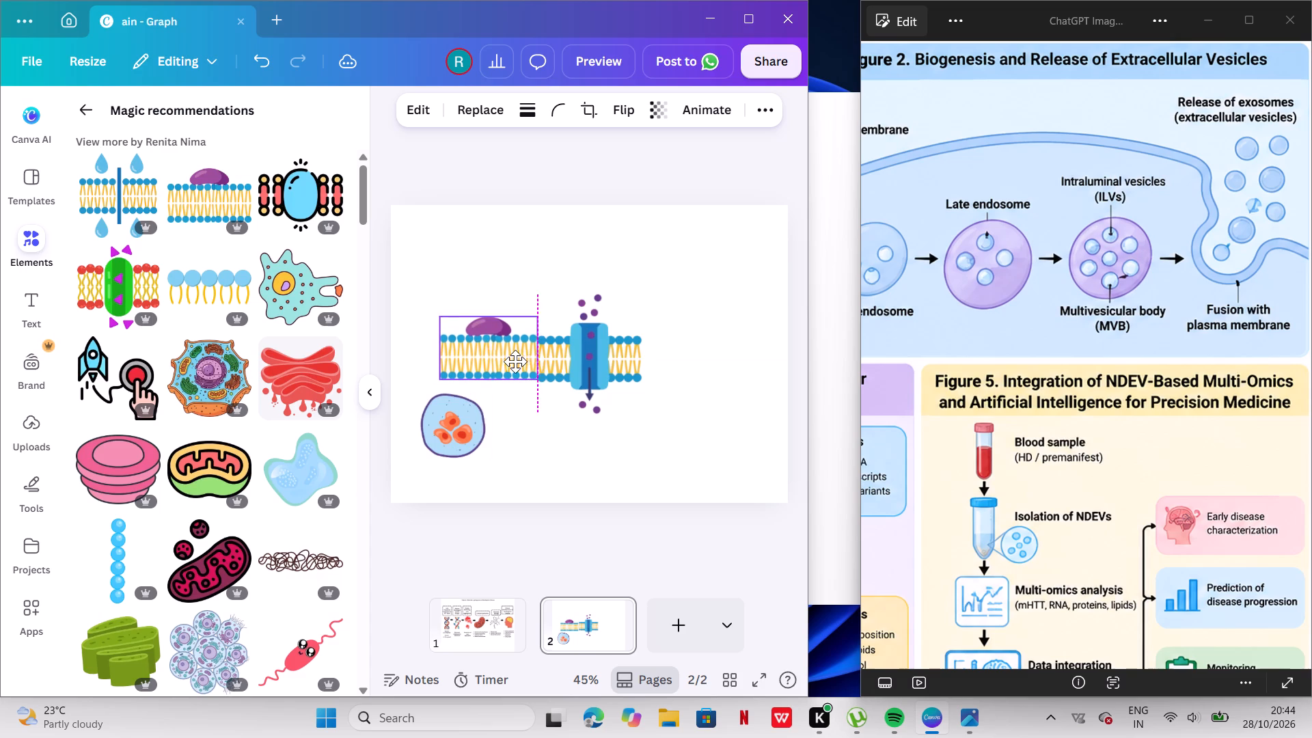
left_click_drag(515, 361, 515, 361)
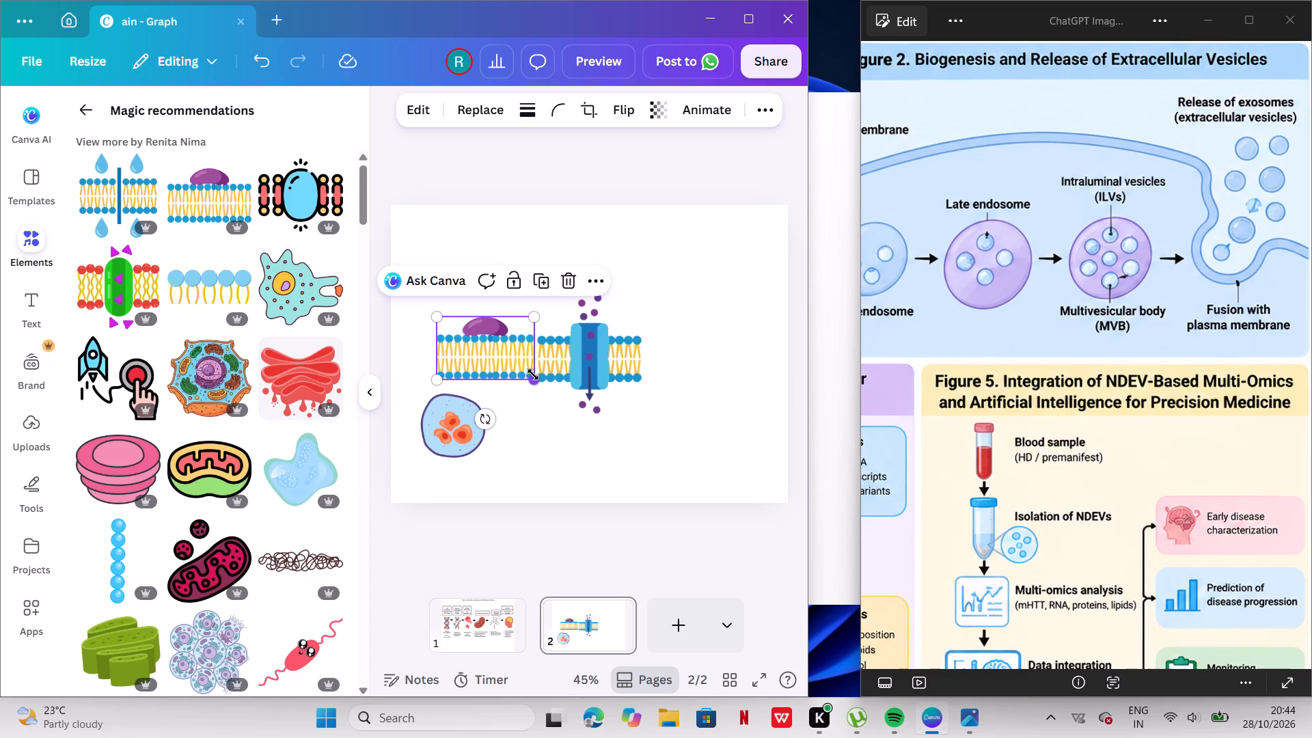
Enlarge the purple-dome membrane graphic to about 280 wide and line its bilayer up with the blue-channel membrane.
left_click(533, 375)
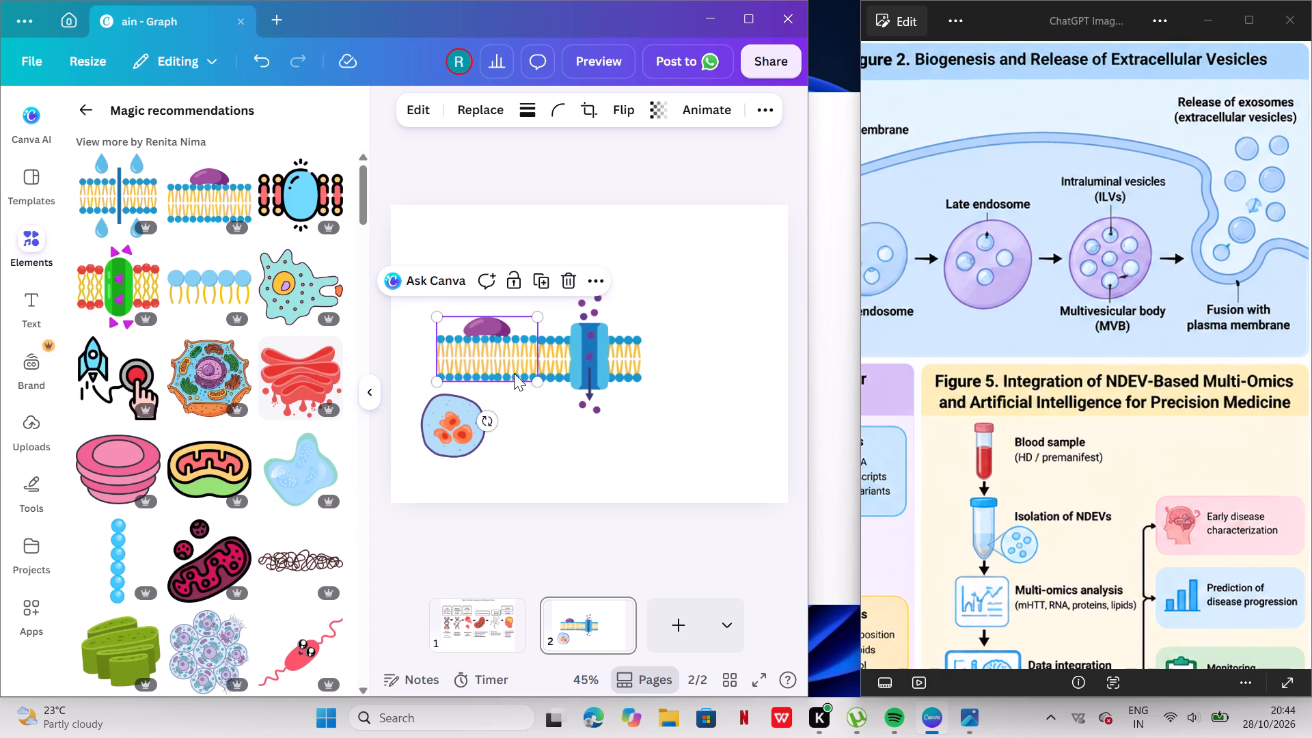
left_click(502, 360)
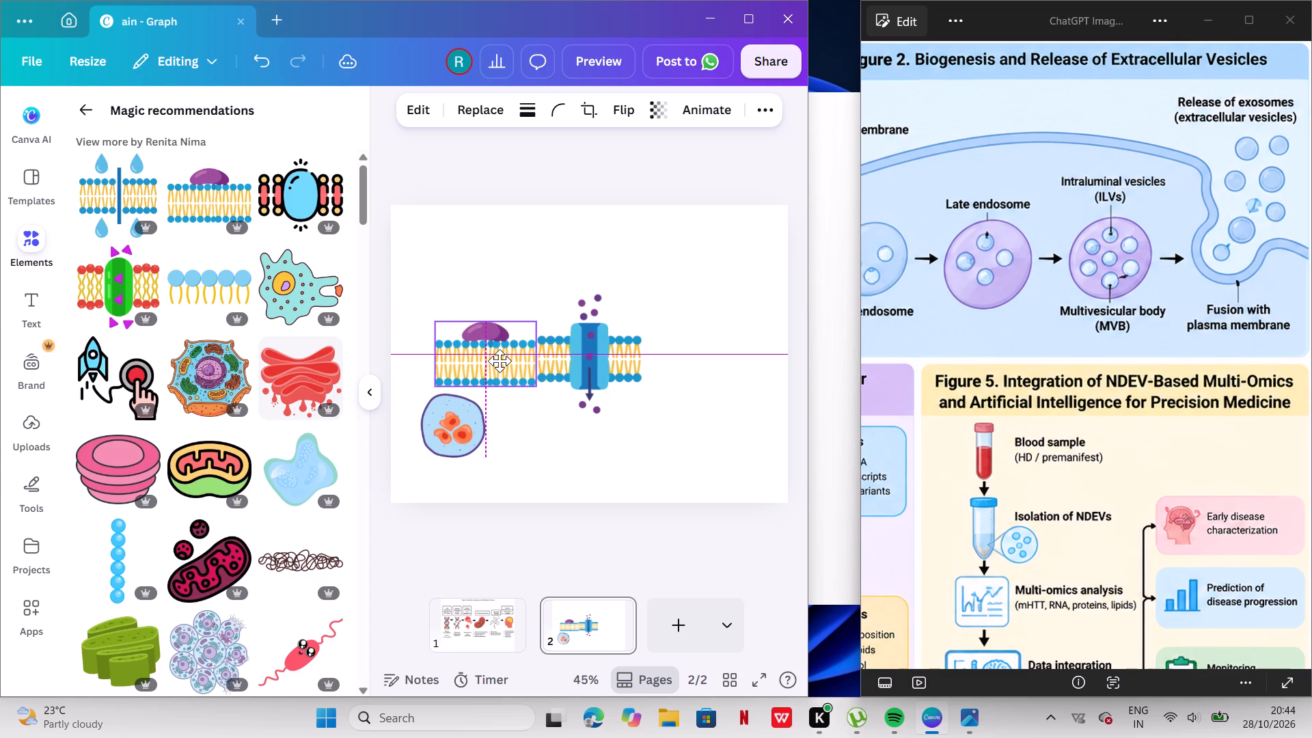
left_click(501, 358)
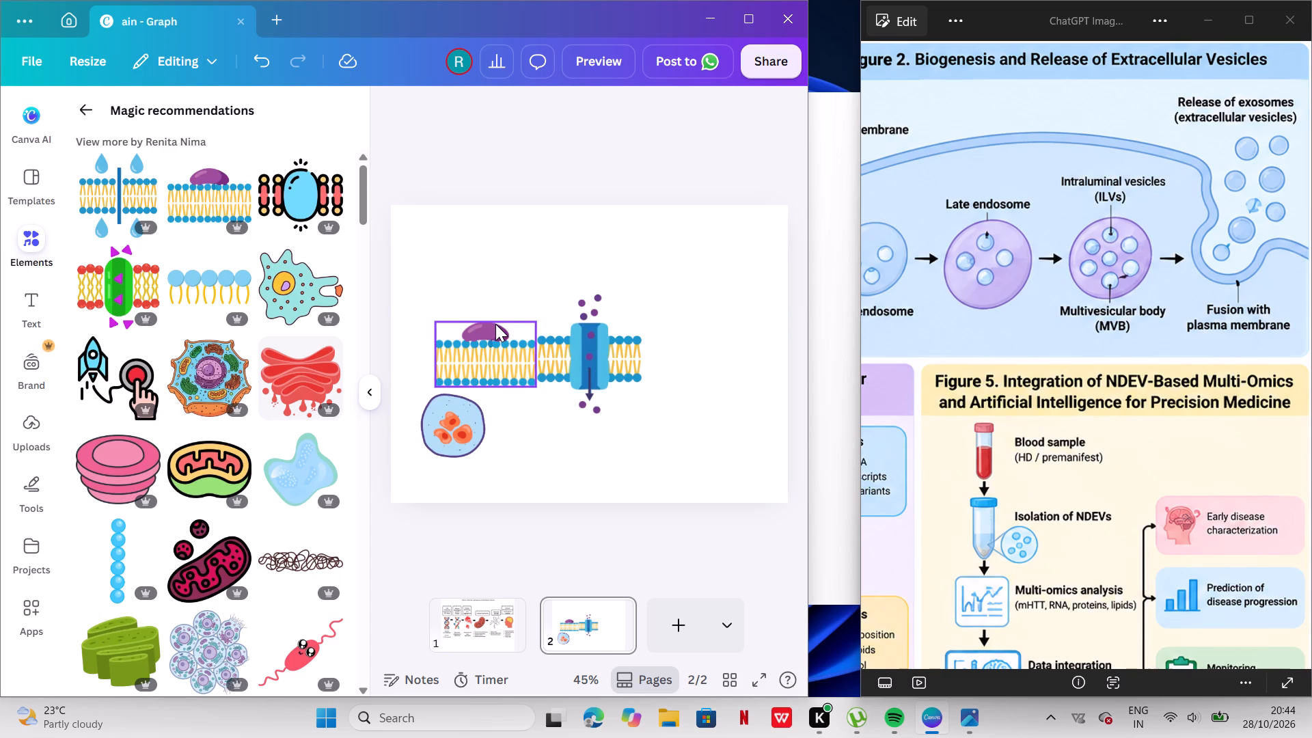
left_click_drag(494, 320, 496, 337)
left_click_drag(486, 319, 489, 328)
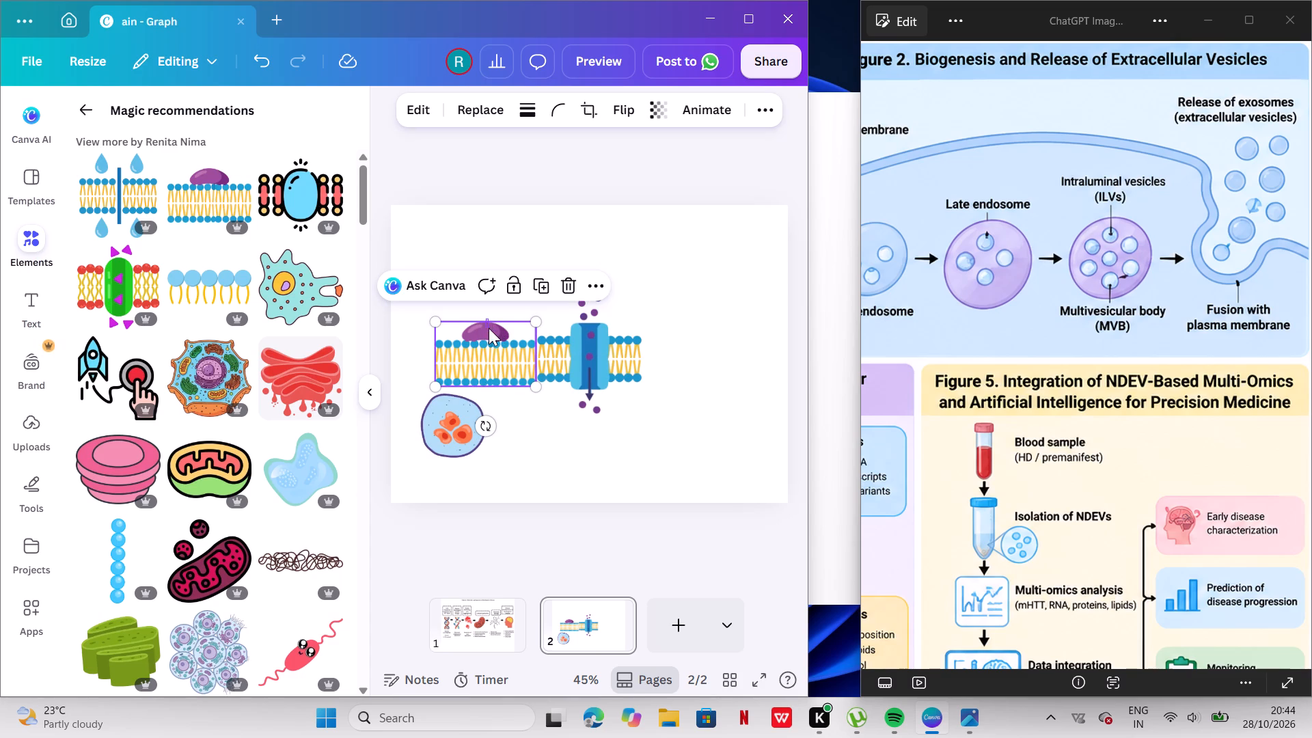
left_click_drag(489, 328, 508, 331)
left_click_drag(441, 322, 430, 314)
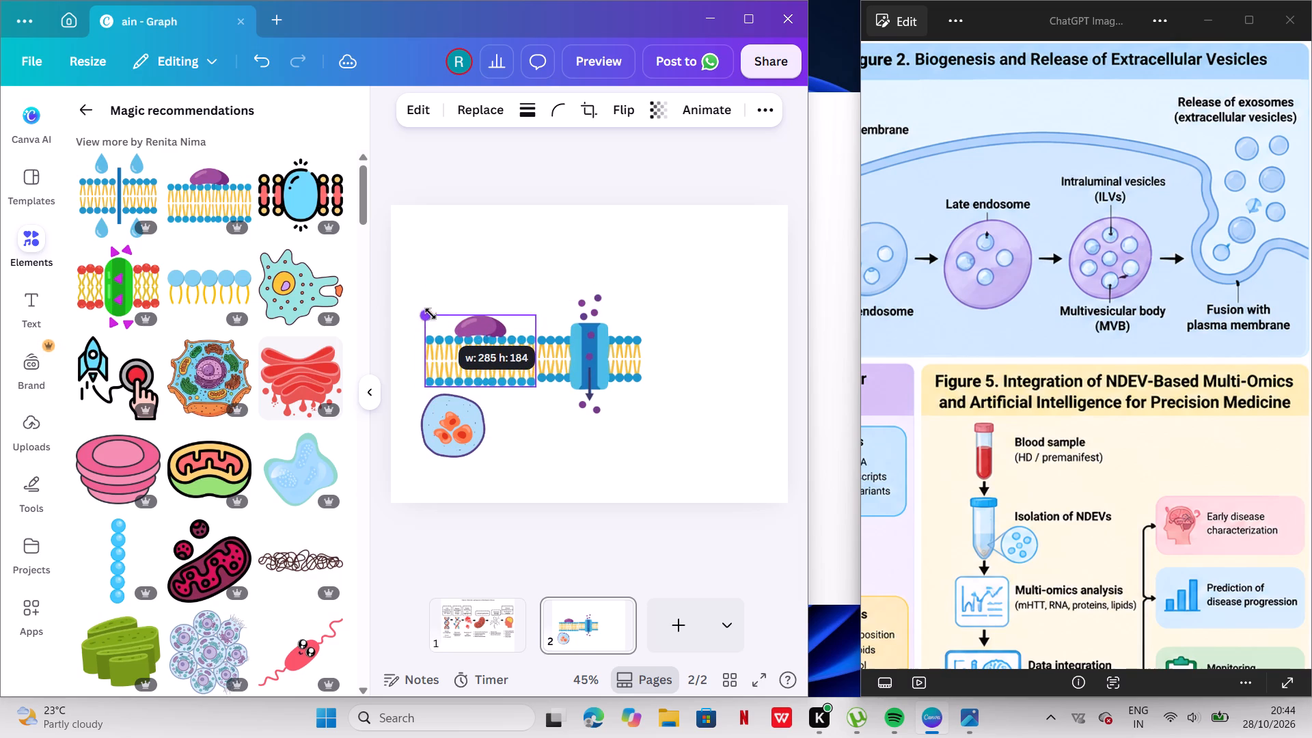
left_click_drag(430, 314, 433, 318)
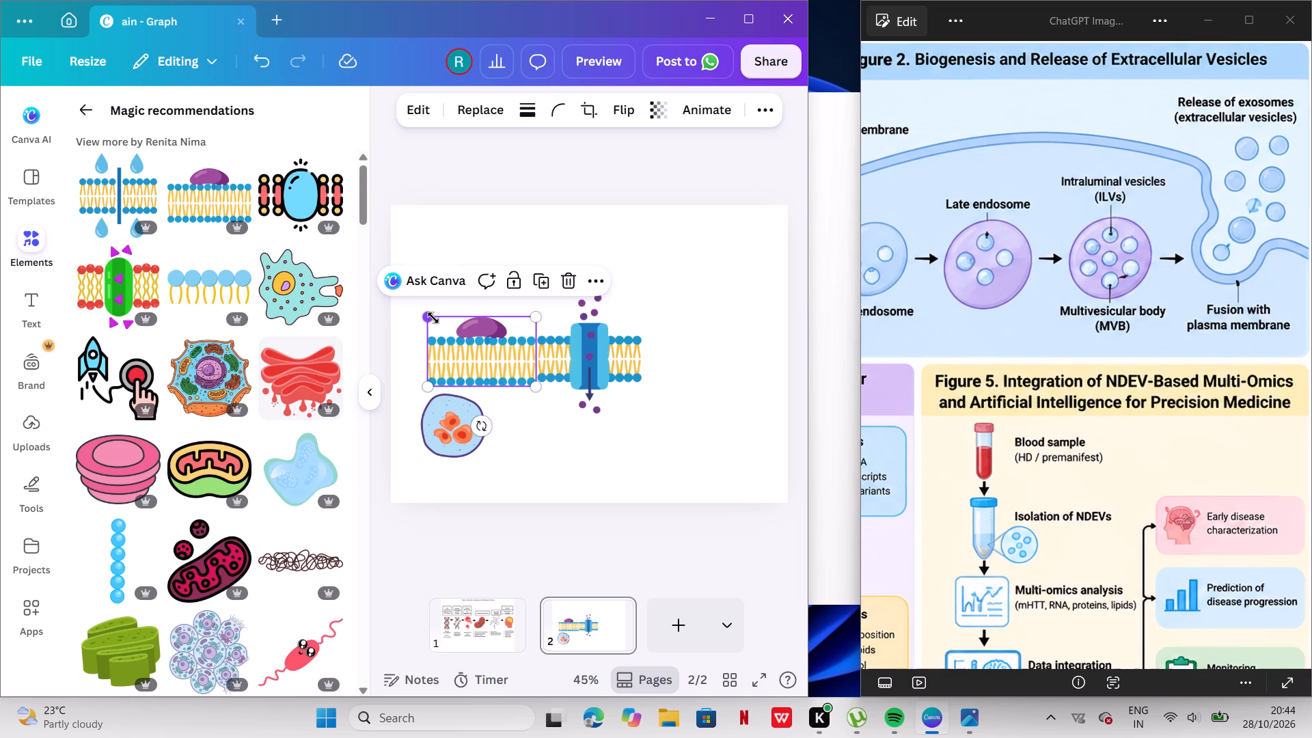
left_click(482, 259)
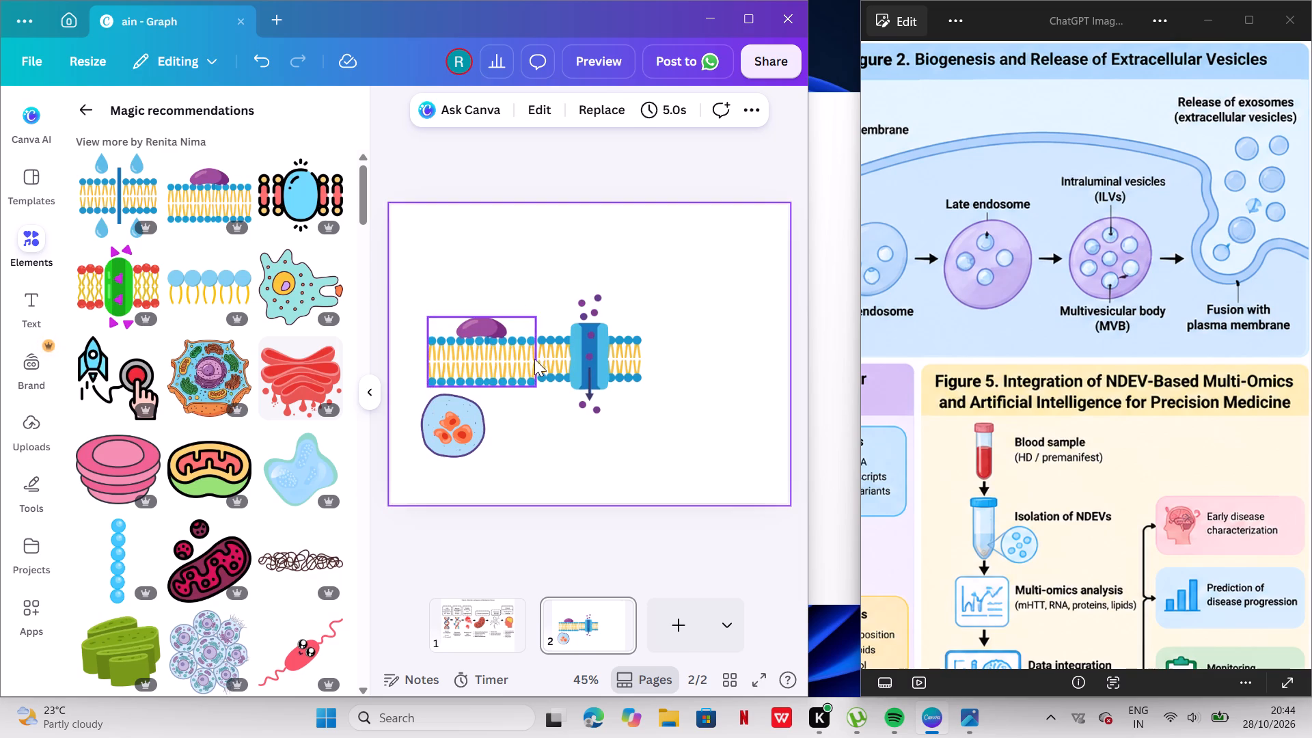
Rotate the blue-channel membrane graphic to -180° so its arrow points up, and move it a little to the right.
left_click(555, 355)
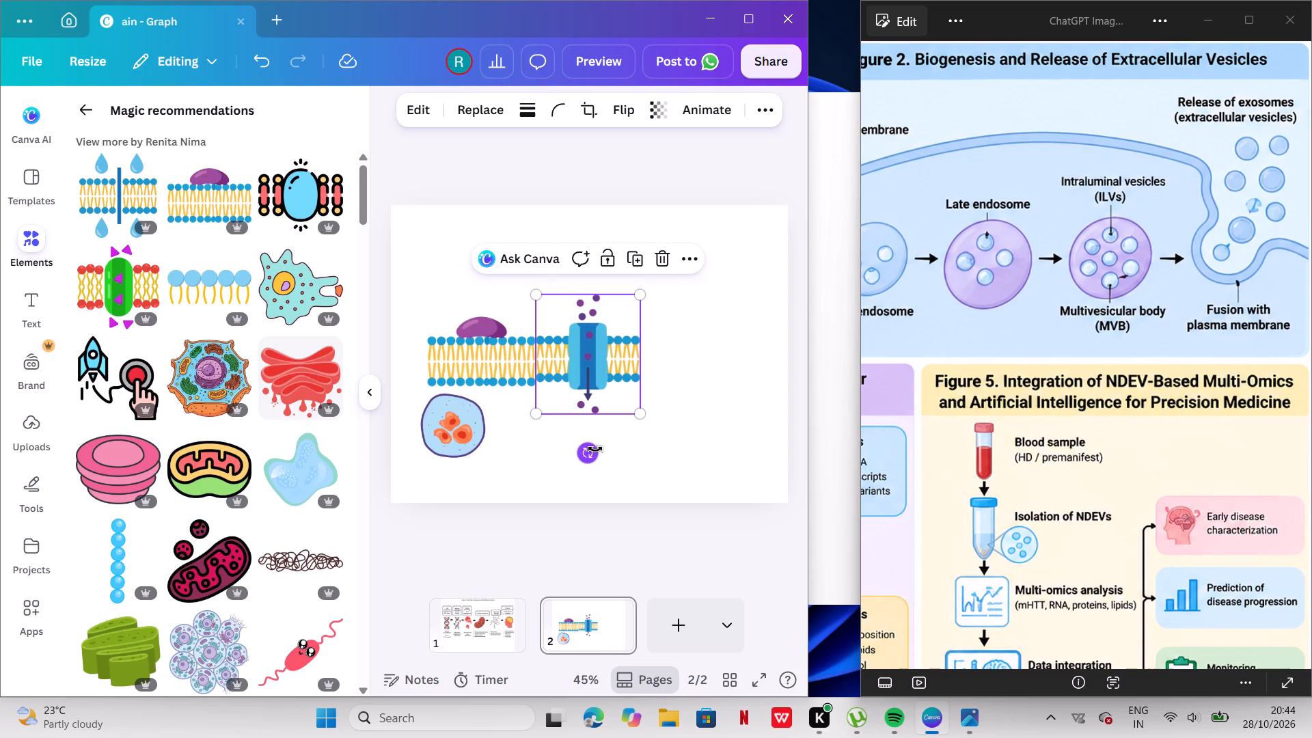
left_click_drag(595, 449, 584, 279)
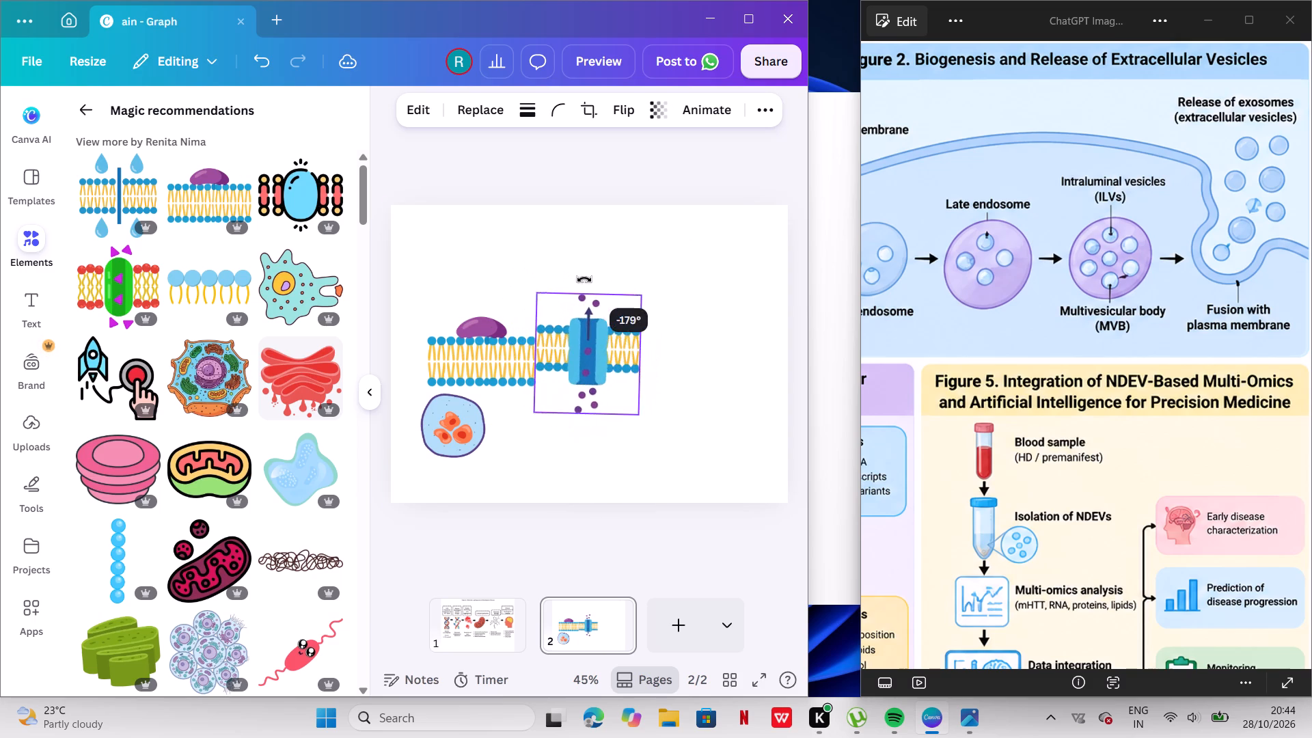
left_click_drag(584, 279, 577, 284)
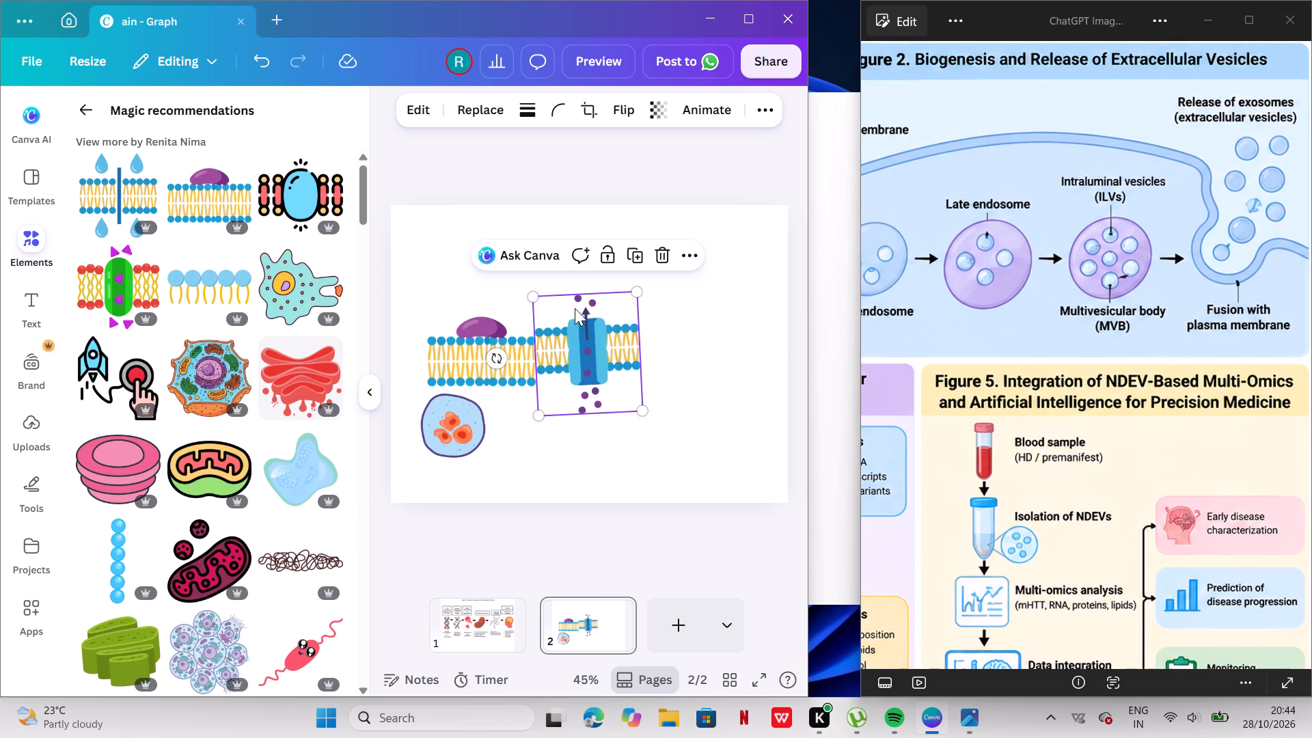
left_click(498, 353)
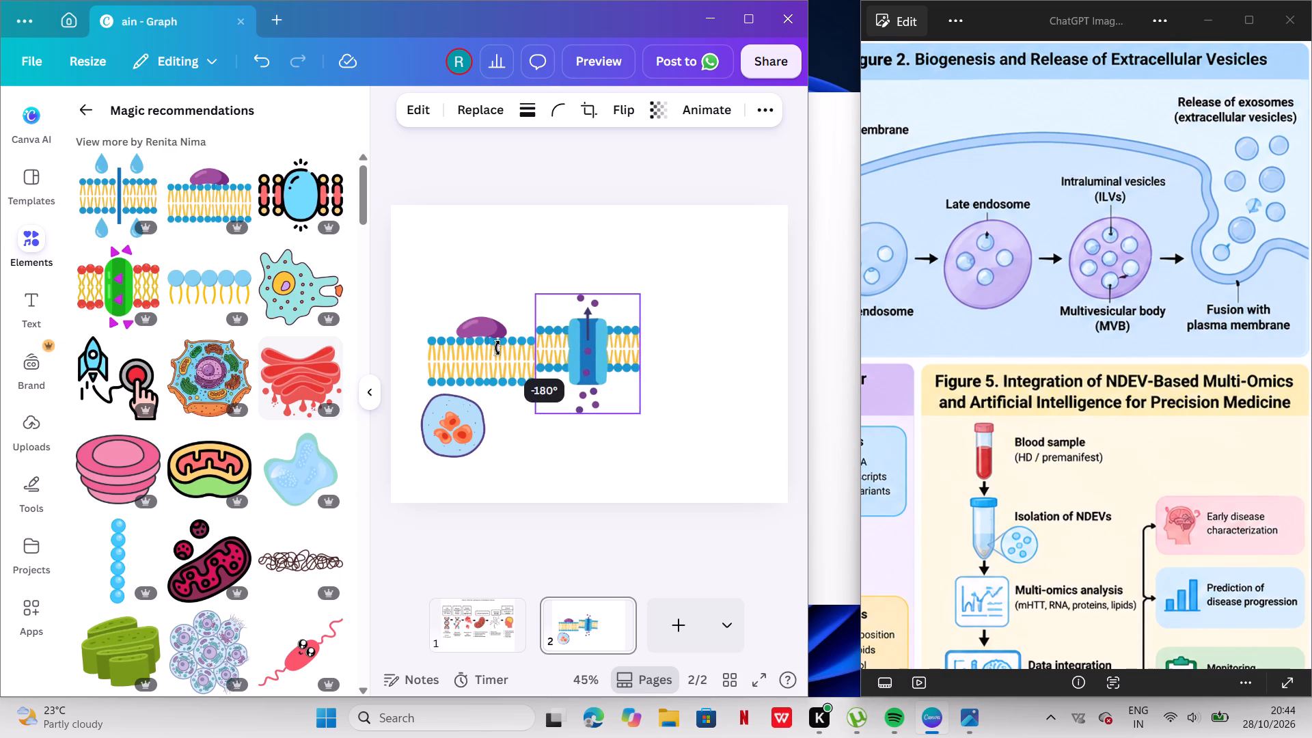
left_click_drag(575, 340, 581, 353)
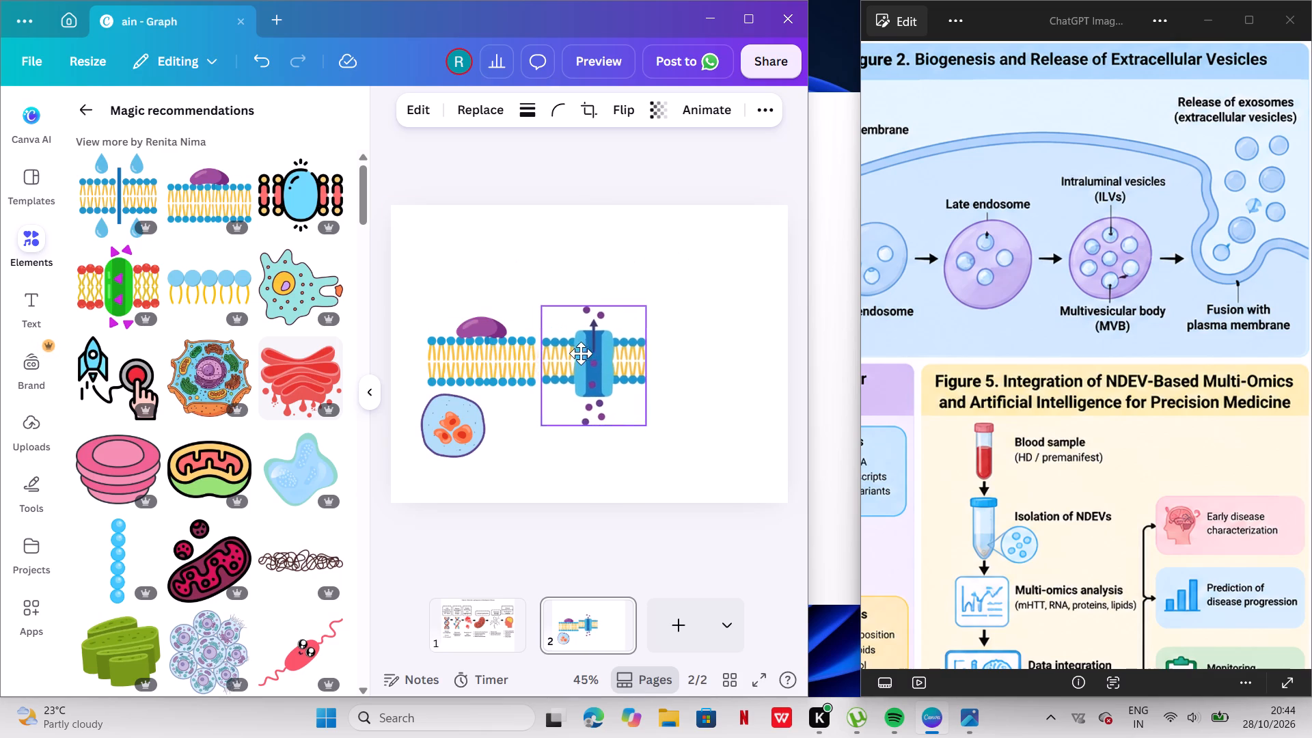
left_click_drag(581, 353, 608, 348)
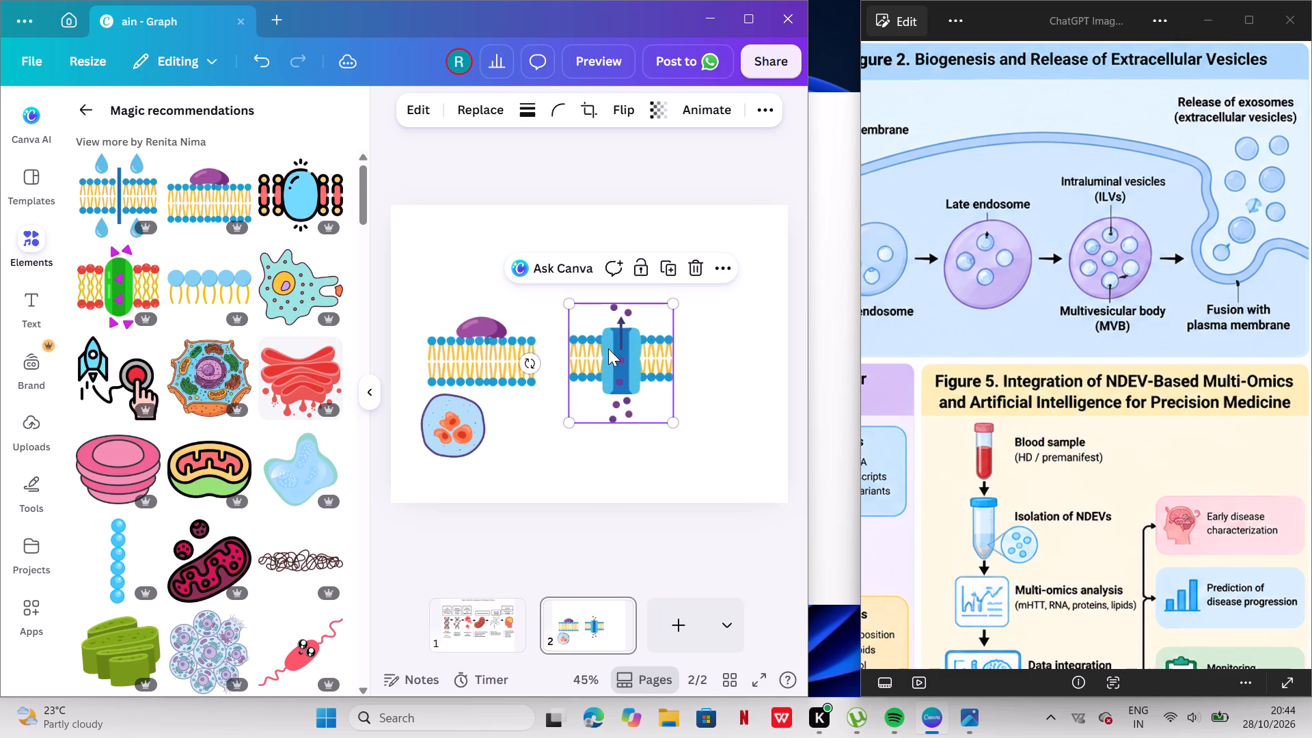
Move the purple-dome membrane graphic right until it joins the left edge of the rotated blue-channel membrane.
left_click_drag(517, 359, 546, 358)
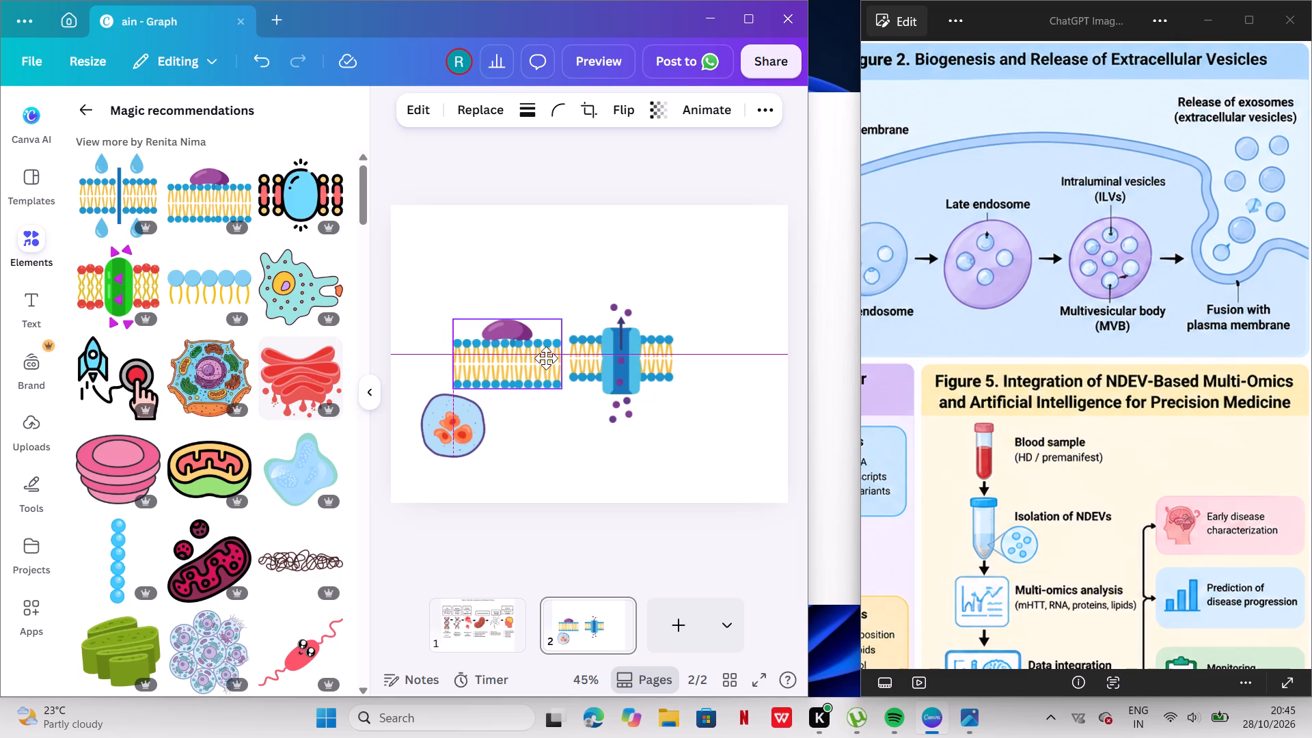
left_click_drag(546, 358, 552, 355)
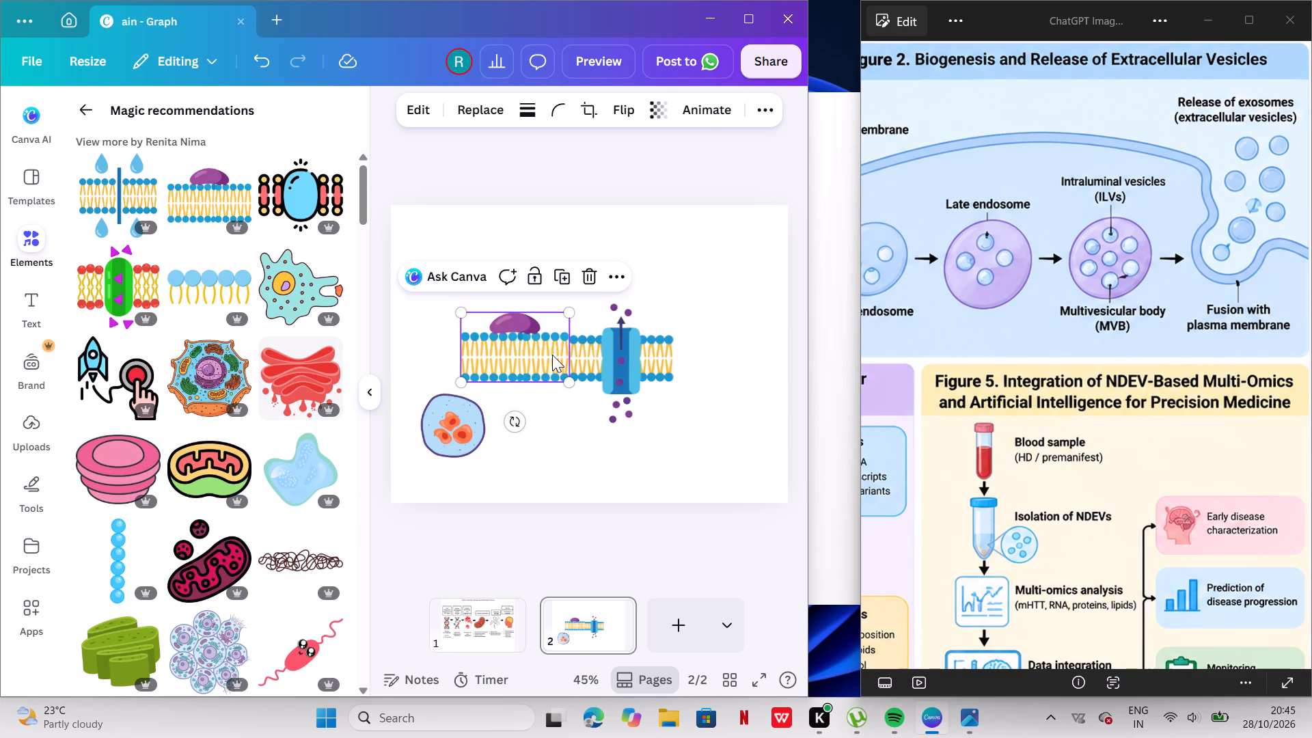
left_click(552, 355)
left_click_drag(552, 355, 552, 359)
left_click_drag(552, 359, 552, 369)
Crop the top of the purple-dome membrane graphic down to the bilayer to cut off the dome.
triple_click(536, 333)
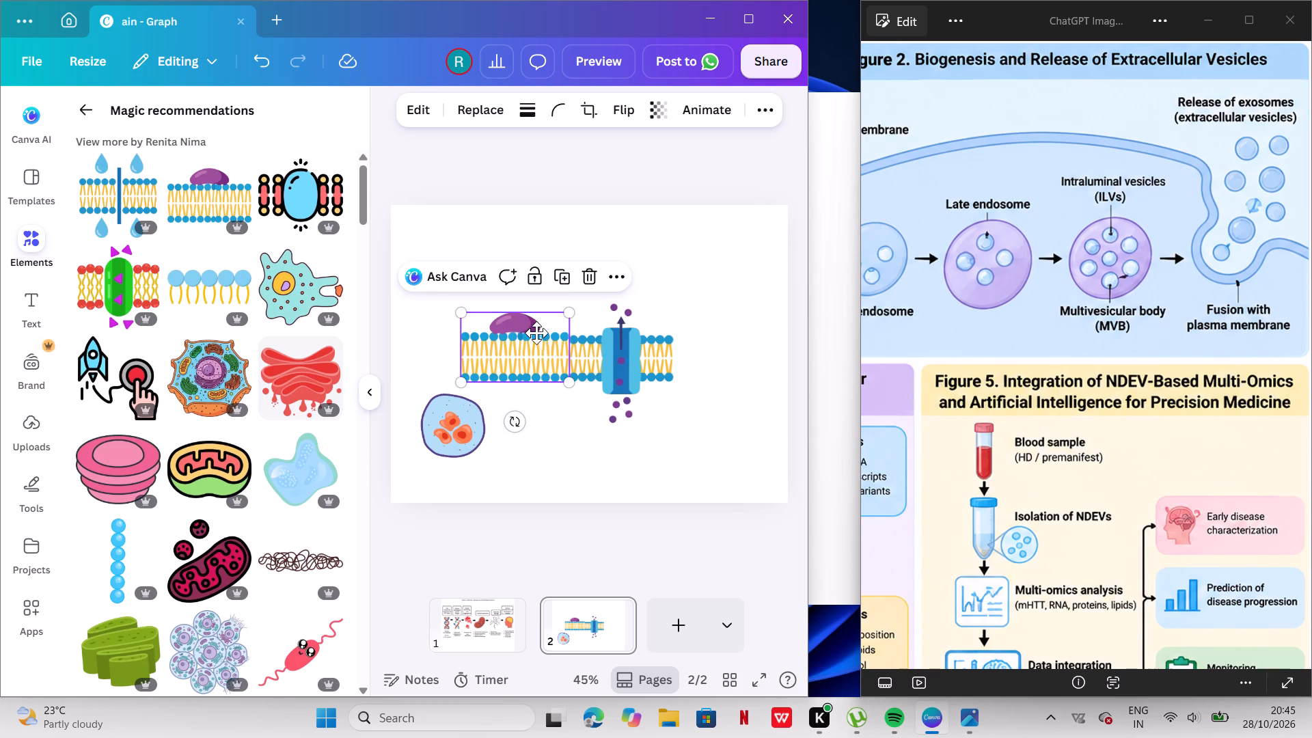
left_click(536, 333)
double_click(536, 318)
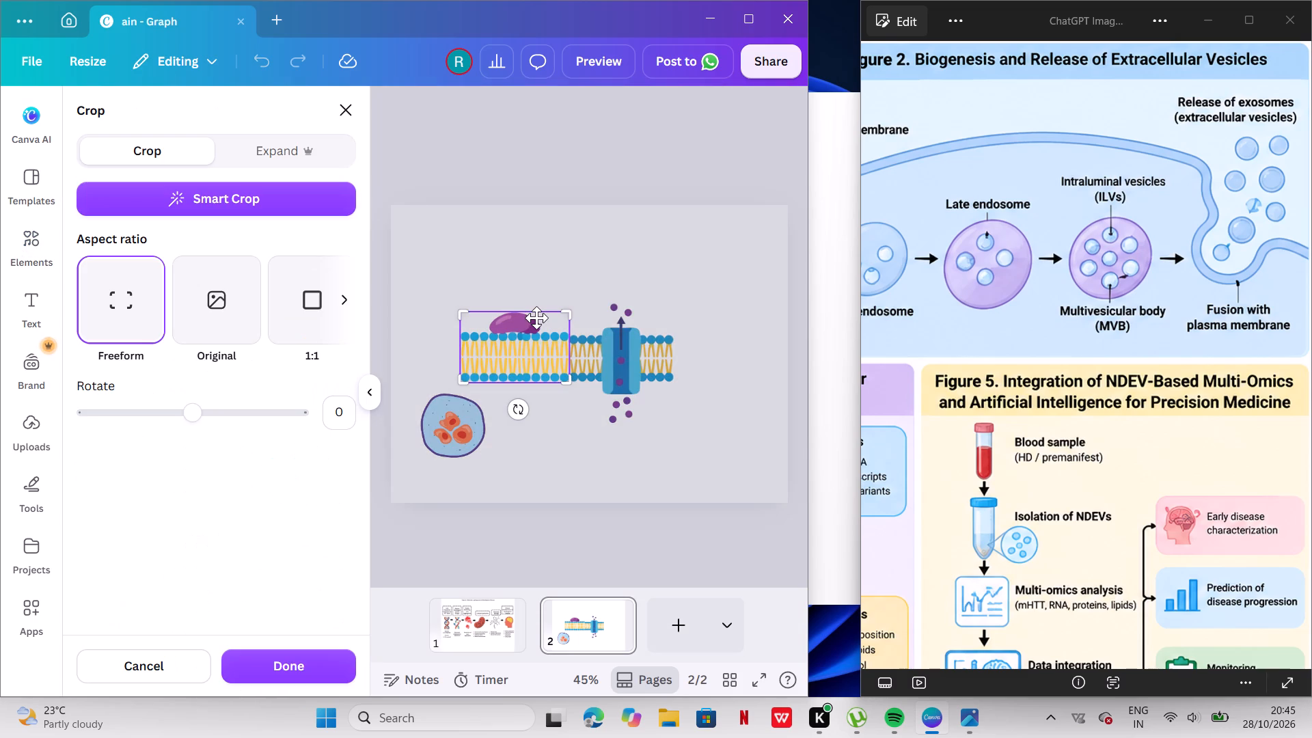
left_click_drag(569, 313, 573, 327)
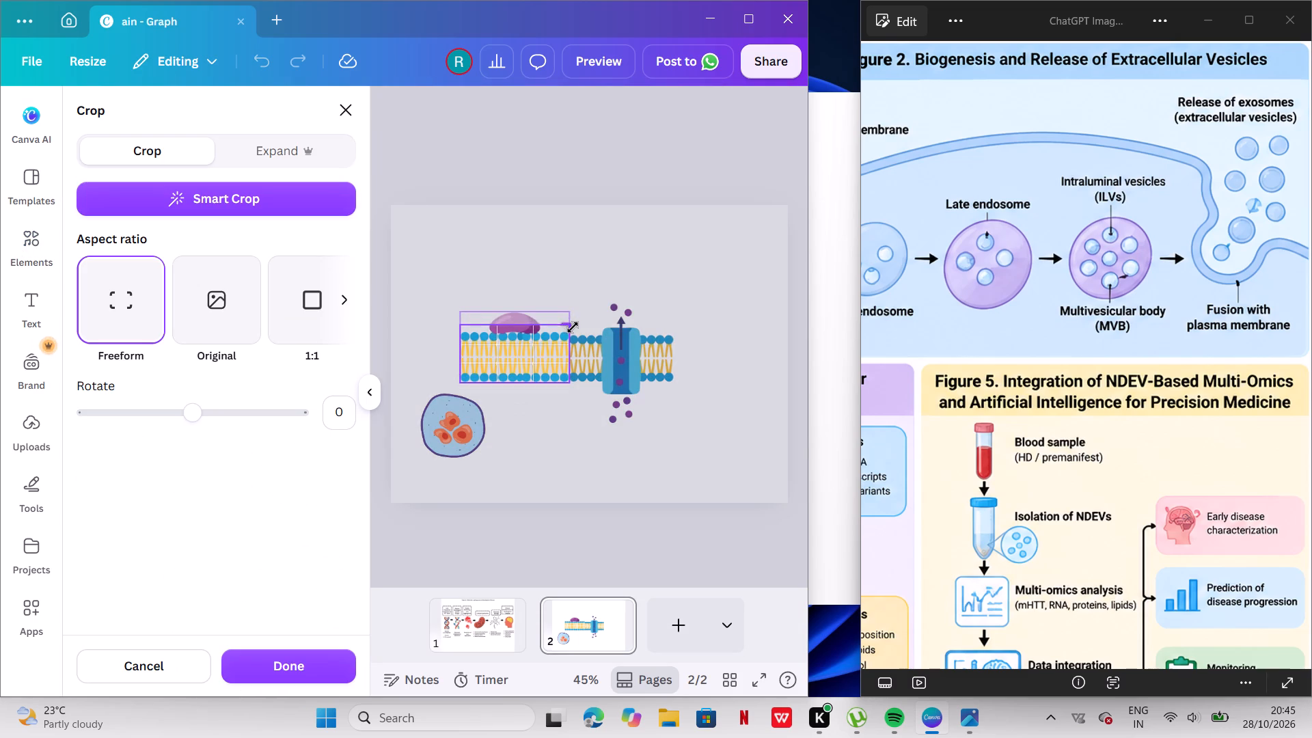
left_click_drag(573, 327, 577, 331)
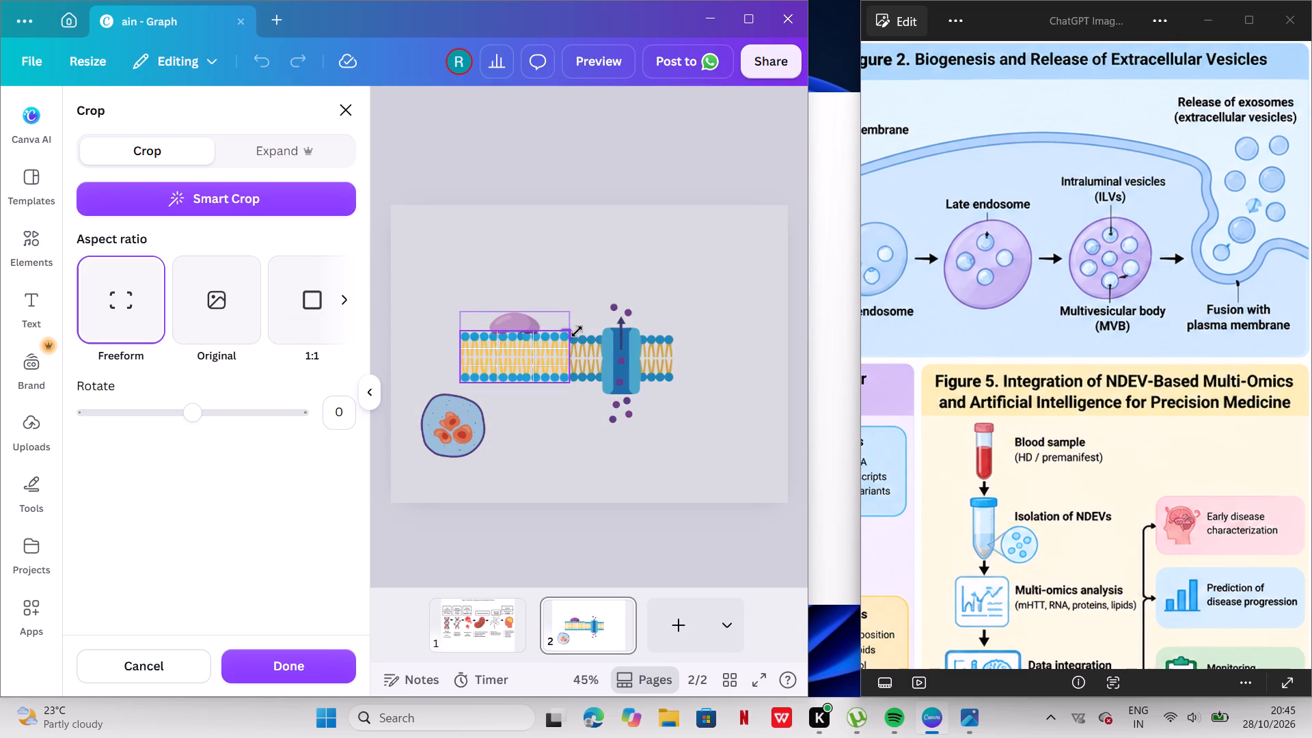
left_click_drag(577, 331, 577, 333)
left_click(601, 247)
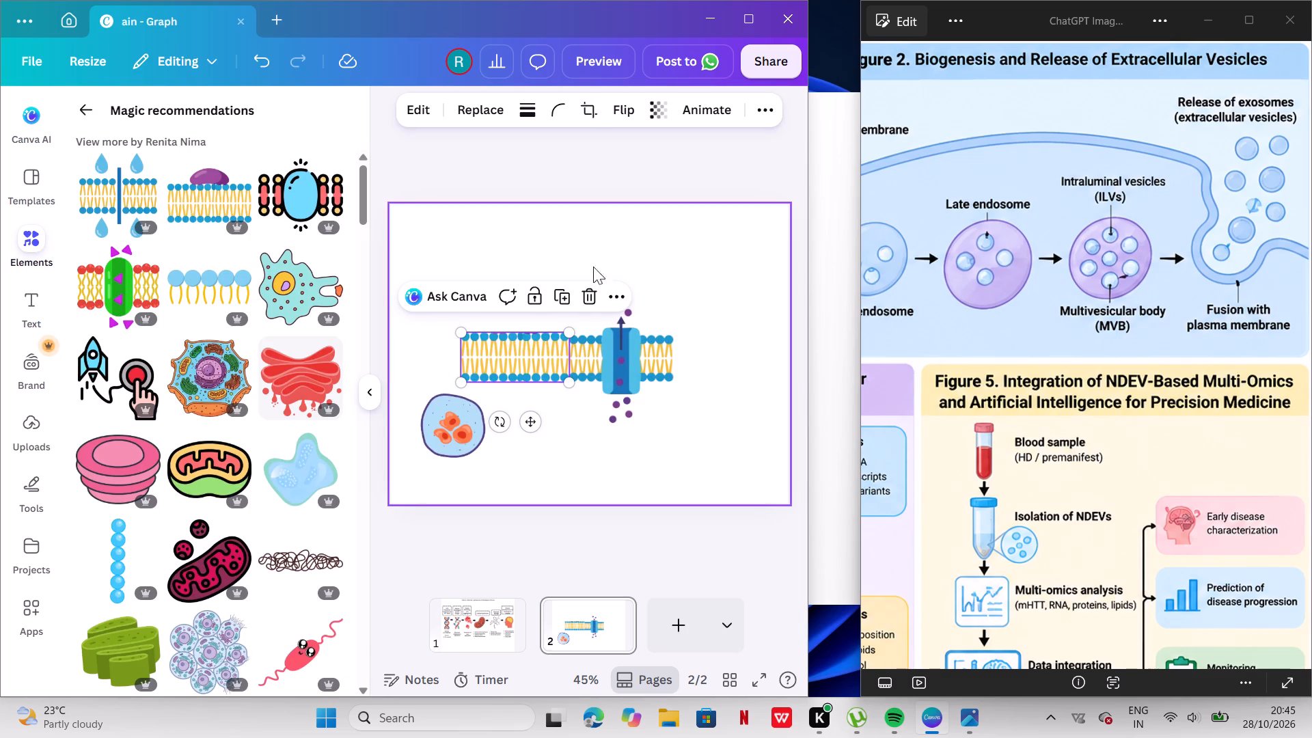
left_click(594, 258)
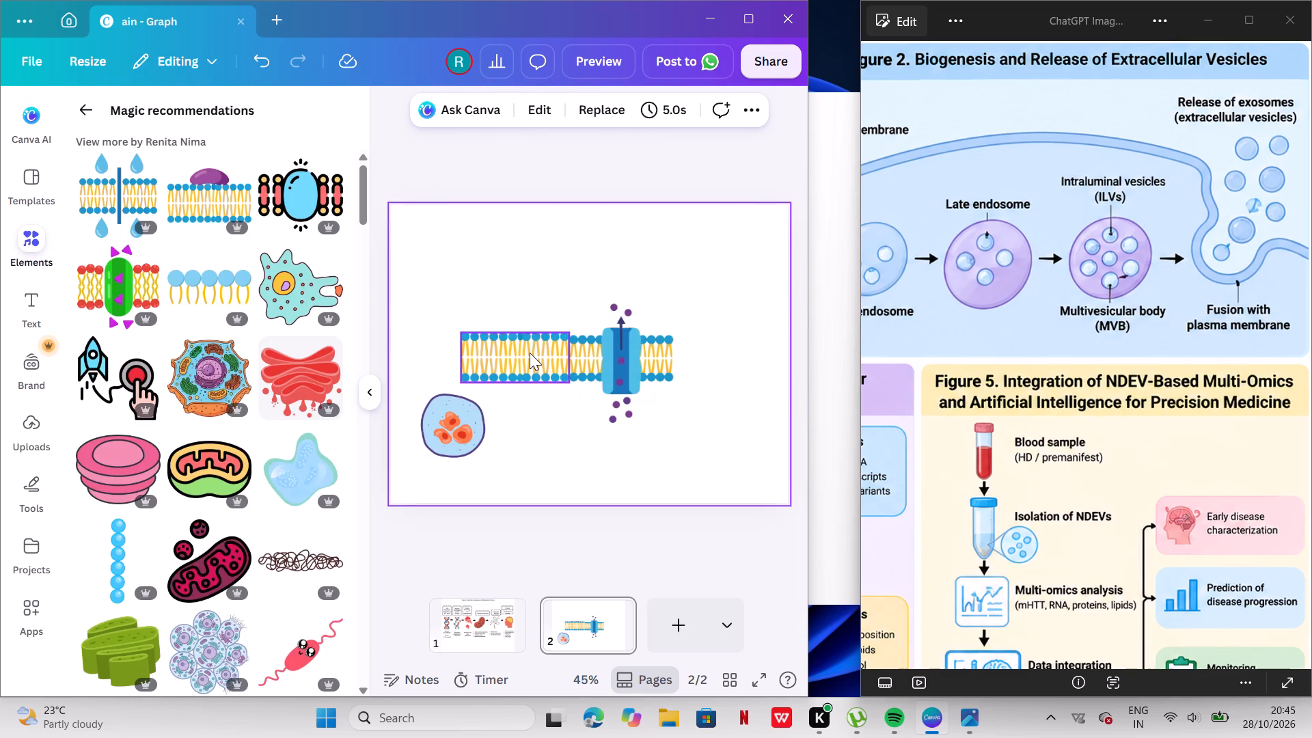
Enlarge the blue-channel membrane graphic to about 280 wide and align it beside the cropped bilayer segment.
left_click(530, 353)
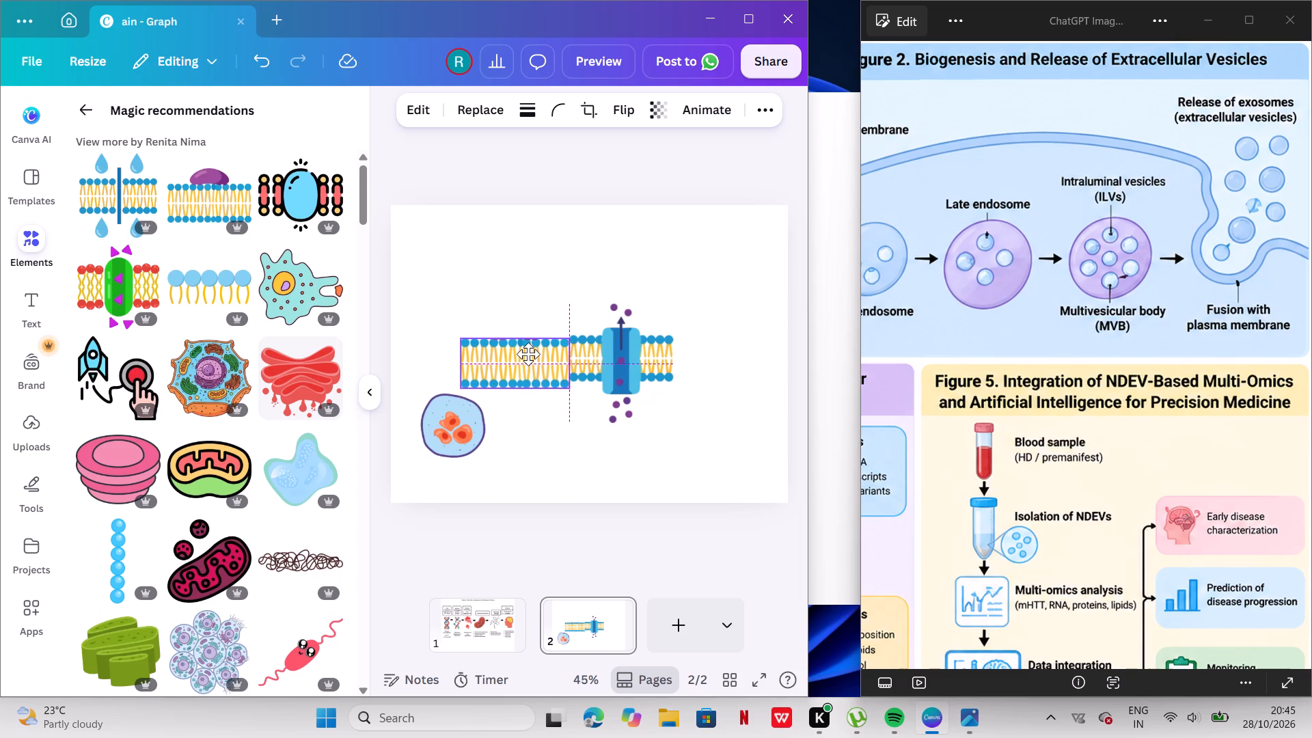
left_click(607, 352)
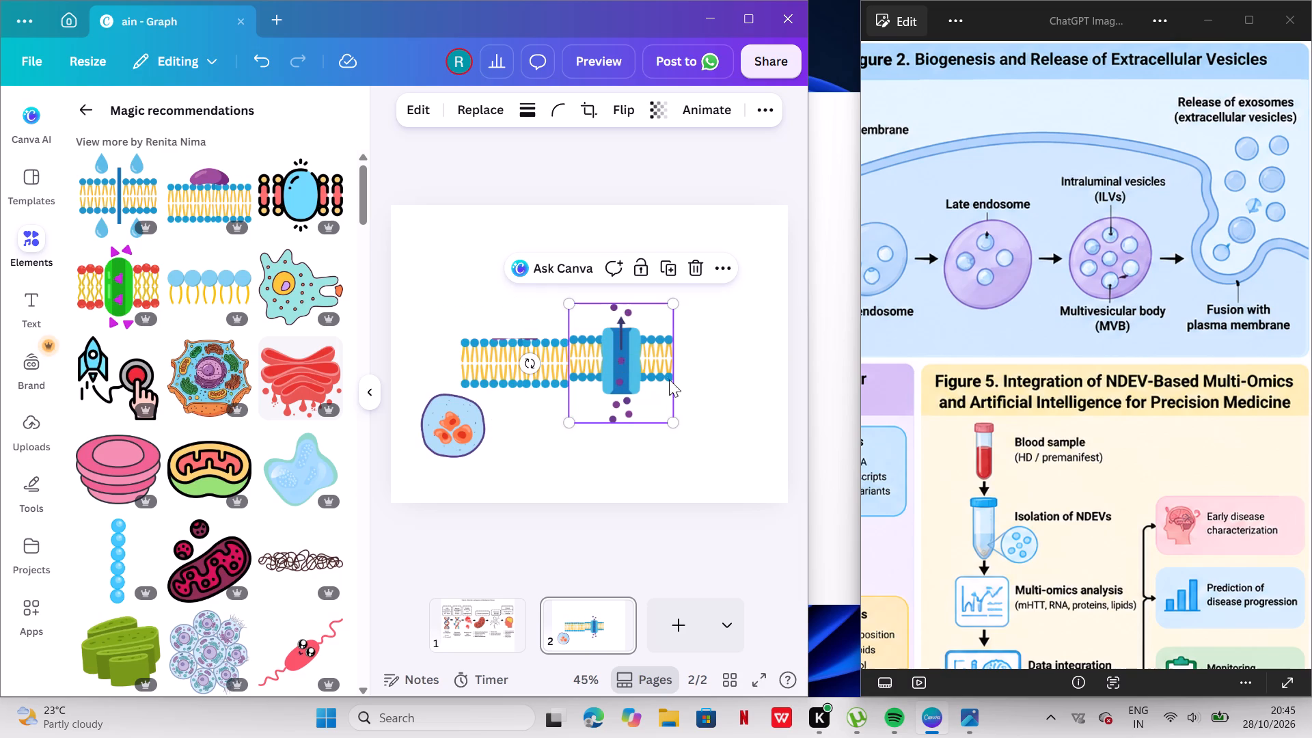
left_click_drag(671, 418, 679, 421)
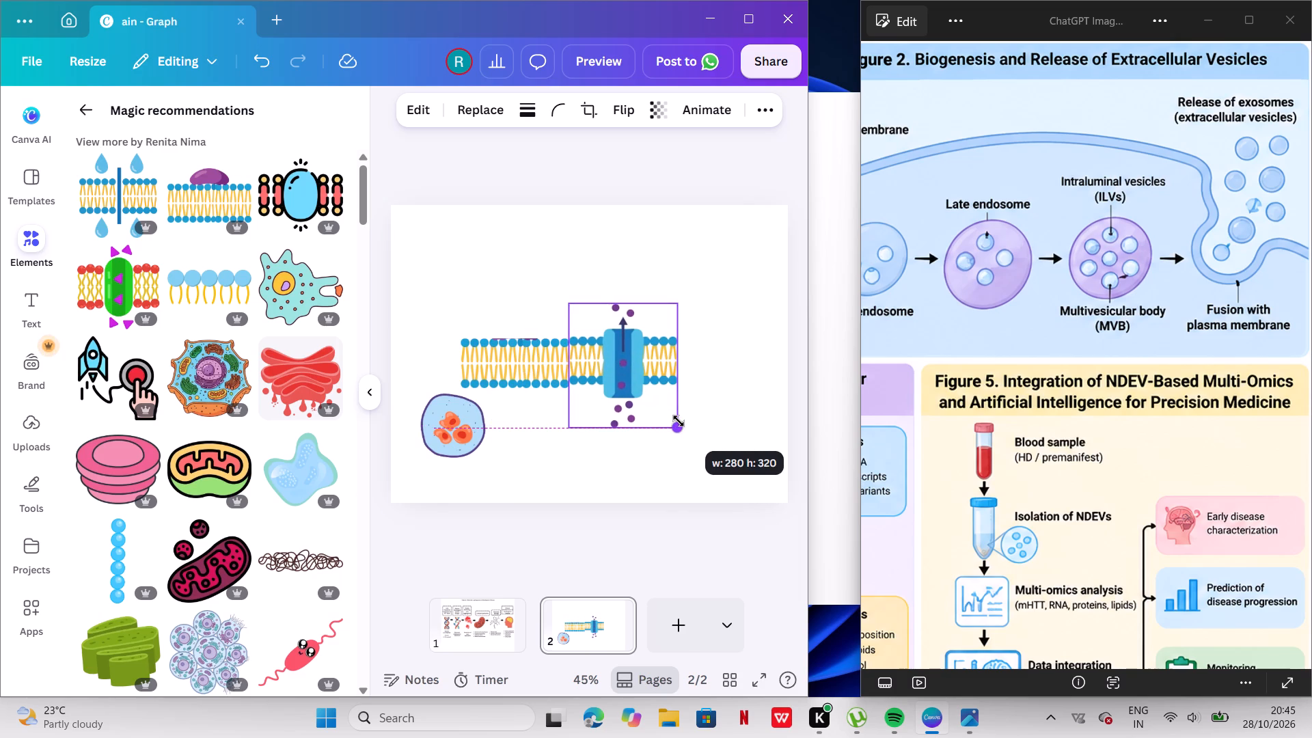
left_click_drag(679, 421, 680, 422)
left_click(631, 385)
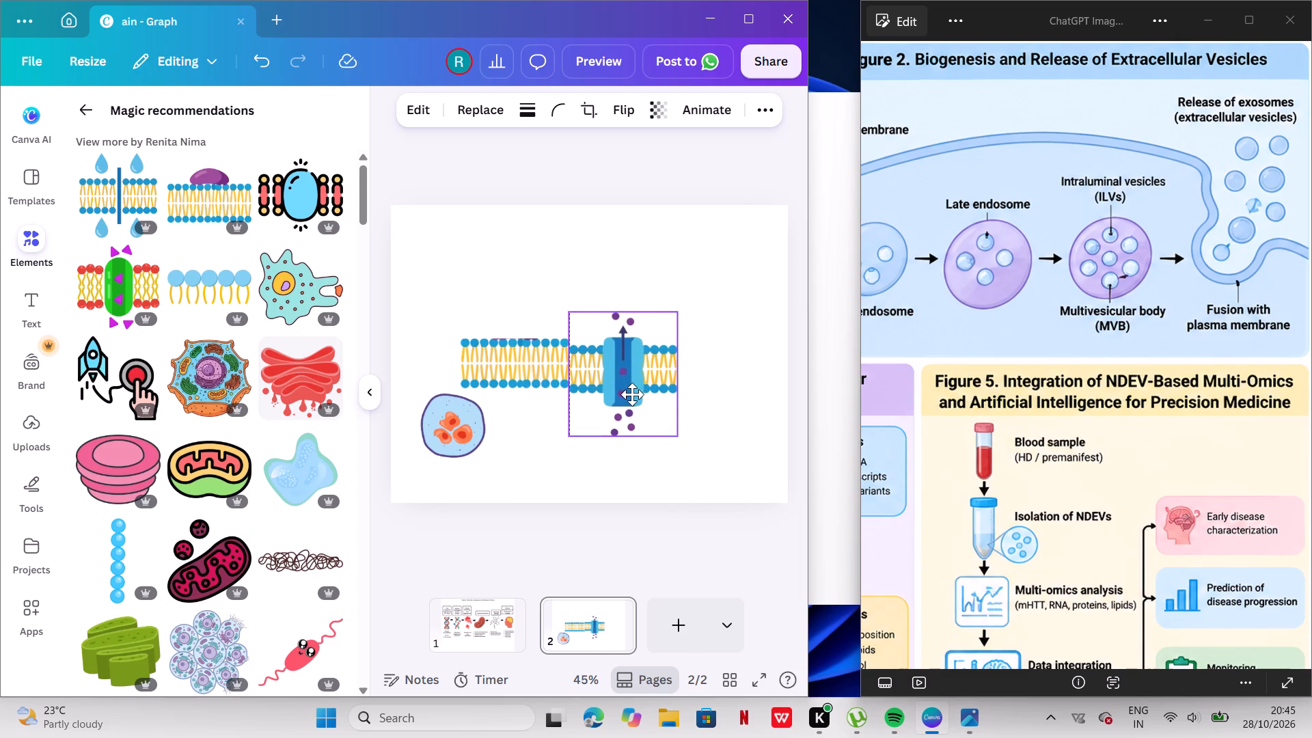
left_click(634, 388)
left_click_drag(634, 388, 635, 392)
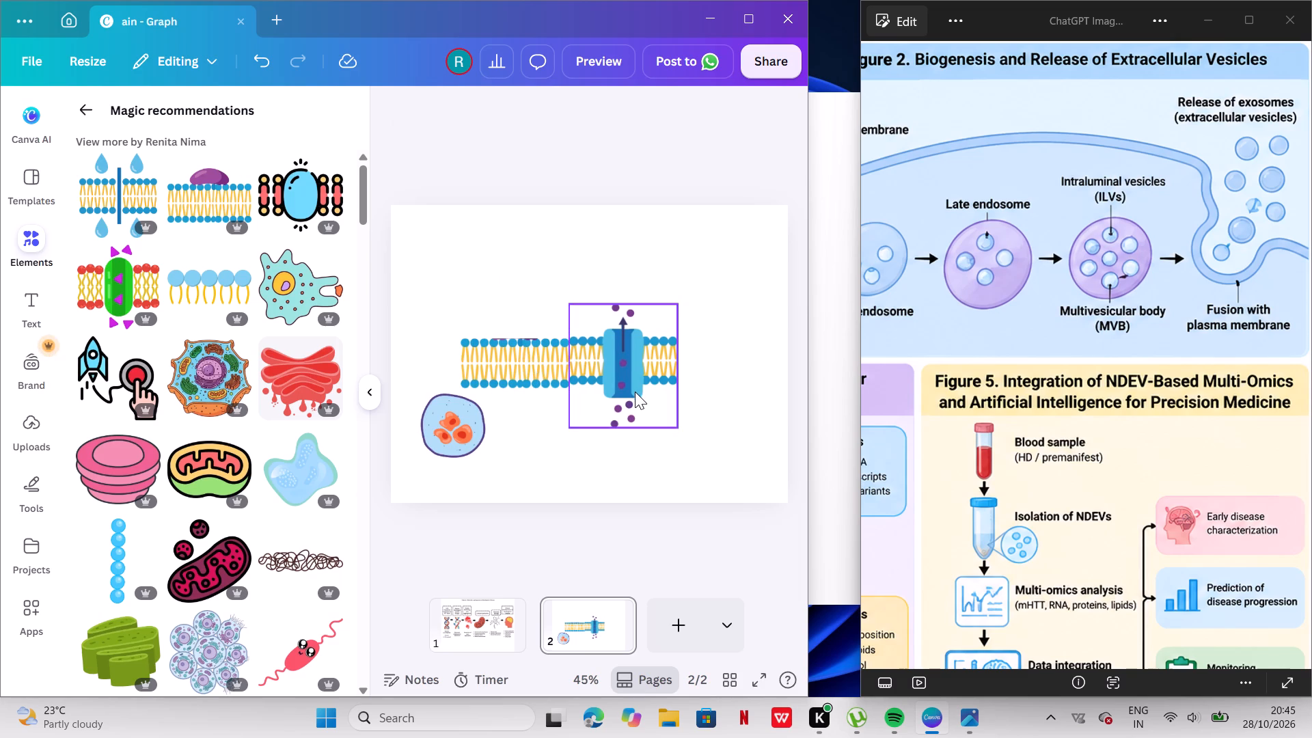
left_click_drag(635, 392, 636, 394)
left_click(631, 372)
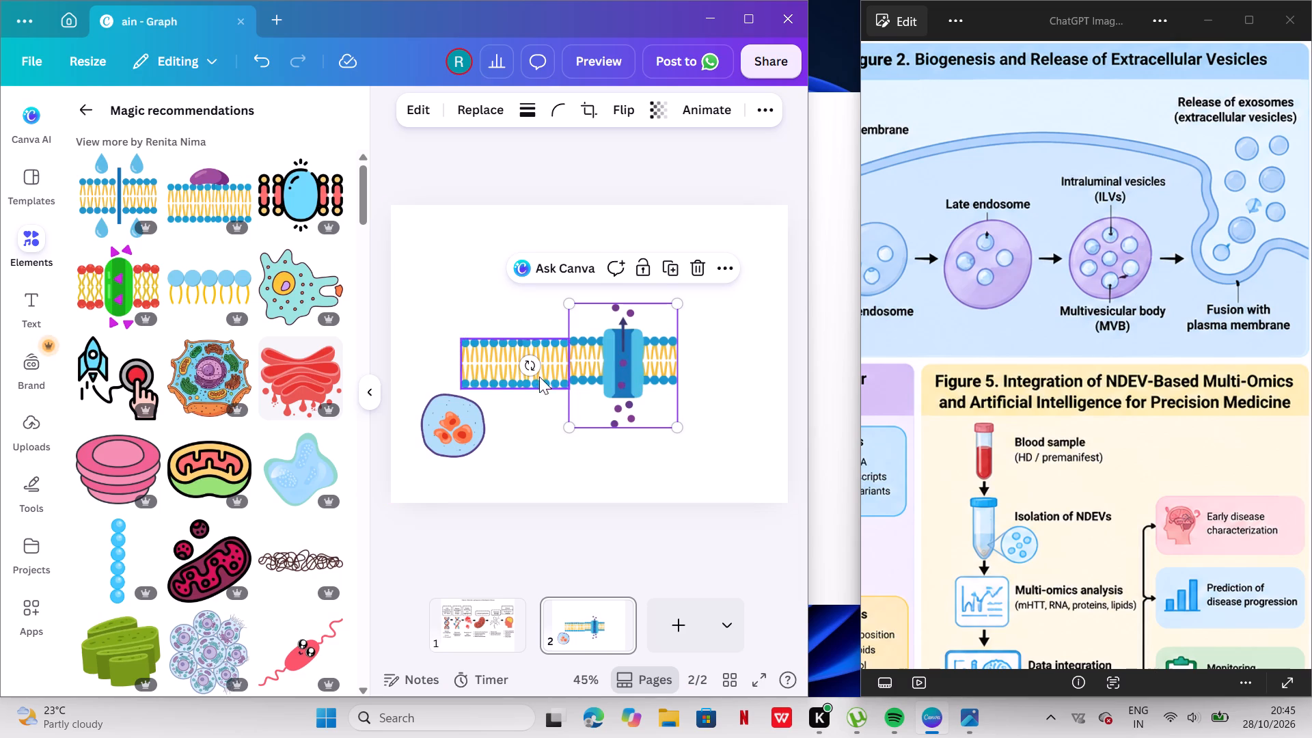
Move the cropped purple-dome membrane graphic up slightly to line its bilayer up with the blue-channel membrane.
double_click(537, 370)
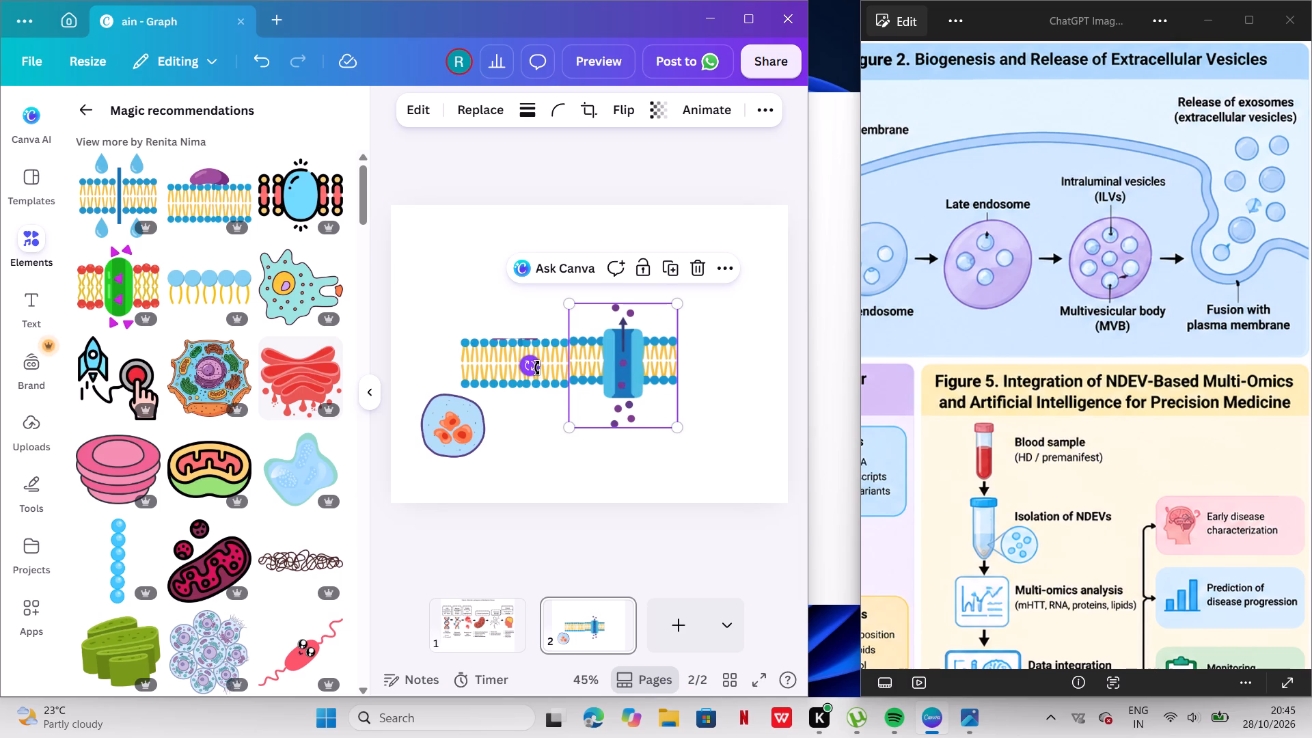
left_click(459, 358)
left_click(467, 361)
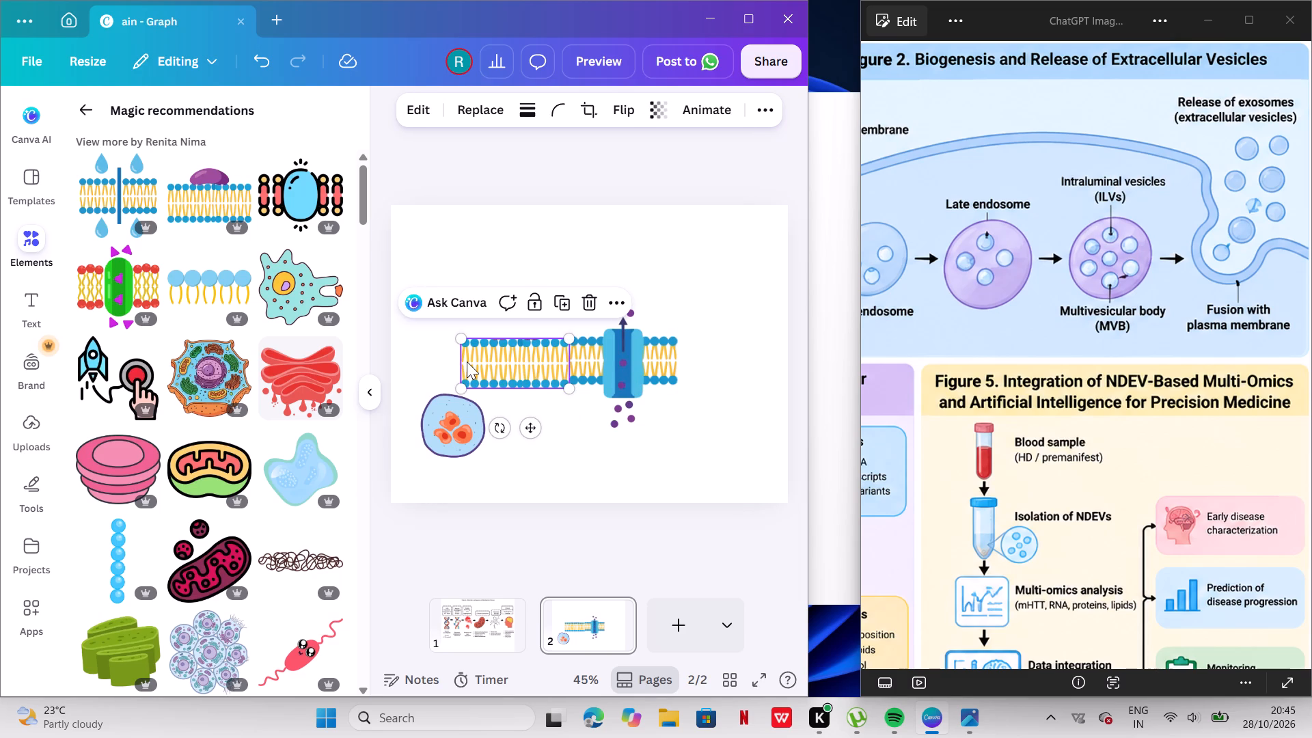
left_click_drag(467, 361, 467, 361)
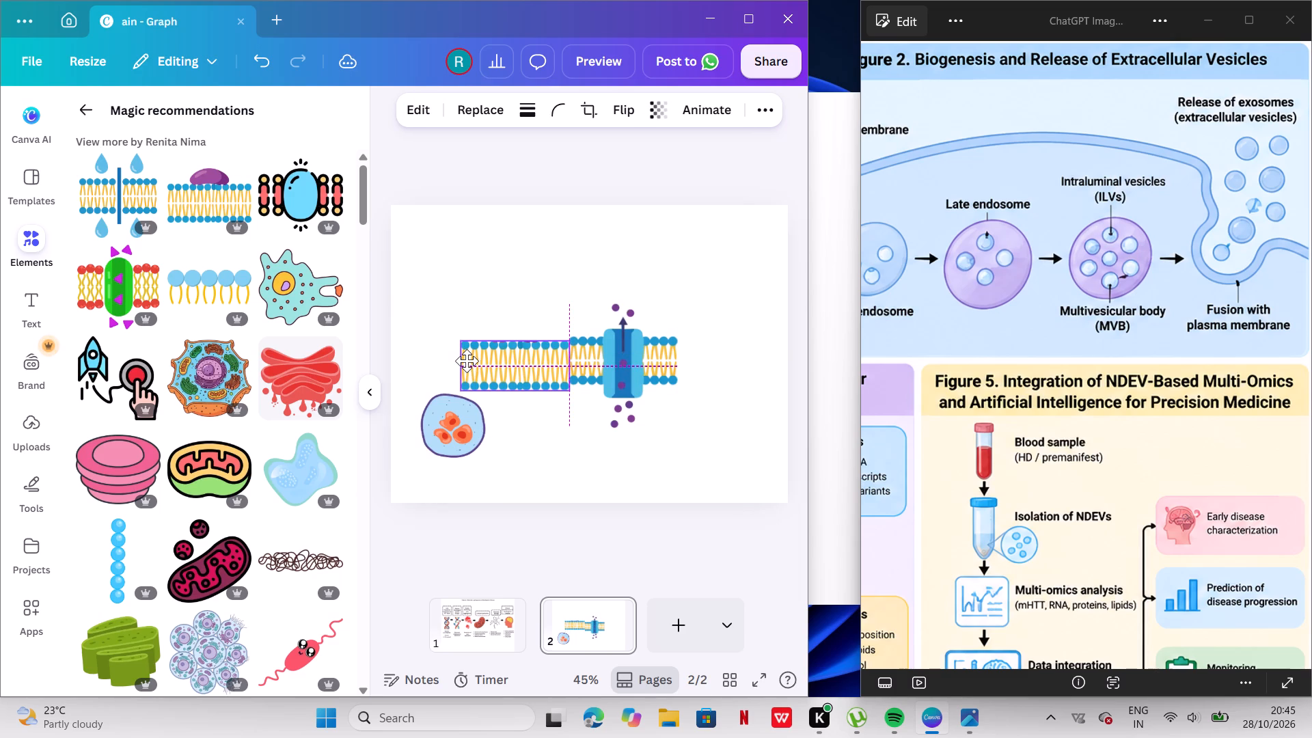
left_click_drag(467, 361, 467, 355)
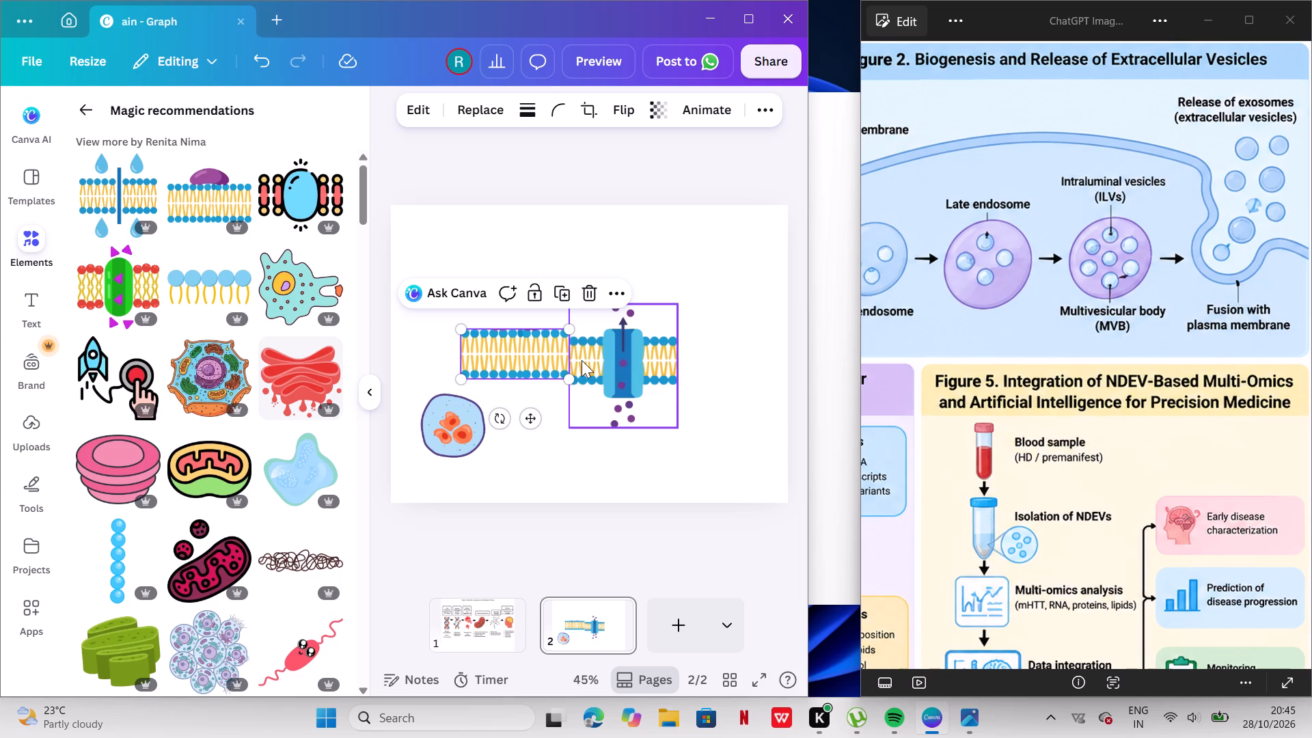
Enlarge the blue-channel membrane graphic slightly up and to the right so its bilayer meets the neighbouring segment.
left_click(628, 351)
left_click_drag(678, 301, 688, 292)
left_click(711, 292)
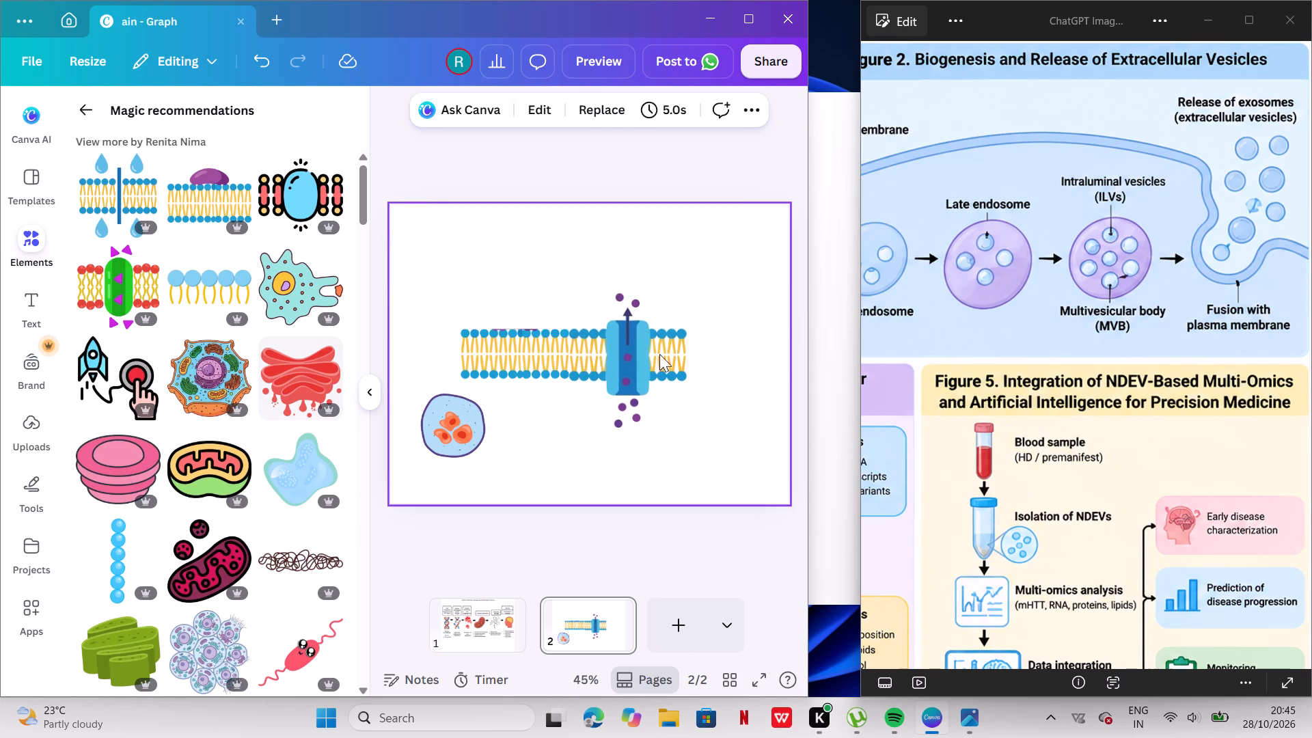
Enlarge the cropped purple-dome membrane graphic slightly to the left and align its bilayer with the blue-channel membrane.
double_click(515, 372)
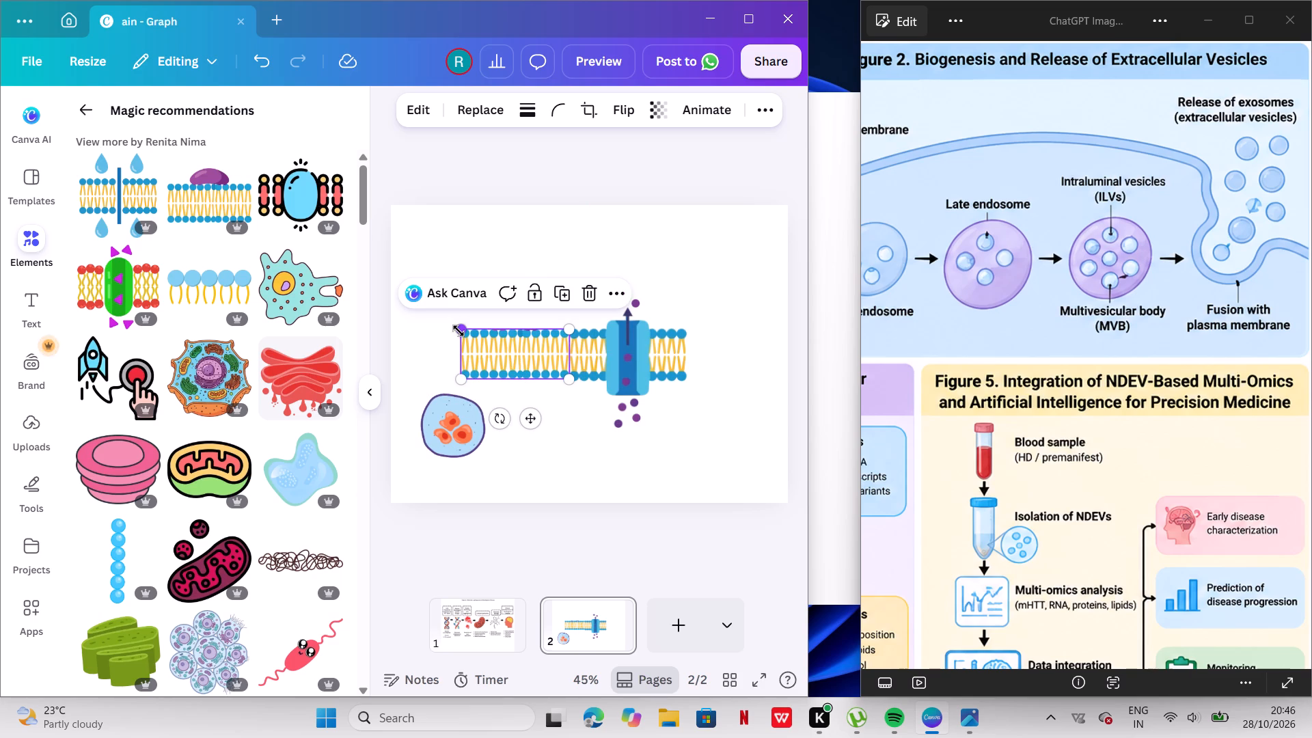
left_click_drag(459, 331, 450, 325)
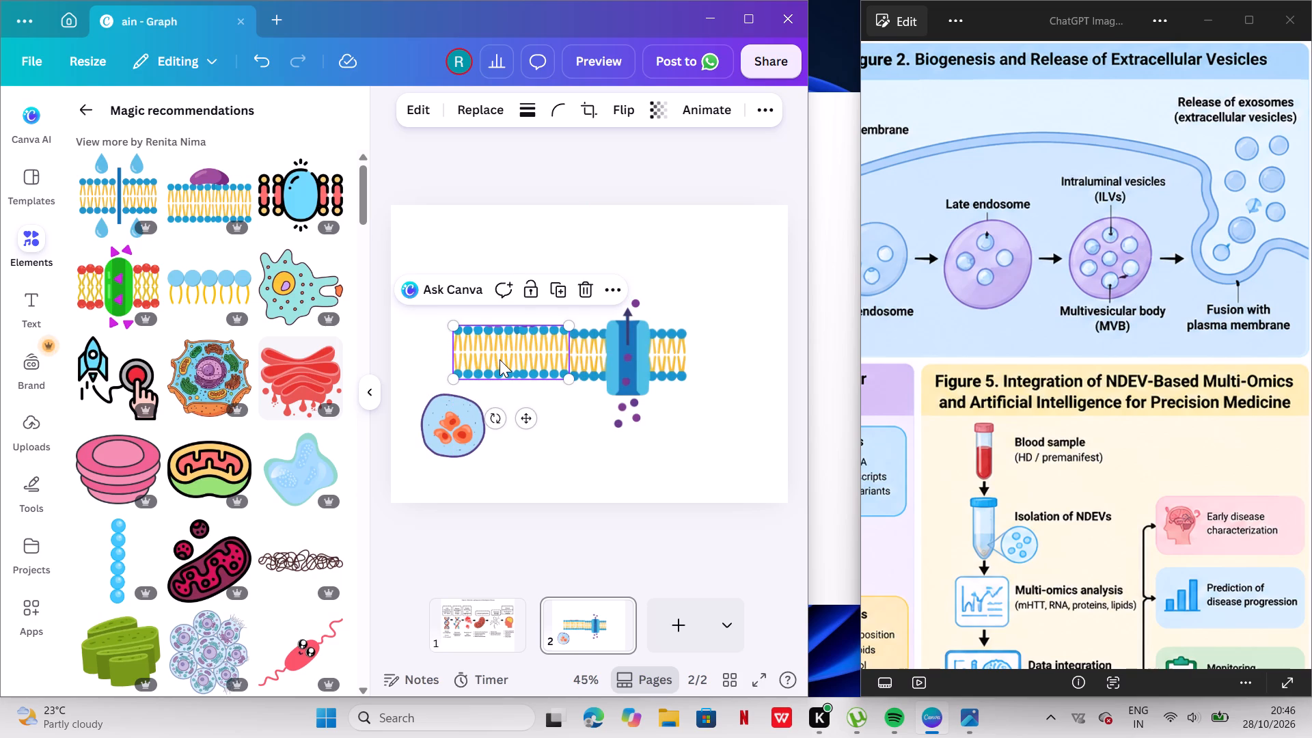
left_click(500, 359)
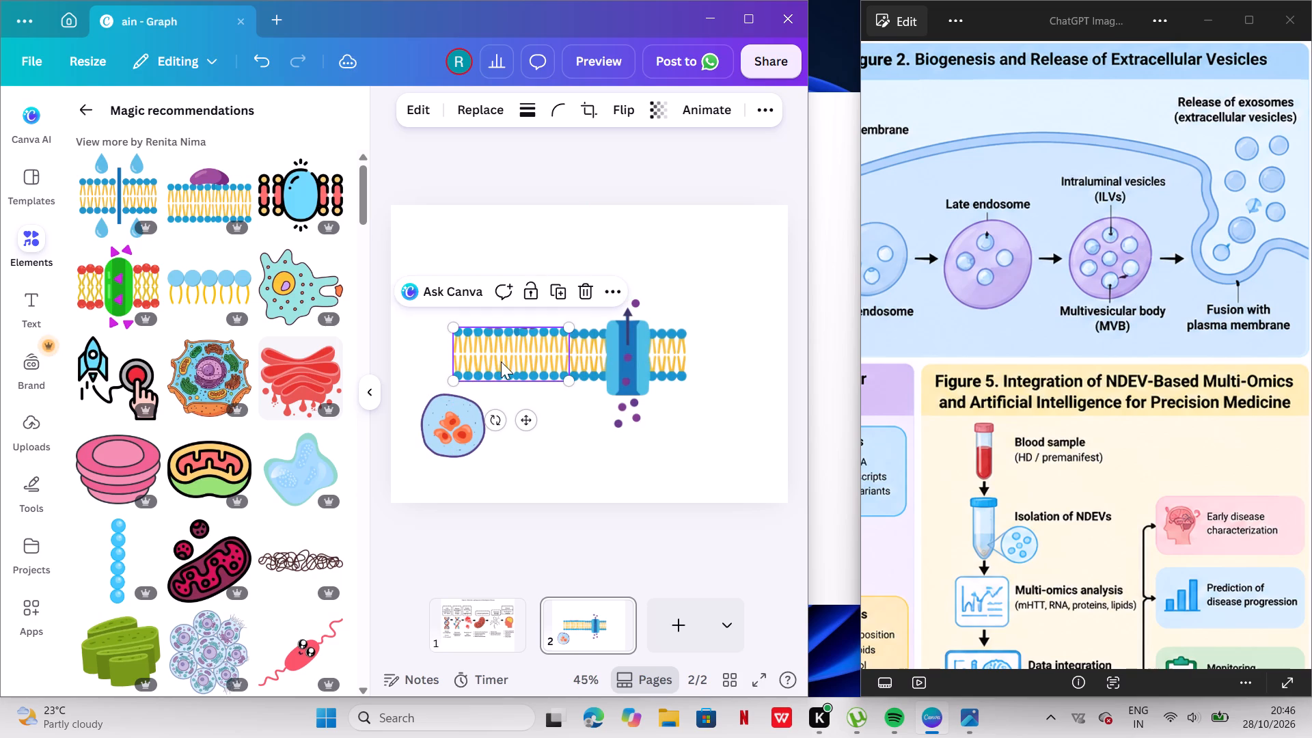
left_click(372, 364)
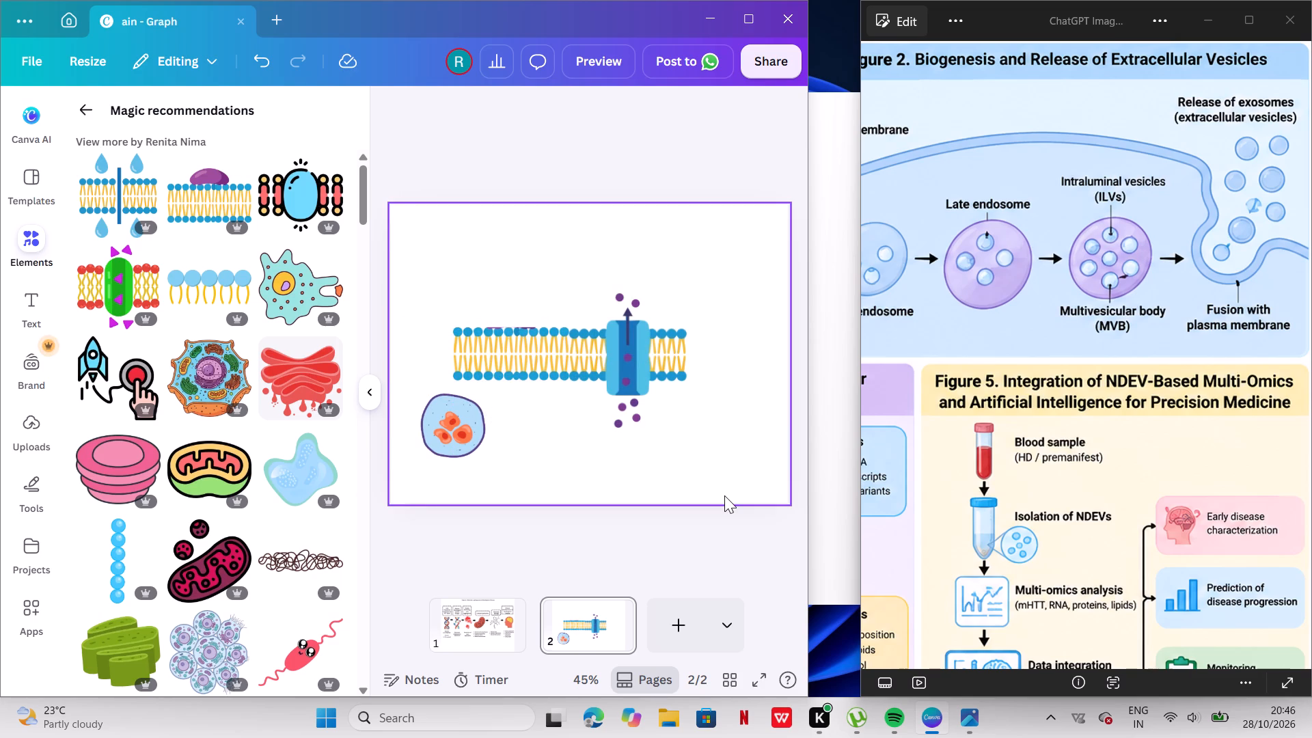
Crop the top edge of the purple-dome membrane graphic slightly lower to remove the remaining purple sliver.
double_click(510, 332)
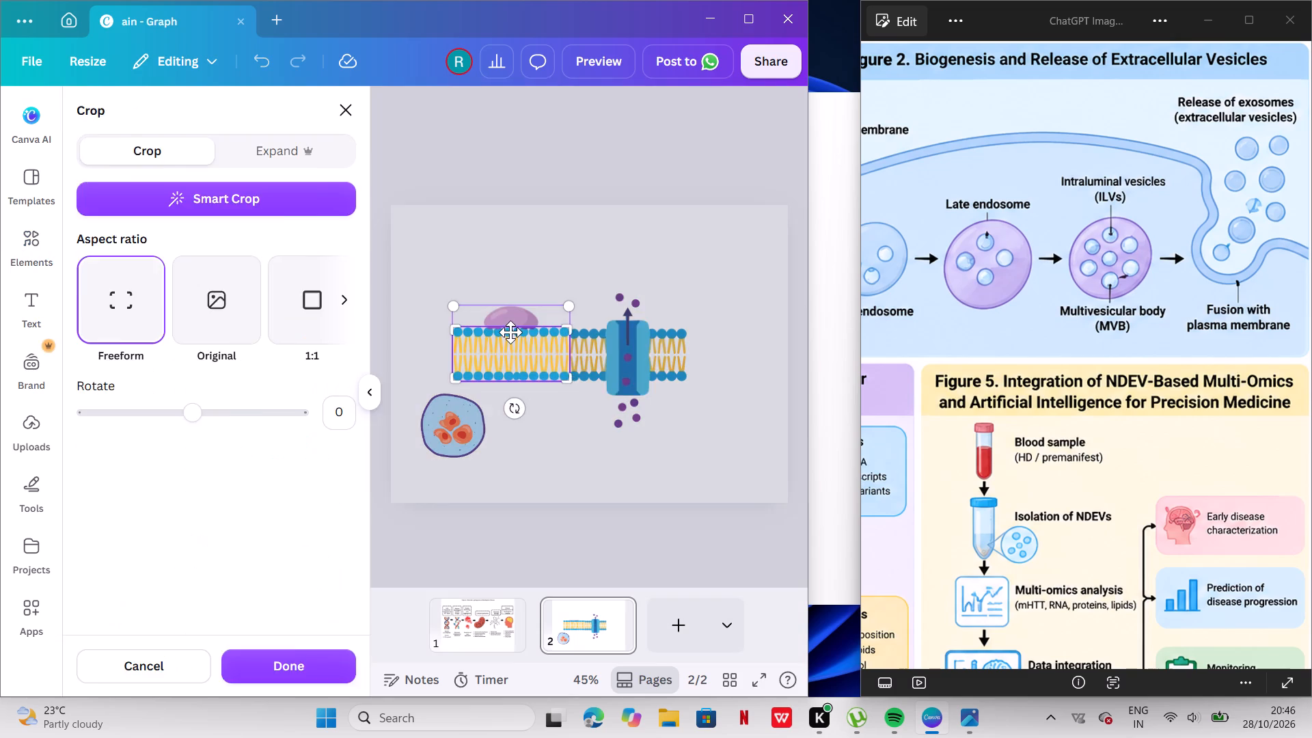
double_click(534, 335)
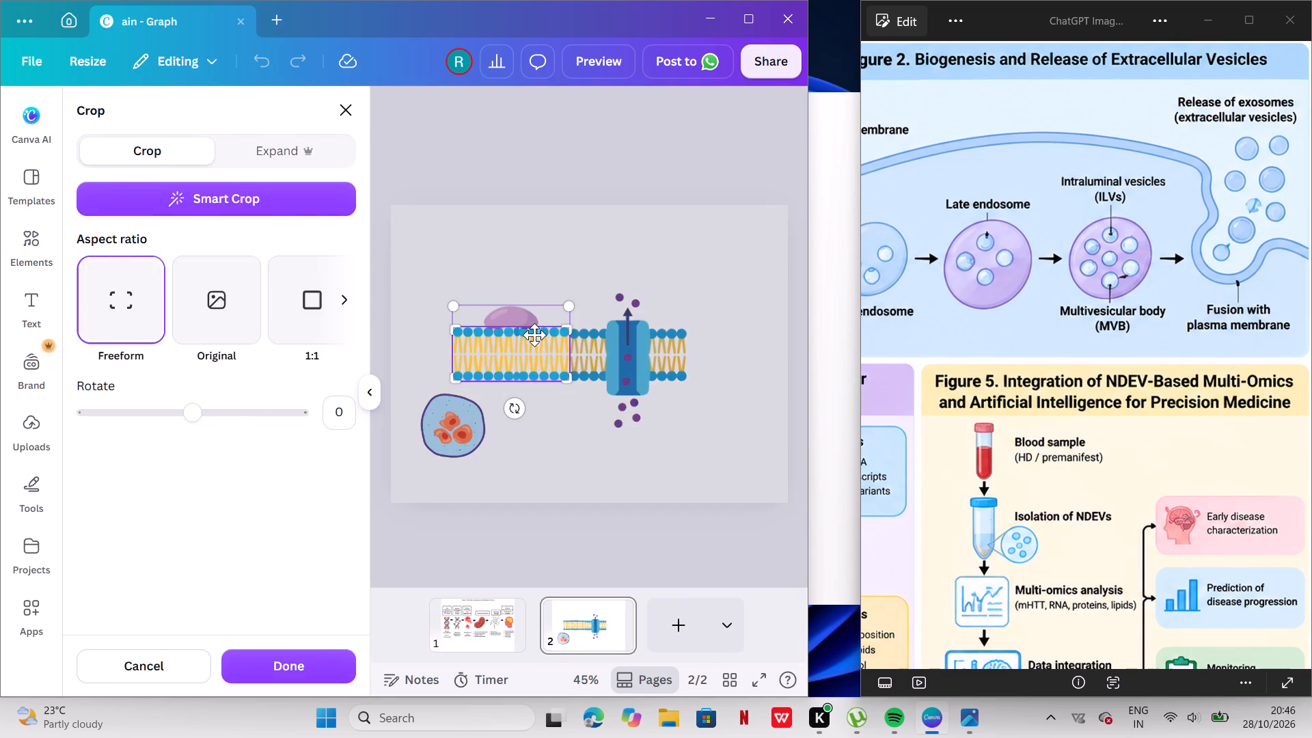
left_click(544, 340)
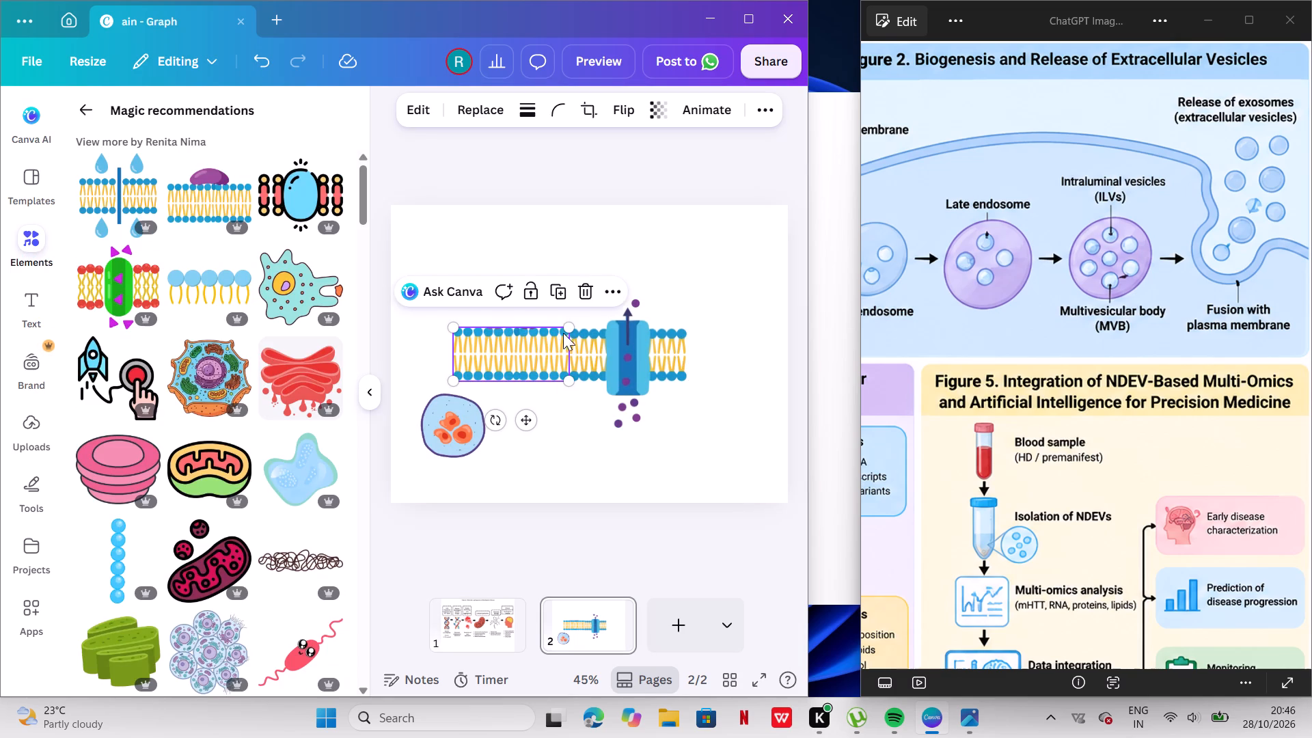
left_click(566, 329)
double_click(526, 340)
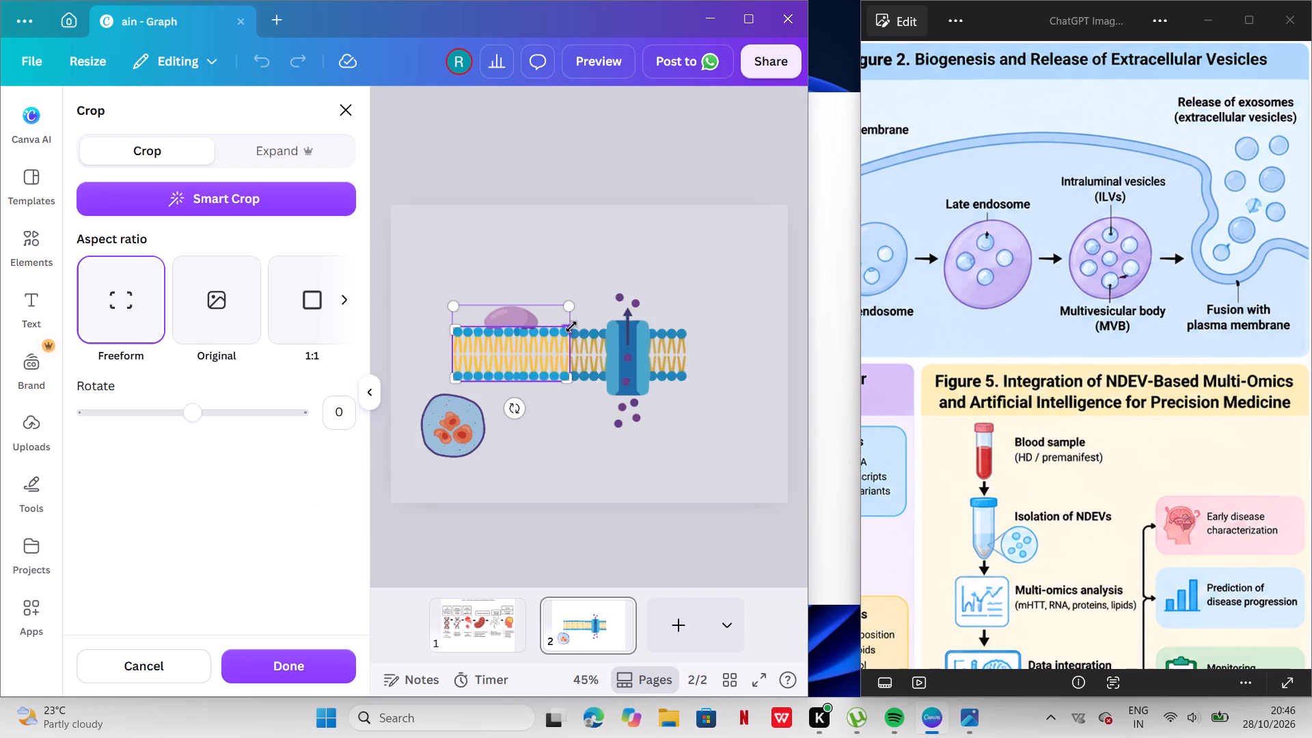
left_click(570, 328)
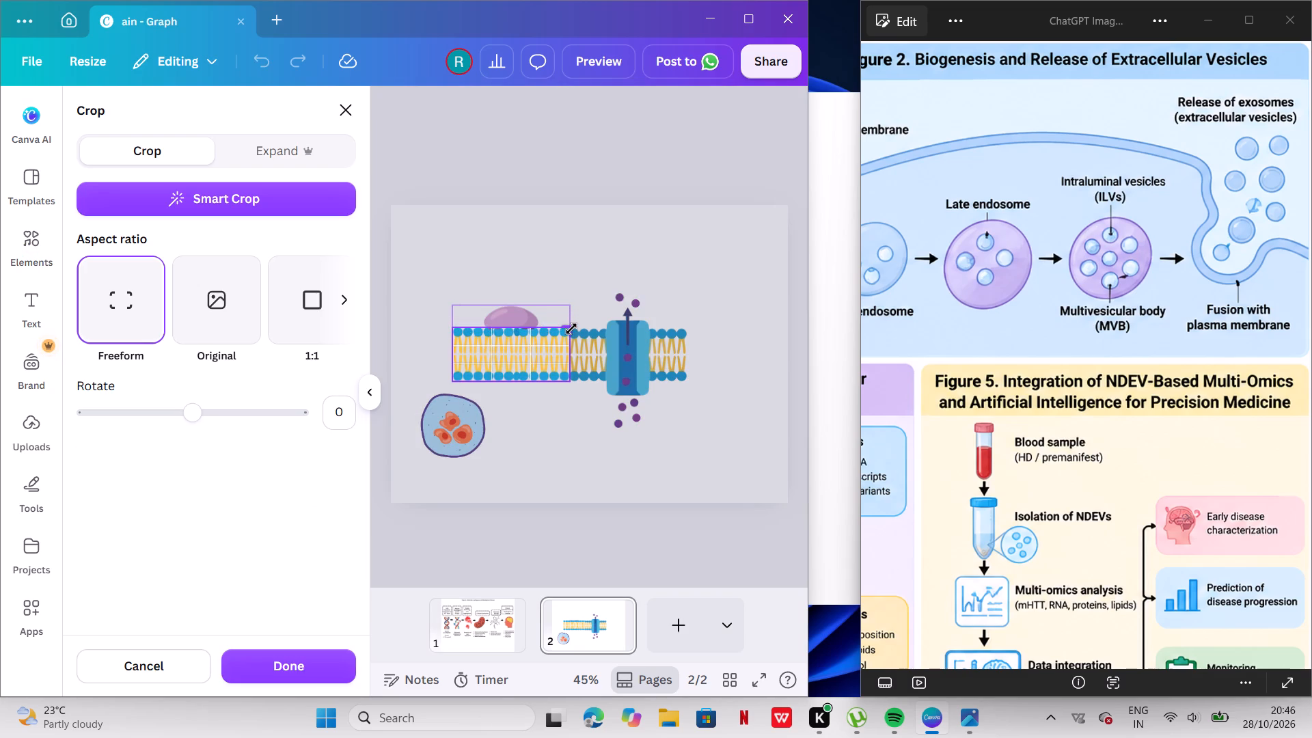
left_click(608, 280)
left_click(608, 280)
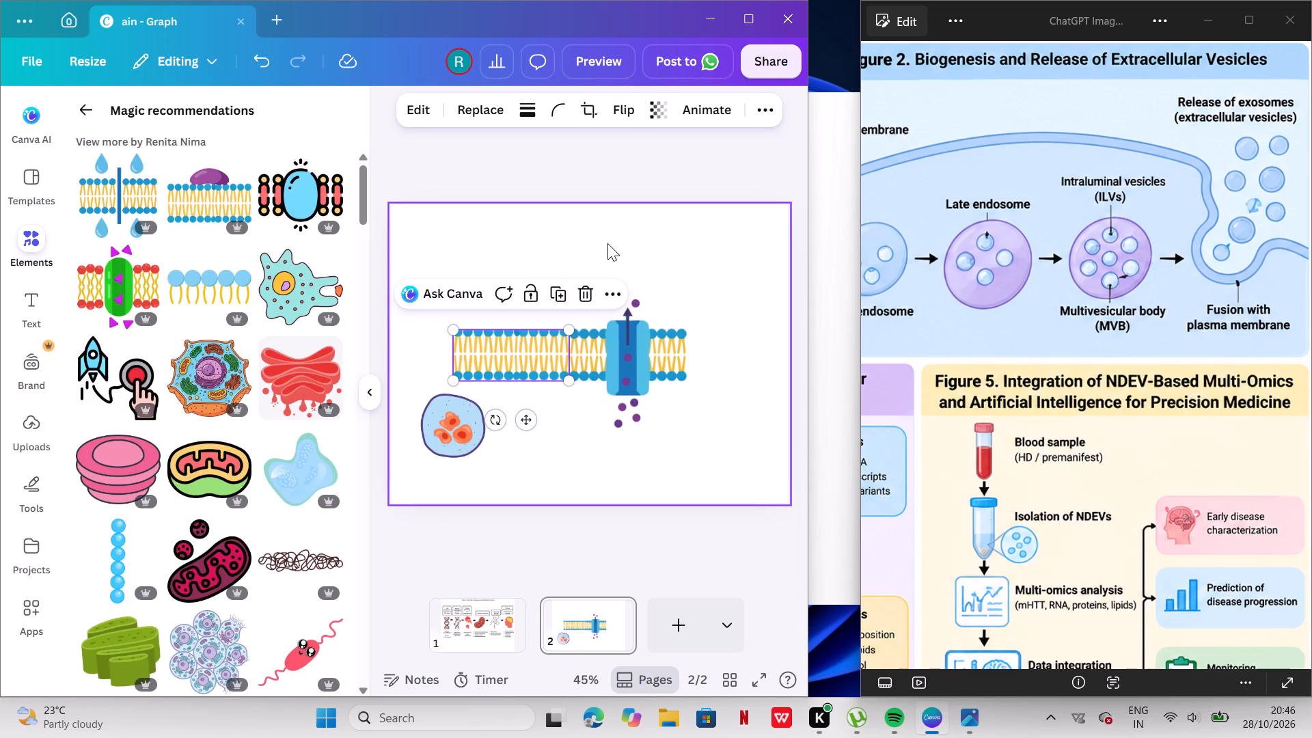
left_click(605, 234)
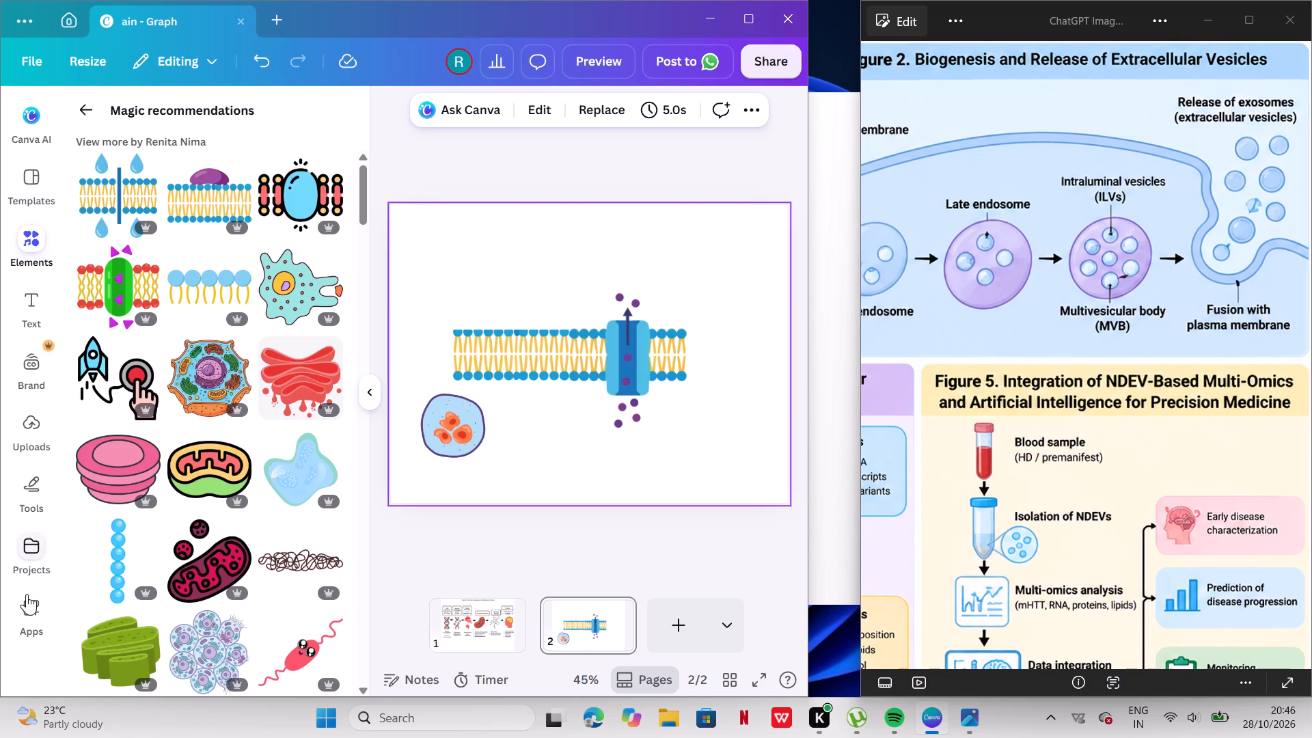
Add two vertical blue bead-chain graphics to page 2 and move one over the left part of the membrane.
double_click(124, 574)
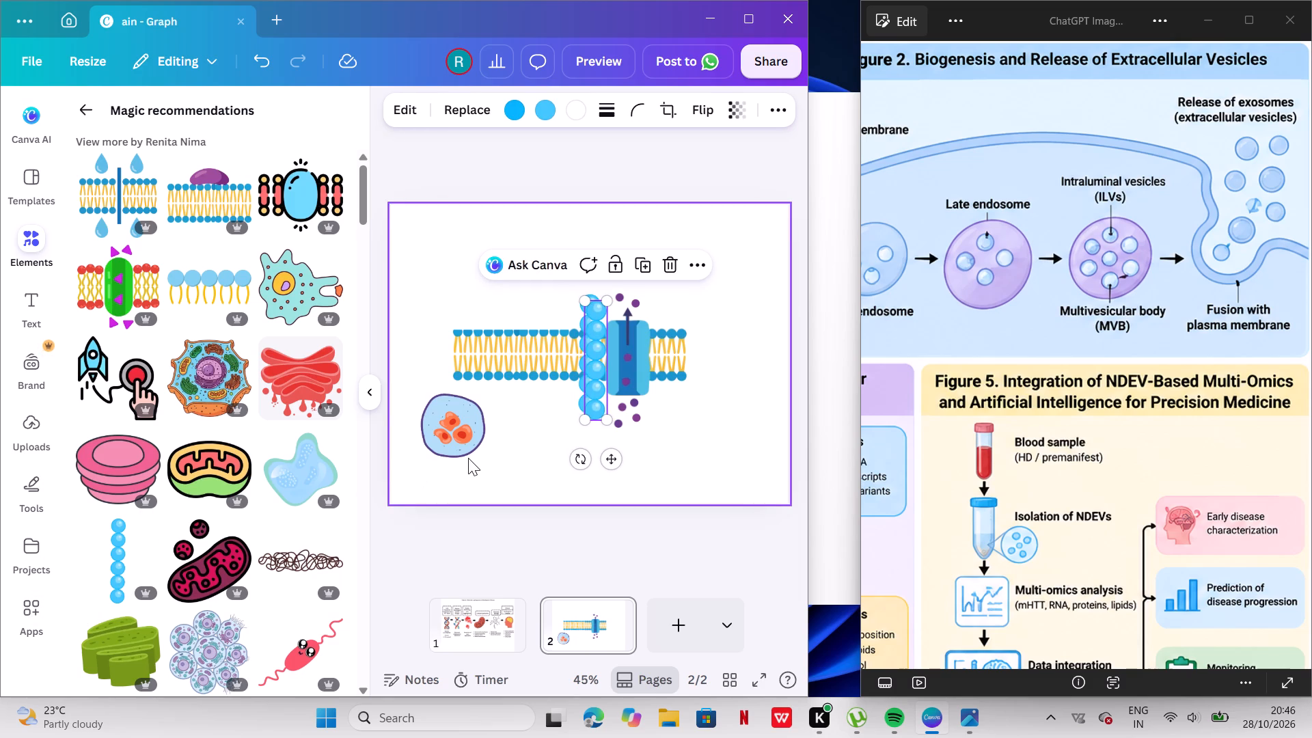
left_click(597, 342)
left_click_drag(597, 342, 512, 345)
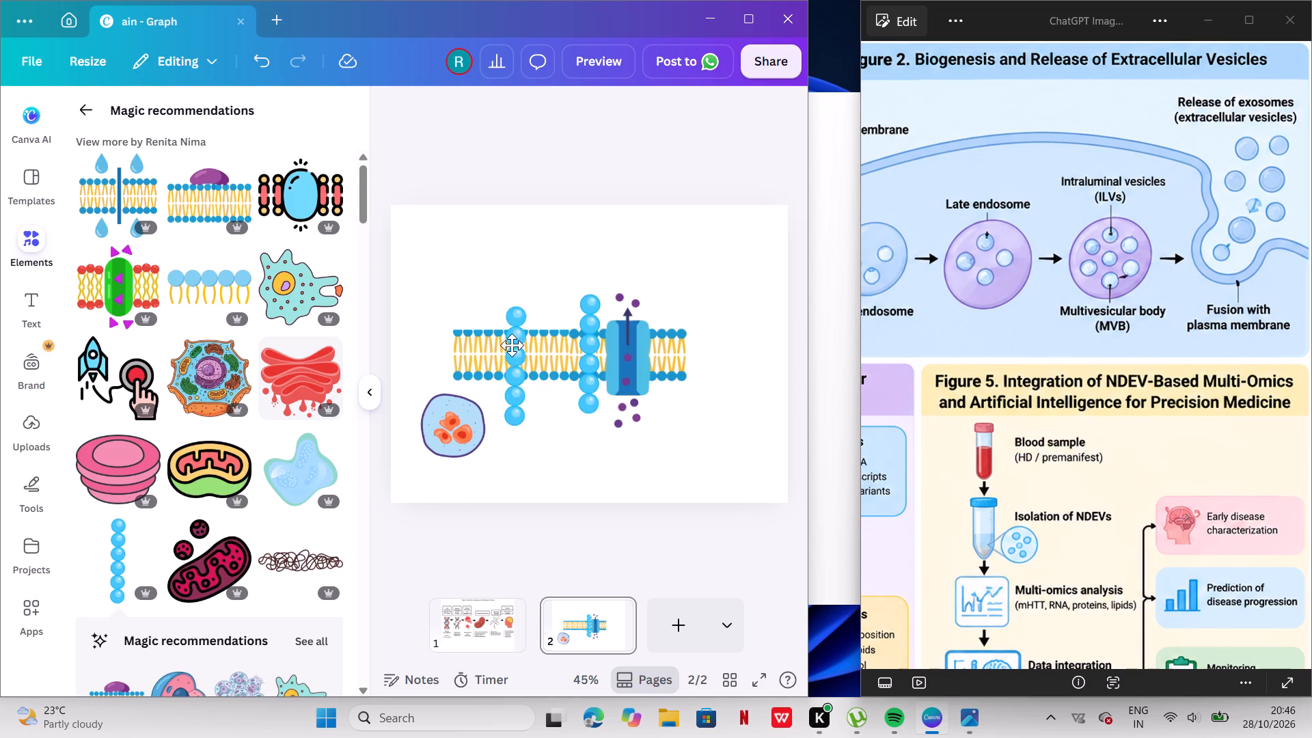
left_click_drag(512, 345, 503, 341)
left_click(499, 402)
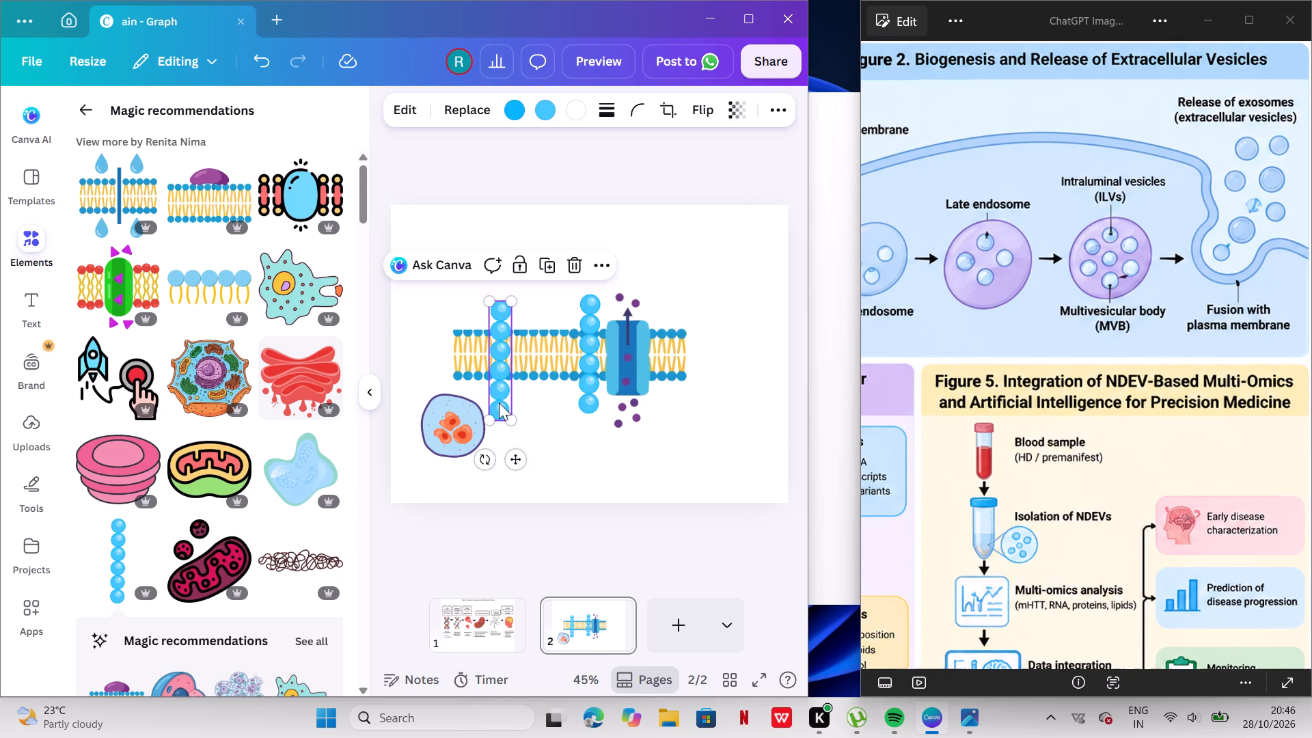
Rotate the bead chain on the left part of the membrane until it lies nearly horizontal.
left_click_drag(480, 459, 386, 377)
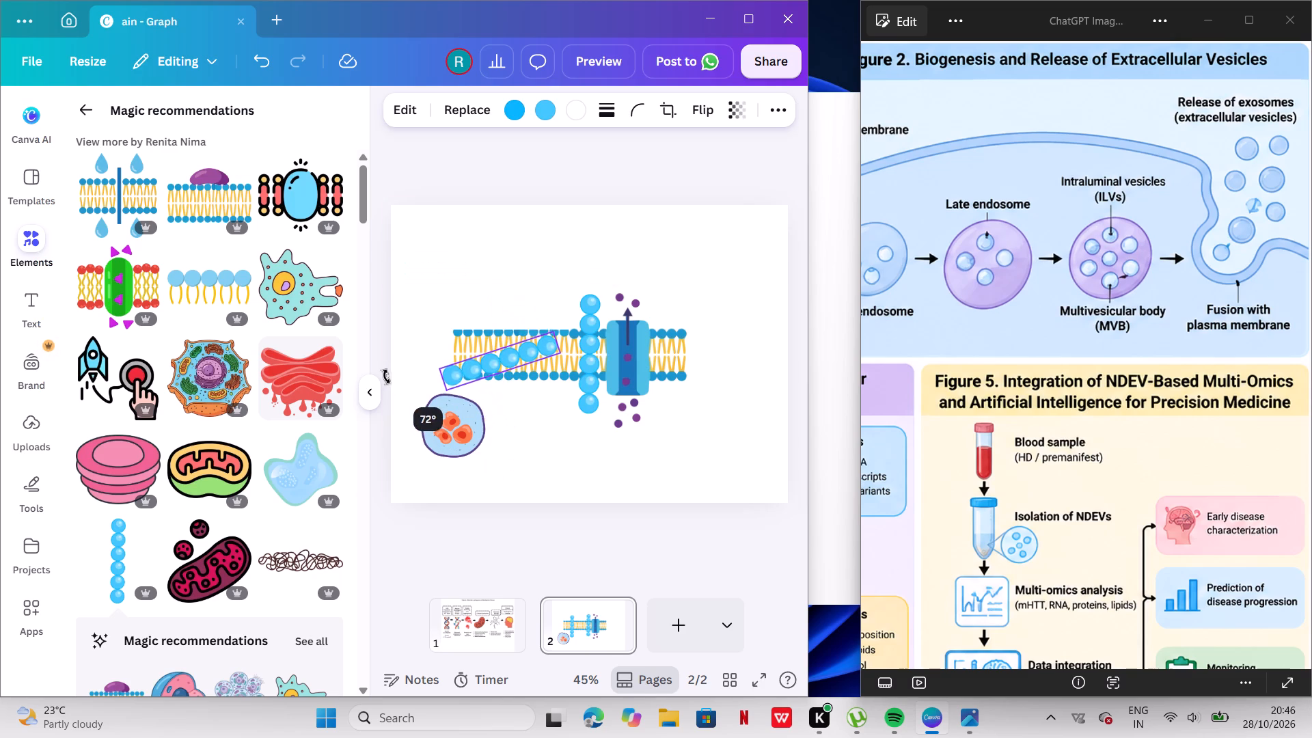
left_click_drag(386, 377, 386, 357)
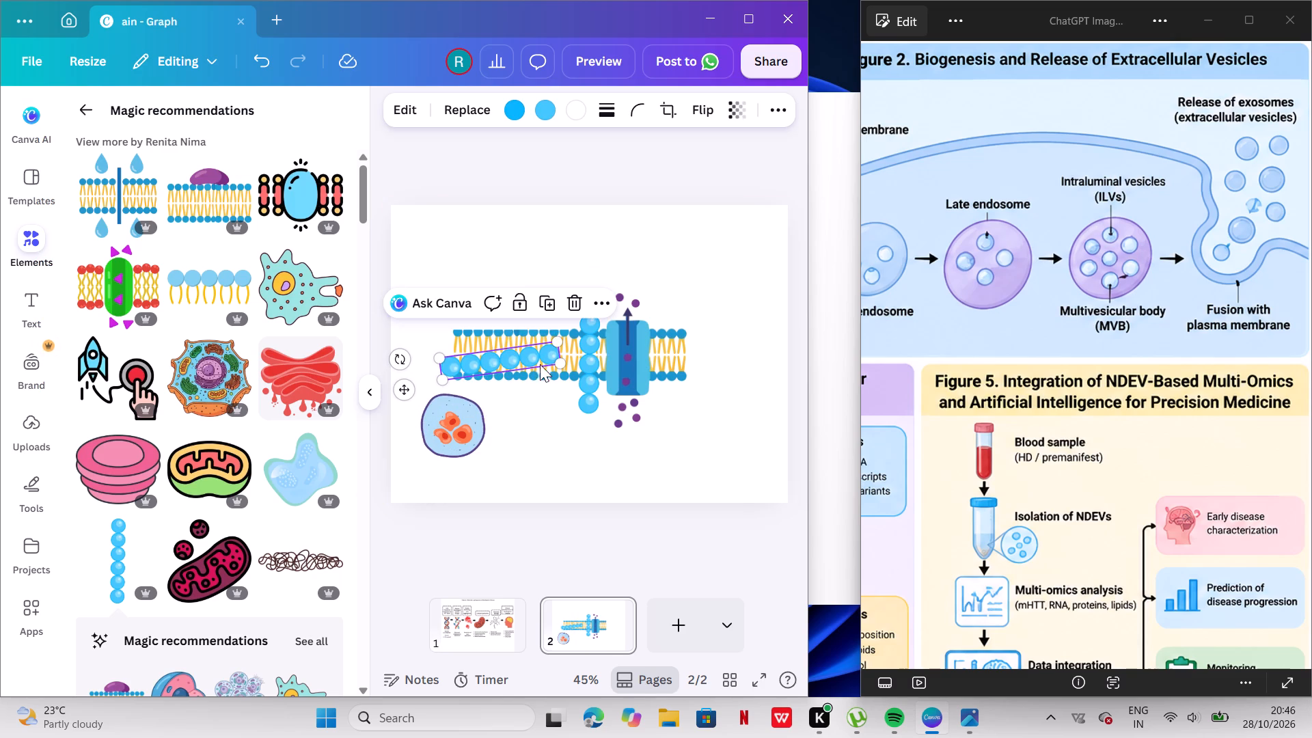
double_click(558, 361)
left_click_drag(396, 360, 398, 348)
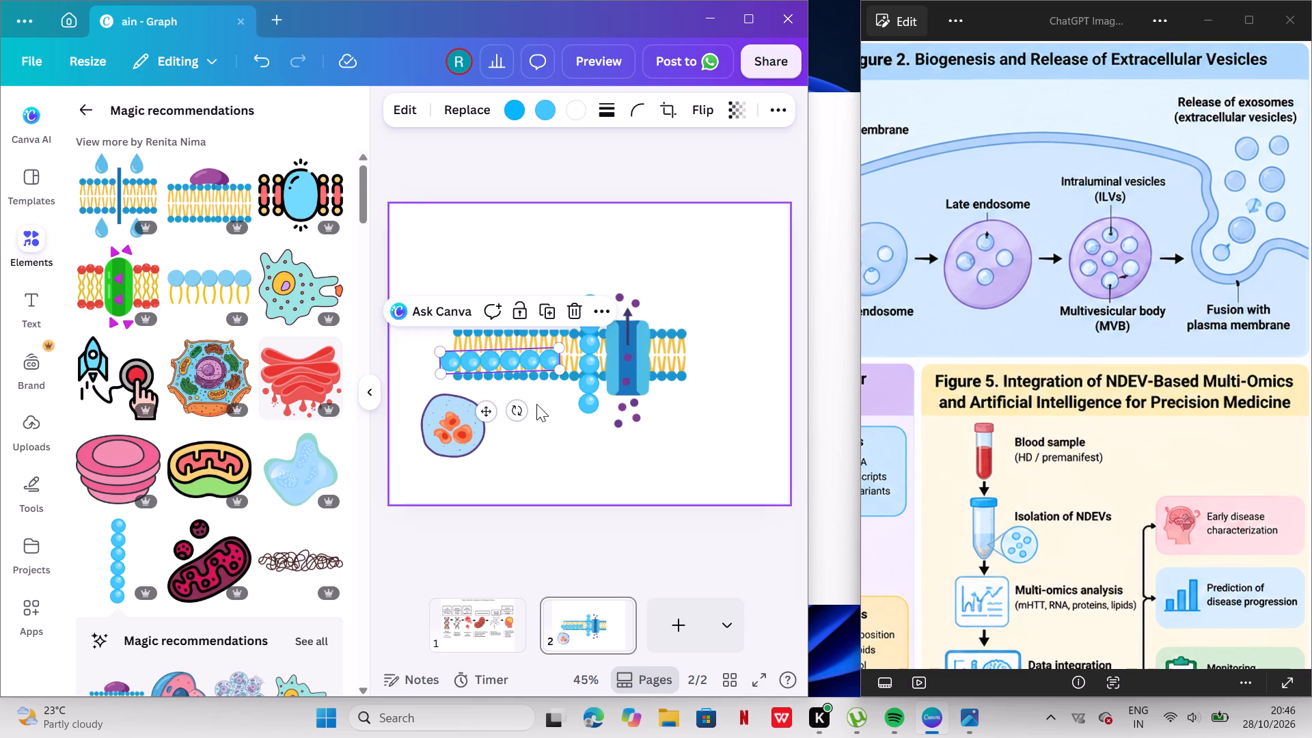
Shrink the near-horizontal bead chain so its beads match the membrane's bead size and straighten it to level.
left_click_drag(562, 371, 510, 368)
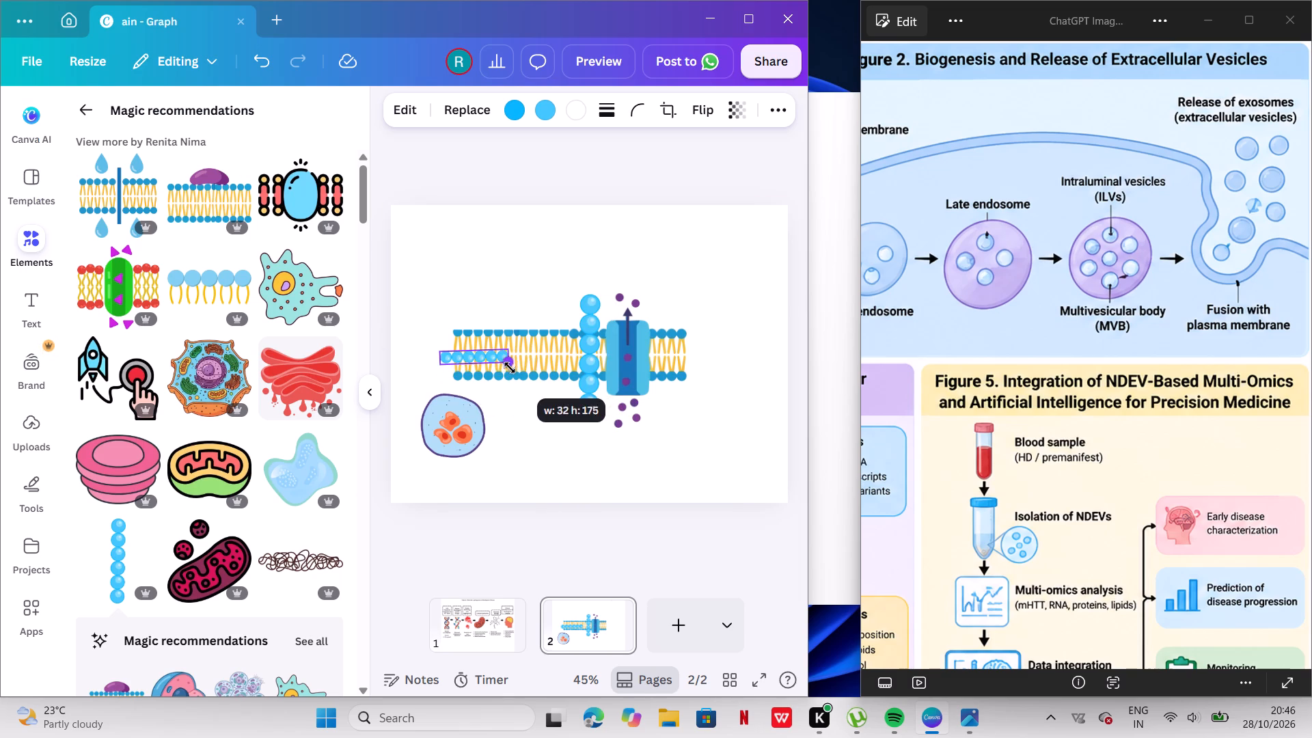
left_click_drag(510, 368, 504, 366)
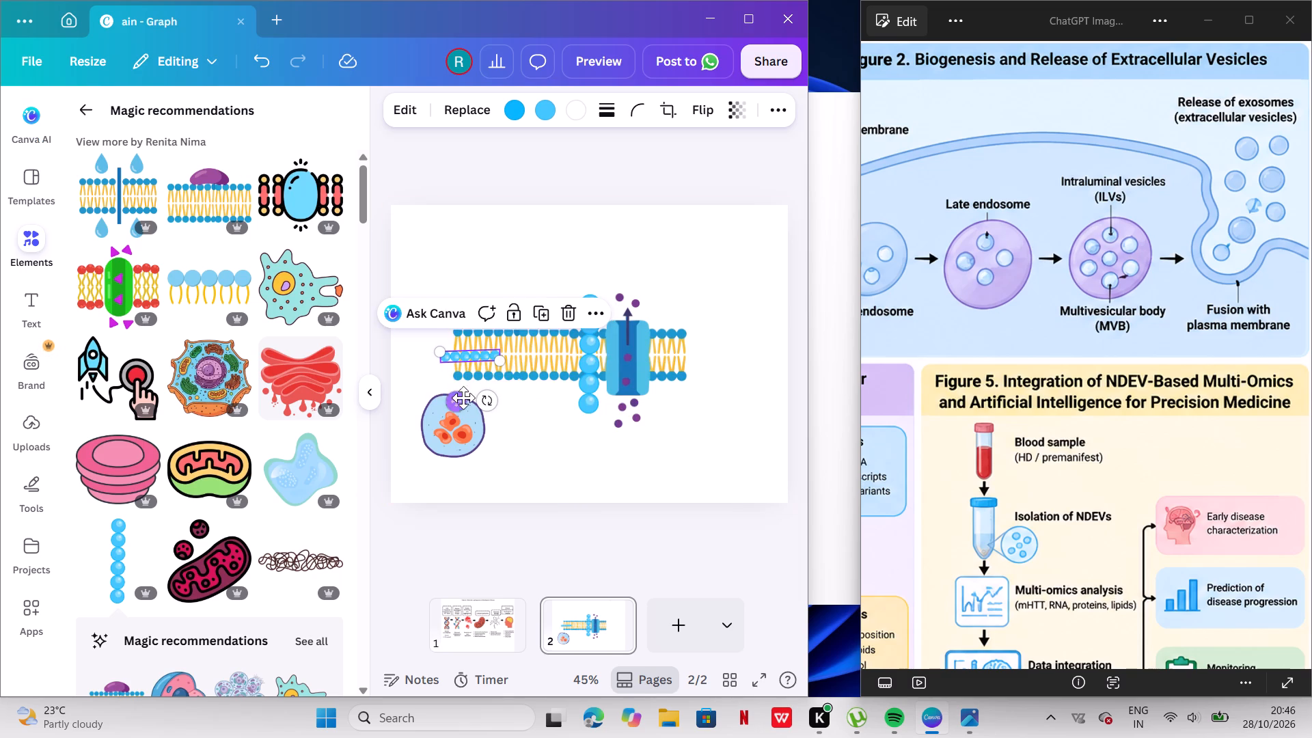
left_click(487, 401)
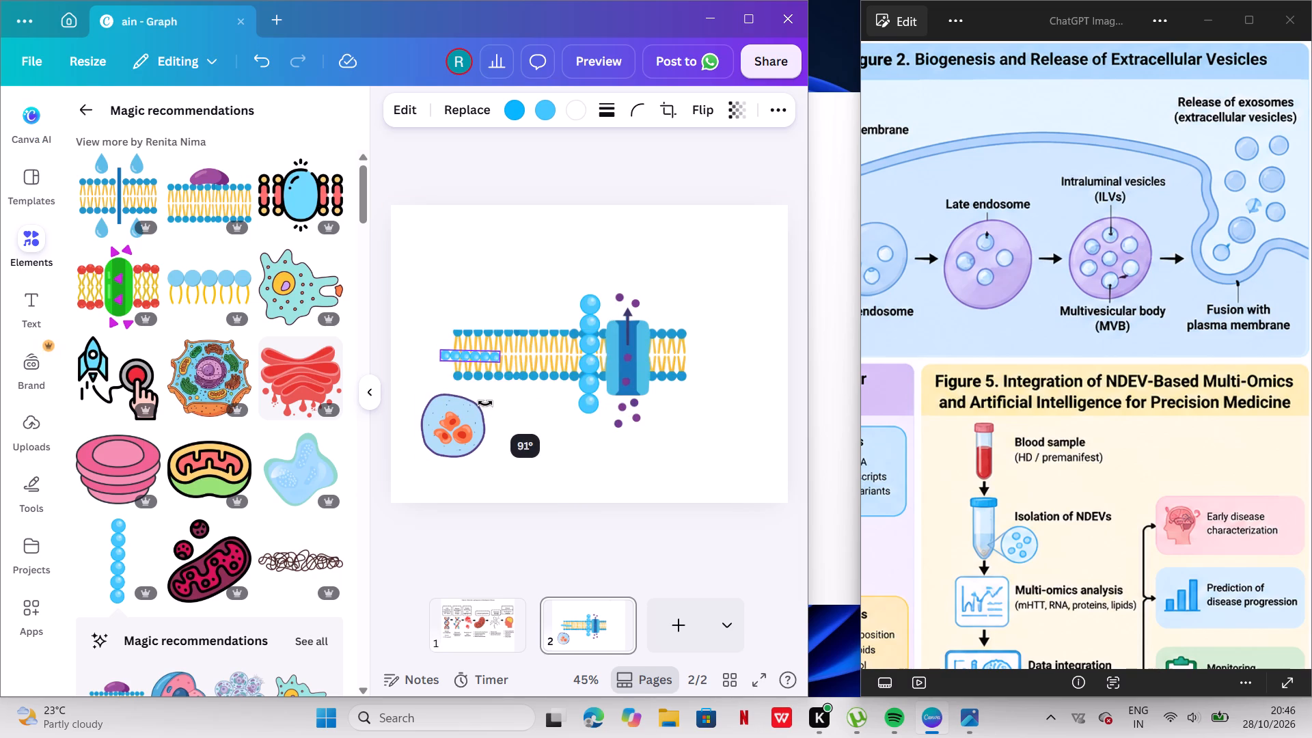
left_click(486, 403)
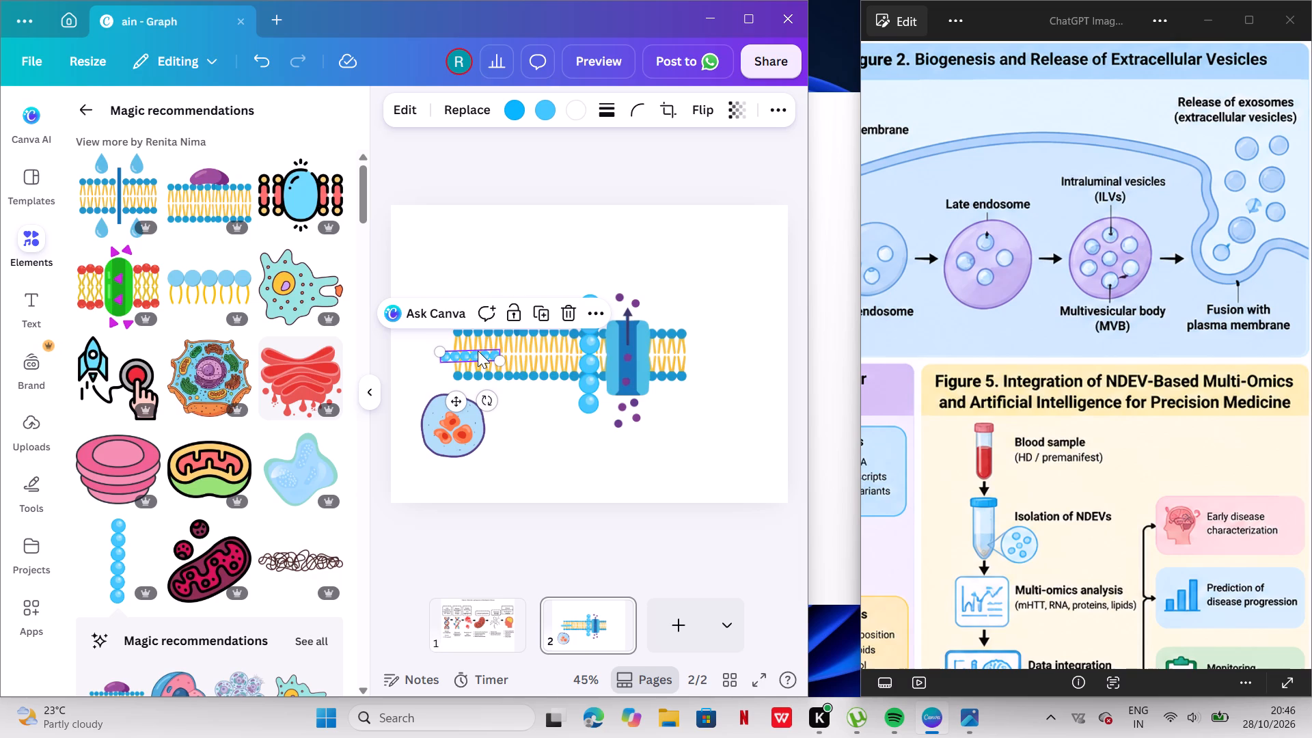
Move the small bead chain onto the left end of the membrane's upper bead row.
left_click(478, 351)
left_click_drag(478, 351, 489, 308)
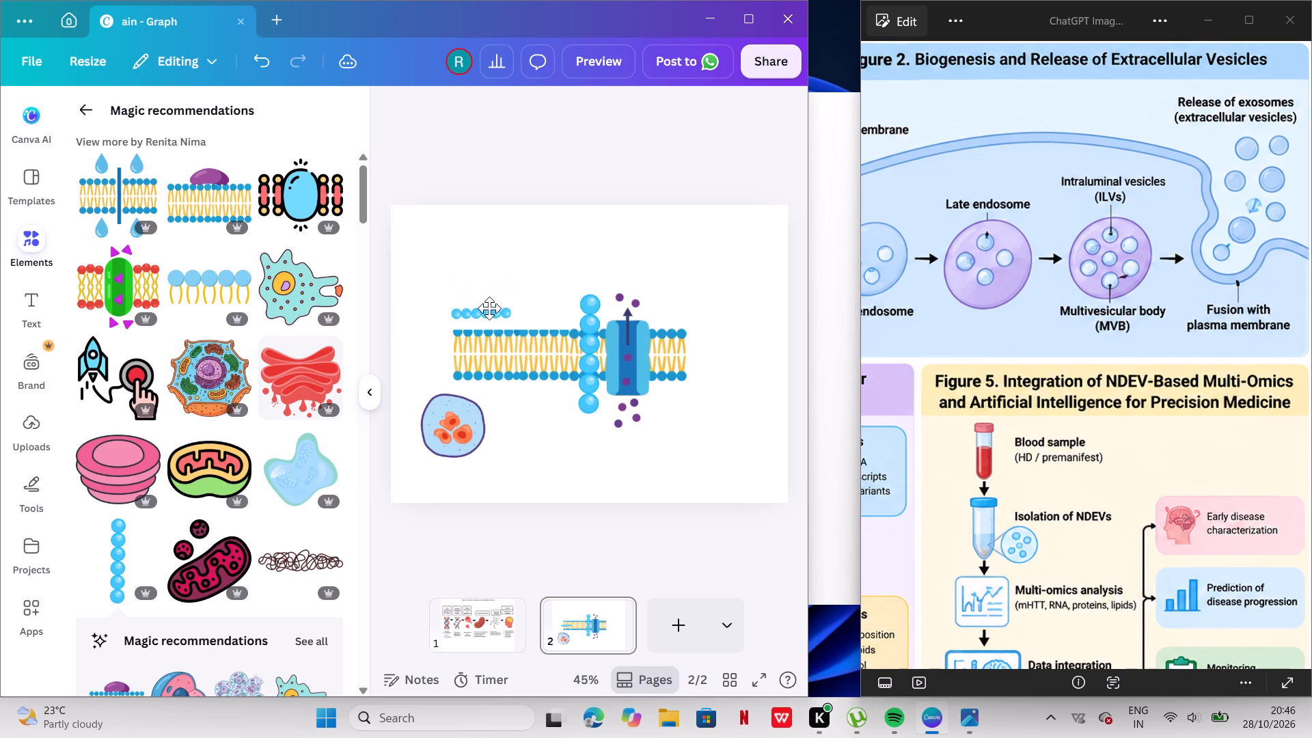
left_click_drag(489, 308, 491, 323)
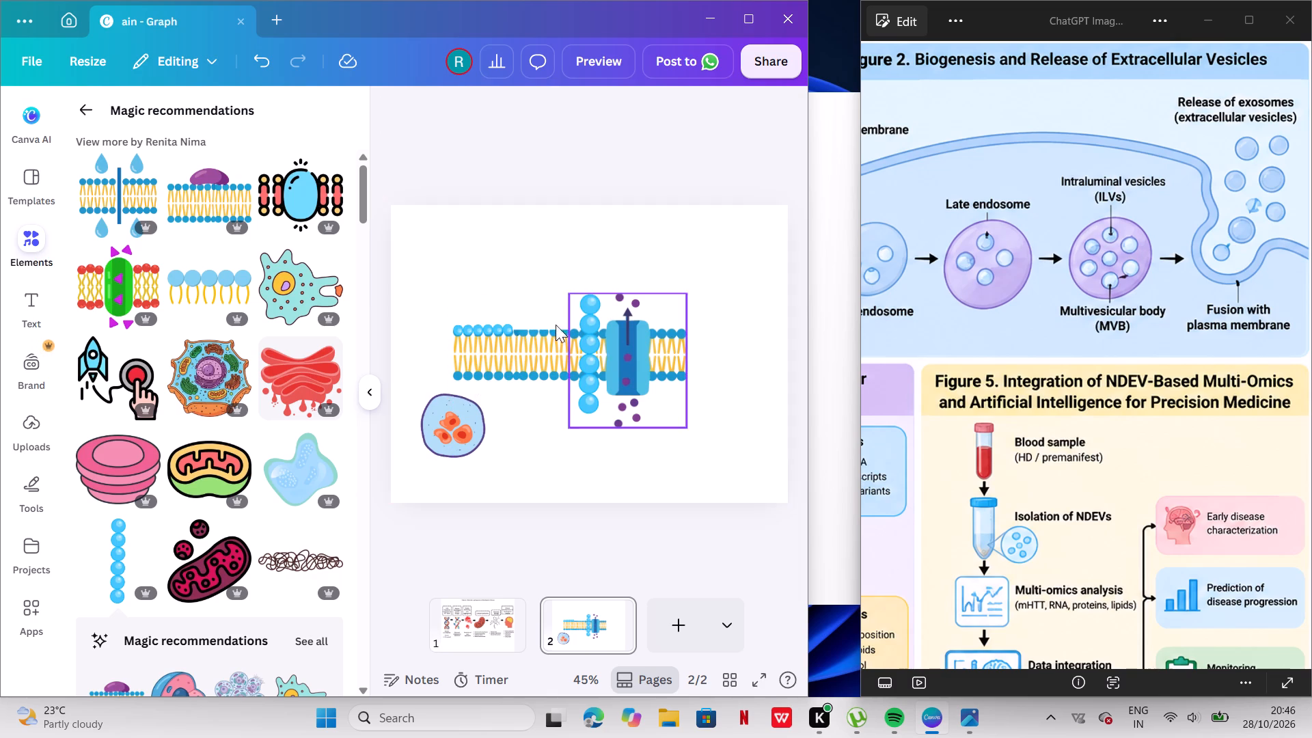
Duplicate the small bead chain, level the copy, and place it end to end with the first along the membrane's upper row.
left_click(507, 328)
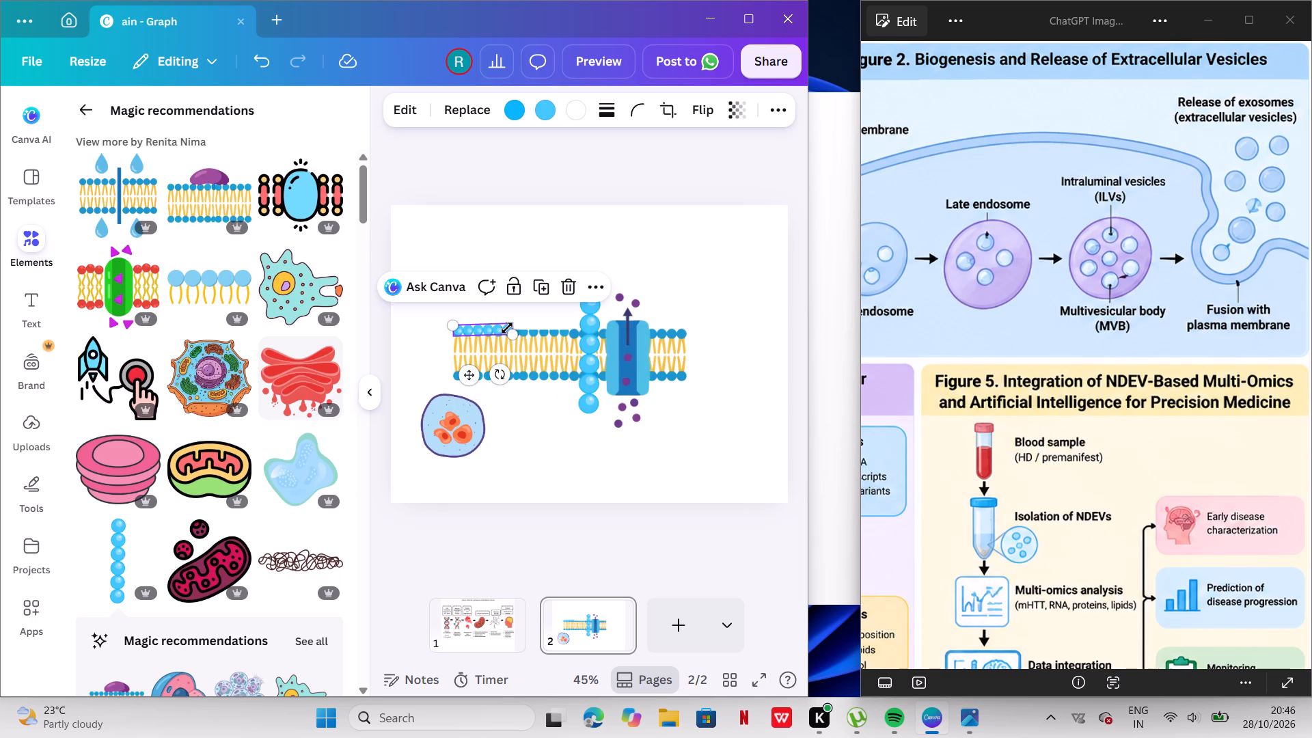
left_click(536, 286)
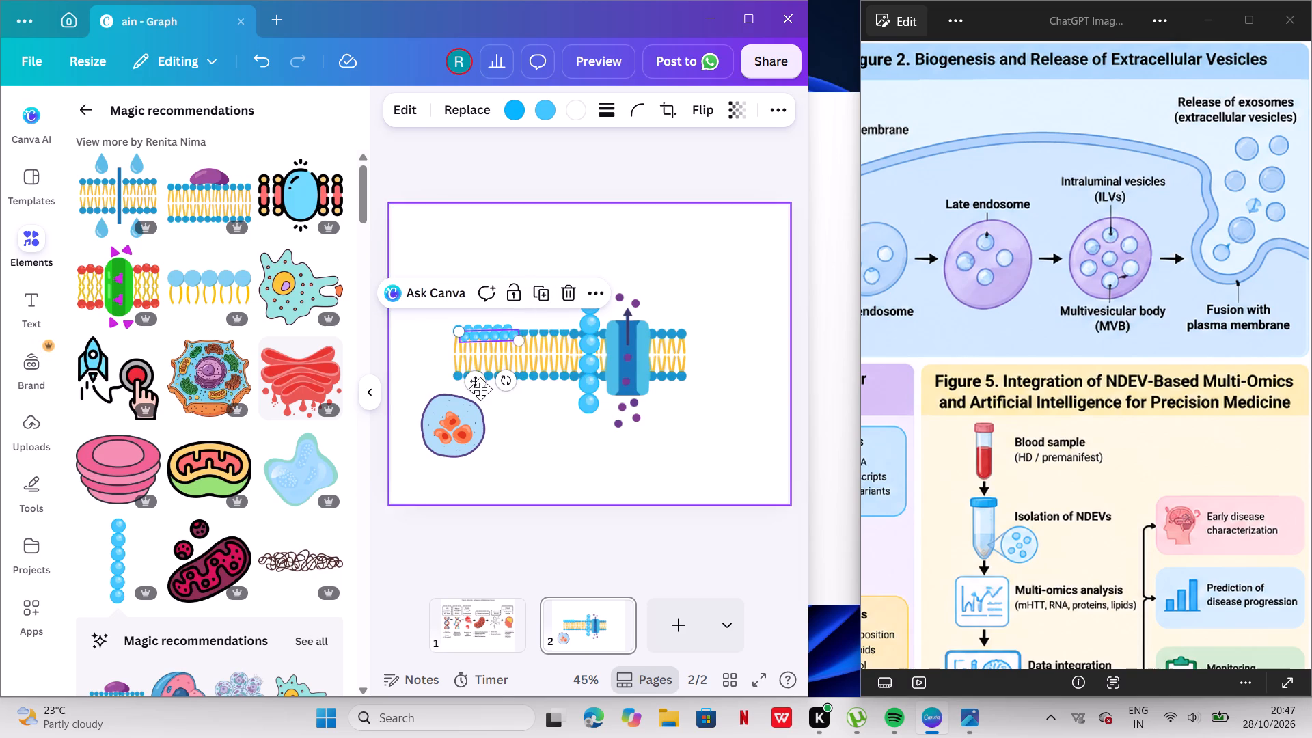
left_click_drag(506, 384, 505, 392)
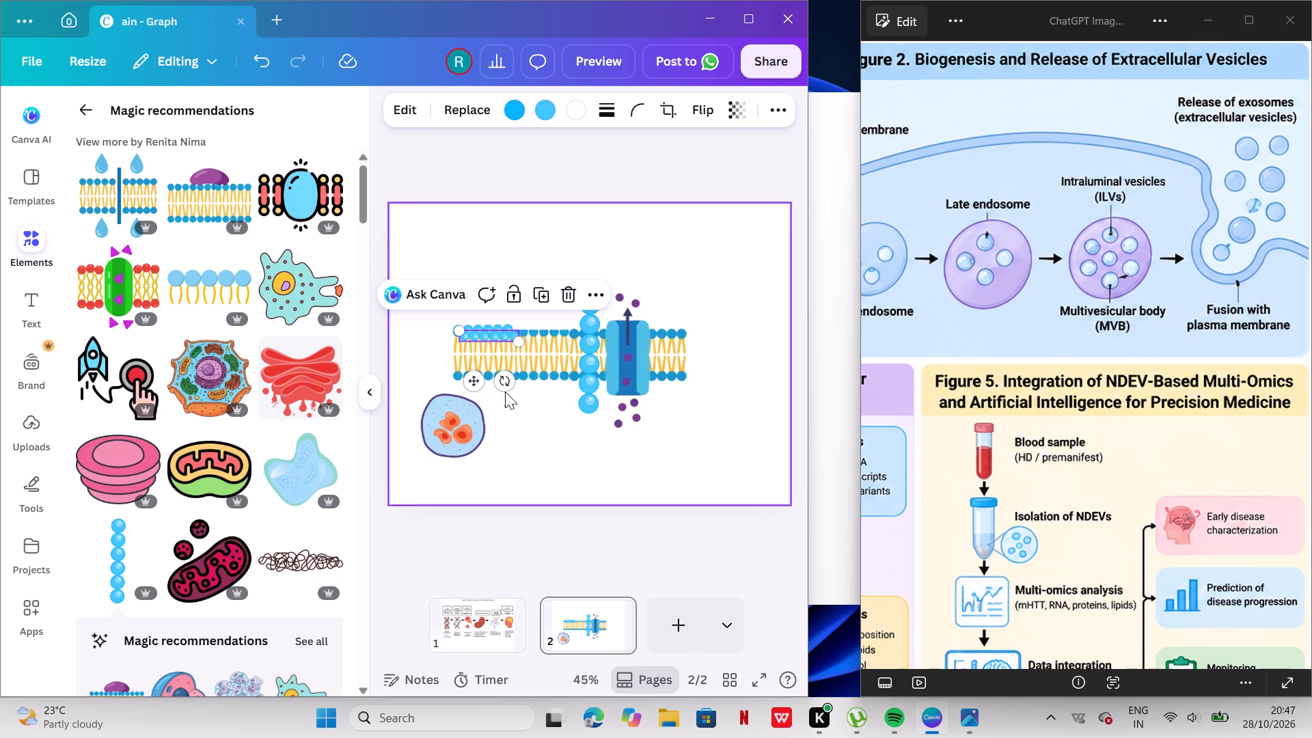
left_click_drag(469, 378, 517, 368)
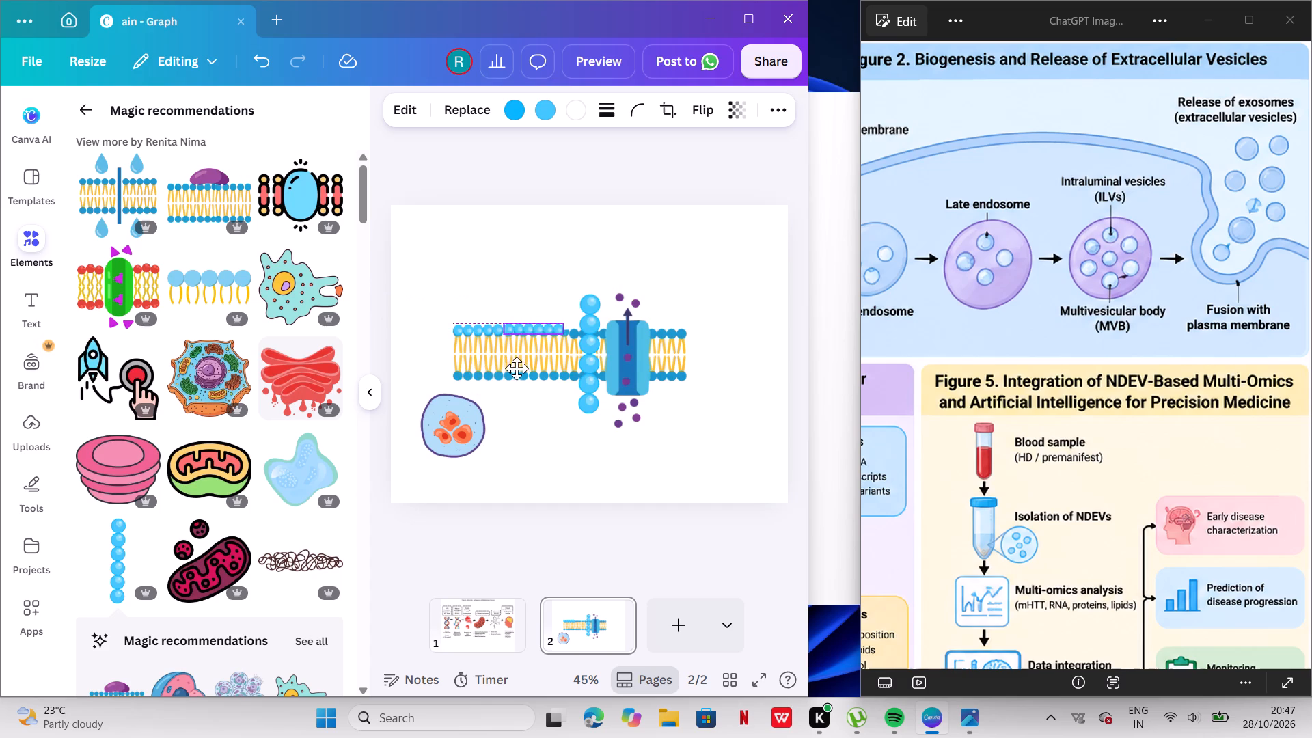
left_click_drag(517, 368, 529, 368)
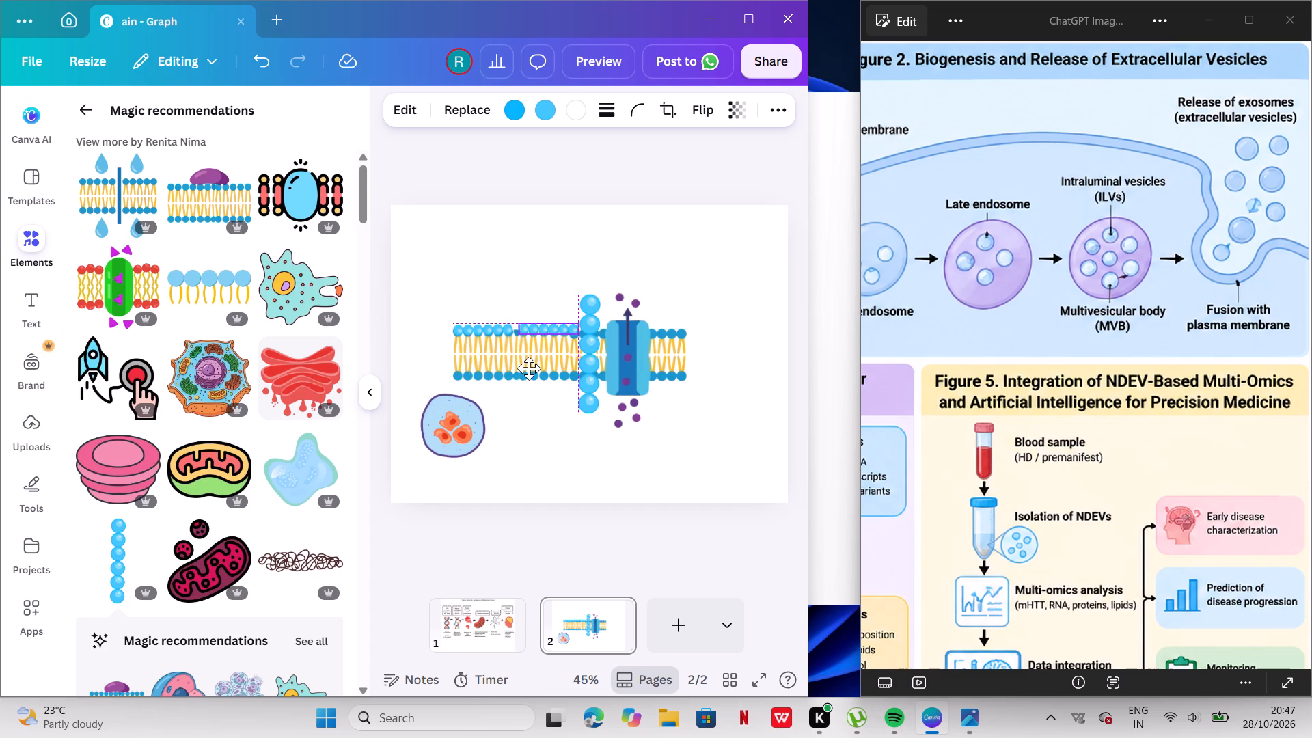
left_click_drag(529, 368, 523, 368)
left_click(552, 426)
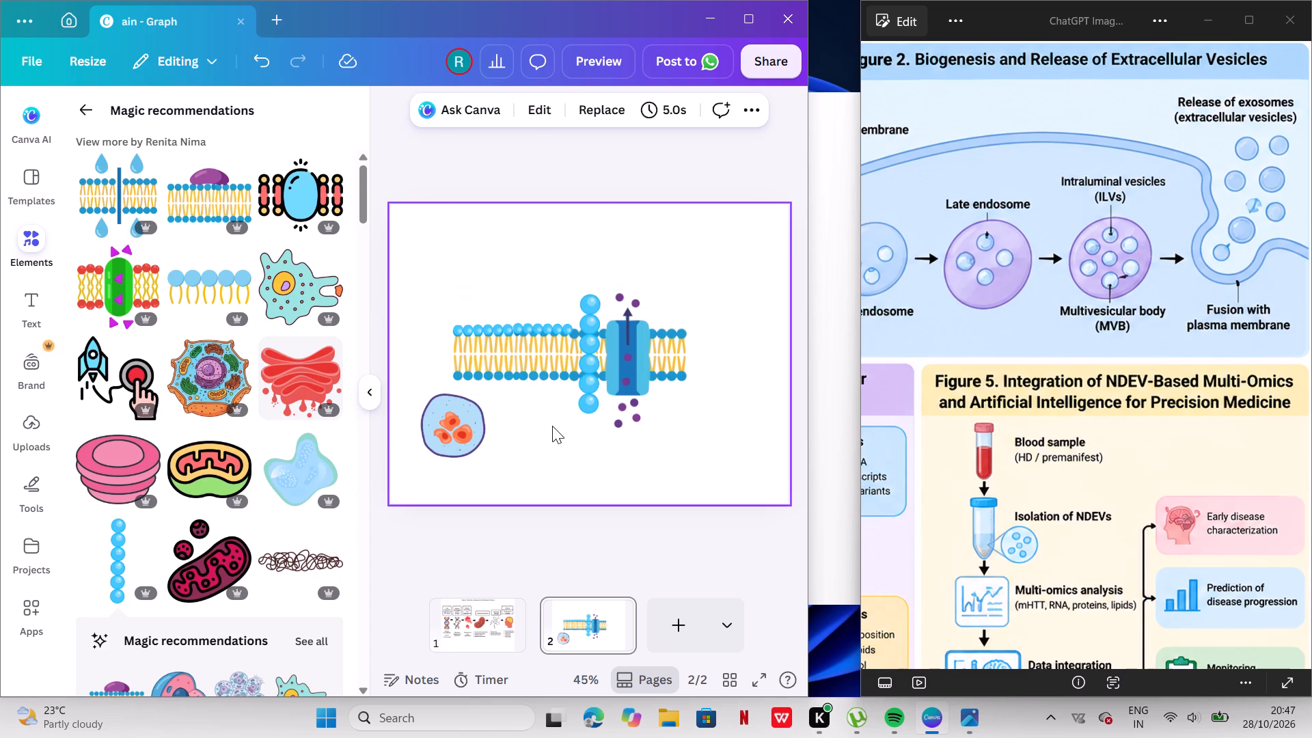
Move the remaining vertical bead chain off the membrane to the empty upper-right area of page 2.
left_click(590, 407)
left_click_drag(590, 407, 748, 320)
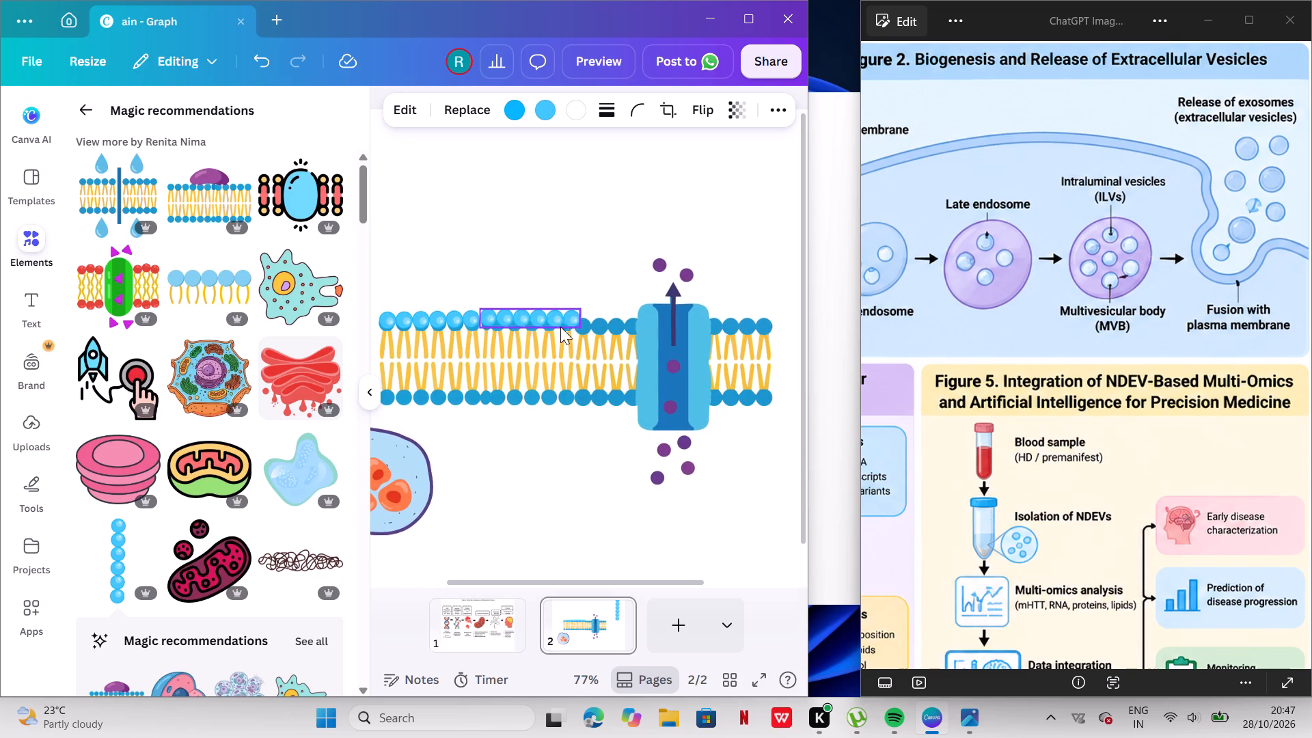
Fine-tune the second small bead chain's position so its beads continue the first chain on the membrane's upper row.
left_click(552, 310)
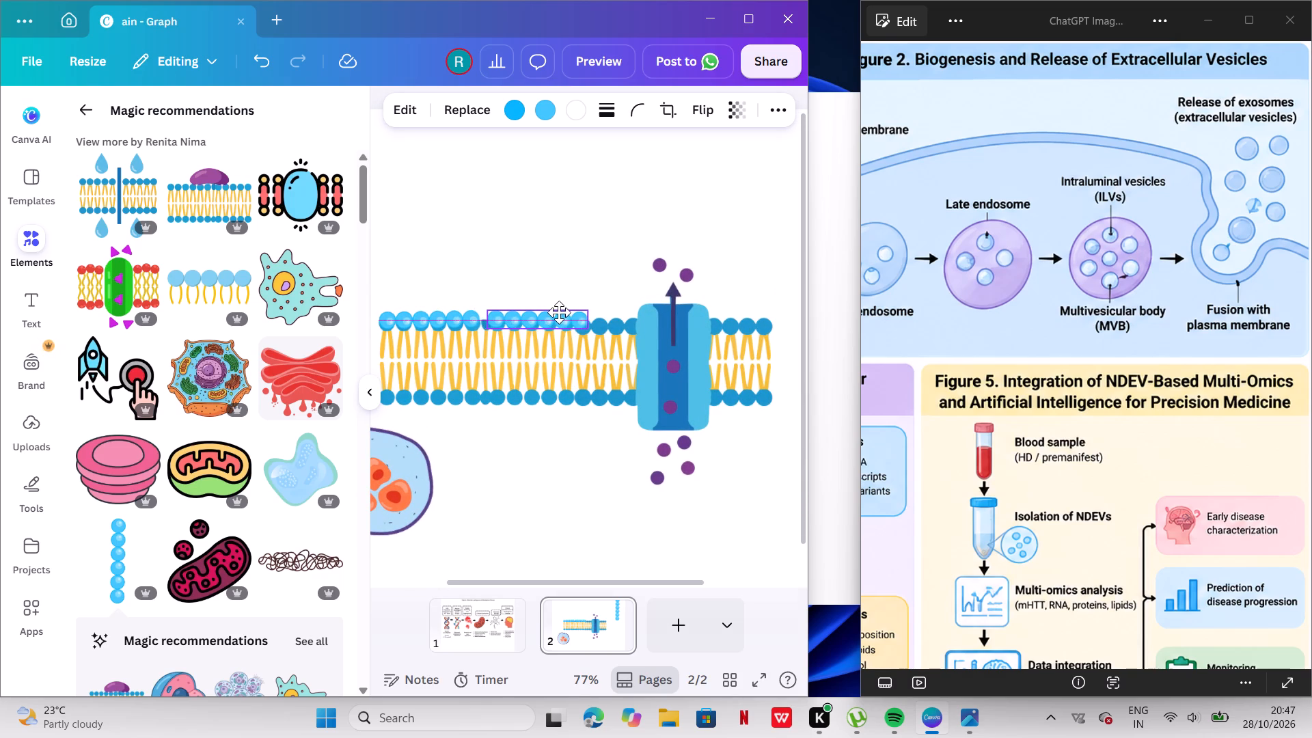
left_click(560, 453)
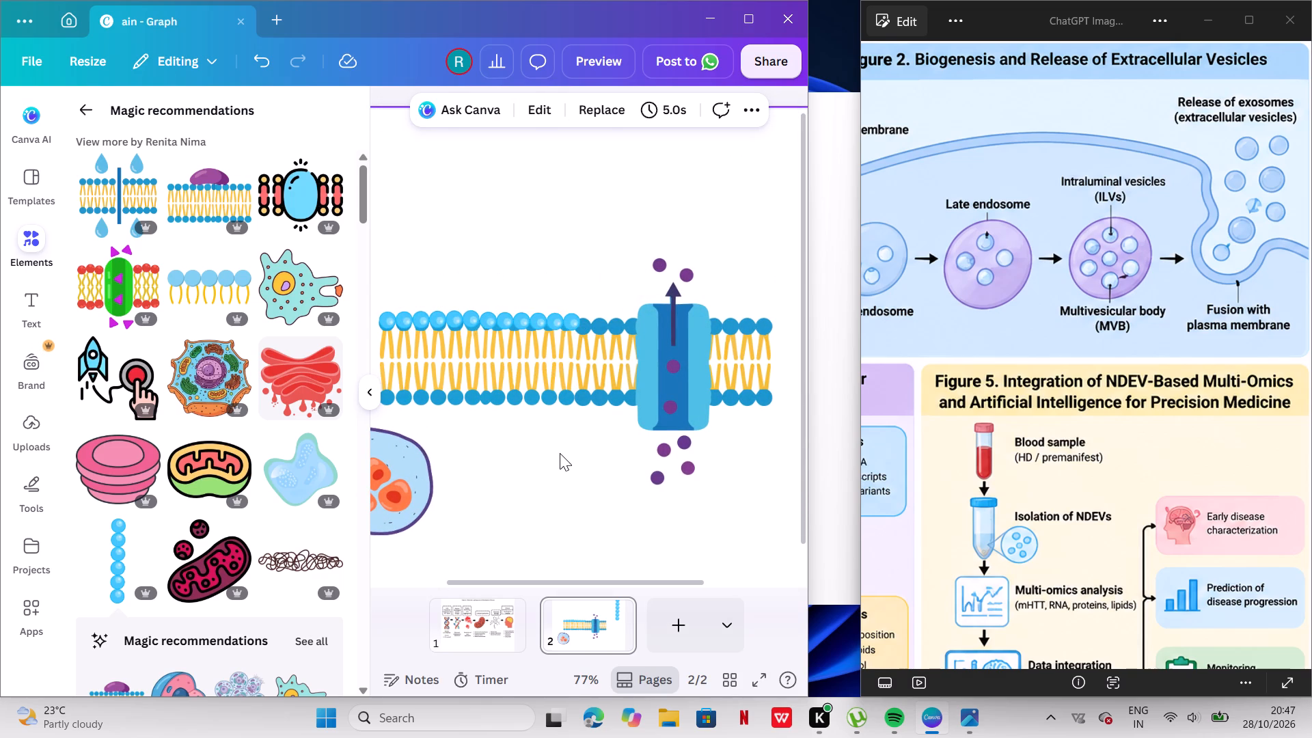
double_click(562, 323)
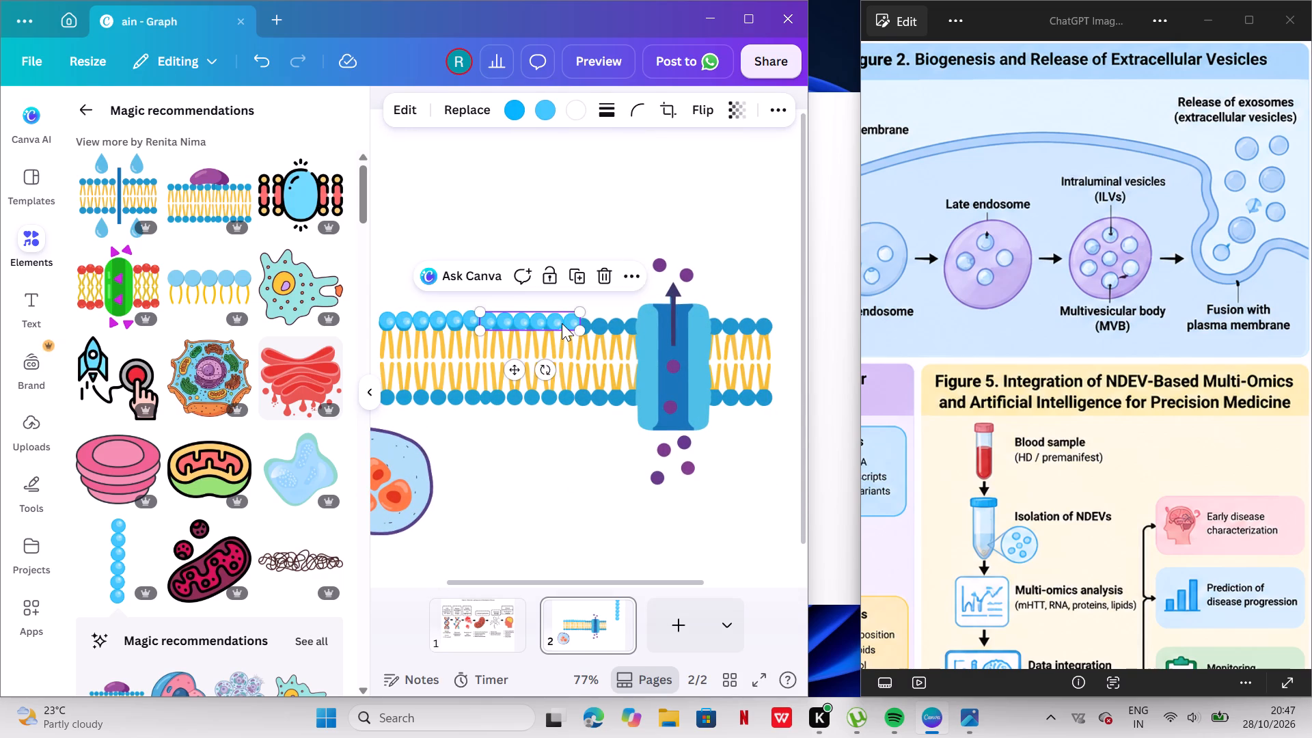
left_click(599, 447)
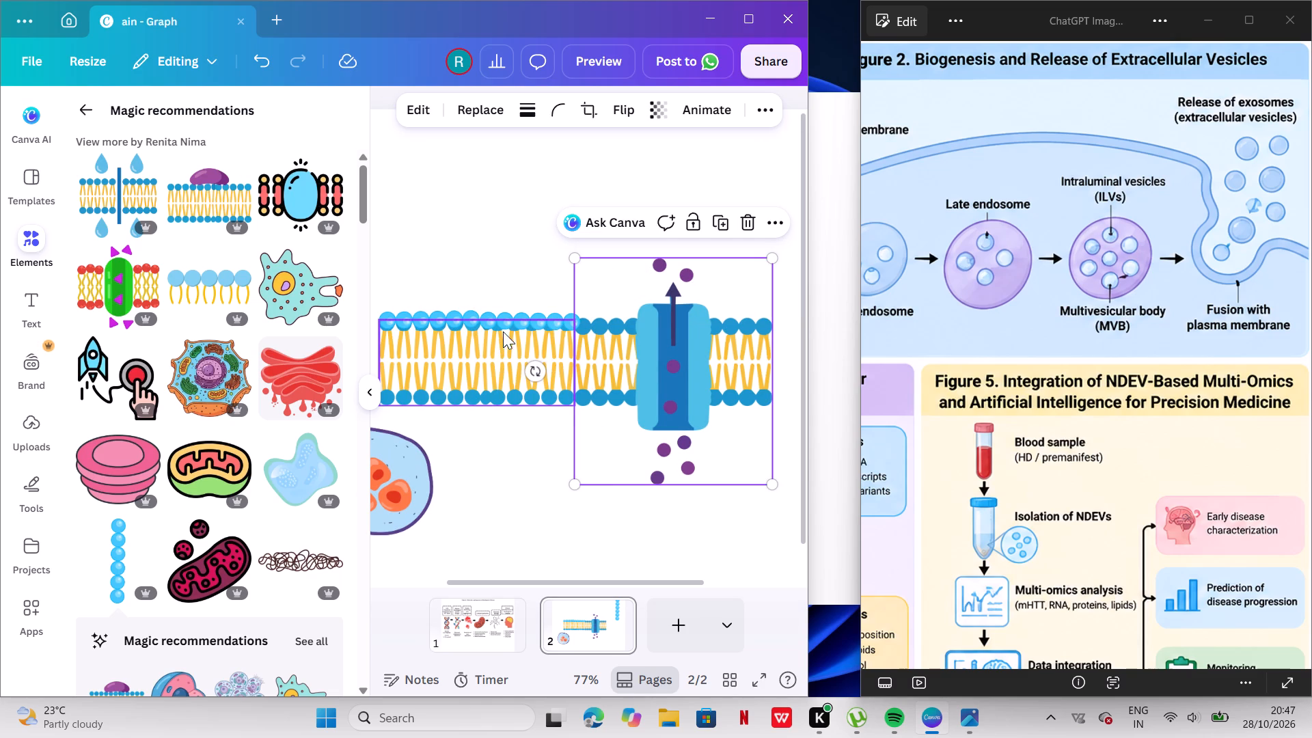
left_click(511, 198)
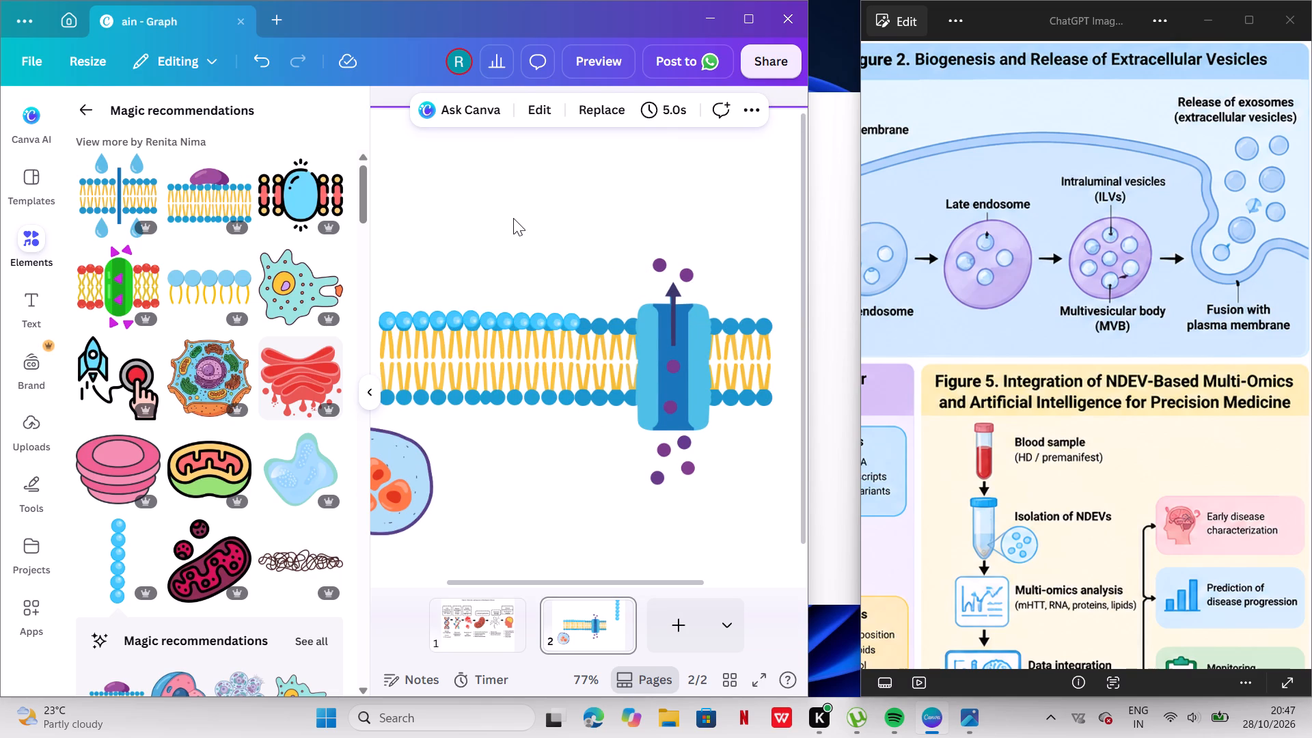
Browse the recommended graphics for another matching membrane piece, checking against the plasma membrane in reference Figure 2.
scroll(513, 218, "right", 1)
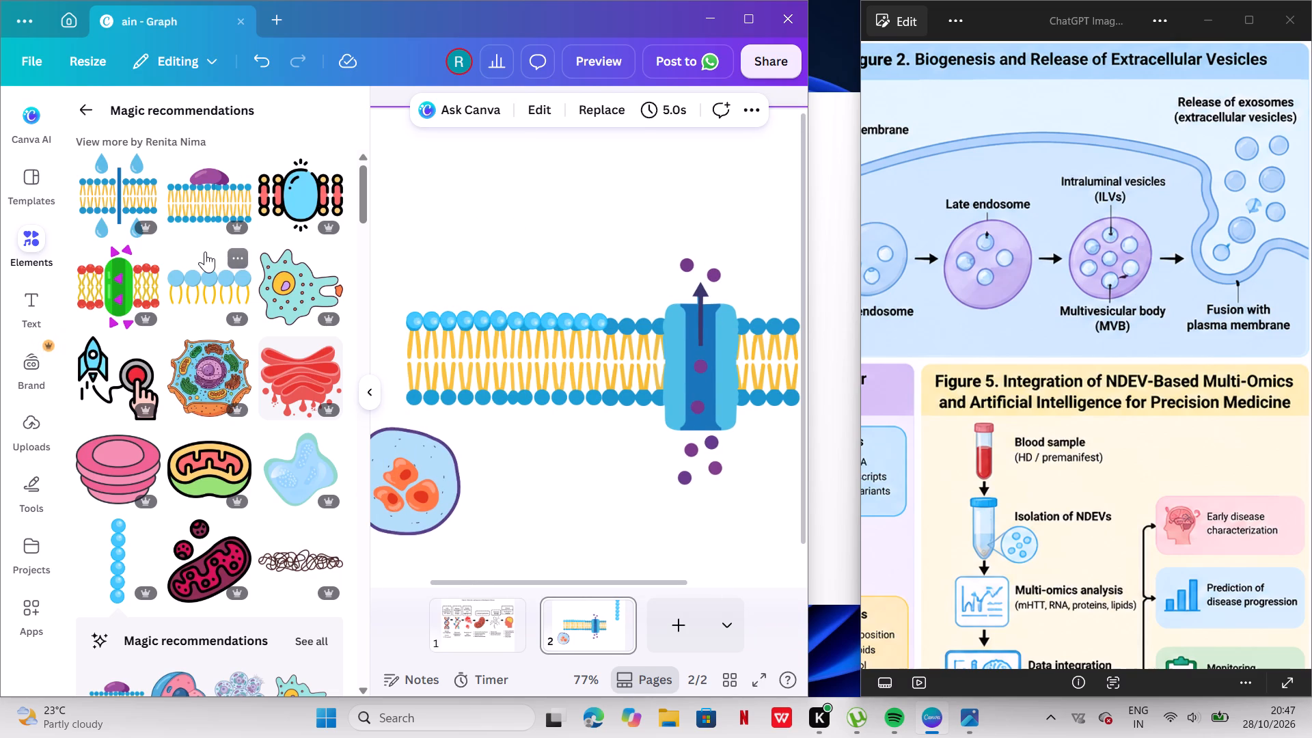
scroll(205, 251, "right", 1)
scroll(205, 251, "down", 7)
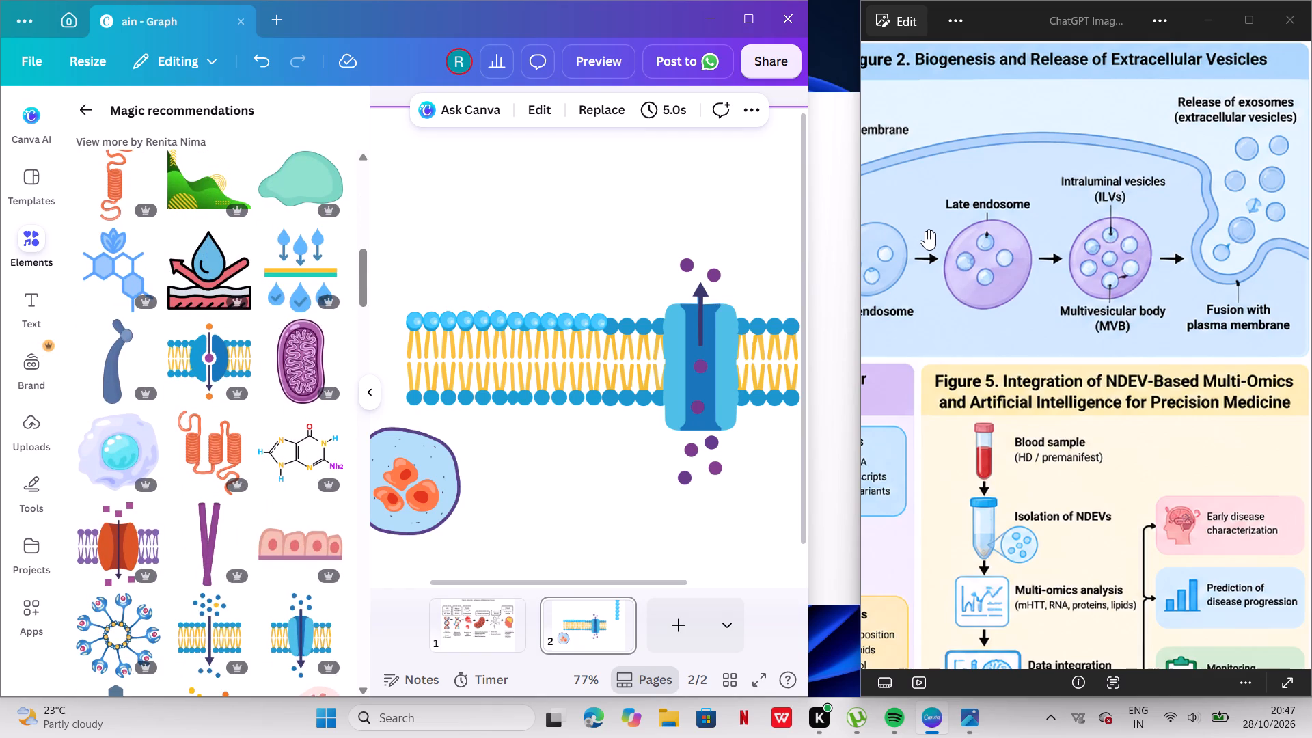
scroll(926, 230, "right", 2)
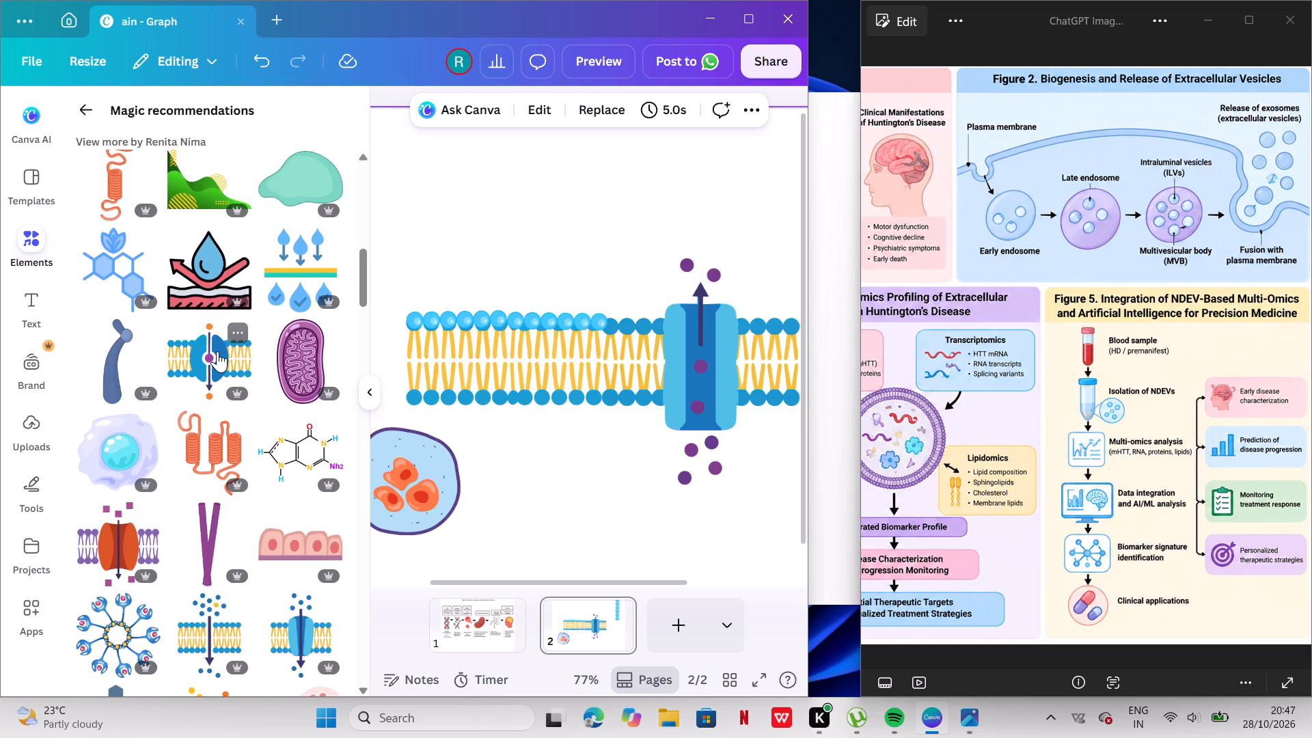
scroll(217, 351, "down", 2)
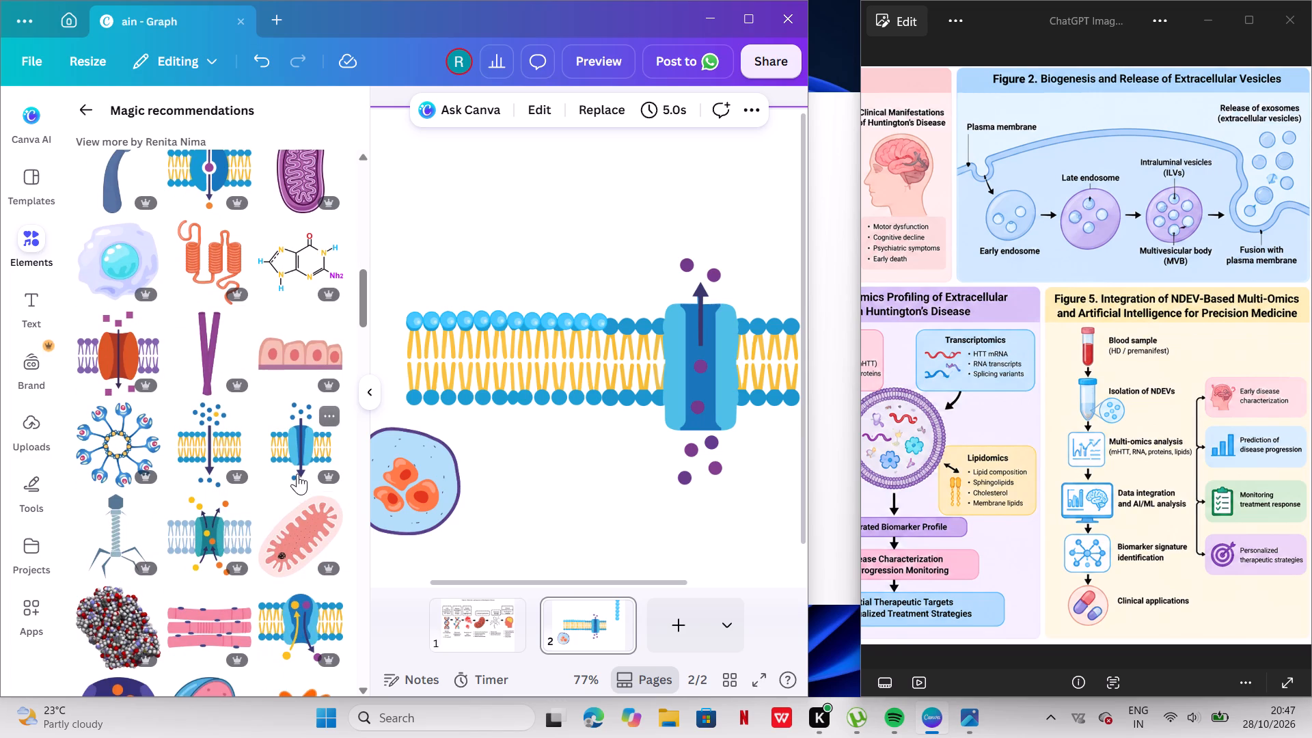
scroll(297, 474, "down", 1)
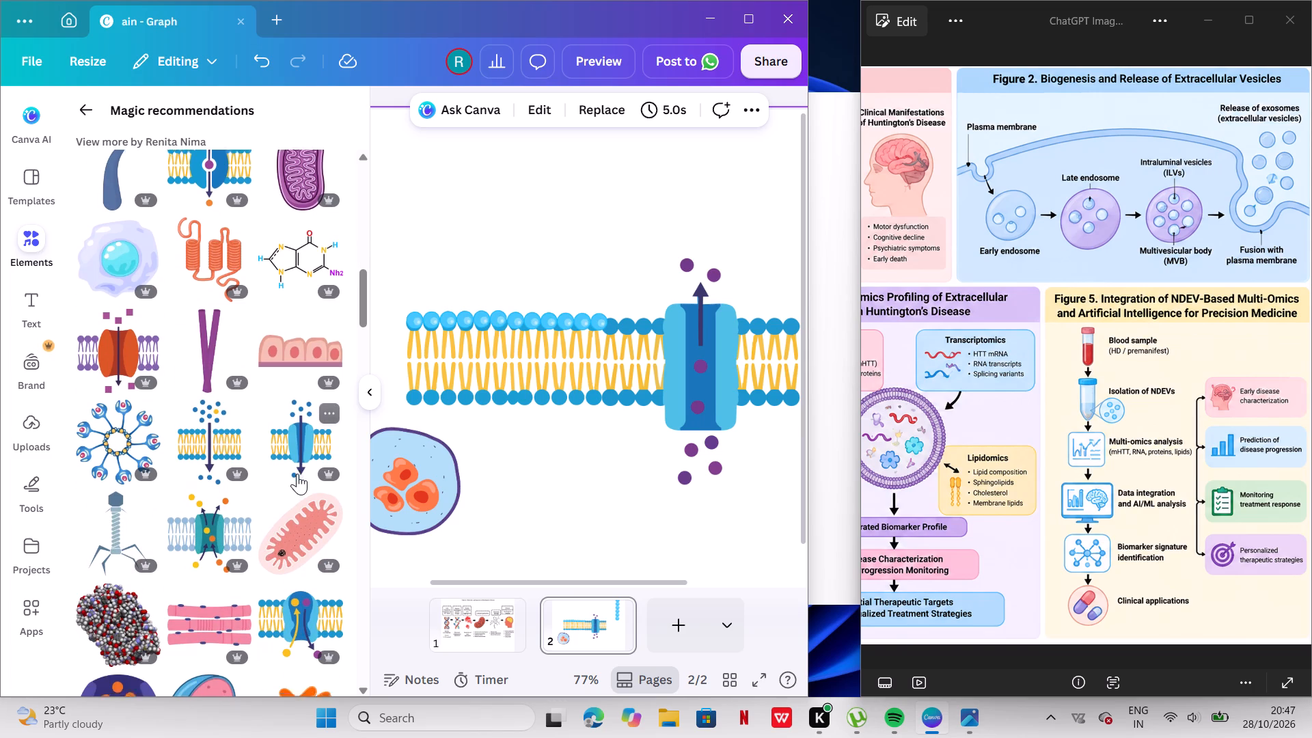
scroll(297, 474, "down", 3)
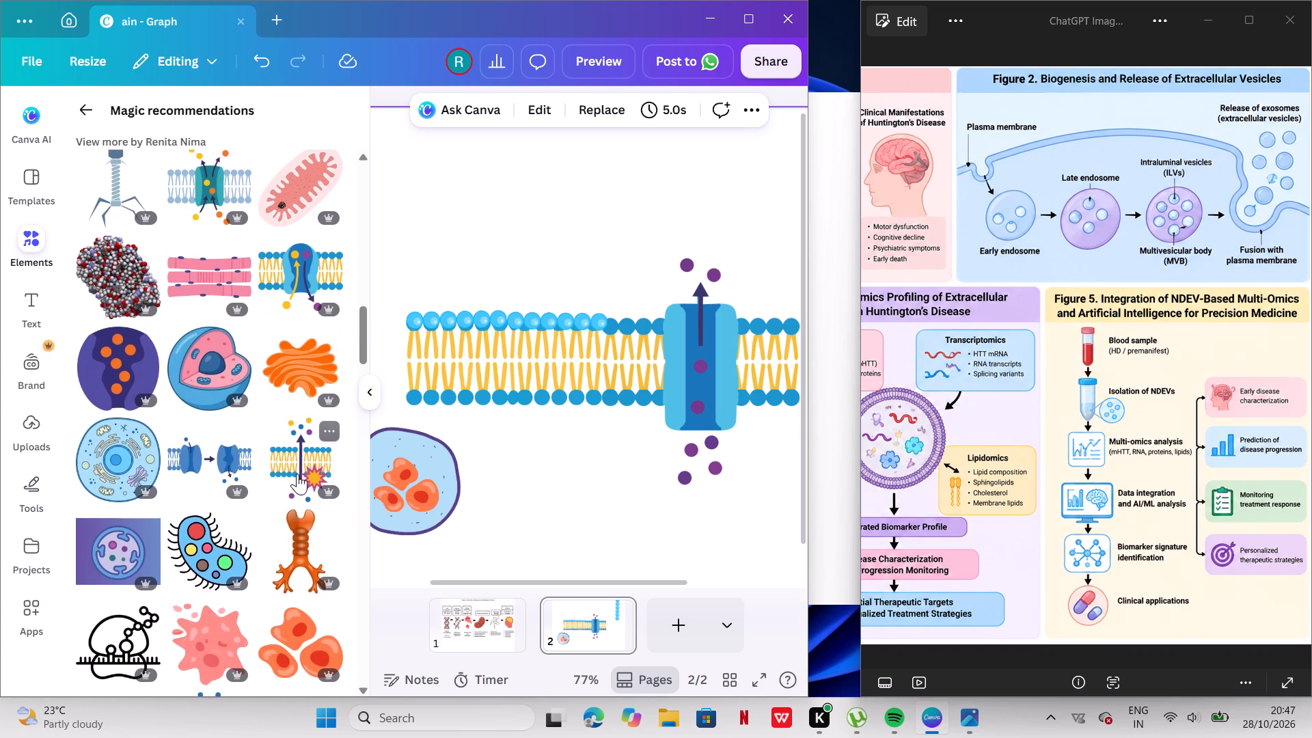
scroll(310, 221, "up", 2)
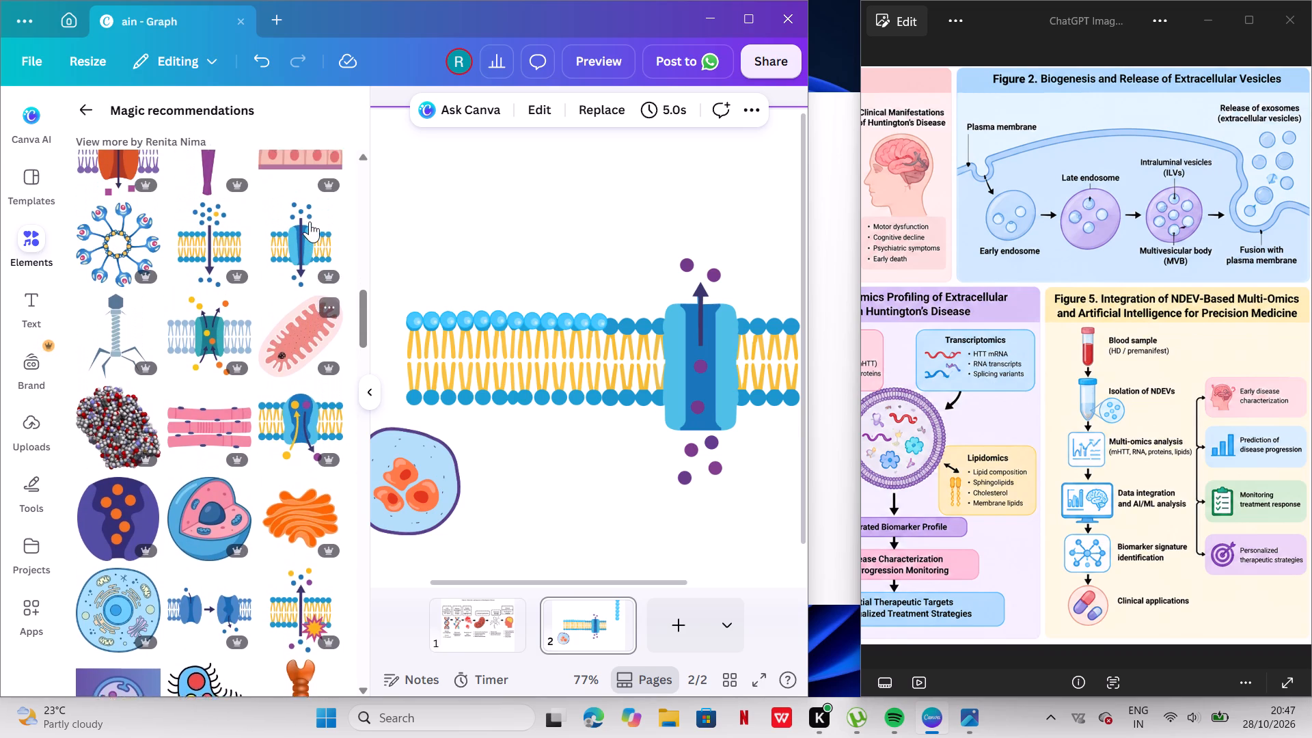
scroll(310, 221, "up", 6)
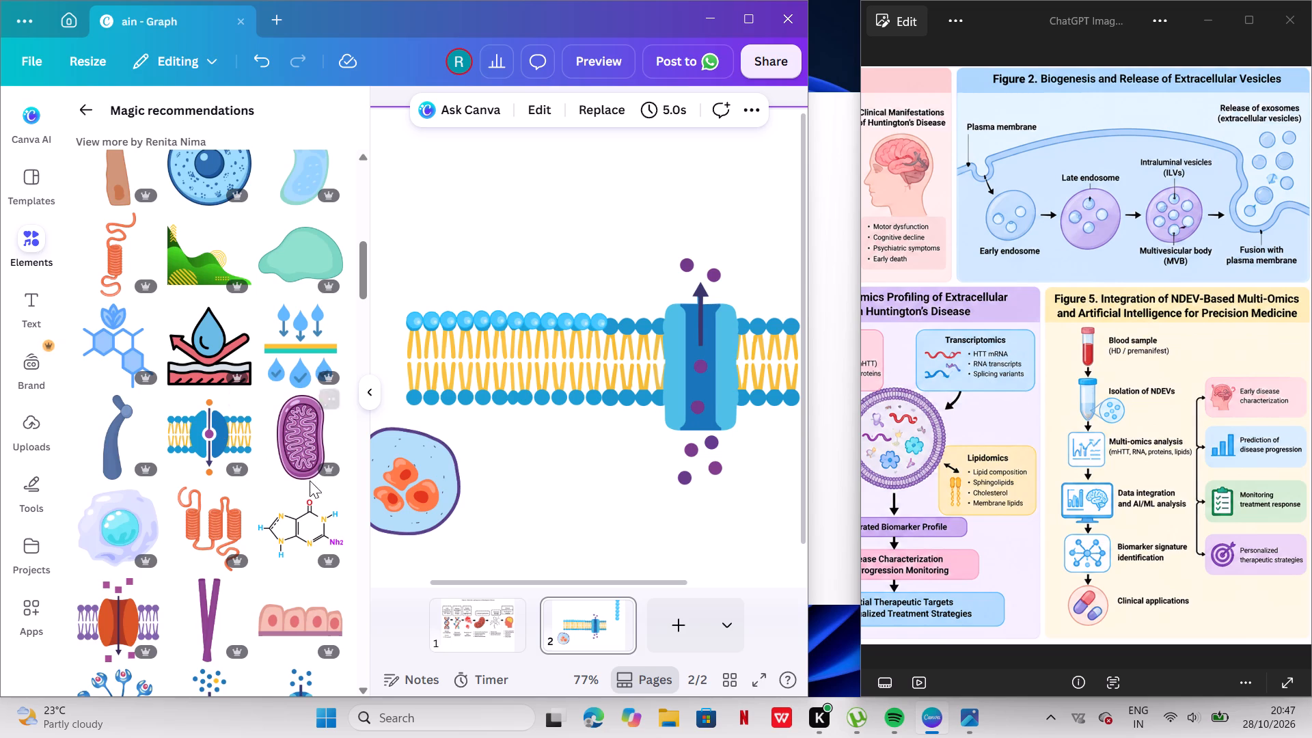
scroll(291, 330, "down", 3)
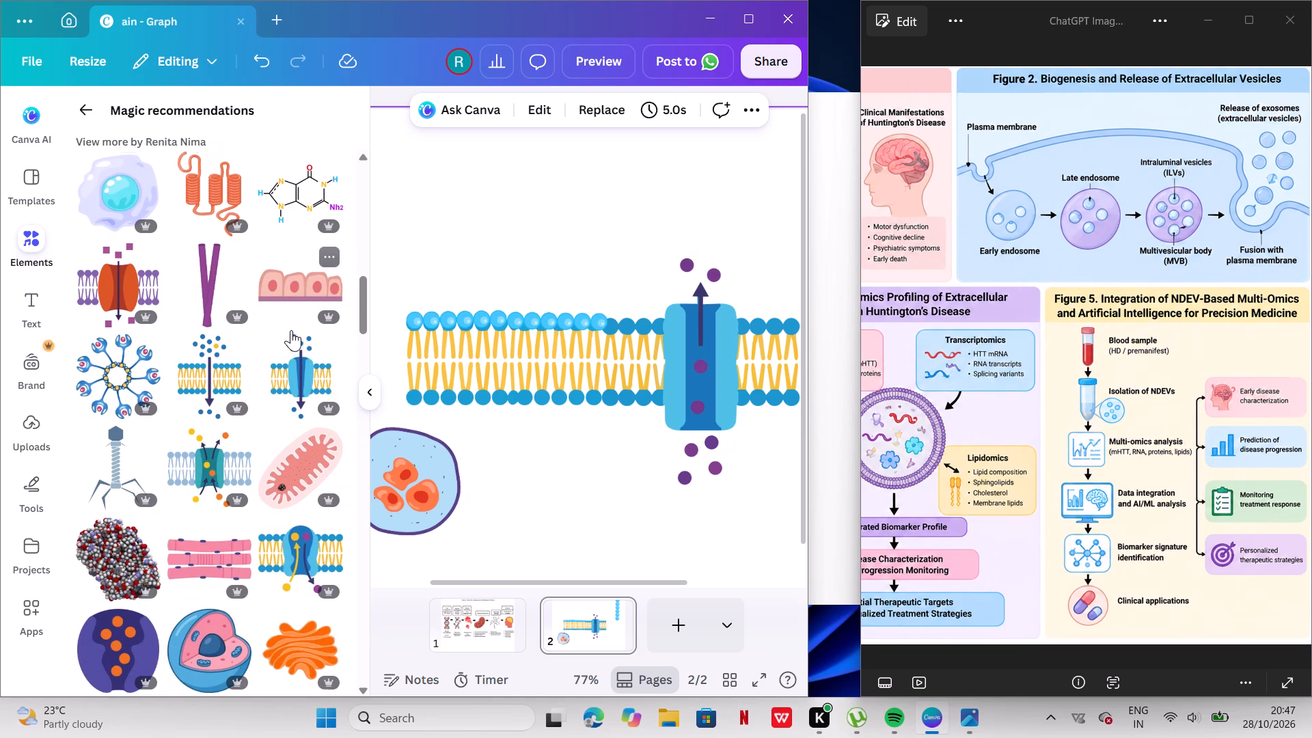
scroll(291, 330, "down", 1)
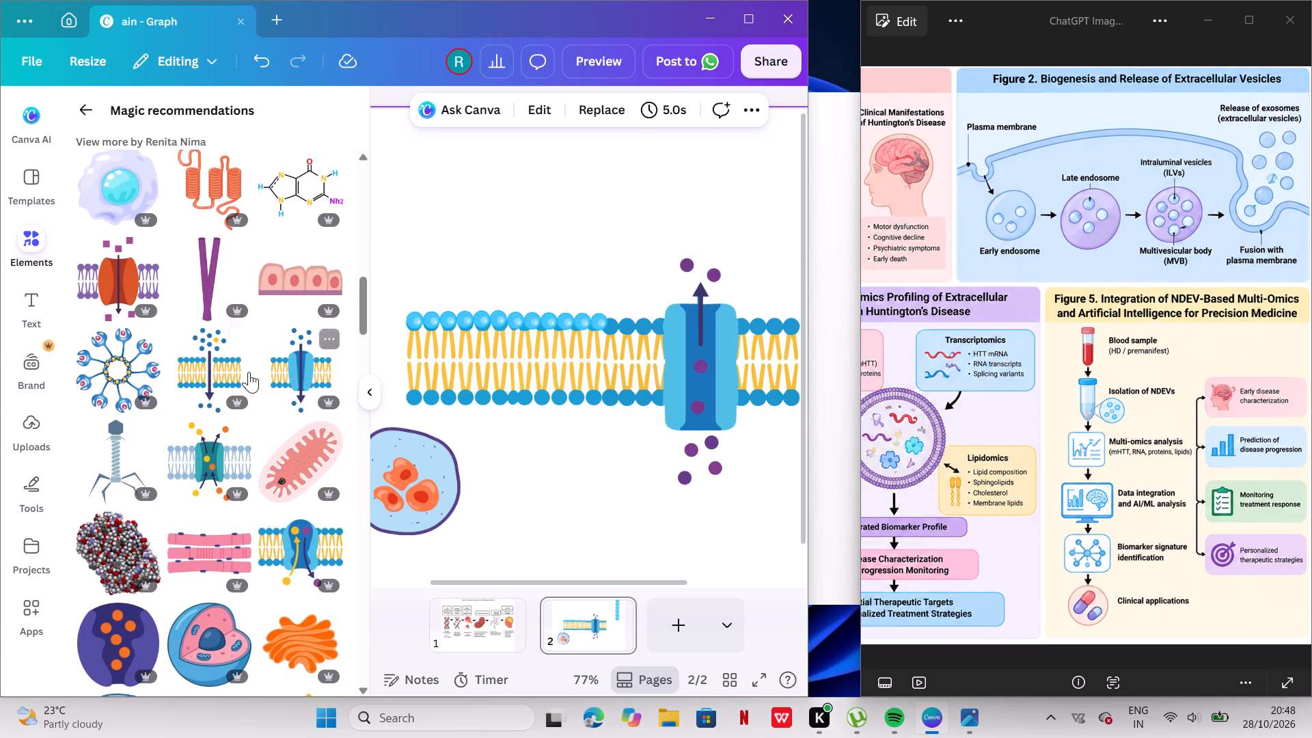
Add two copies of the blue-channel membrane graphic with a downward arrow and move one over the membrane's left part.
left_click(302, 374)
left_click(302, 374)
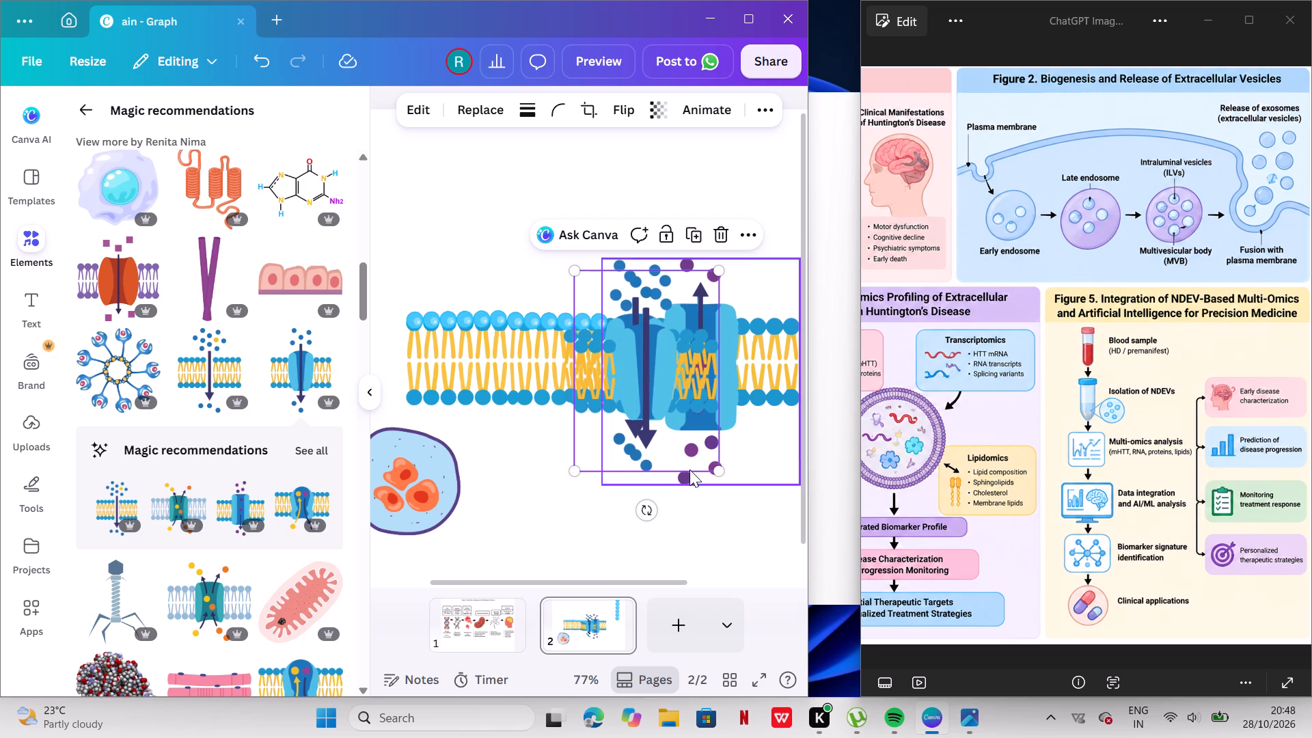
left_click_drag(657, 418, 451, 432)
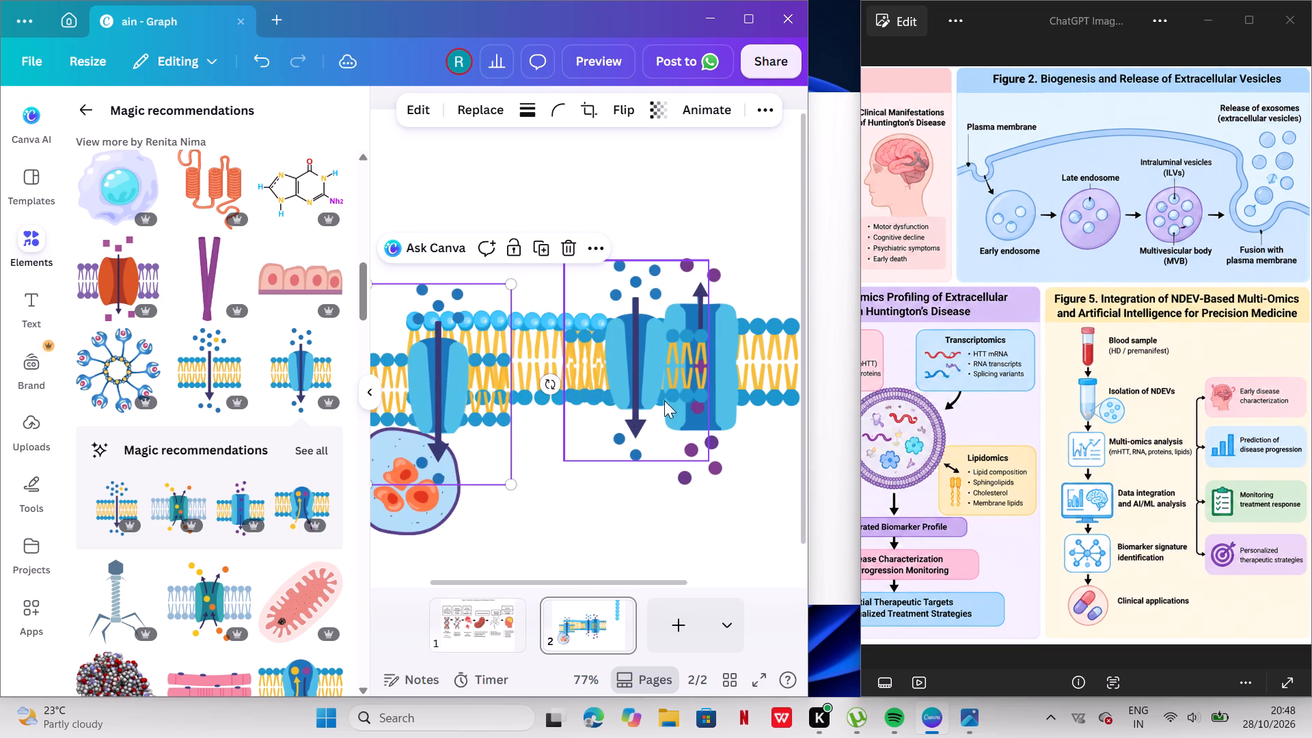
Move the extra downward-arrow channel graphic clear of the membrane and delete it.
left_click_drag(672, 392, 632, 450)
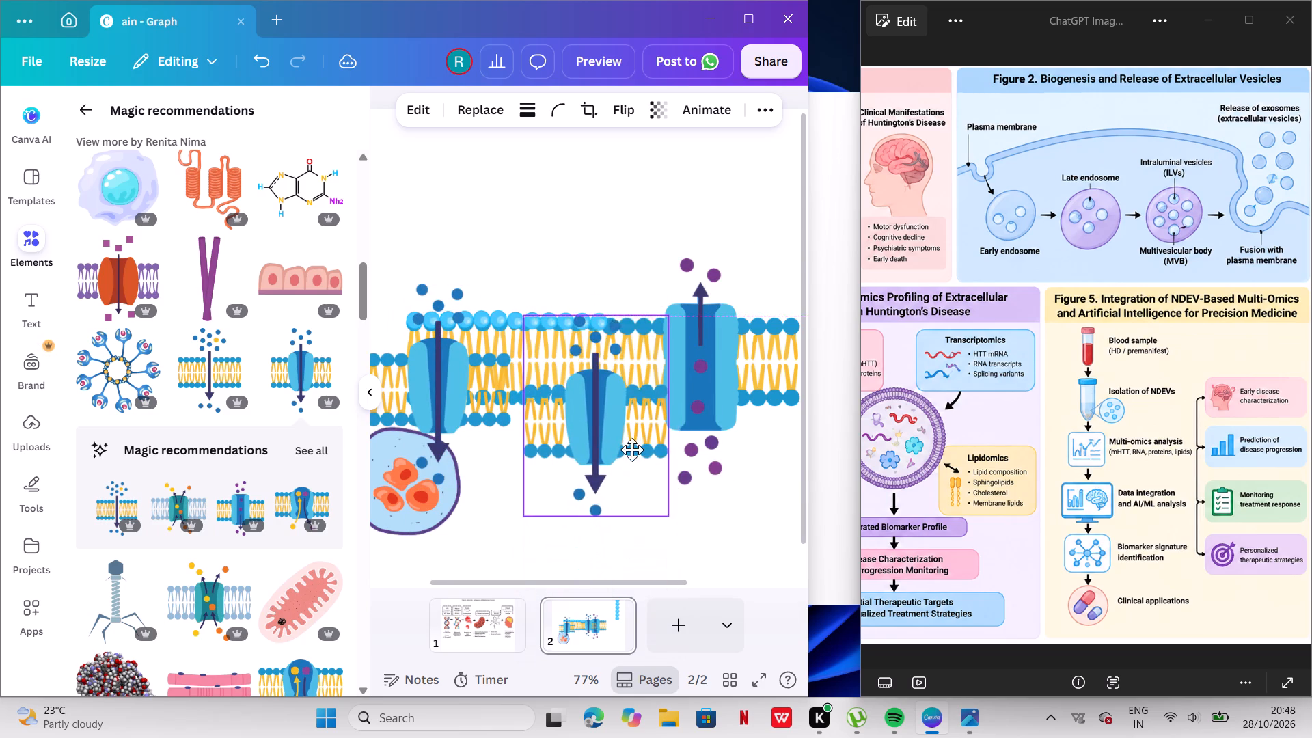
left_click_drag(632, 450, 638, 546)
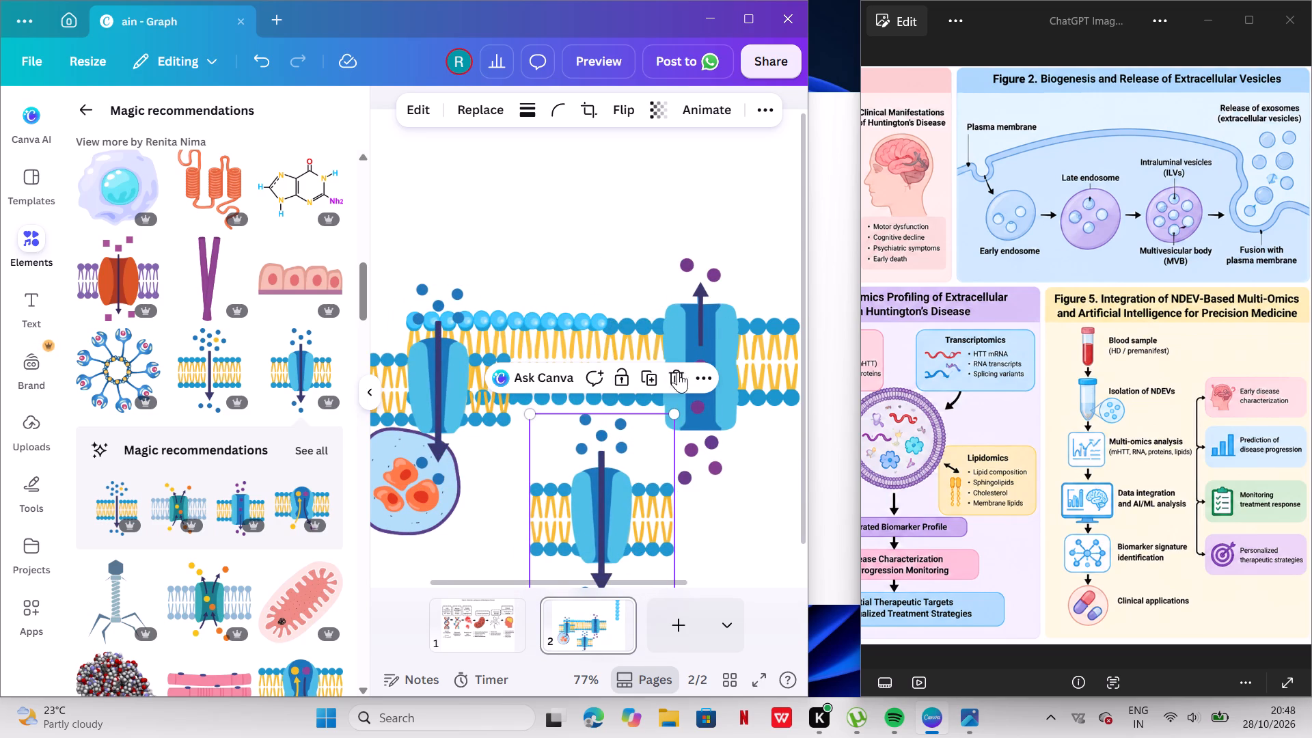
left_click(673, 377)
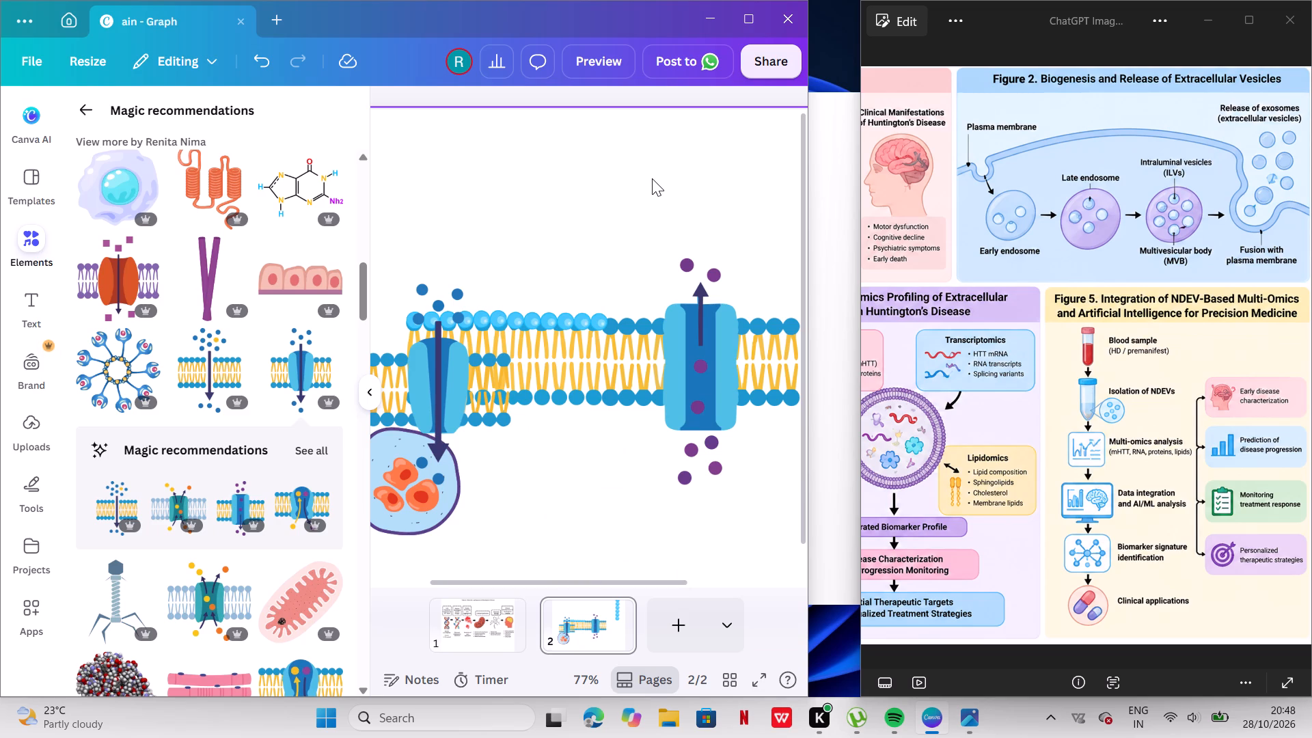
Enlarge the downward-arrow channel graphic and align its bead rows with the left end of the middle membrane piece.
scroll(652, 178, "right", 1)
left_click_drag(508, 379, 428, 345)
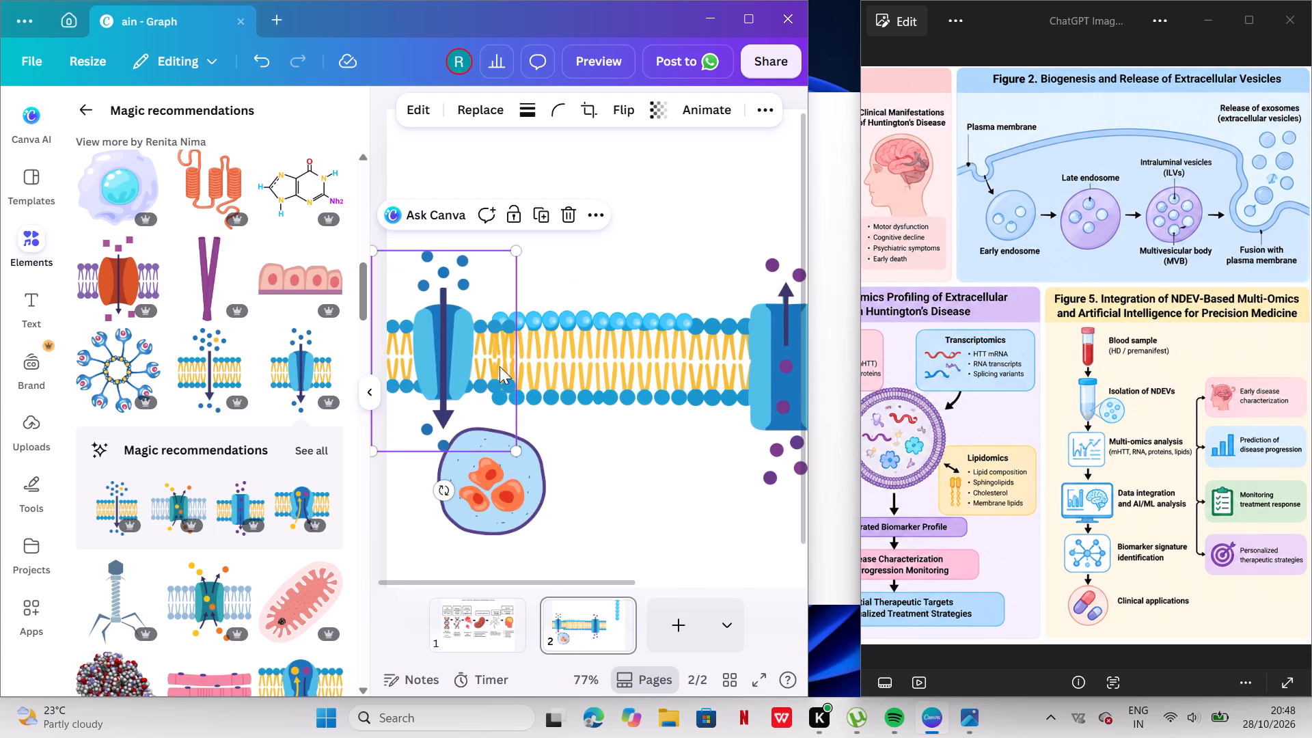
left_click_drag(517, 445, 531, 469)
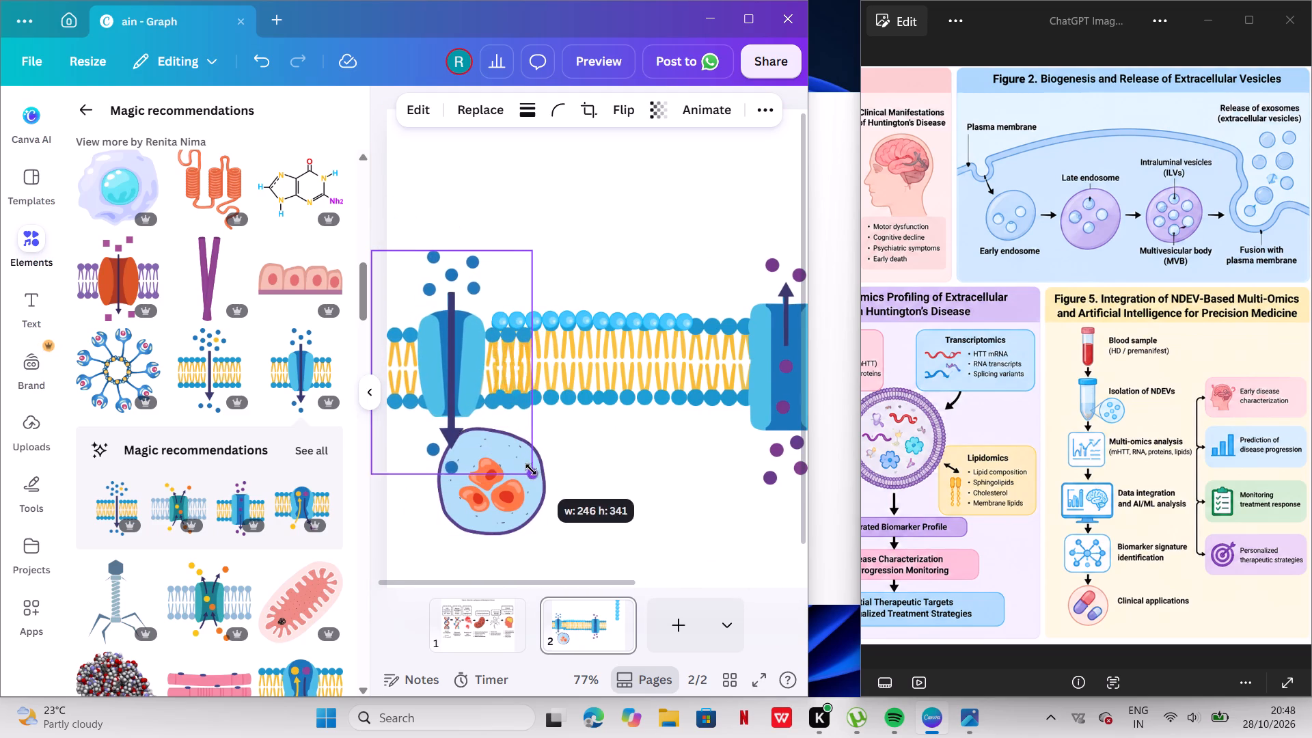
left_click_drag(531, 469, 540, 480)
left_click_drag(426, 393, 398, 364)
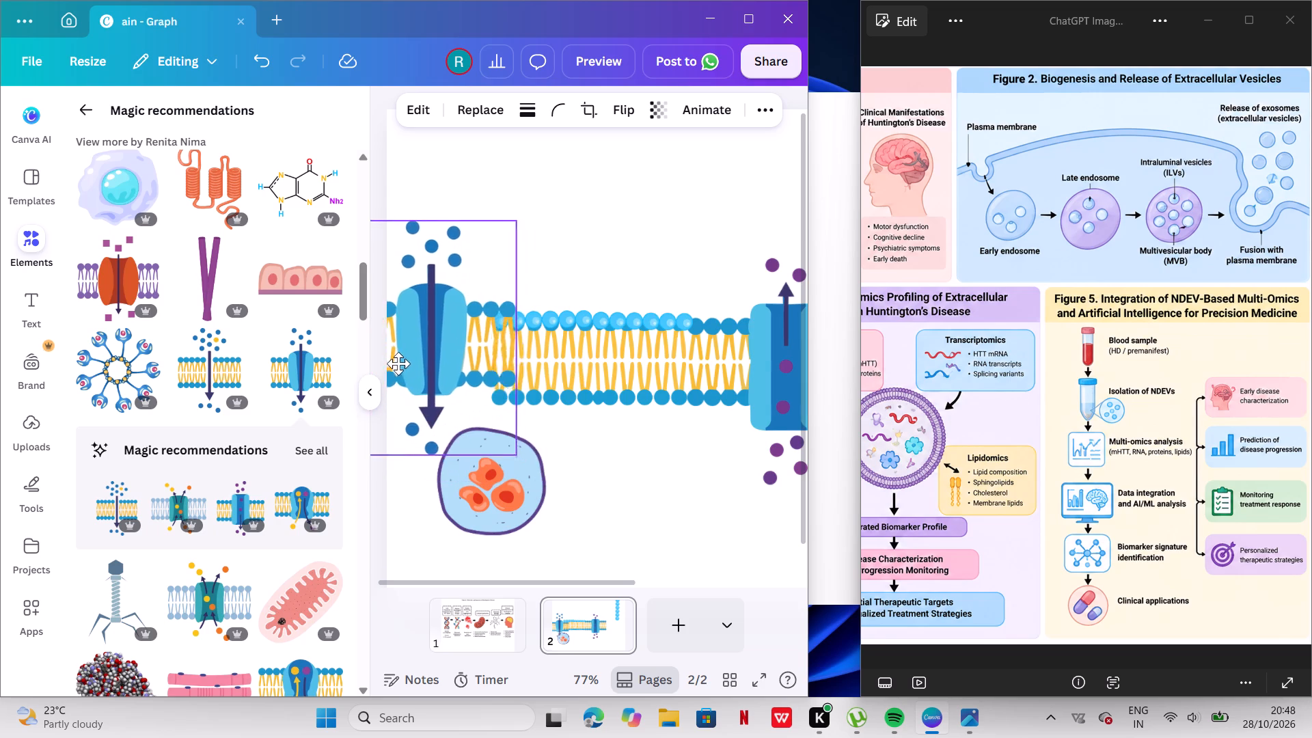
left_click_drag(398, 364, 478, 374)
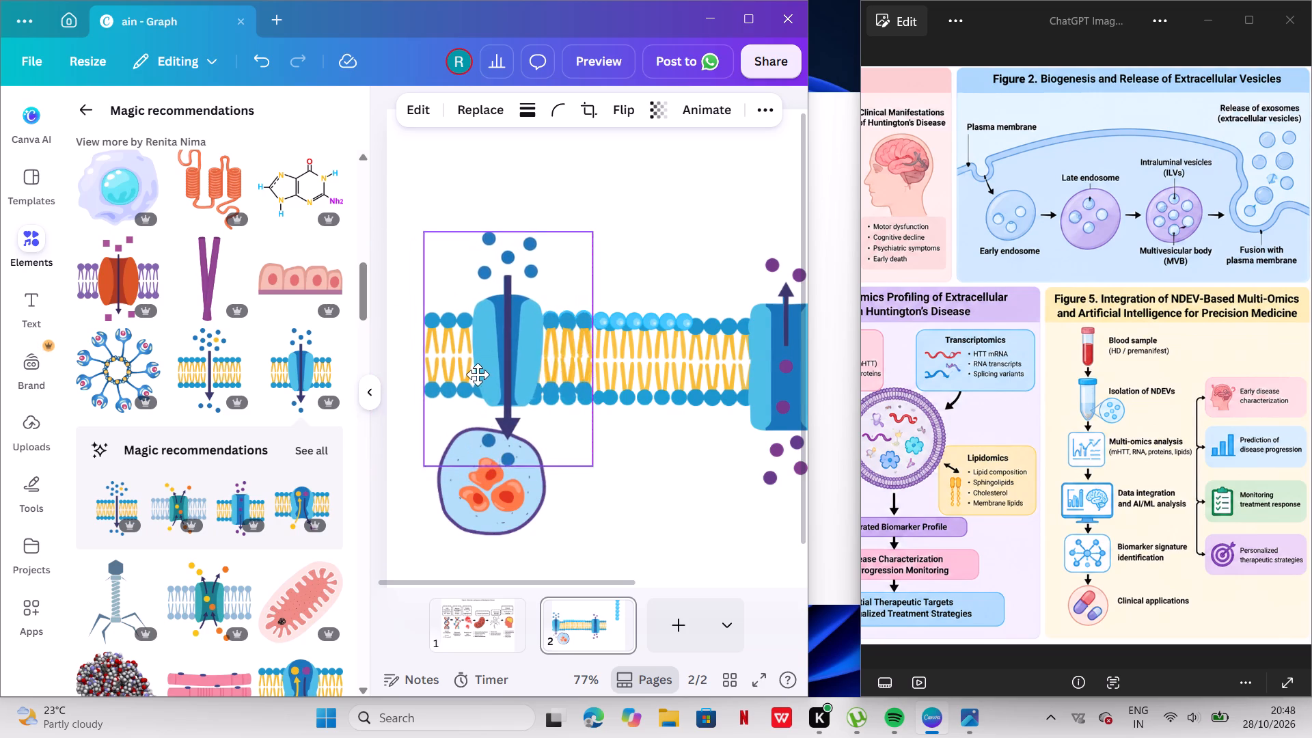
left_click_drag(478, 374, 452, 379)
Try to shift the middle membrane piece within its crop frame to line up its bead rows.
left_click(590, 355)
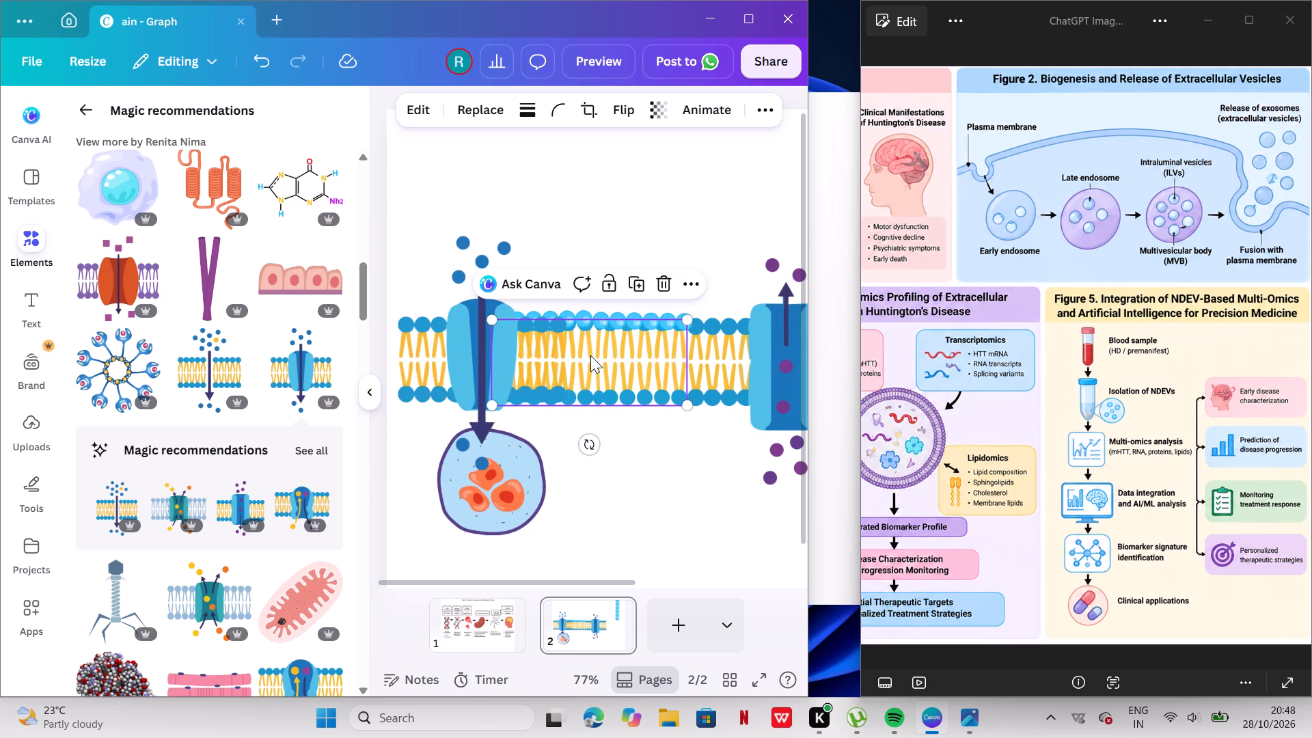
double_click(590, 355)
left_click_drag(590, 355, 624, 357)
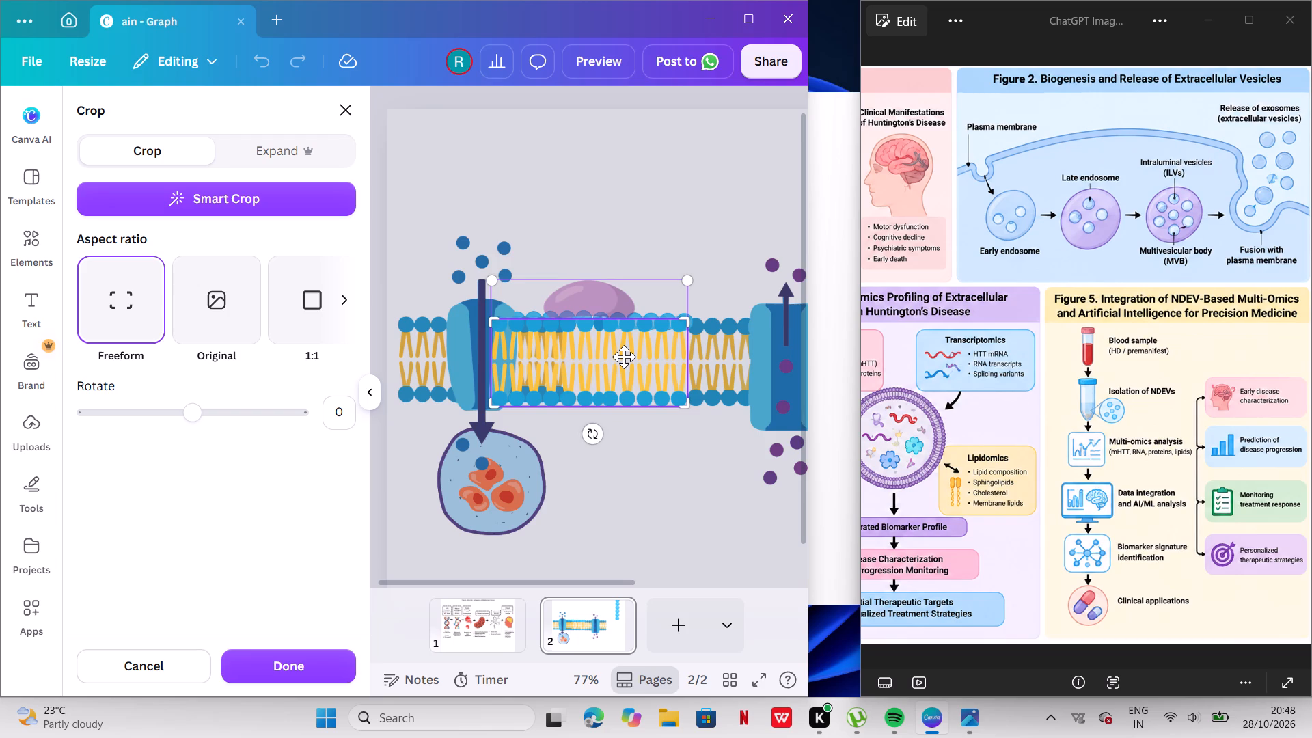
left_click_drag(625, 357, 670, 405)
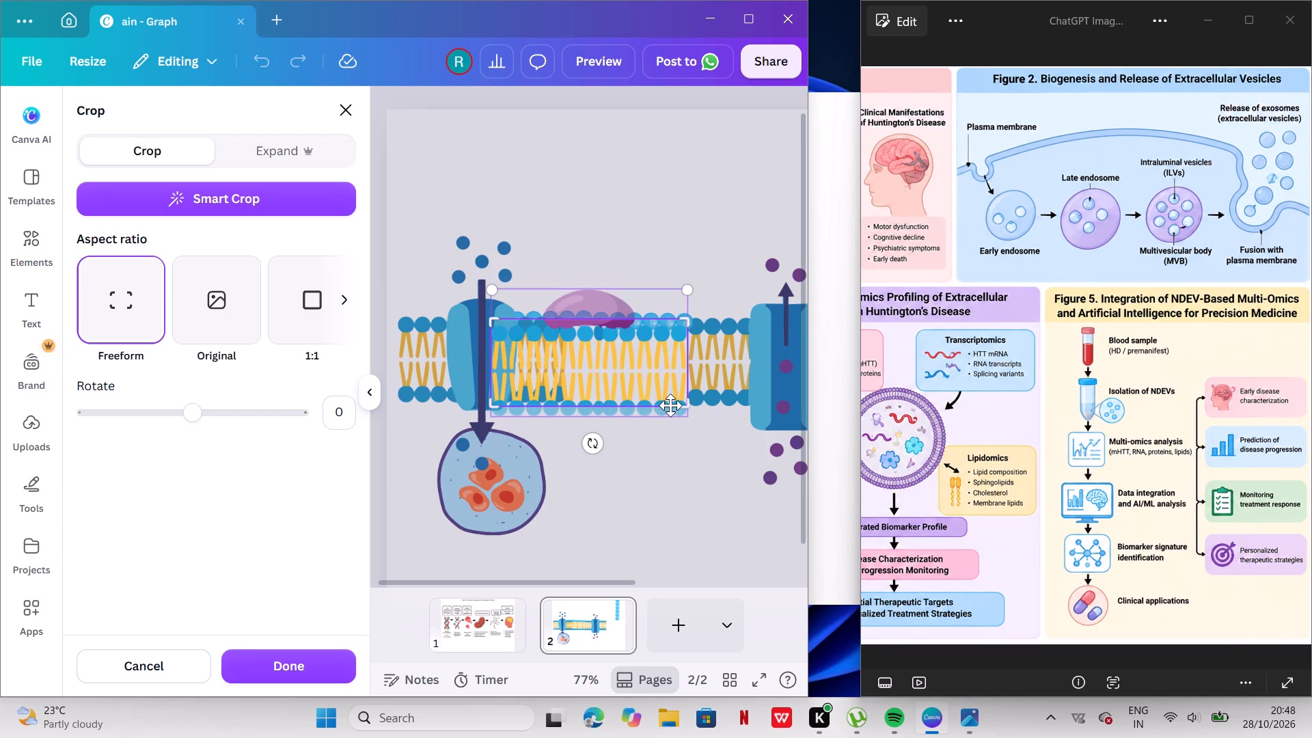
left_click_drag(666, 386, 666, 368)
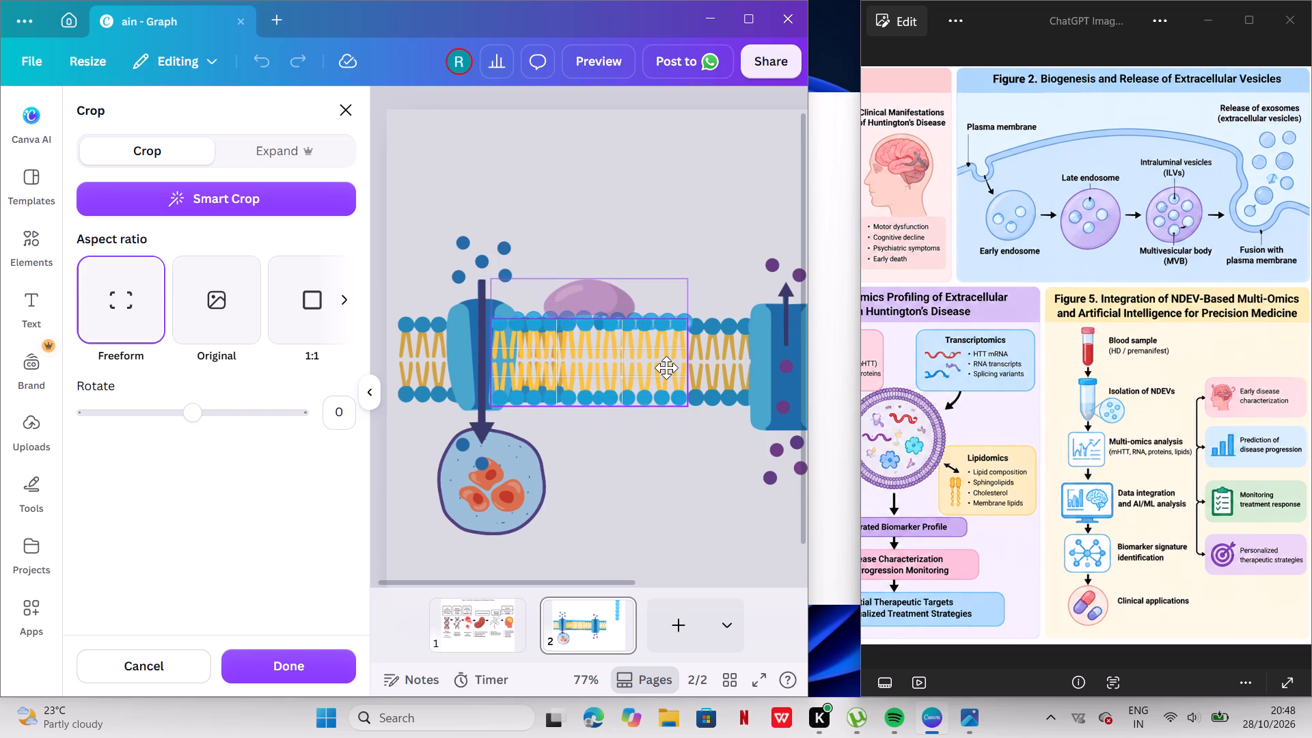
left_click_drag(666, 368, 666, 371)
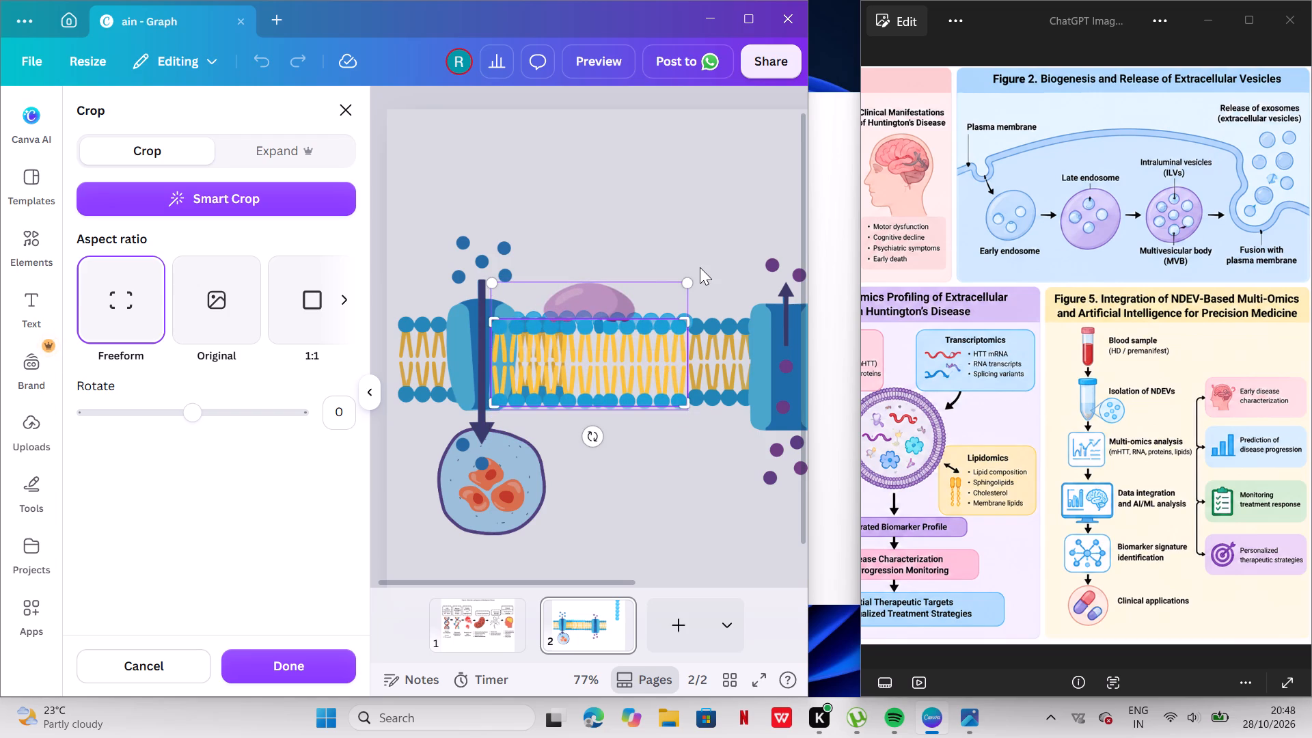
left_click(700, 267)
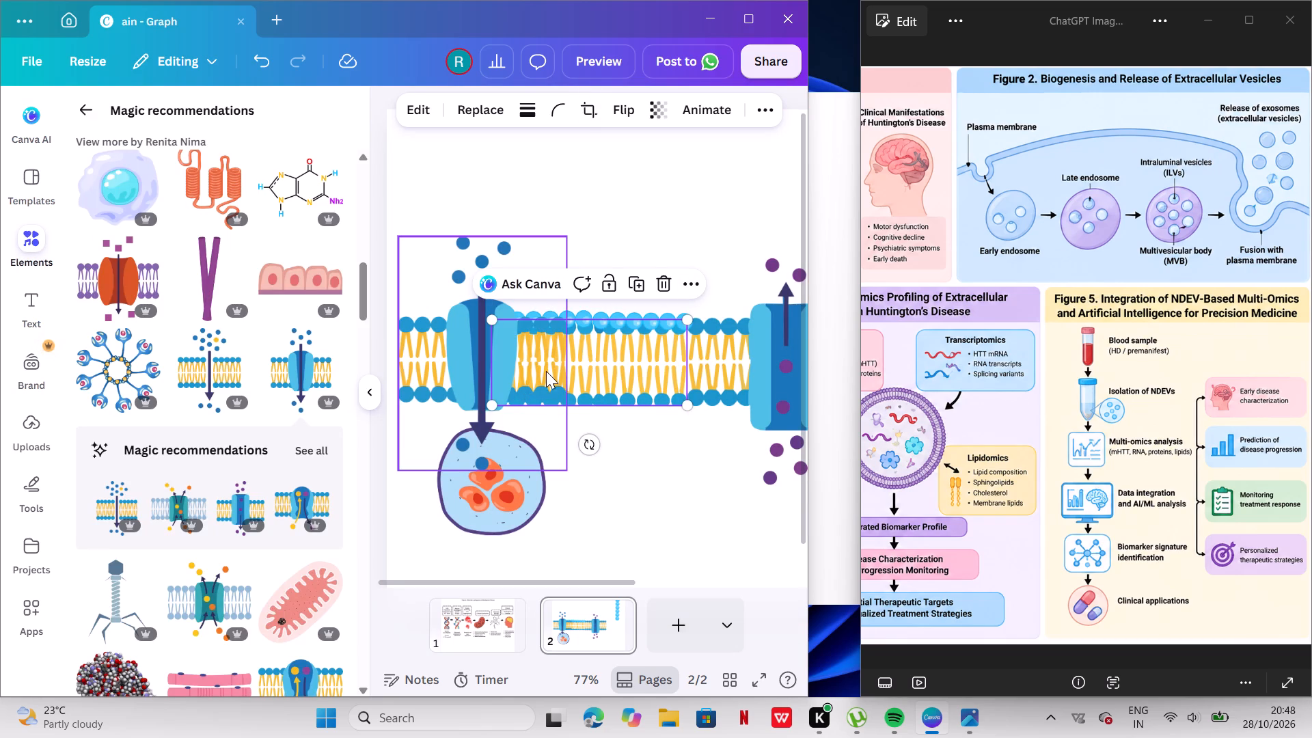
Delete the middle membrane piece and both small bead chains between the two channel graphics.
left_click(659, 275)
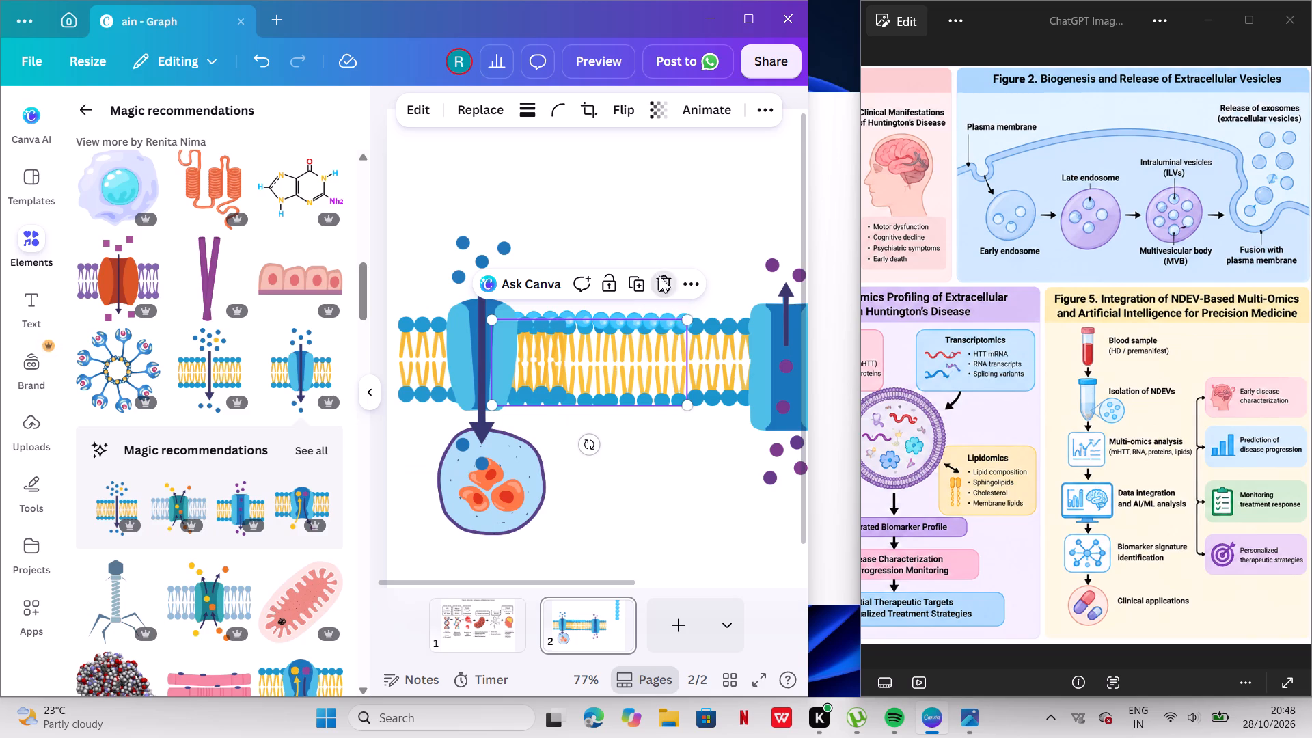
left_click(635, 316)
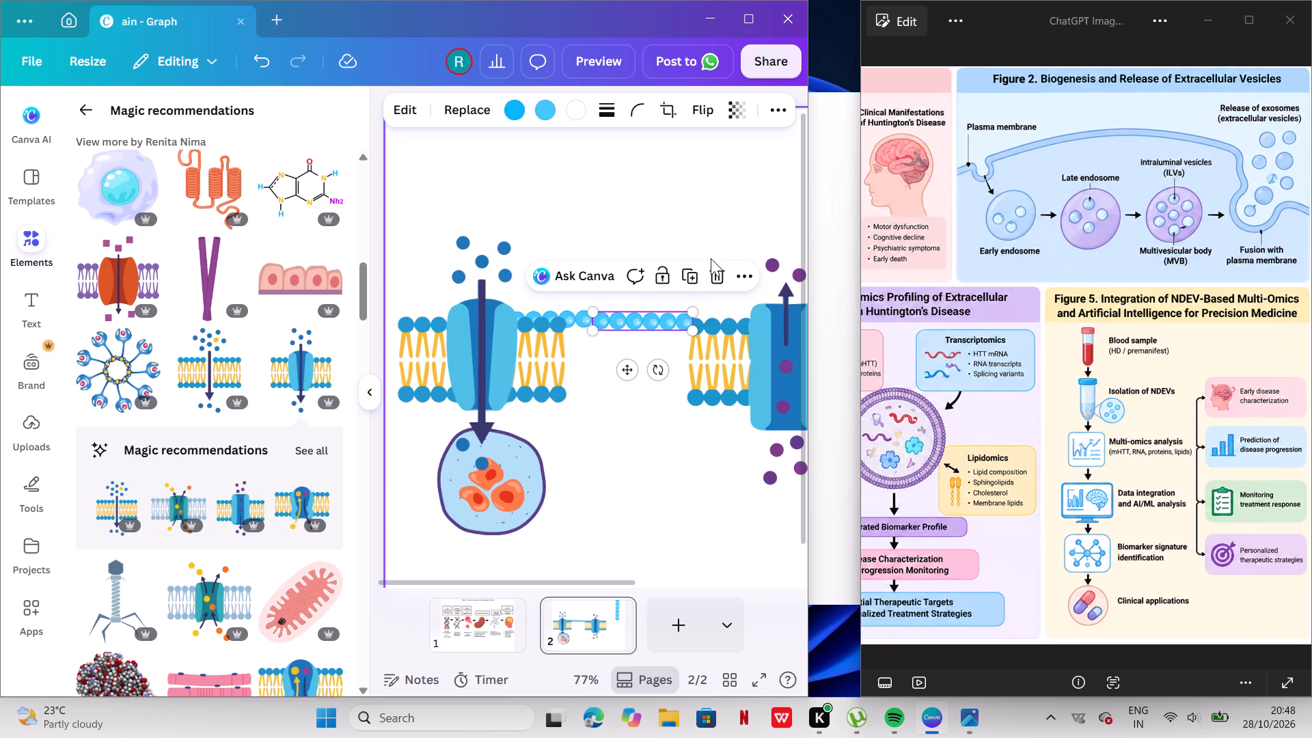
left_click(718, 270)
left_click(583, 317)
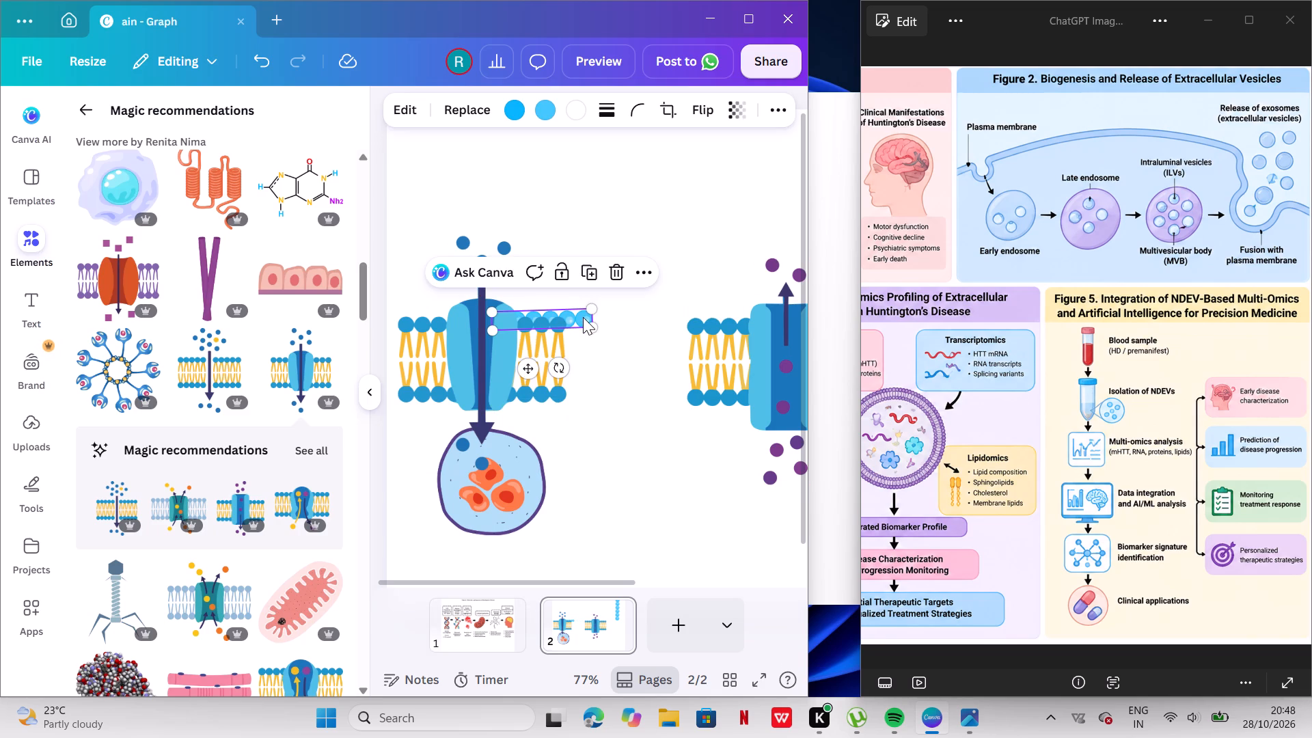
left_click(611, 281)
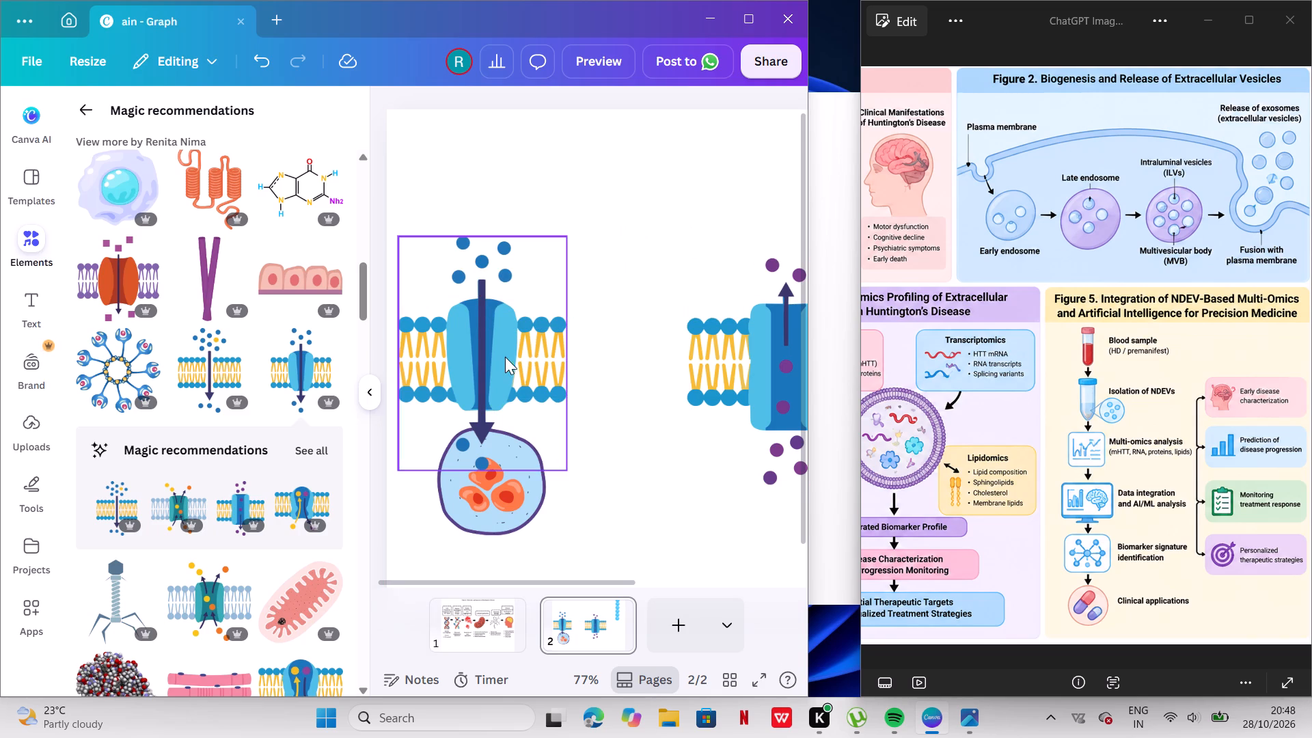
Move the downward-arrow and upward-arrow channel graphics slightly higher so their membrane rows are roughly level.
left_click_drag(484, 350, 484, 333)
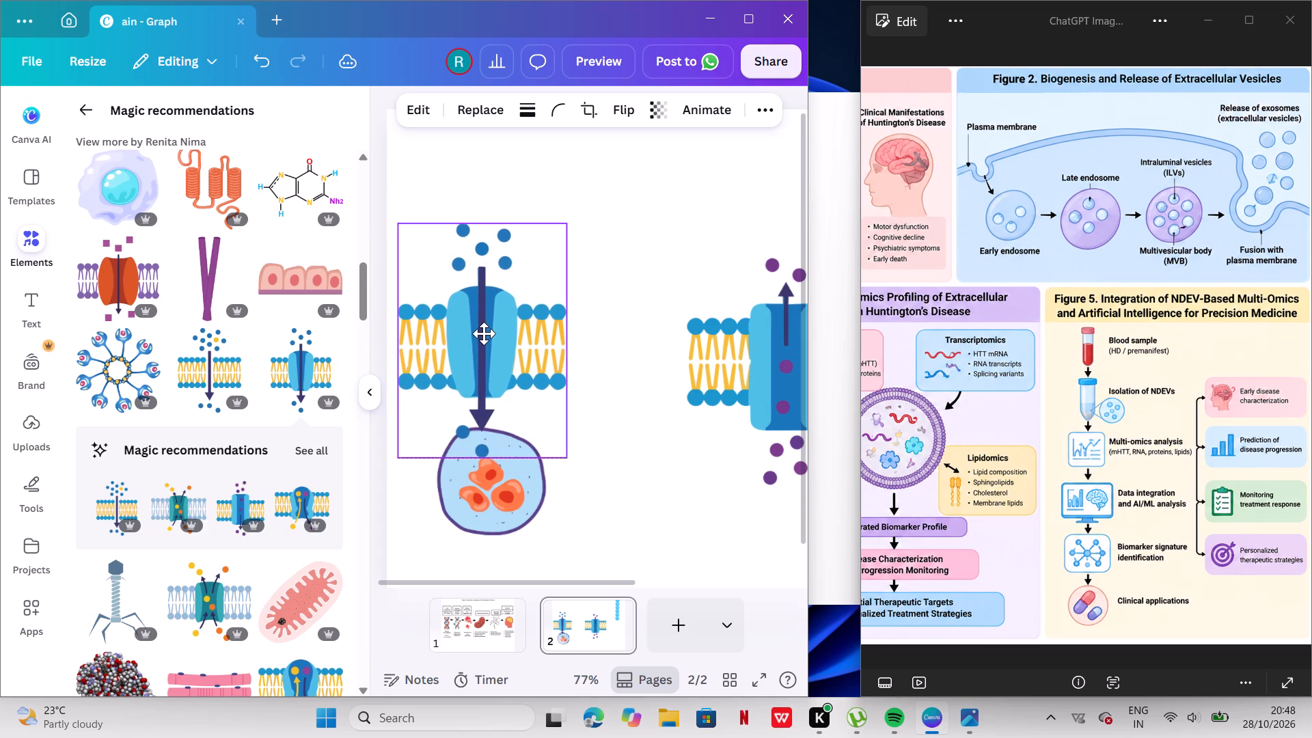
left_click_drag(484, 333, 482, 335)
left_click_drag(692, 331, 690, 310)
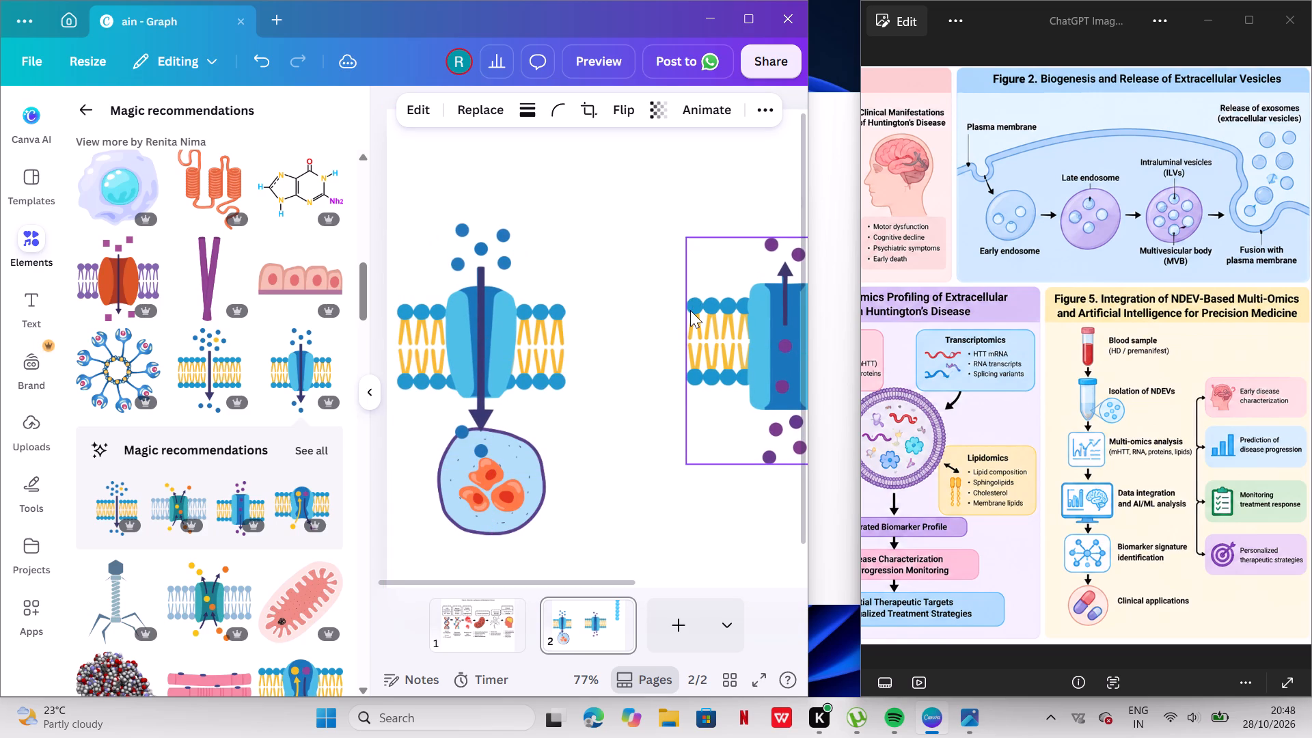
left_click(616, 351)
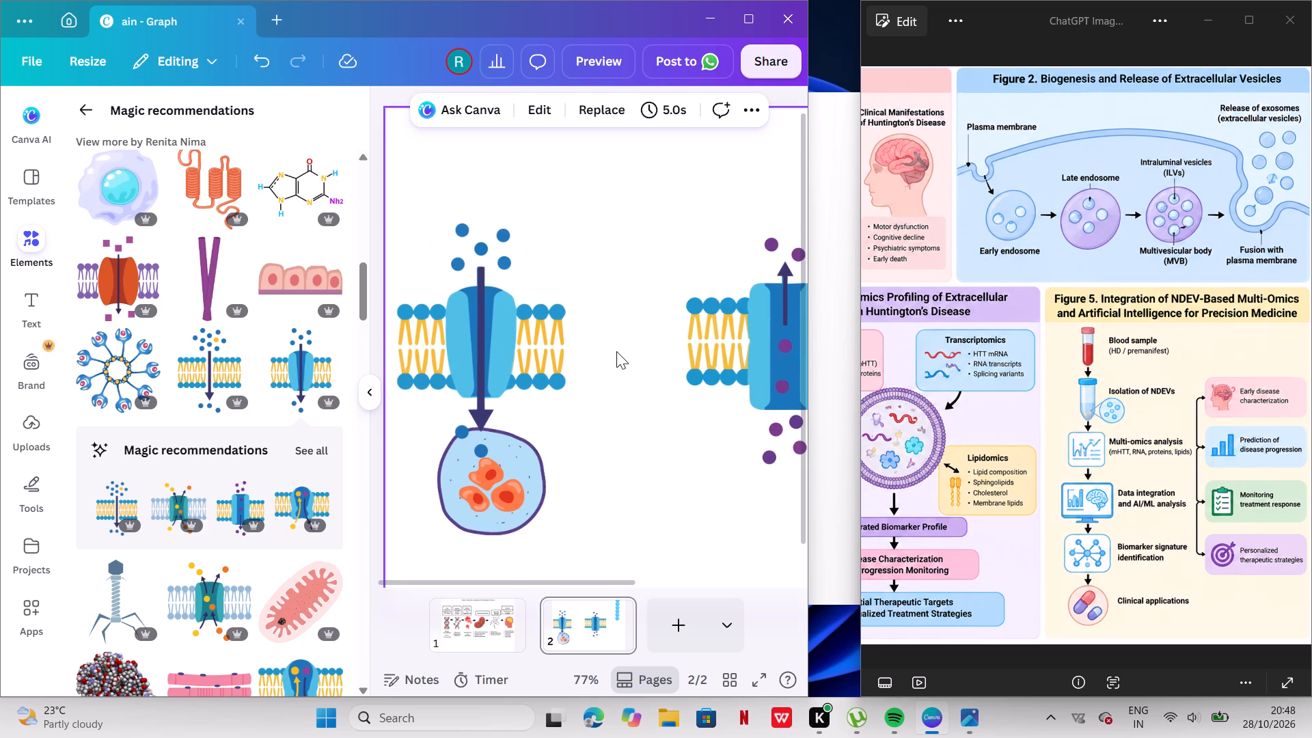
left_click_drag(719, 357, 718, 365)
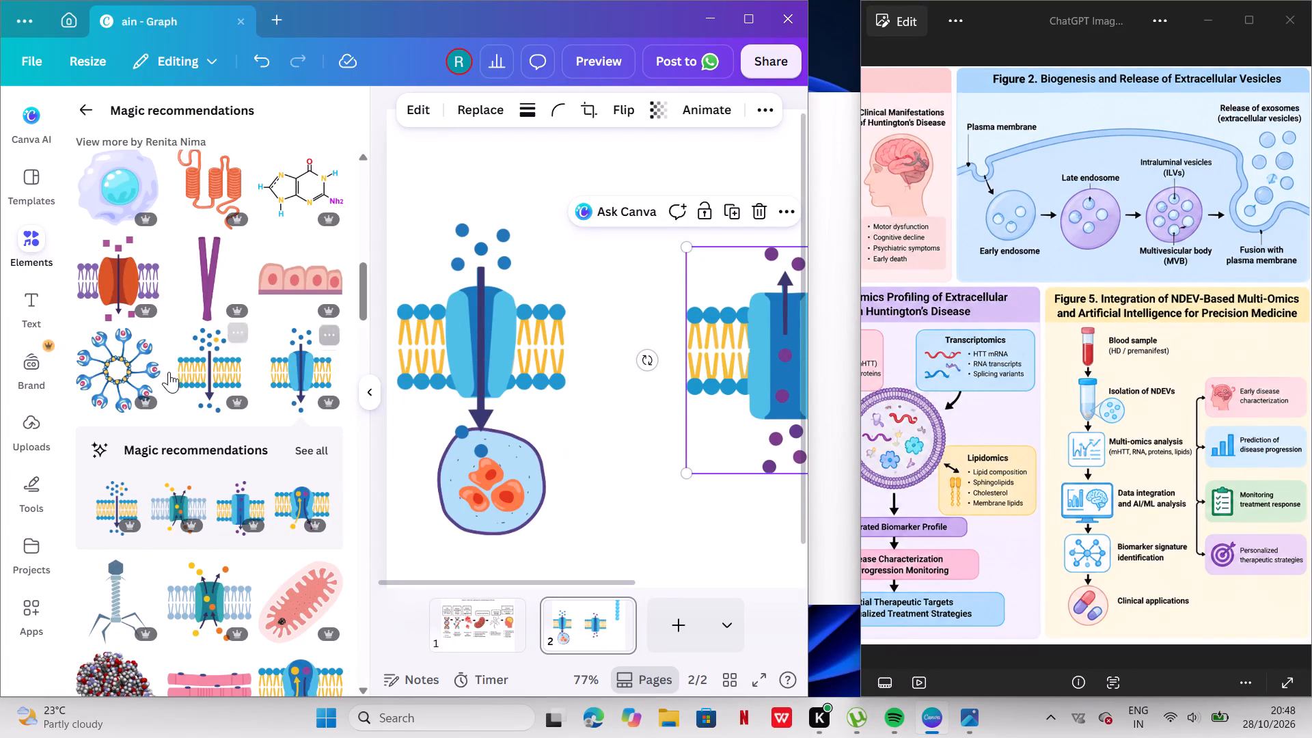
Add the membrane graphic with the purple dome and place it above the gap between the two channel graphics.
scroll(167, 373, "up", 8)
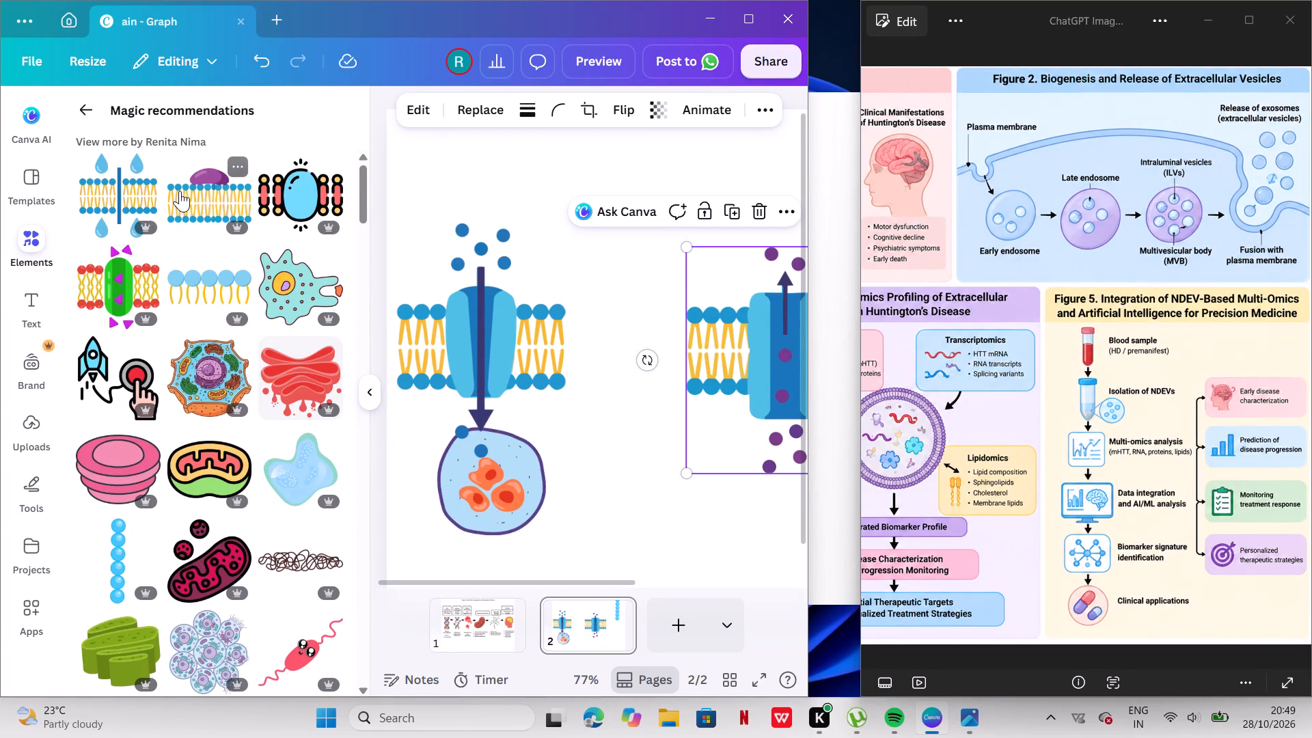
left_click(202, 208)
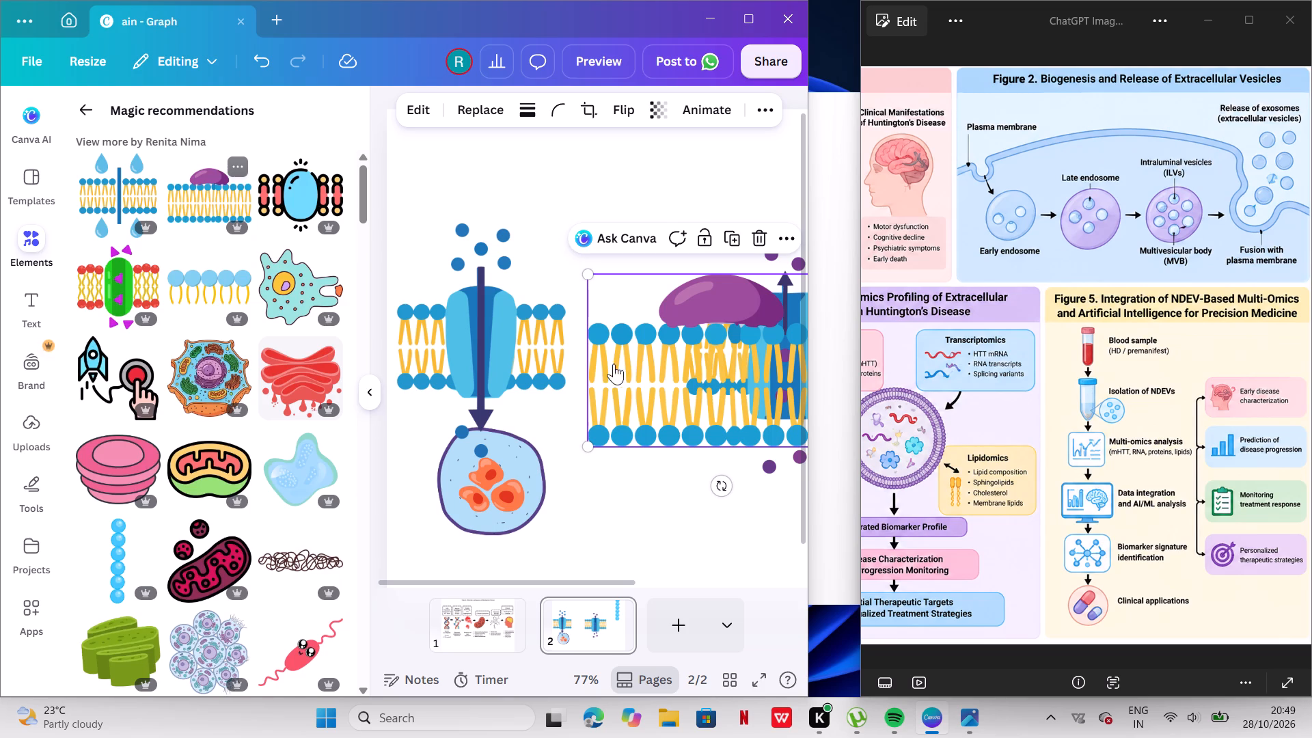
left_click_drag(648, 334, 561, 229)
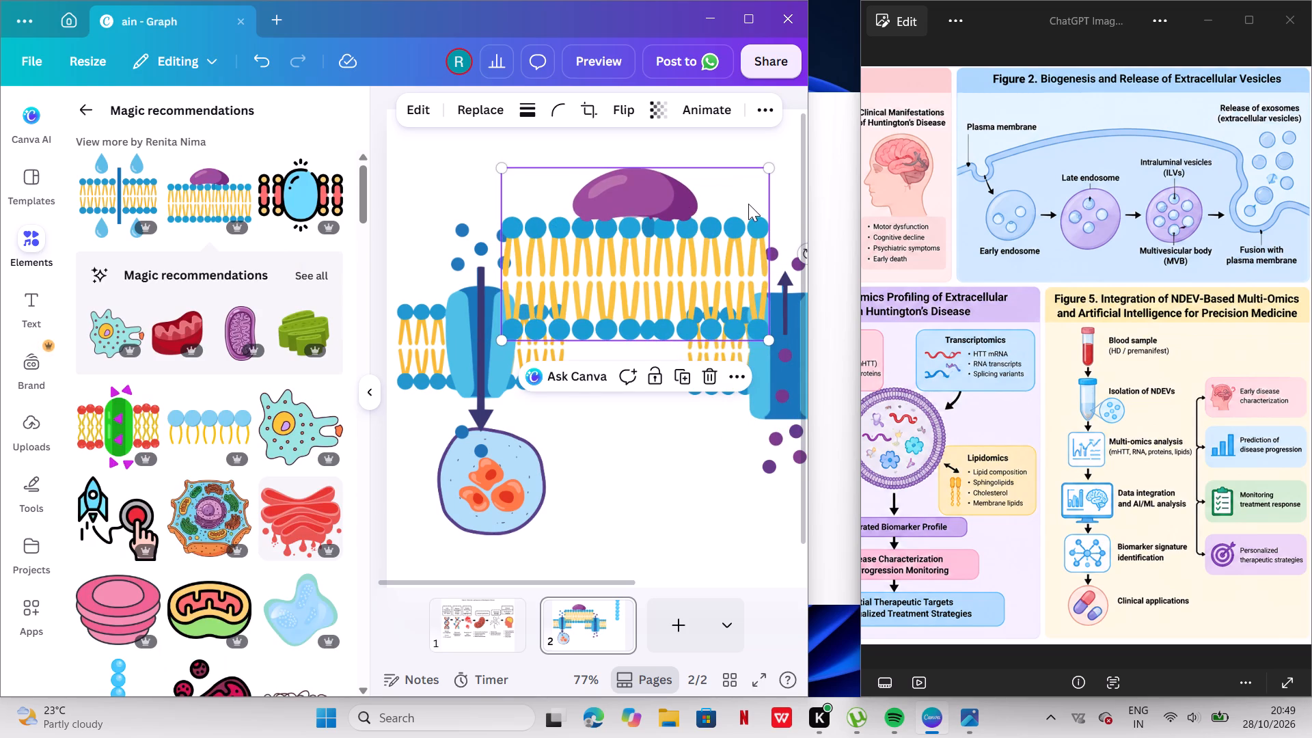
Crop the new membrane graphic just above its upper bead row to remove the purple dome.
triple_click(674, 245)
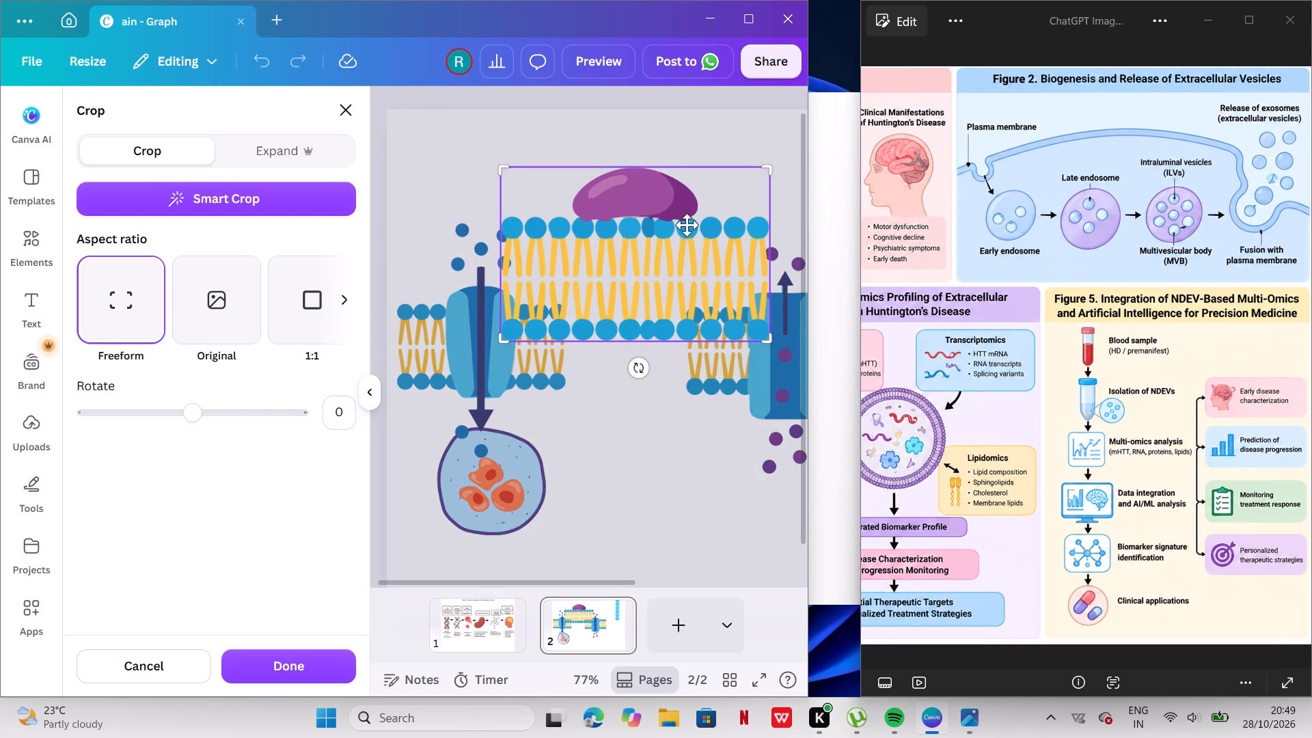
left_click_drag(773, 169, 767, 219)
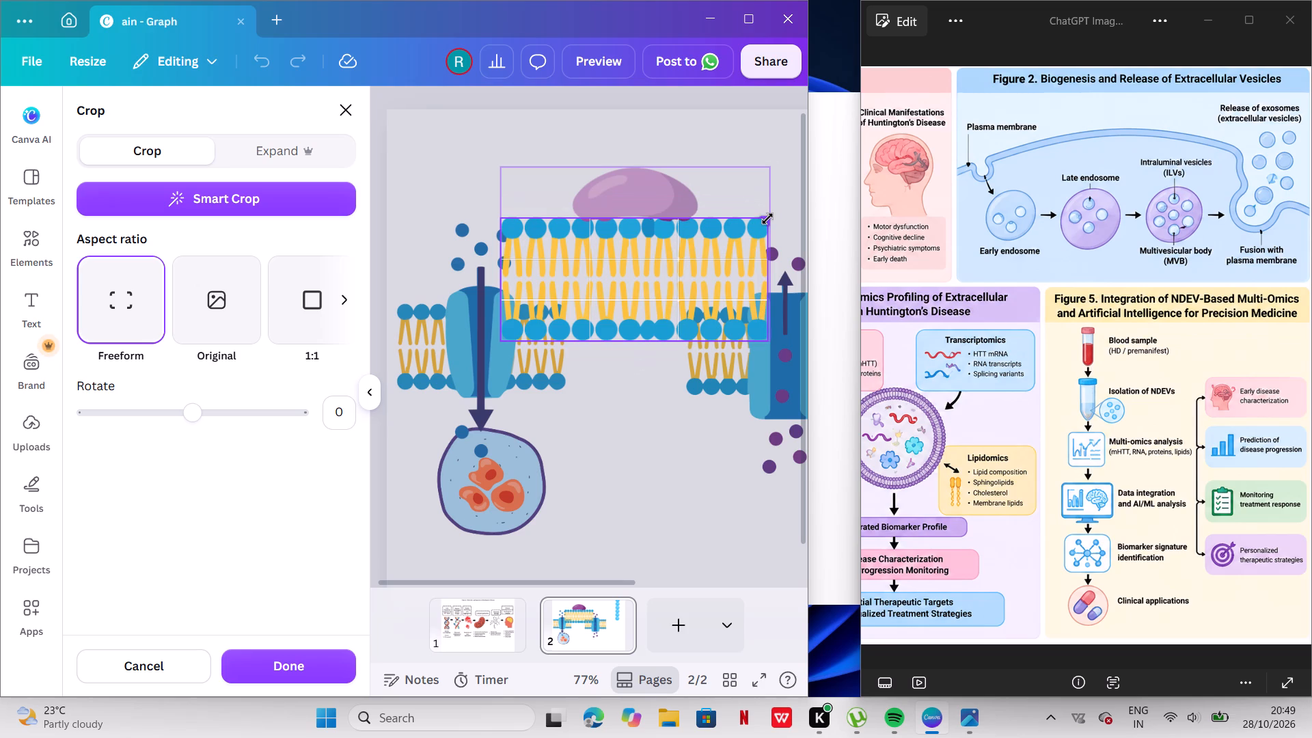
left_click_drag(767, 219, 769, 223)
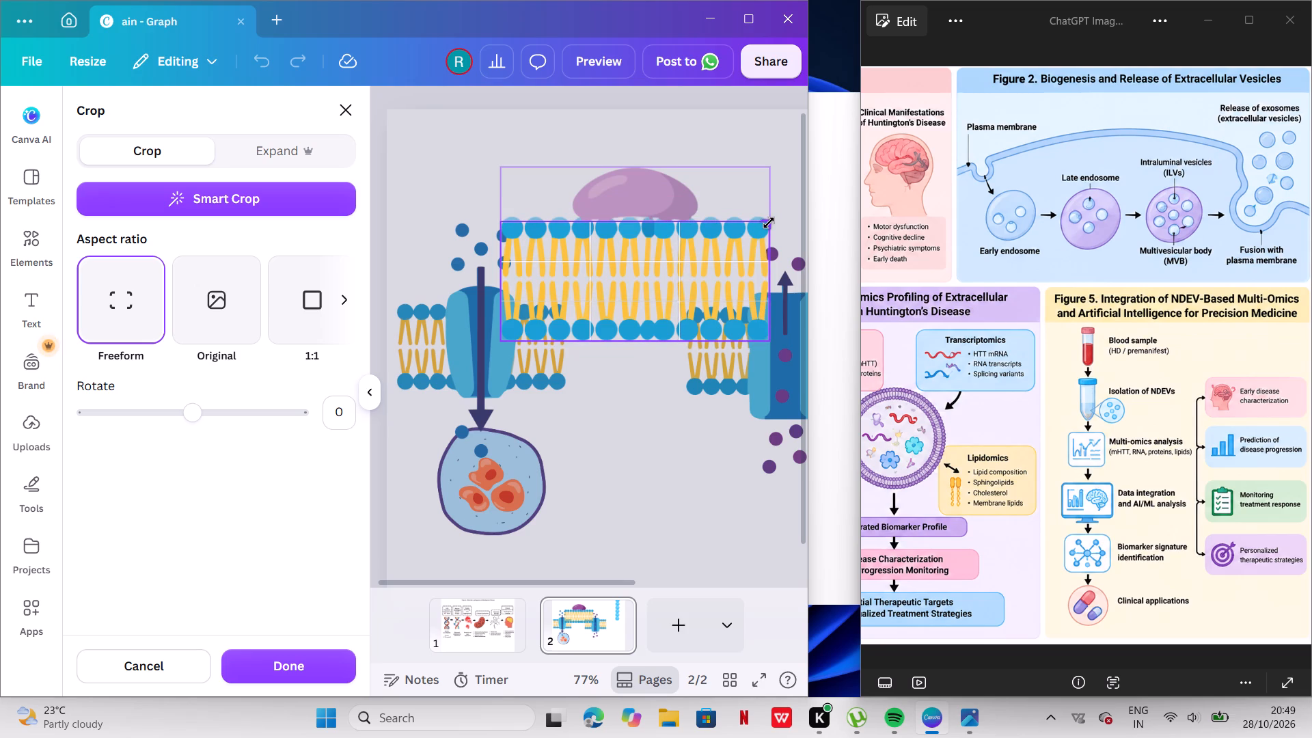
left_click_drag(769, 223, 769, 222)
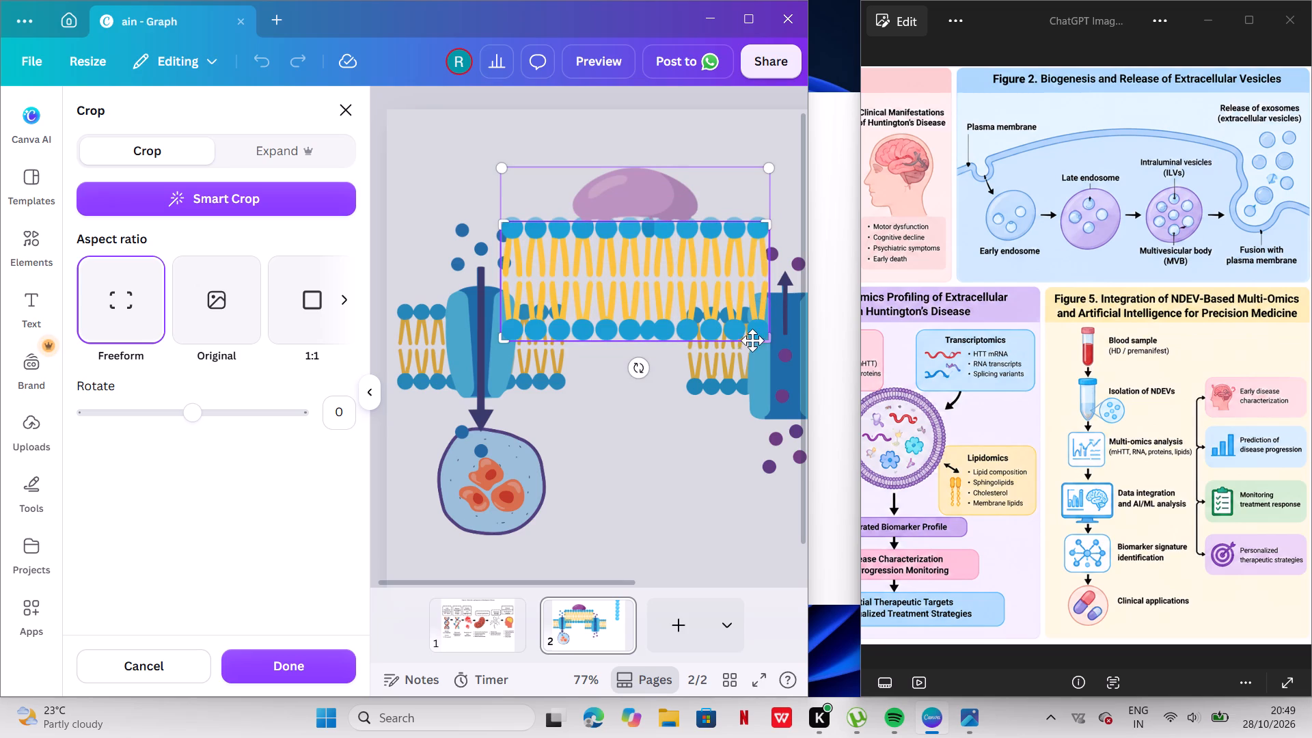
left_click(669, 427)
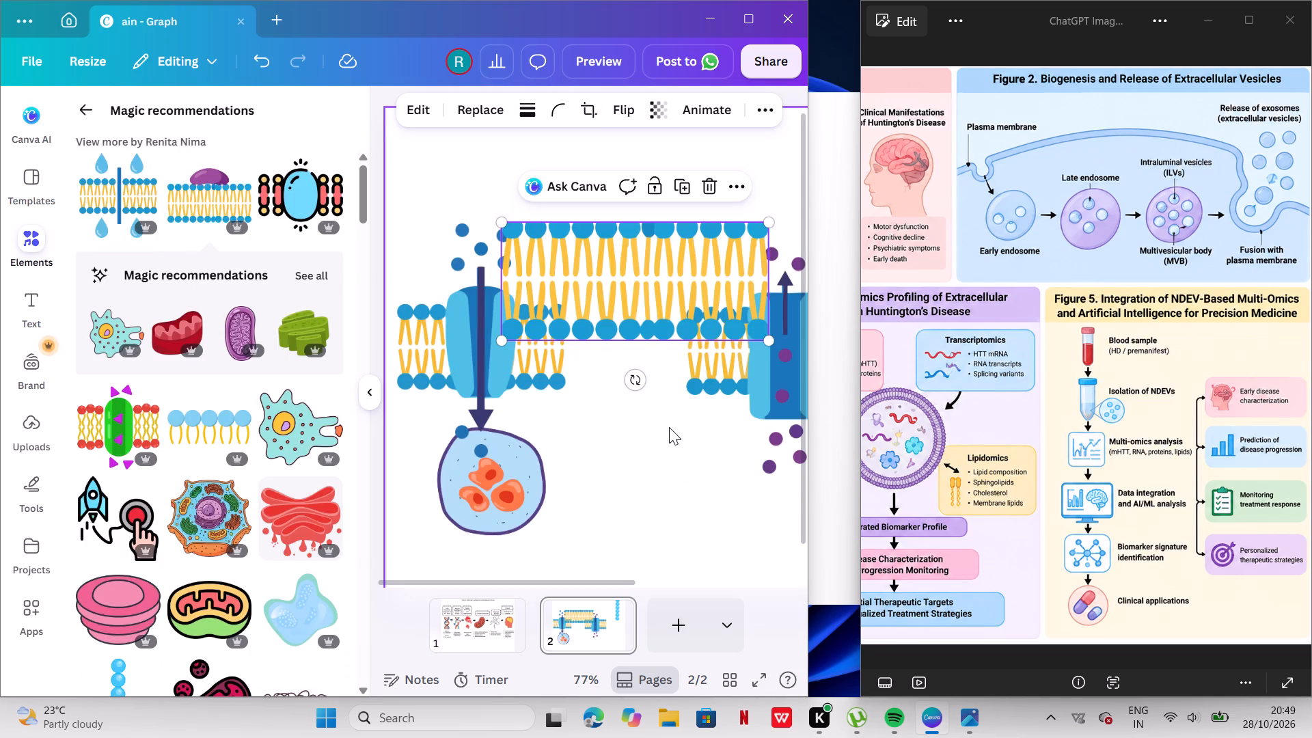
Crop the new membrane piece's right end inward by about three beads, keeping the upper bead row intact.
double_click(666, 275)
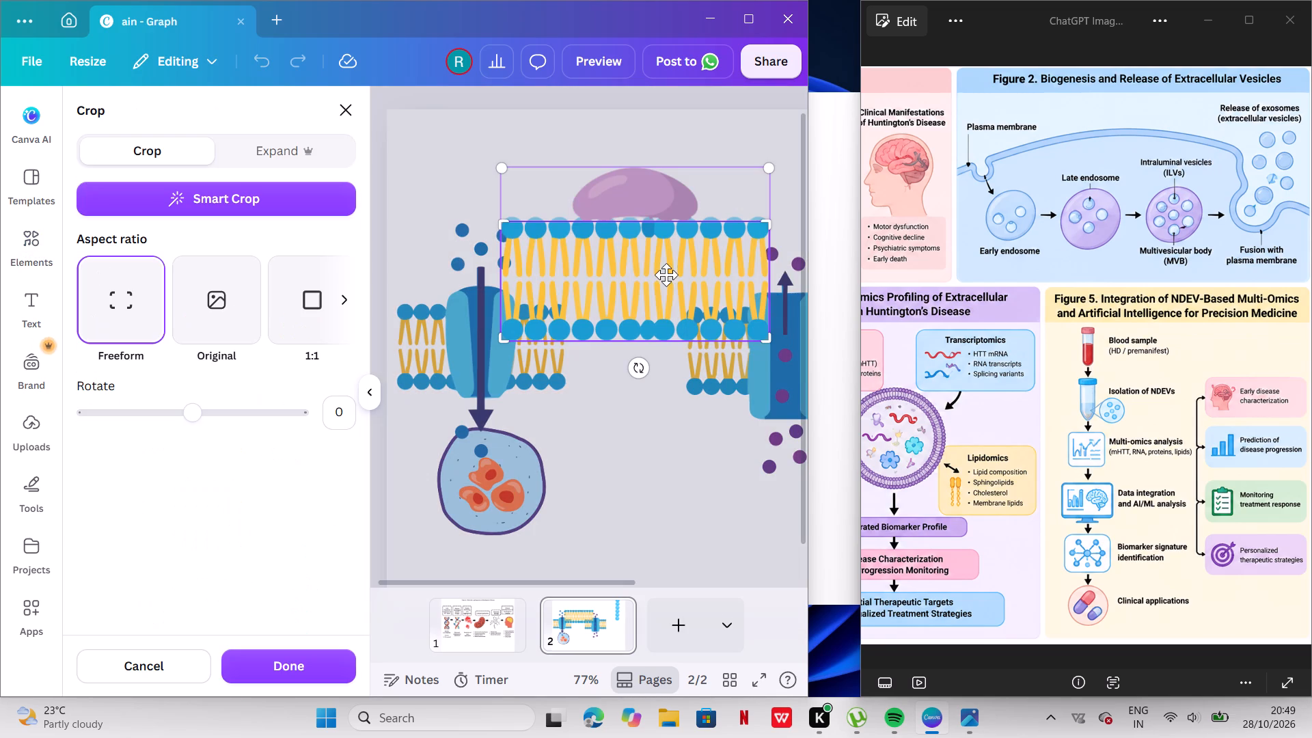
left_click_drag(771, 258, 748, 260)
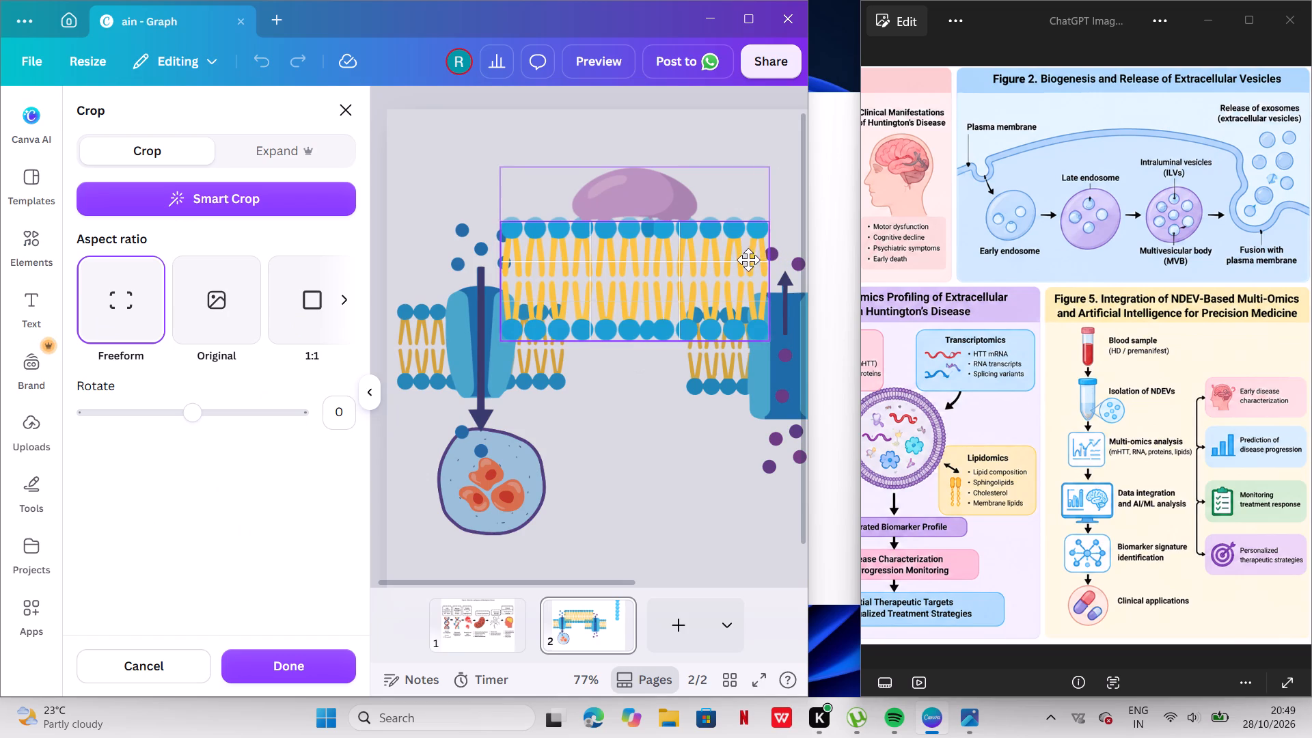
left_click_drag(748, 260, 741, 234)
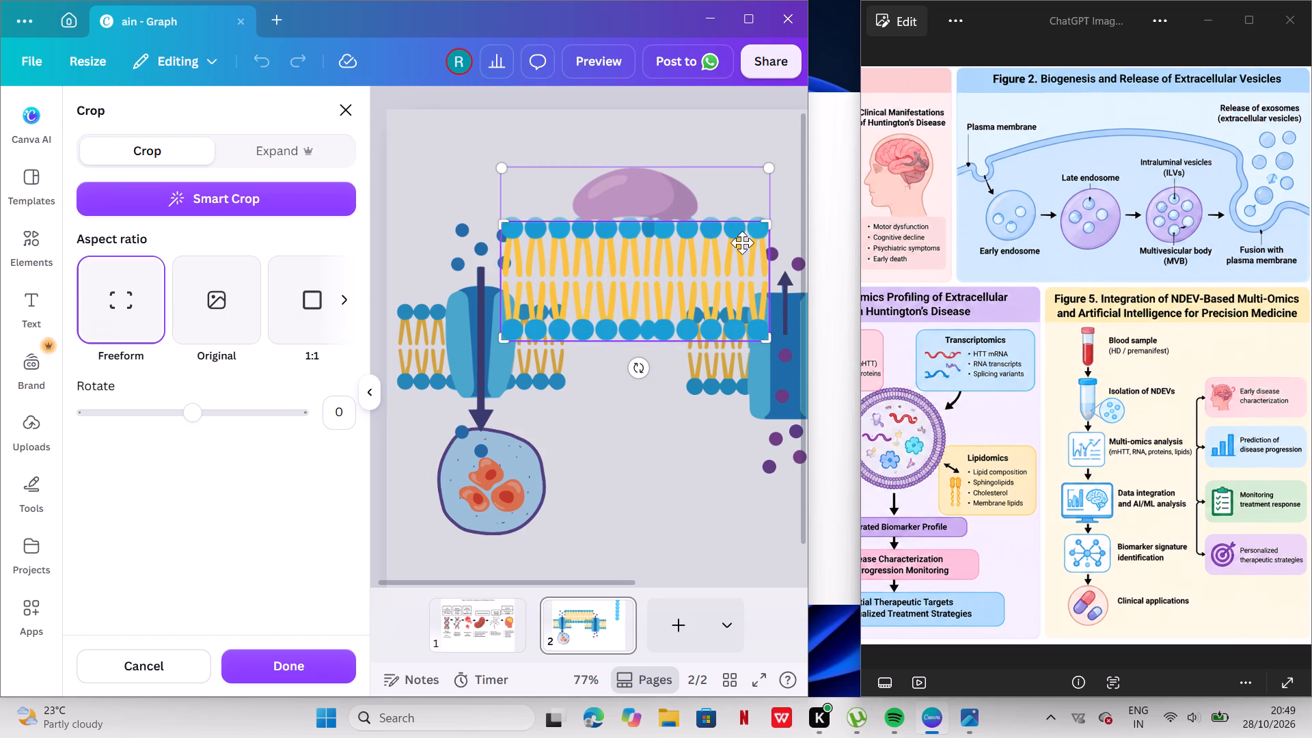
left_click(742, 243)
left_click_drag(769, 224, 728, 219)
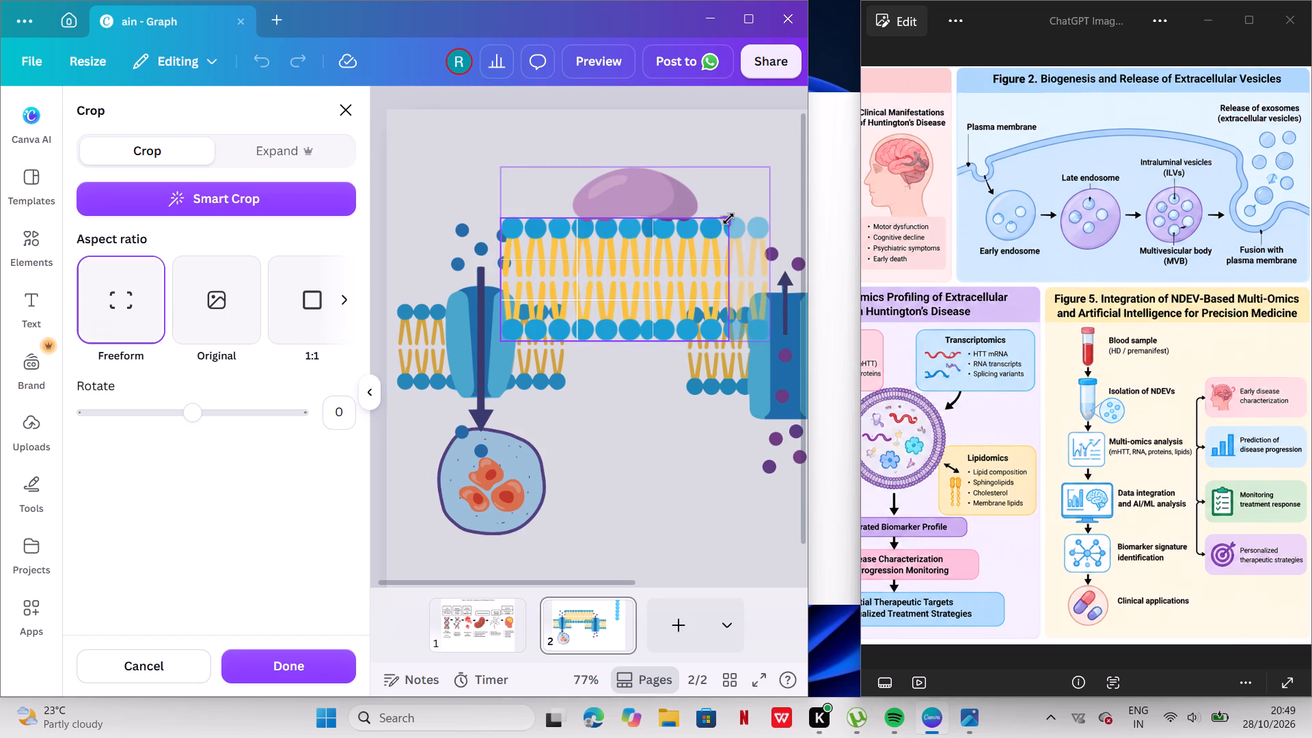
left_click_drag(728, 219, 718, 221)
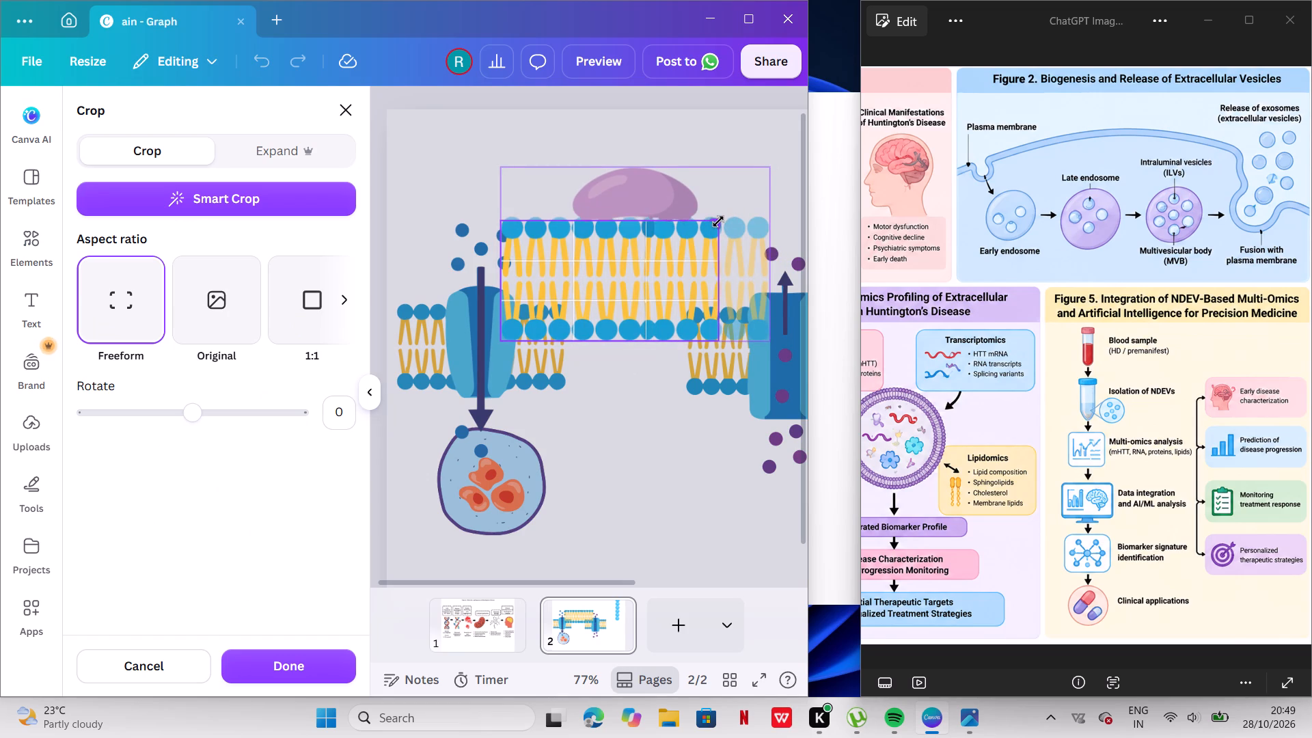
left_click_drag(718, 221, 715, 219)
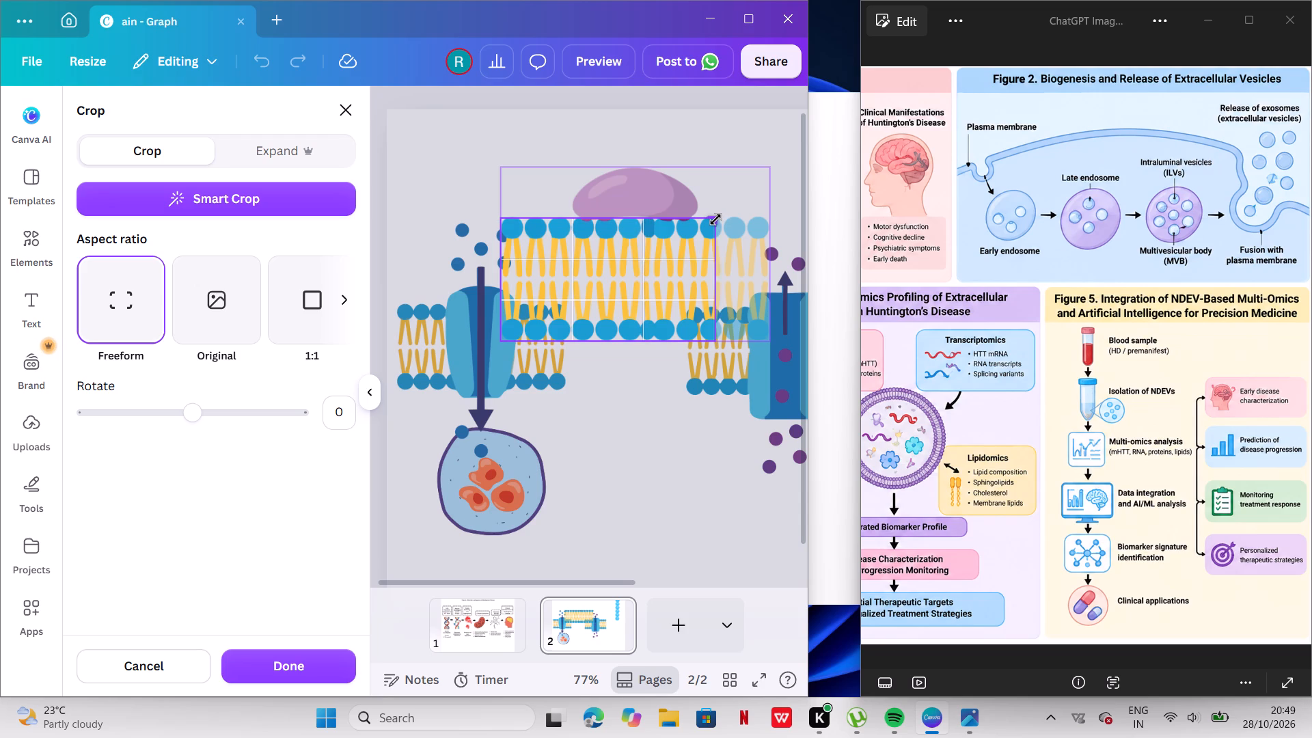
left_click_drag(715, 219, 706, 218)
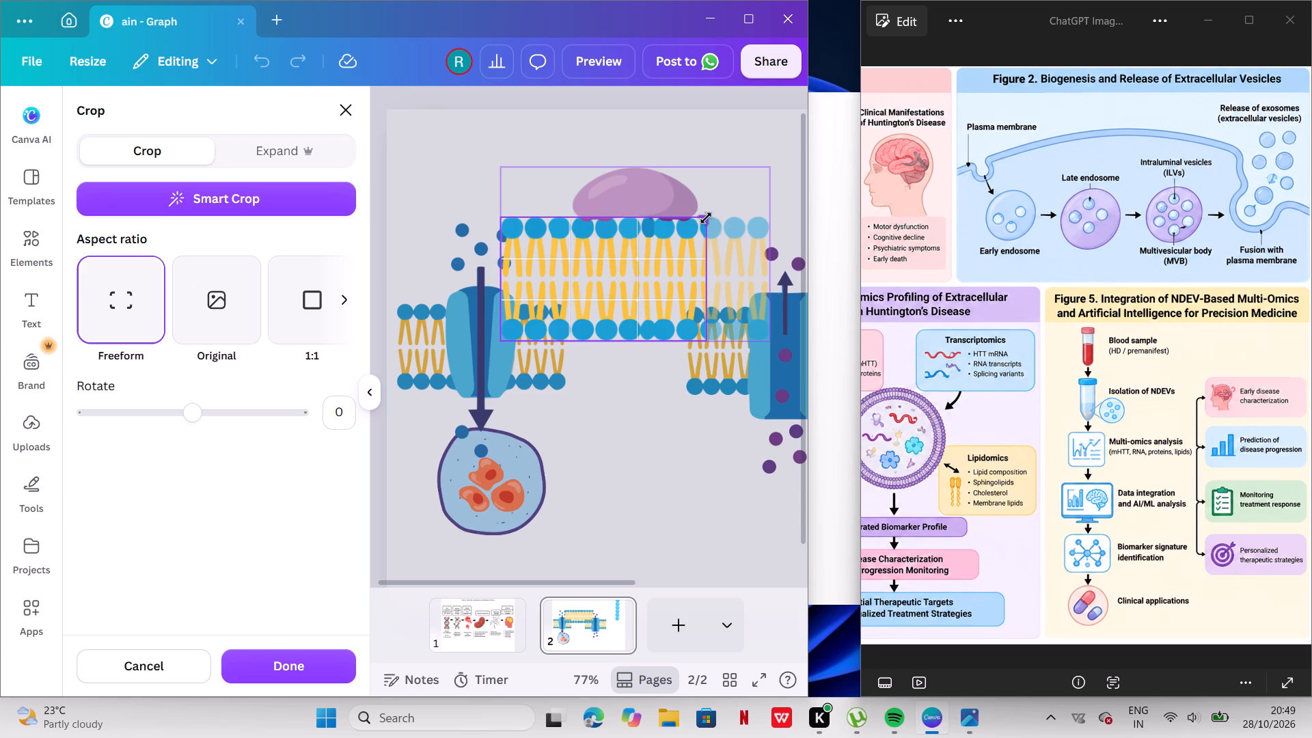
left_click_drag(706, 218, 700, 221)
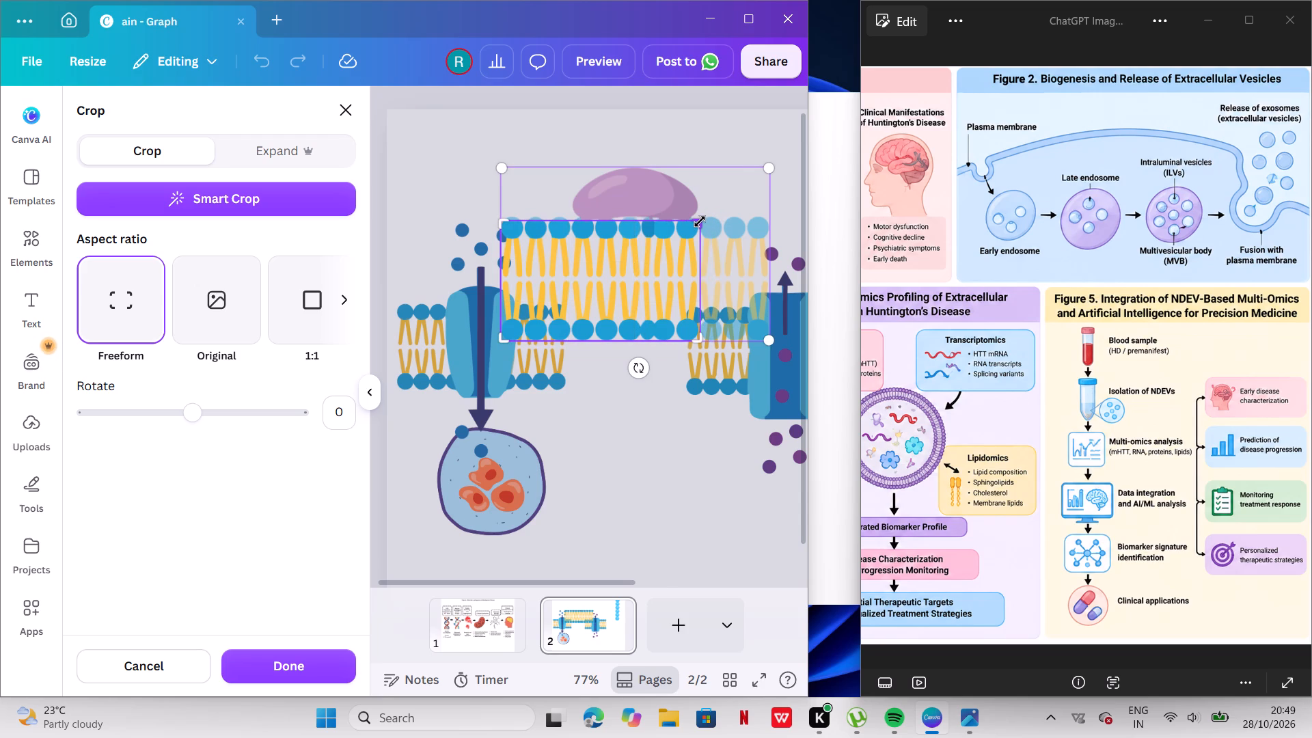
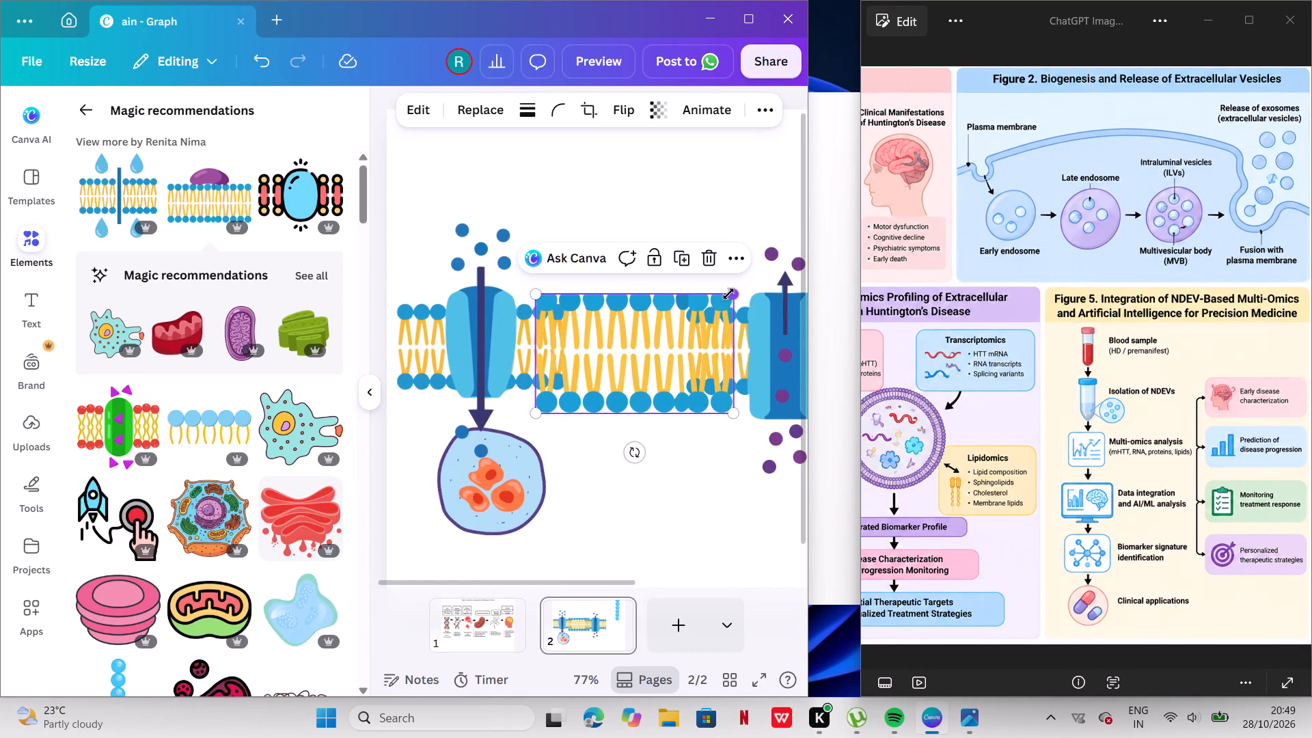
Shrink the cropped membrane piece to about two-thirds size and fit it into the gap between the two channel graphics.
left_click_drag(728, 294, 656, 323)
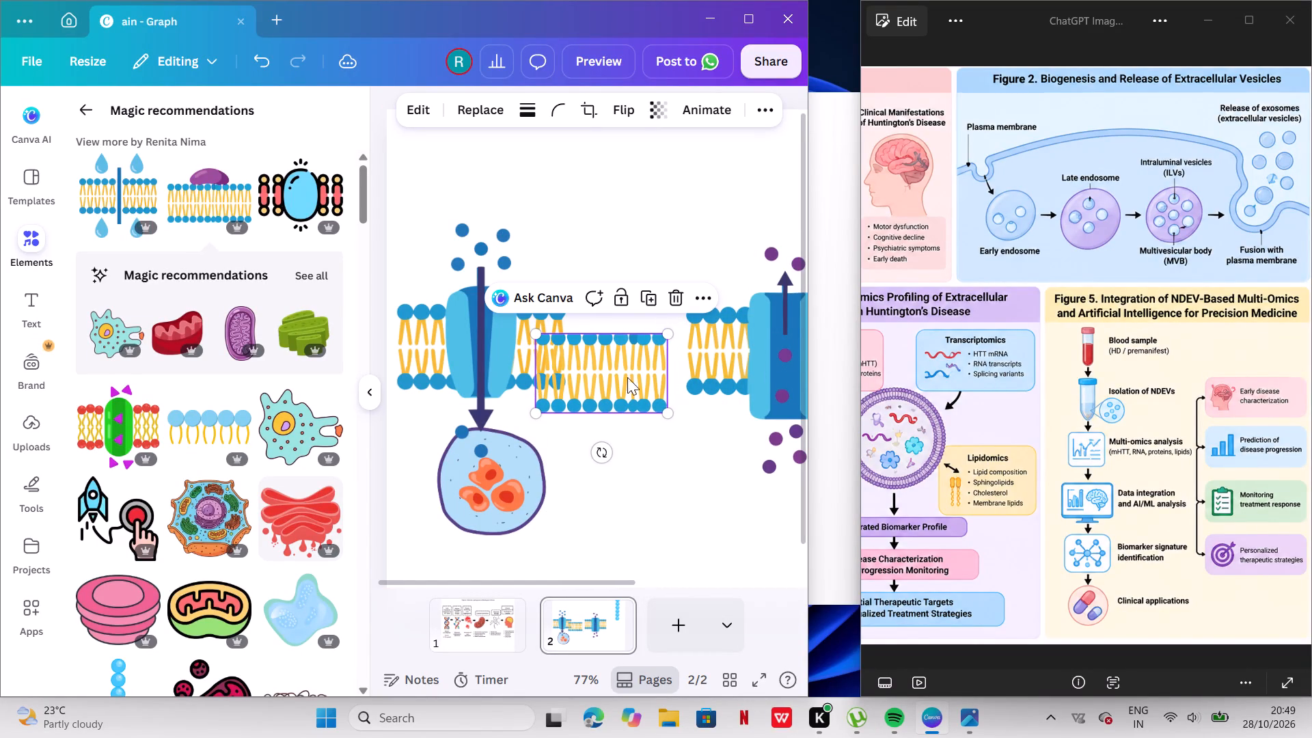
left_click_drag(622, 377, 643, 351)
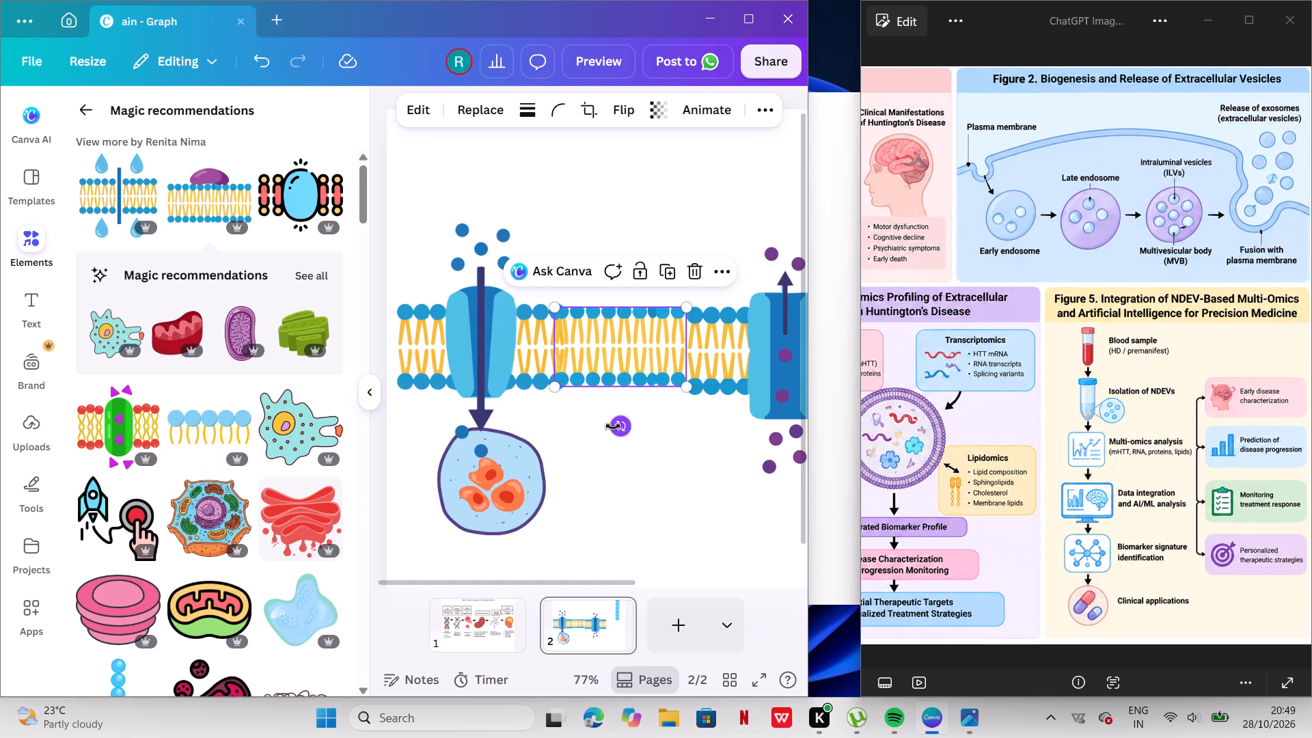
Rotate the middle membrane piece about half a turn and keep it in the gap between the channels.
left_click_drag(613, 426, 629, 271)
left_click(632, 327)
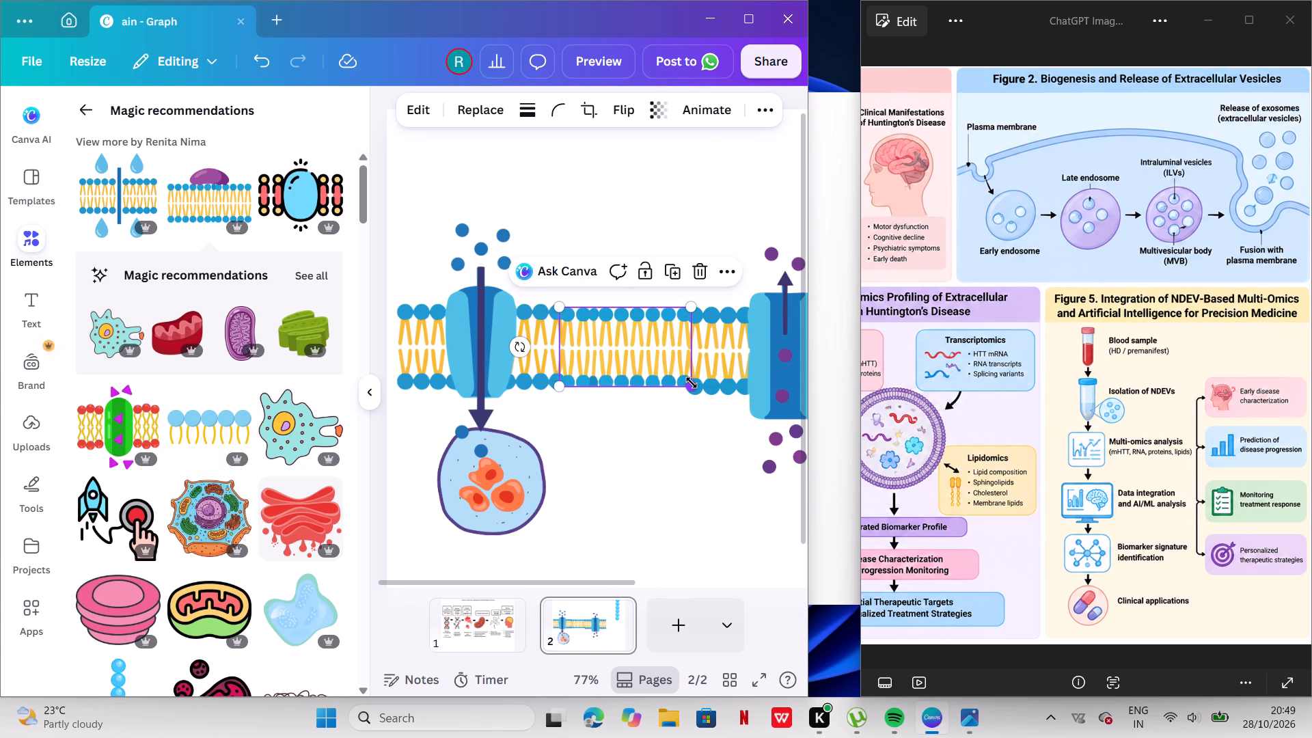
Enlarge the middle membrane piece slightly so its bead rows meet those of both channel graphics.
left_click(692, 383)
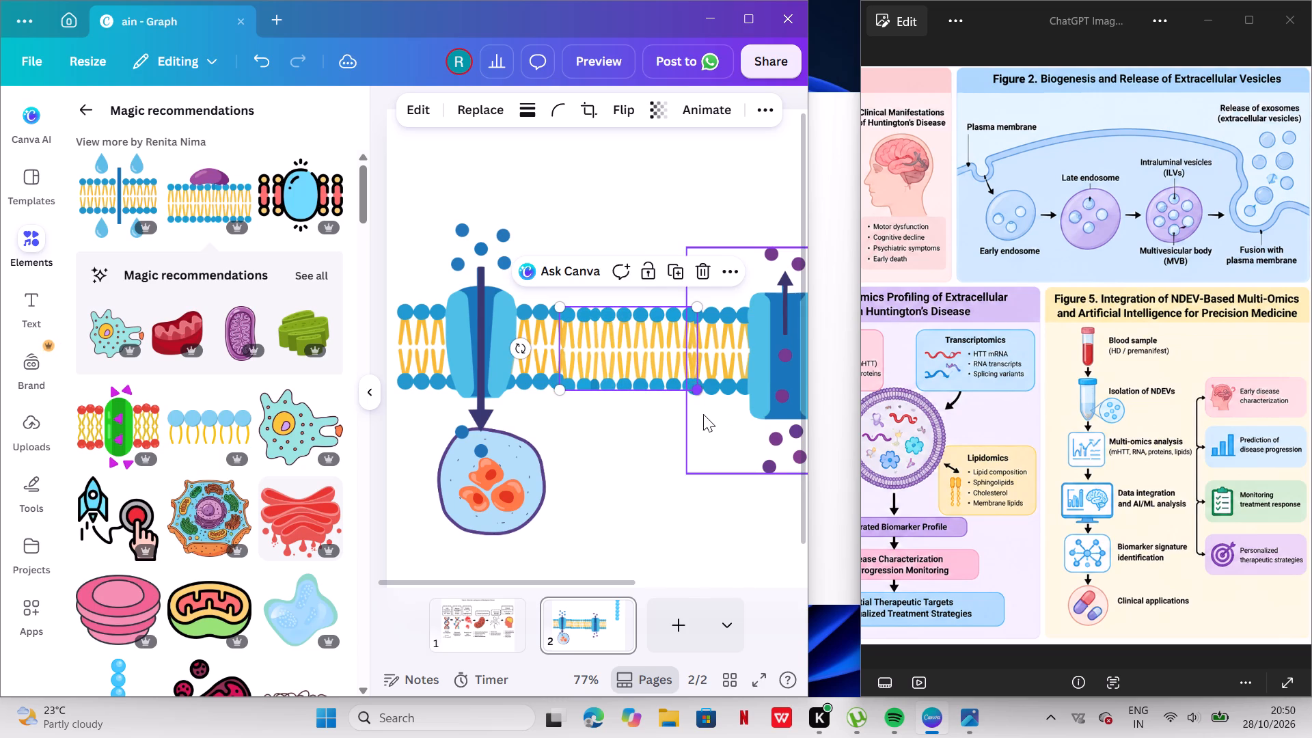
left_click(702, 424)
left_click(634, 342)
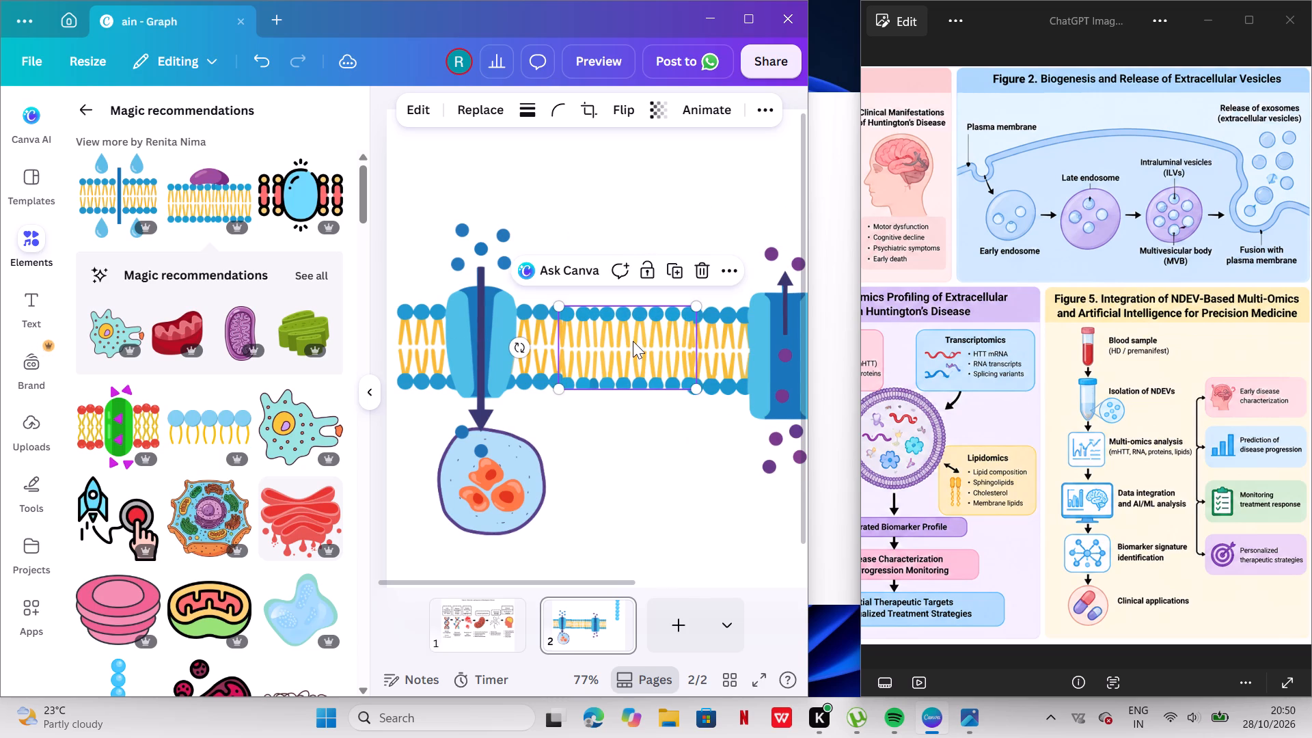
left_click(688, 387)
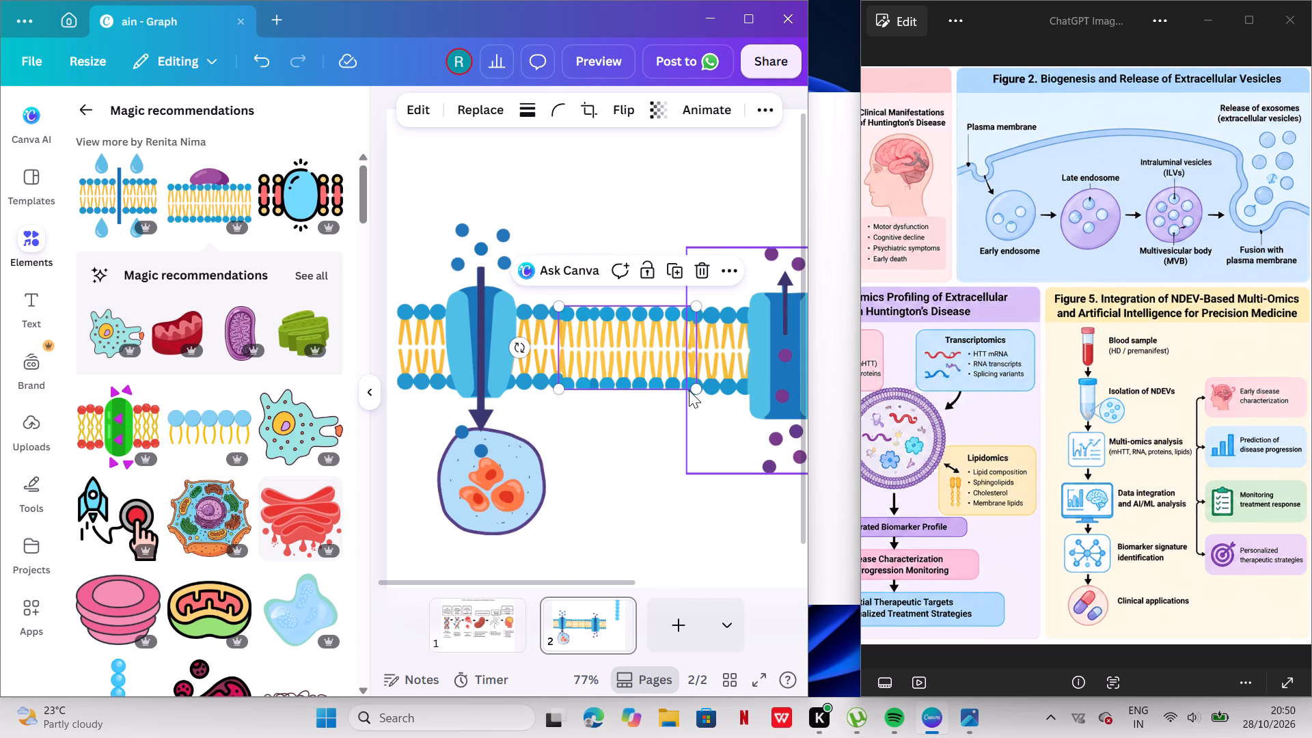
left_click(610, 407)
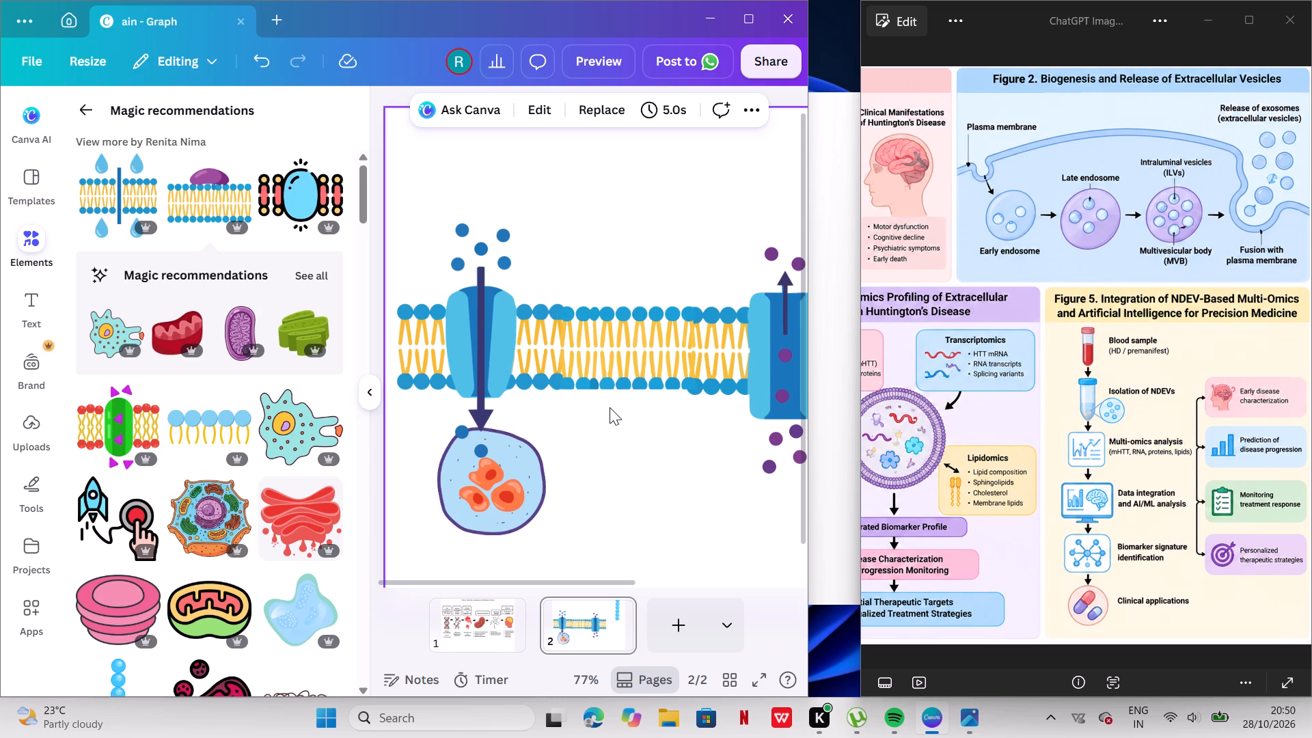